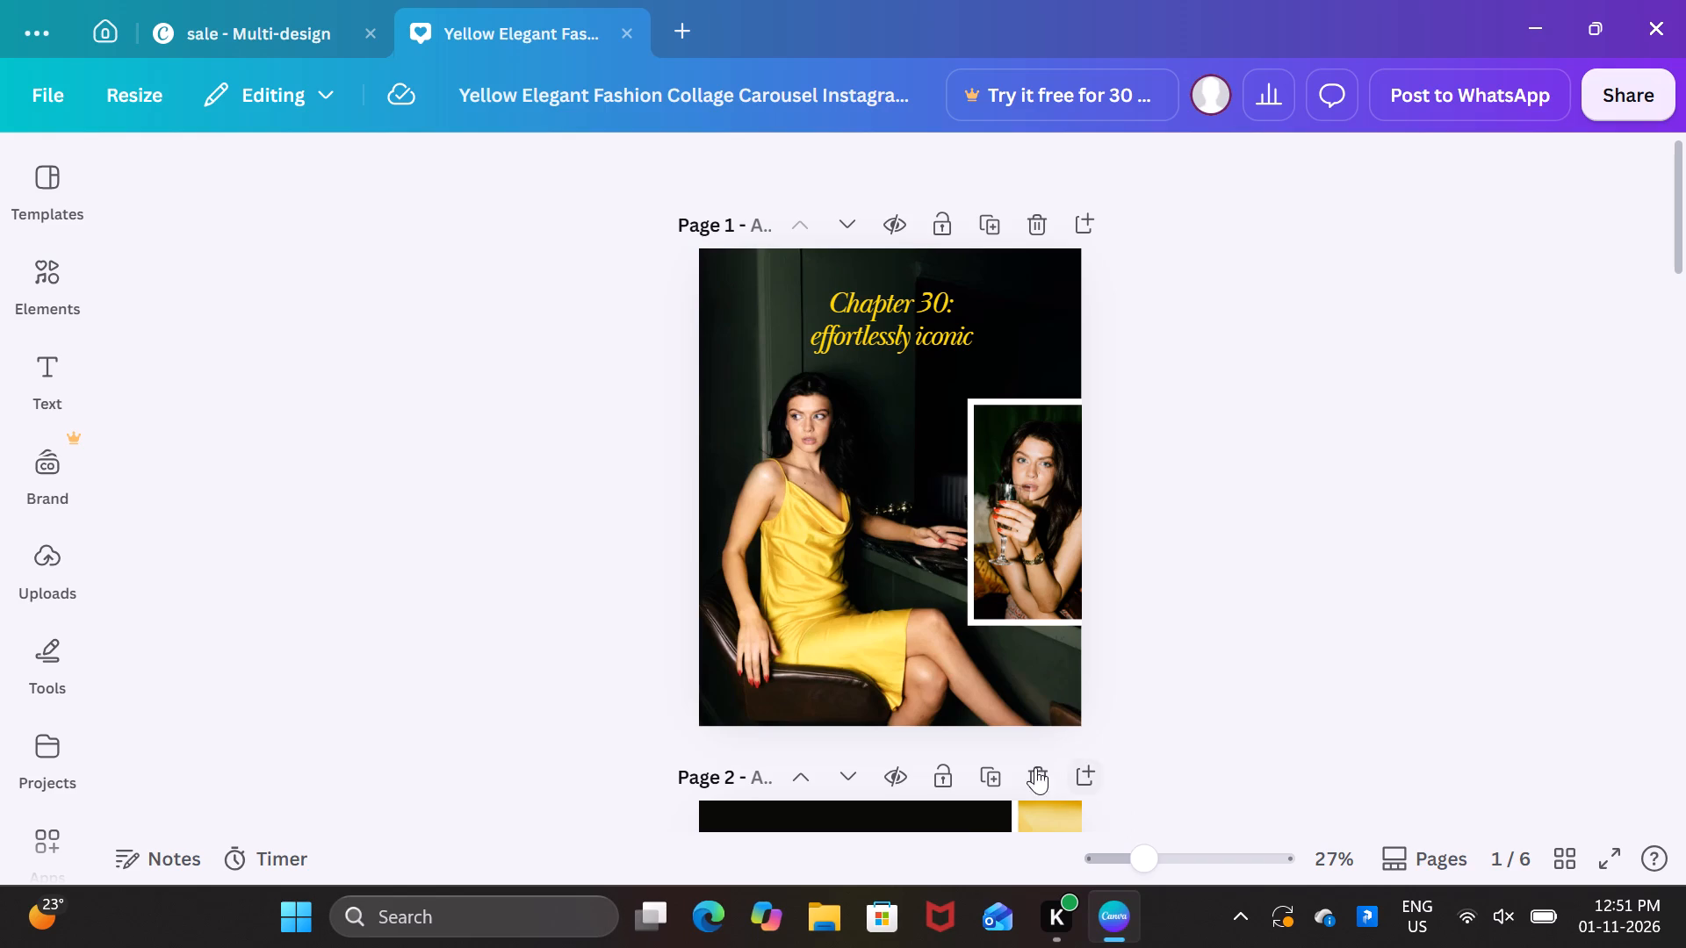
Browse the available and connected Canva apps, and open the Charts collection.
{"action": "scroll", "coordinate": [921, 731], "scroll_direction": "down", "scroll_amount": 1}
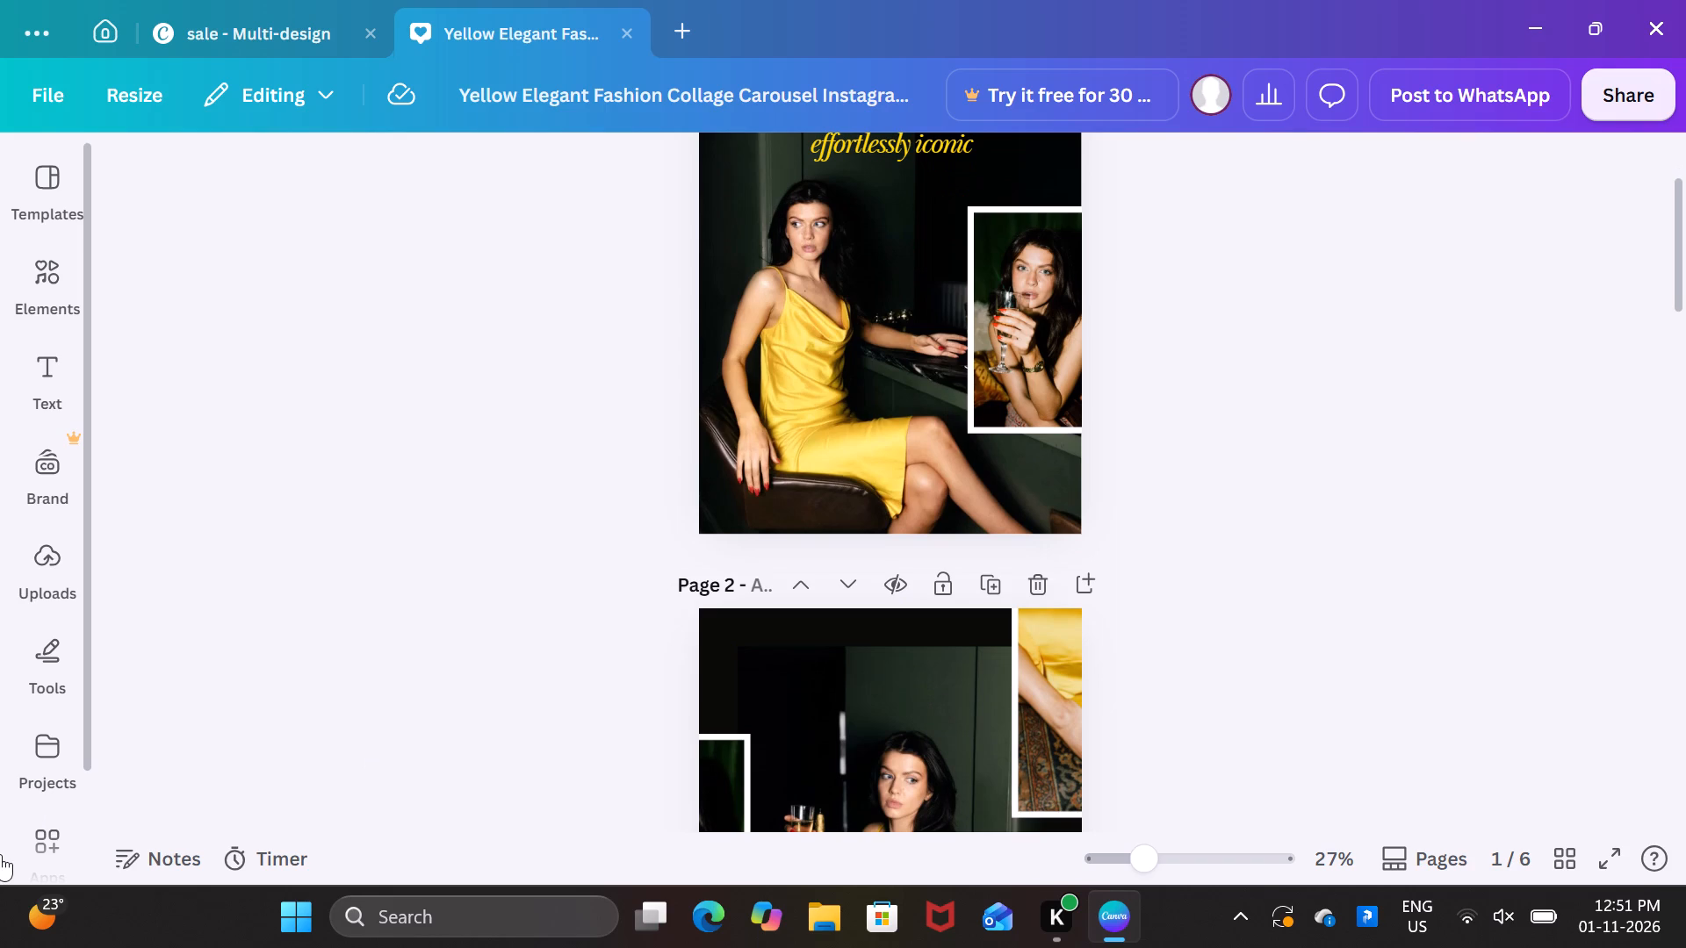
{"action": "scroll", "coordinate": [90, 745], "scroll_direction": "down", "scroll_amount": 1}
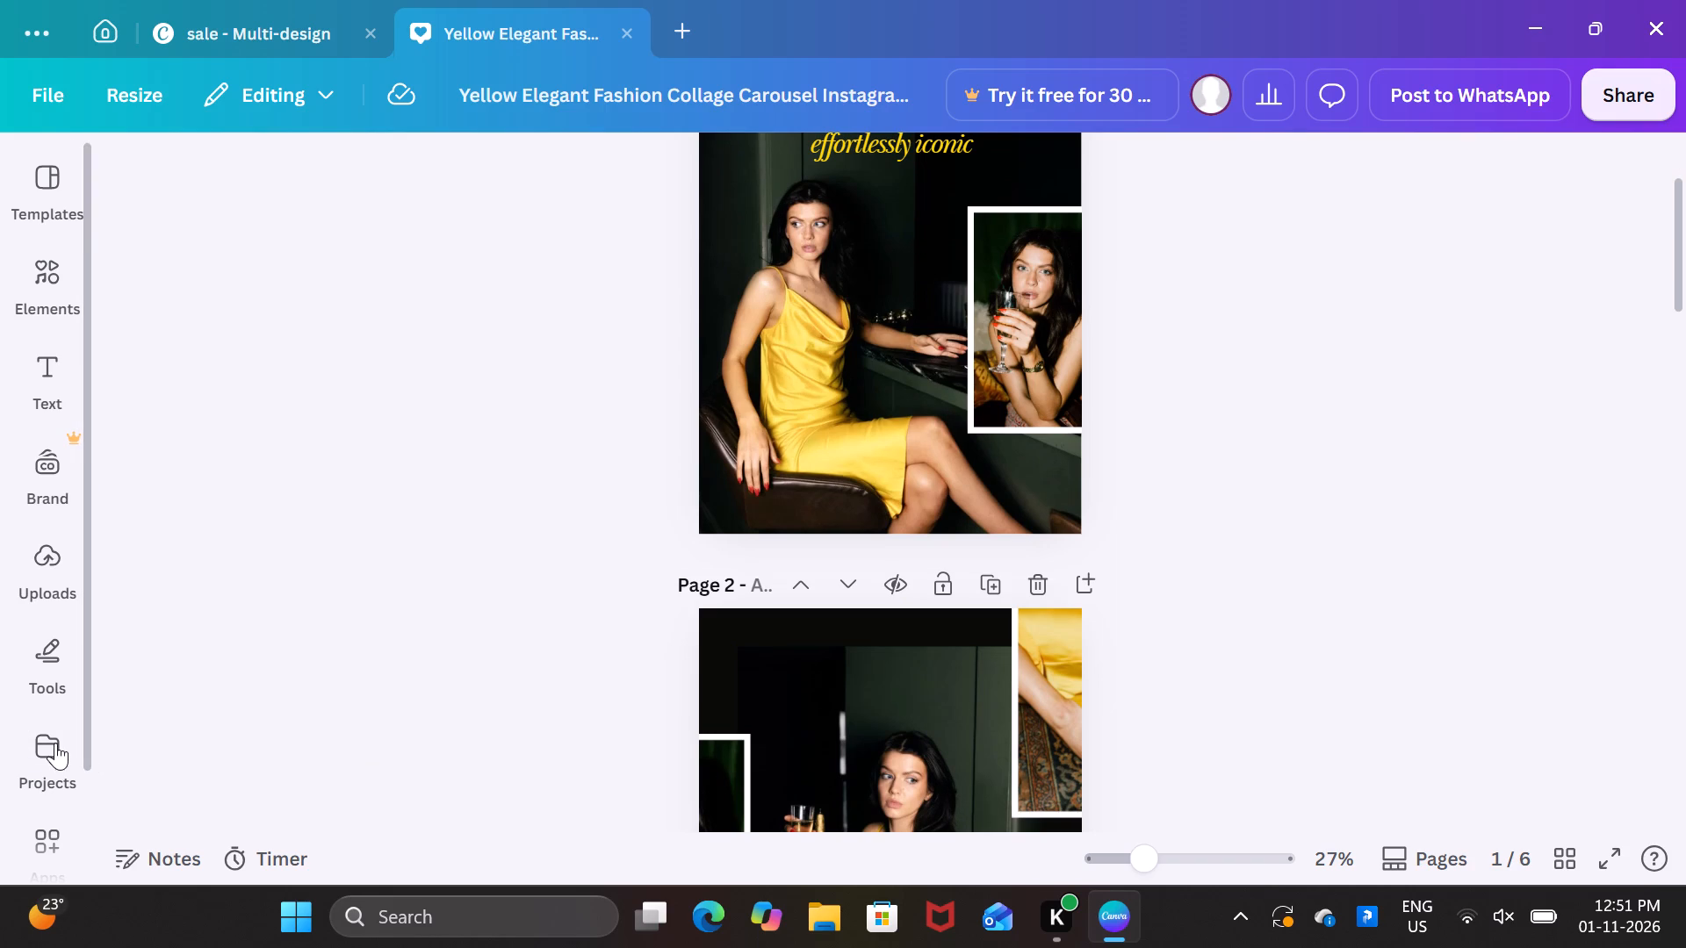
{"action": "scroll", "coordinate": [56, 741], "scroll_direction": "down", "scroll_amount": 2}
{"action": "left_click", "coordinate": [56, 741]}
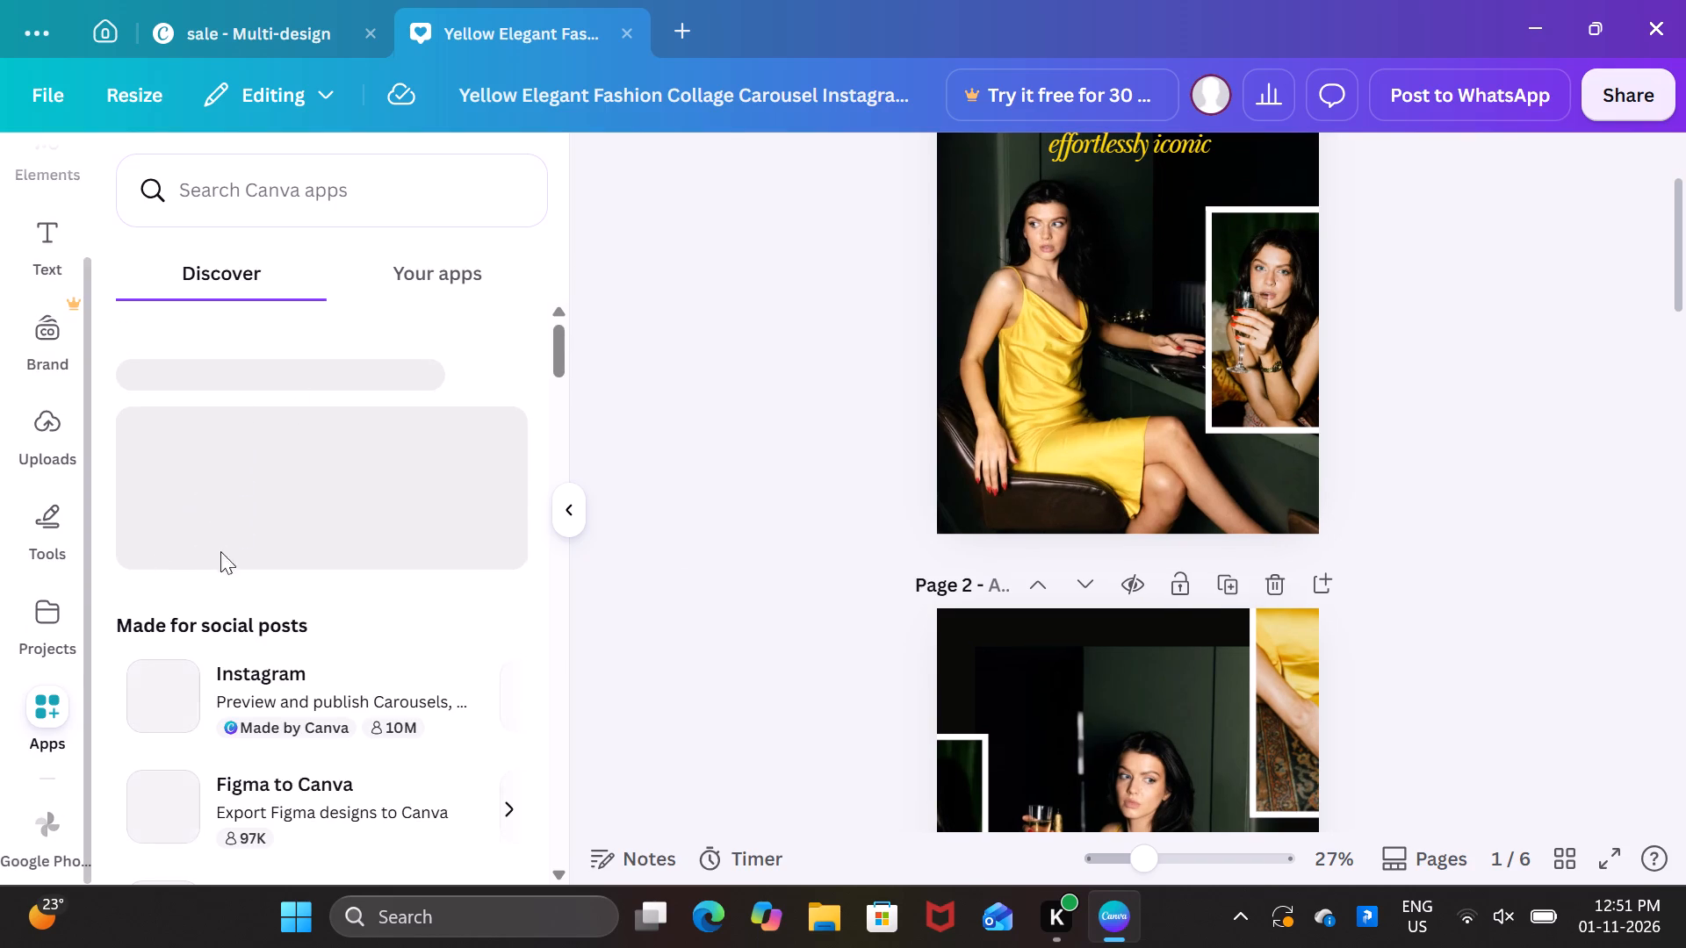
{"action": "scroll", "coordinate": [361, 585], "scroll_direction": "down", "scroll_amount": 1}
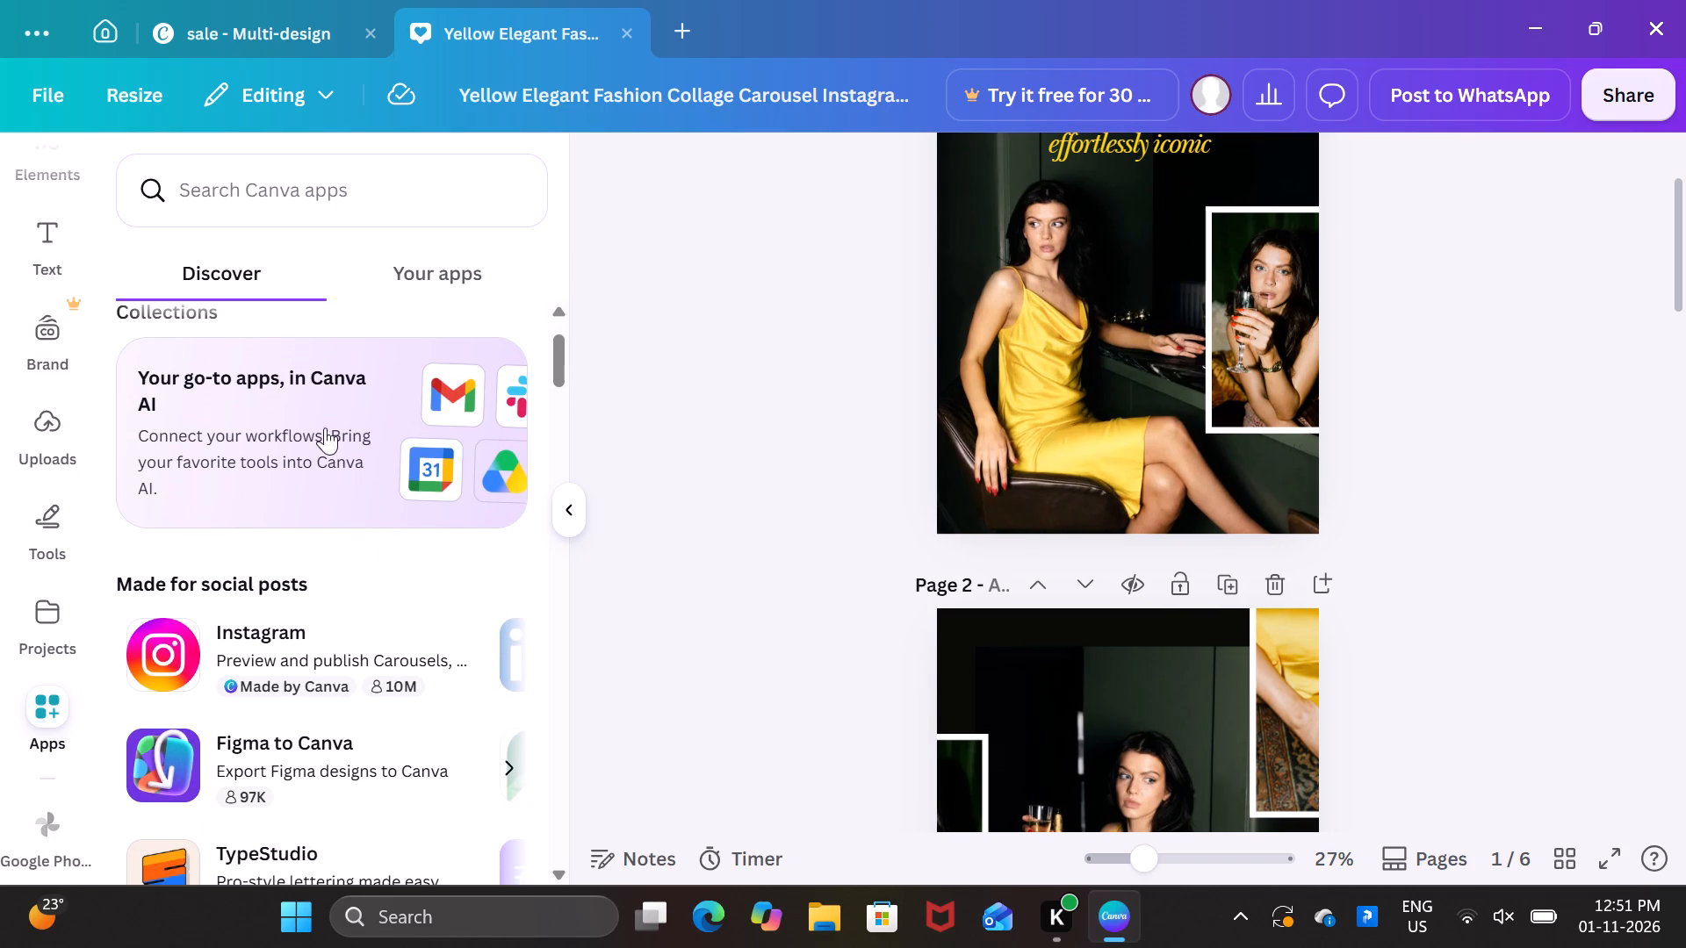
{"action": "left_click", "coordinate": [428, 272]}
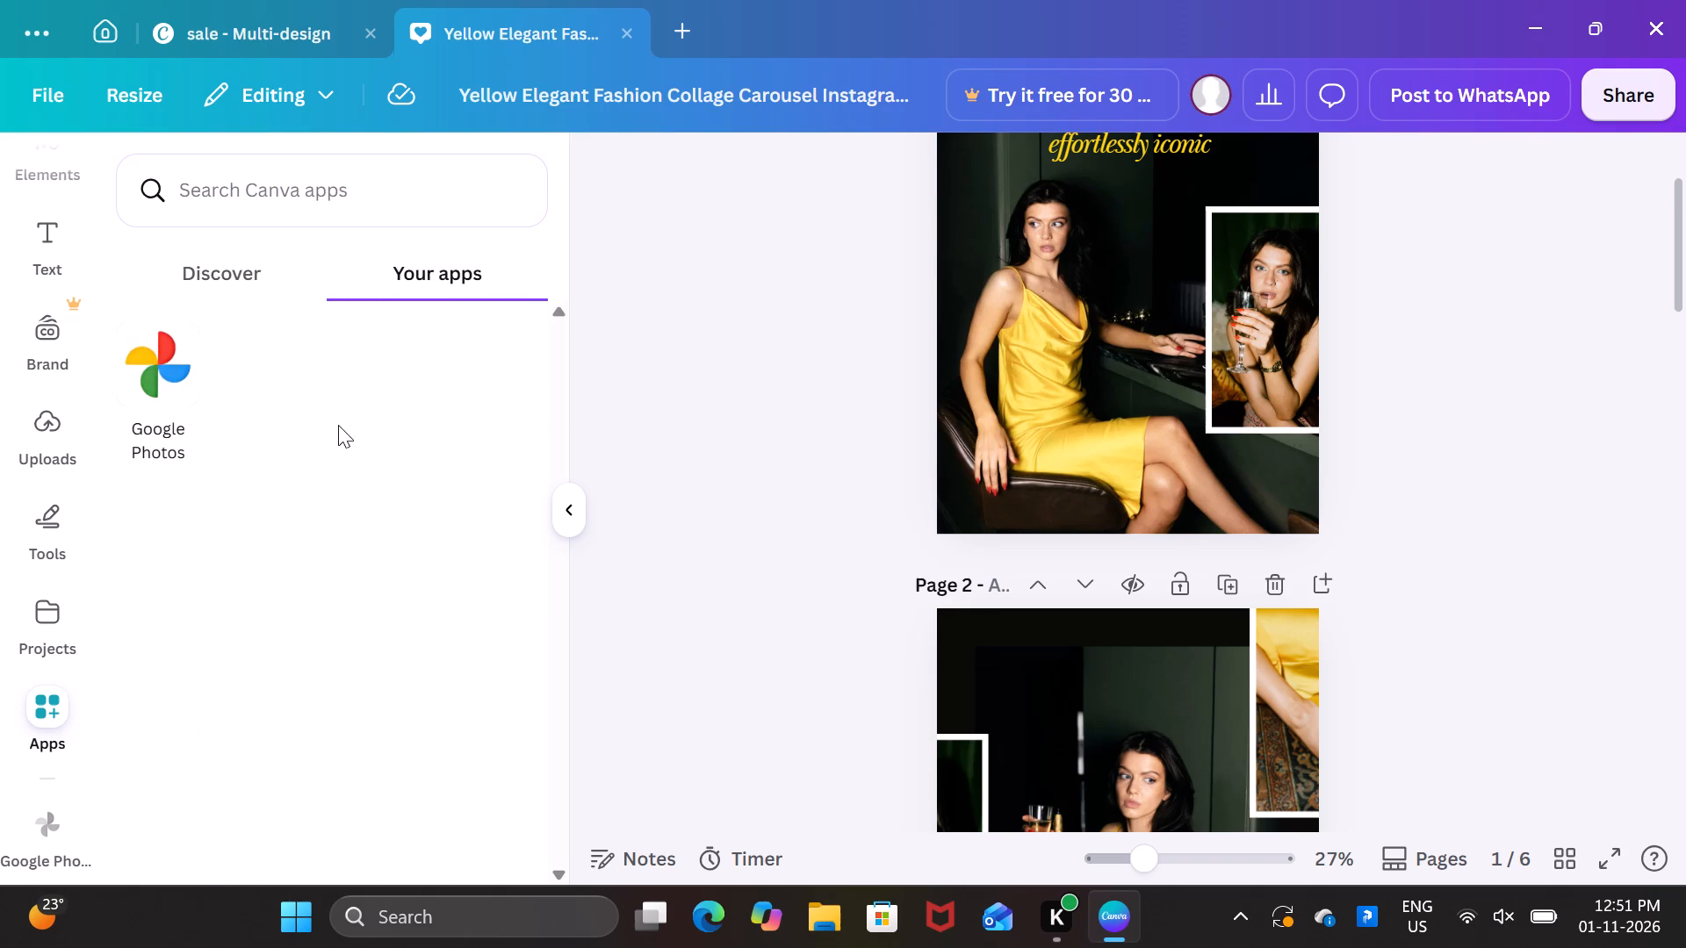
{"action": "left_click", "coordinate": [220, 269]}
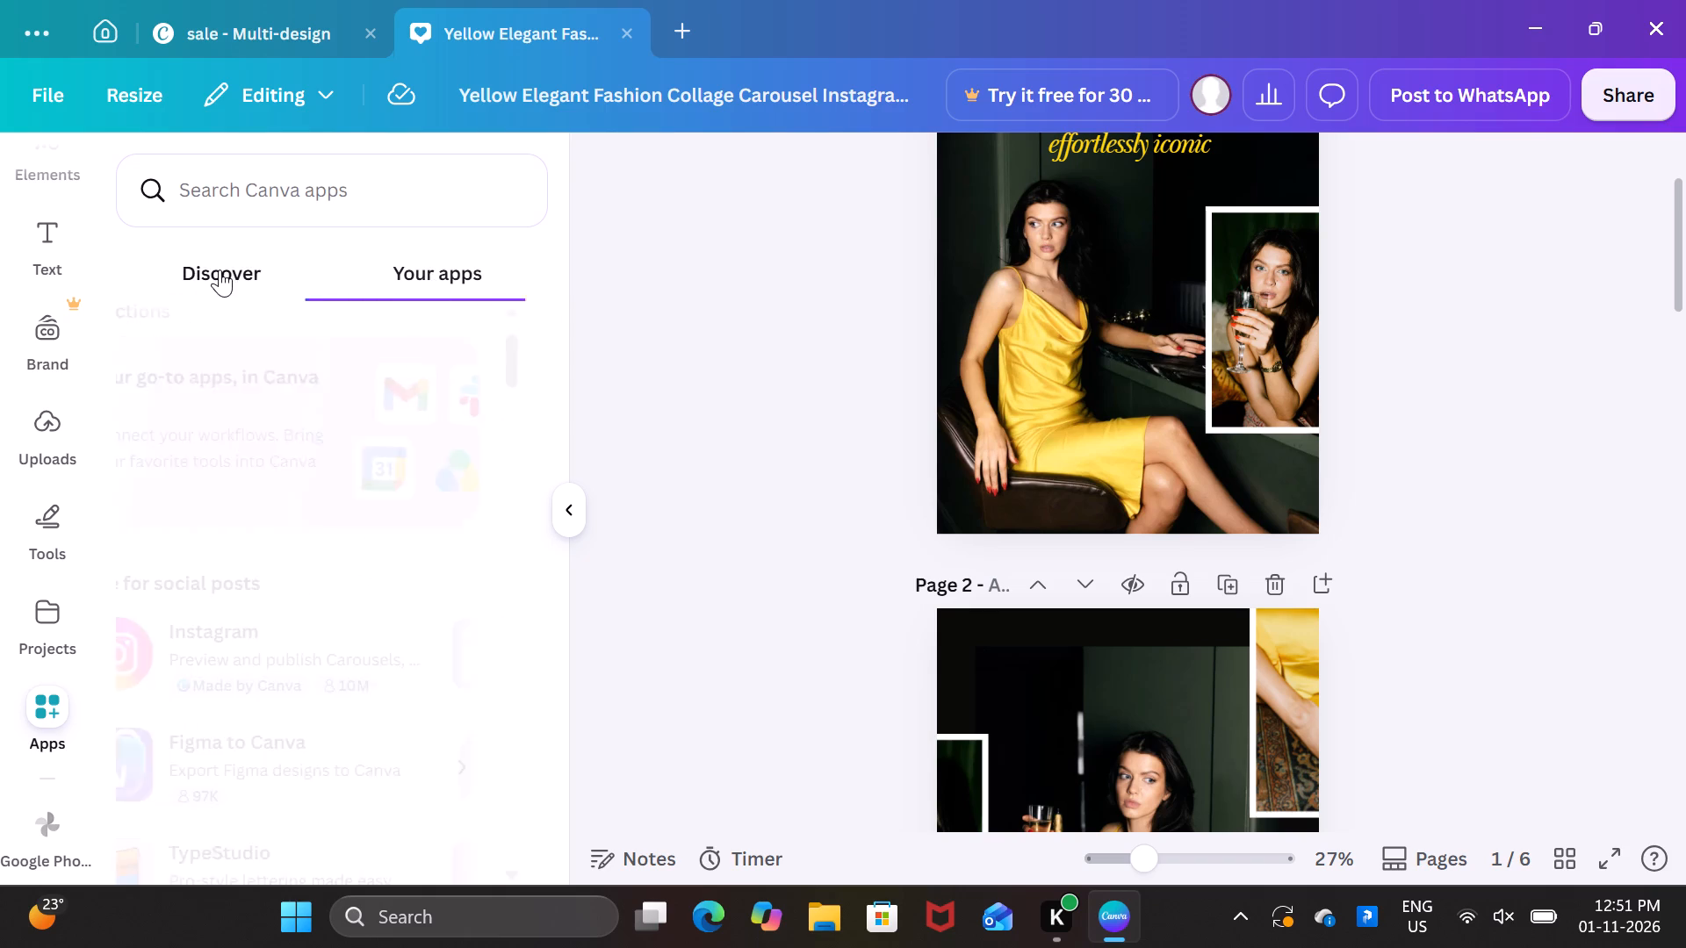
{"action": "scroll", "coordinate": [349, 392], "scroll_direction": "down", "scroll_amount": 4}
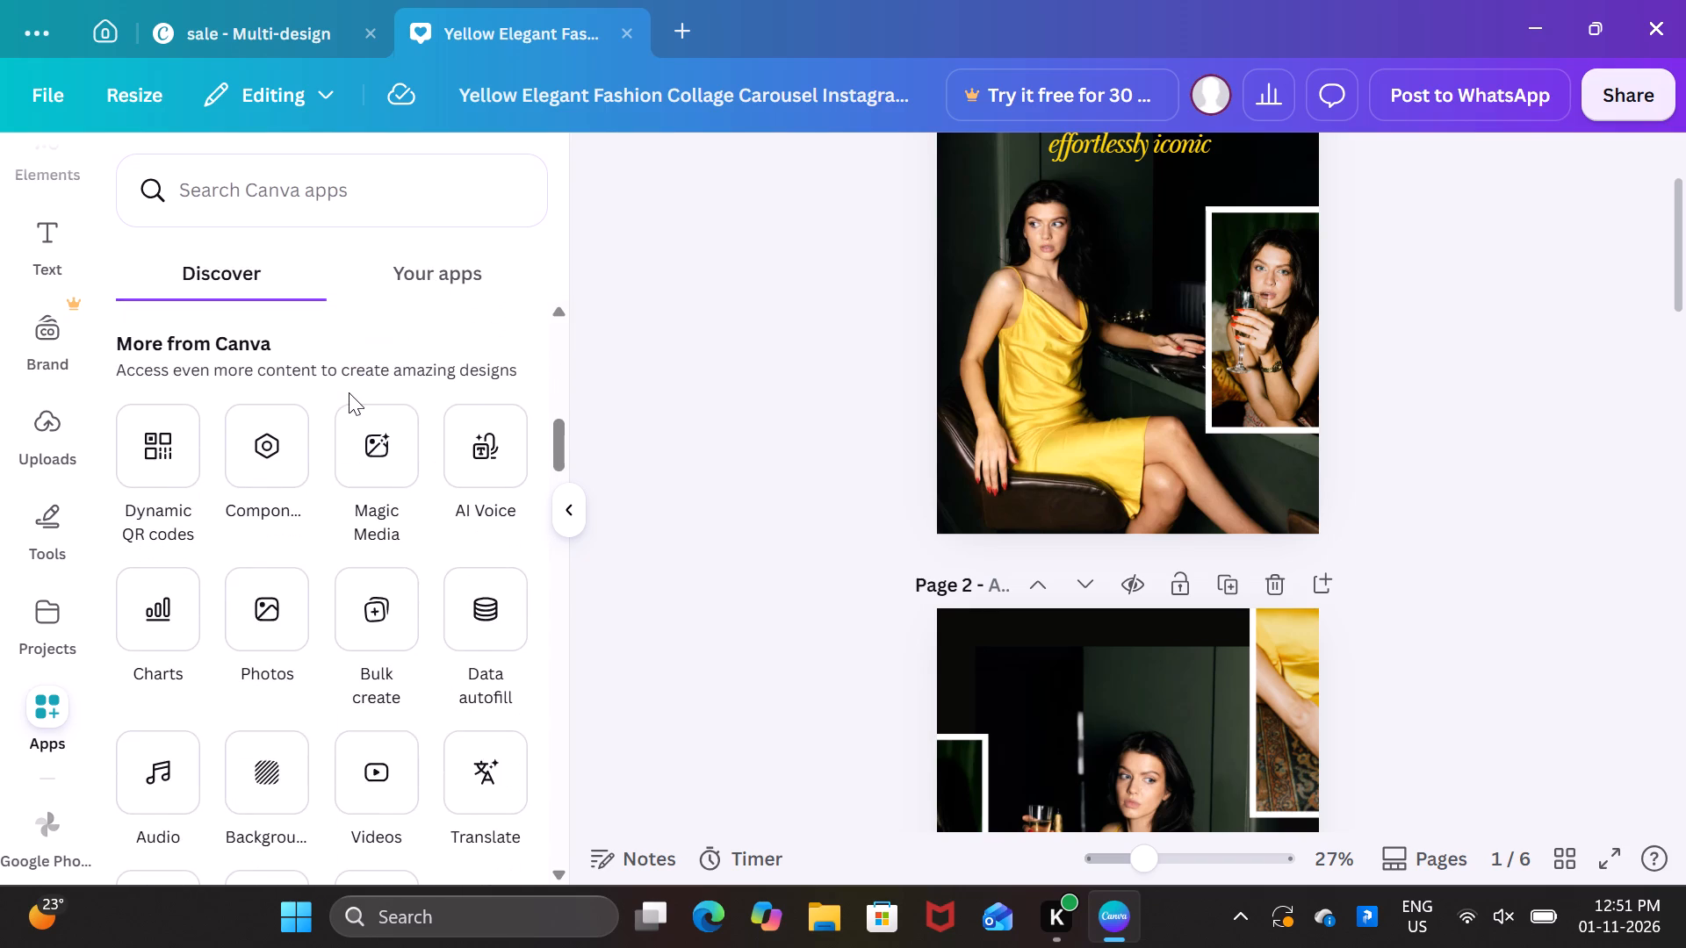
{"action": "left_click", "coordinate": [155, 585]}
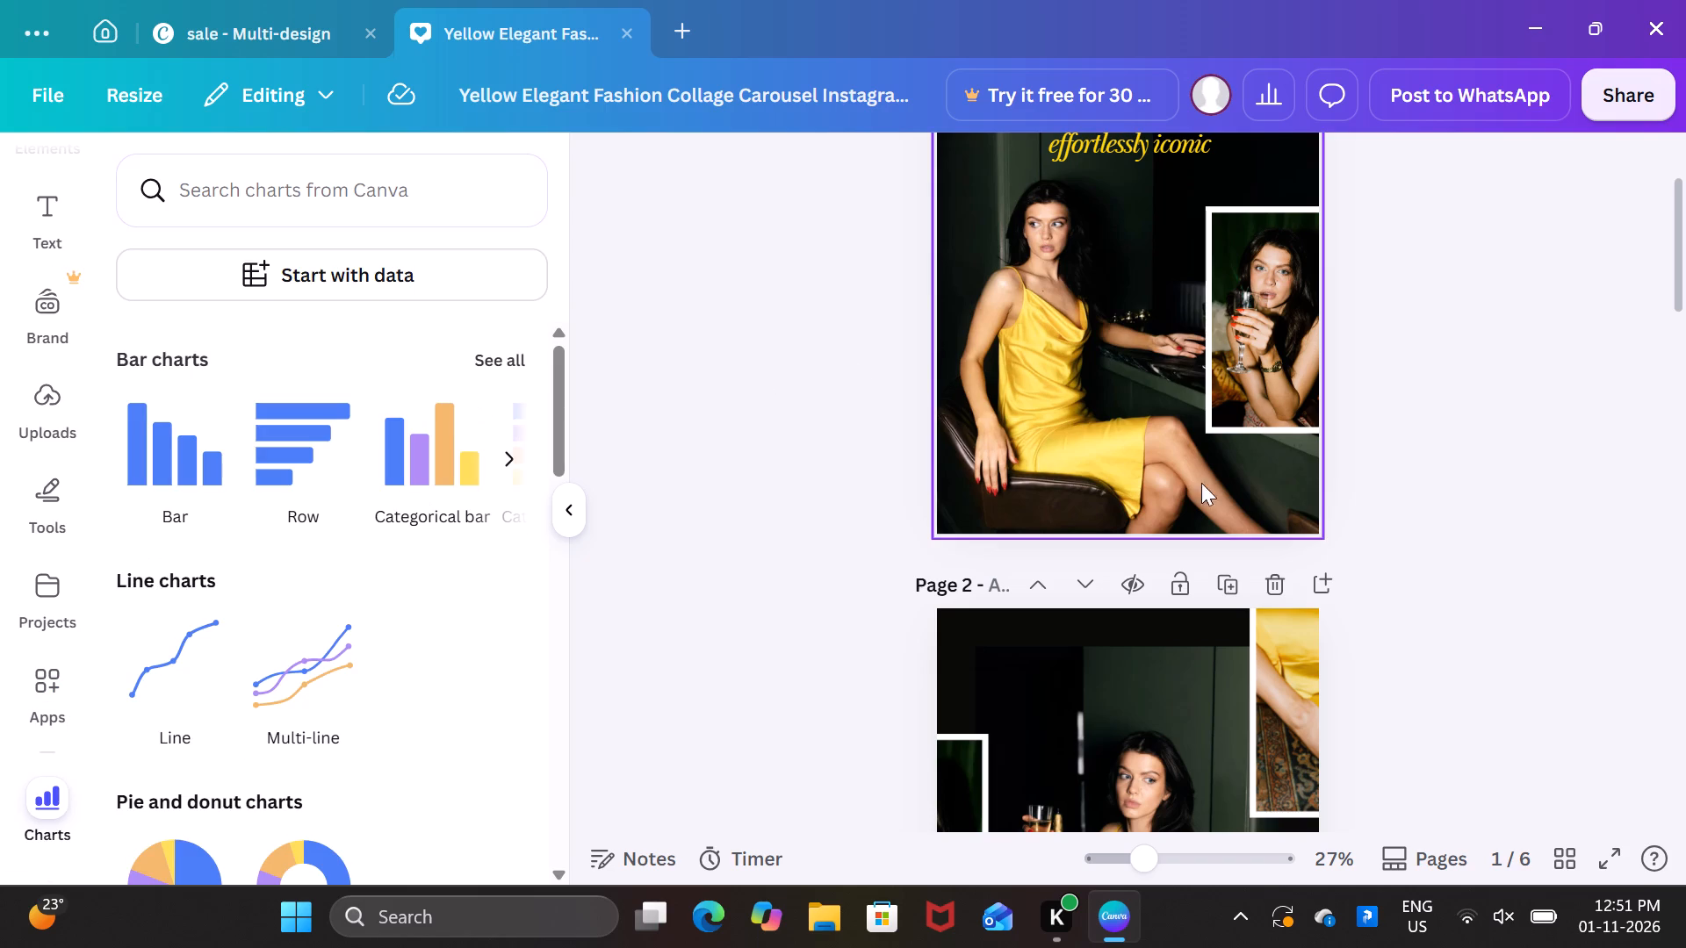
Delete the surplus carousel pages that follow the Chapter 30 cover page, starting with page 2.
{"action": "left_click", "coordinate": [1276, 580]}
{"action": "left_click", "coordinate": [1276, 580]}
{"action": "triple_click", "coordinate": [1276, 580]}
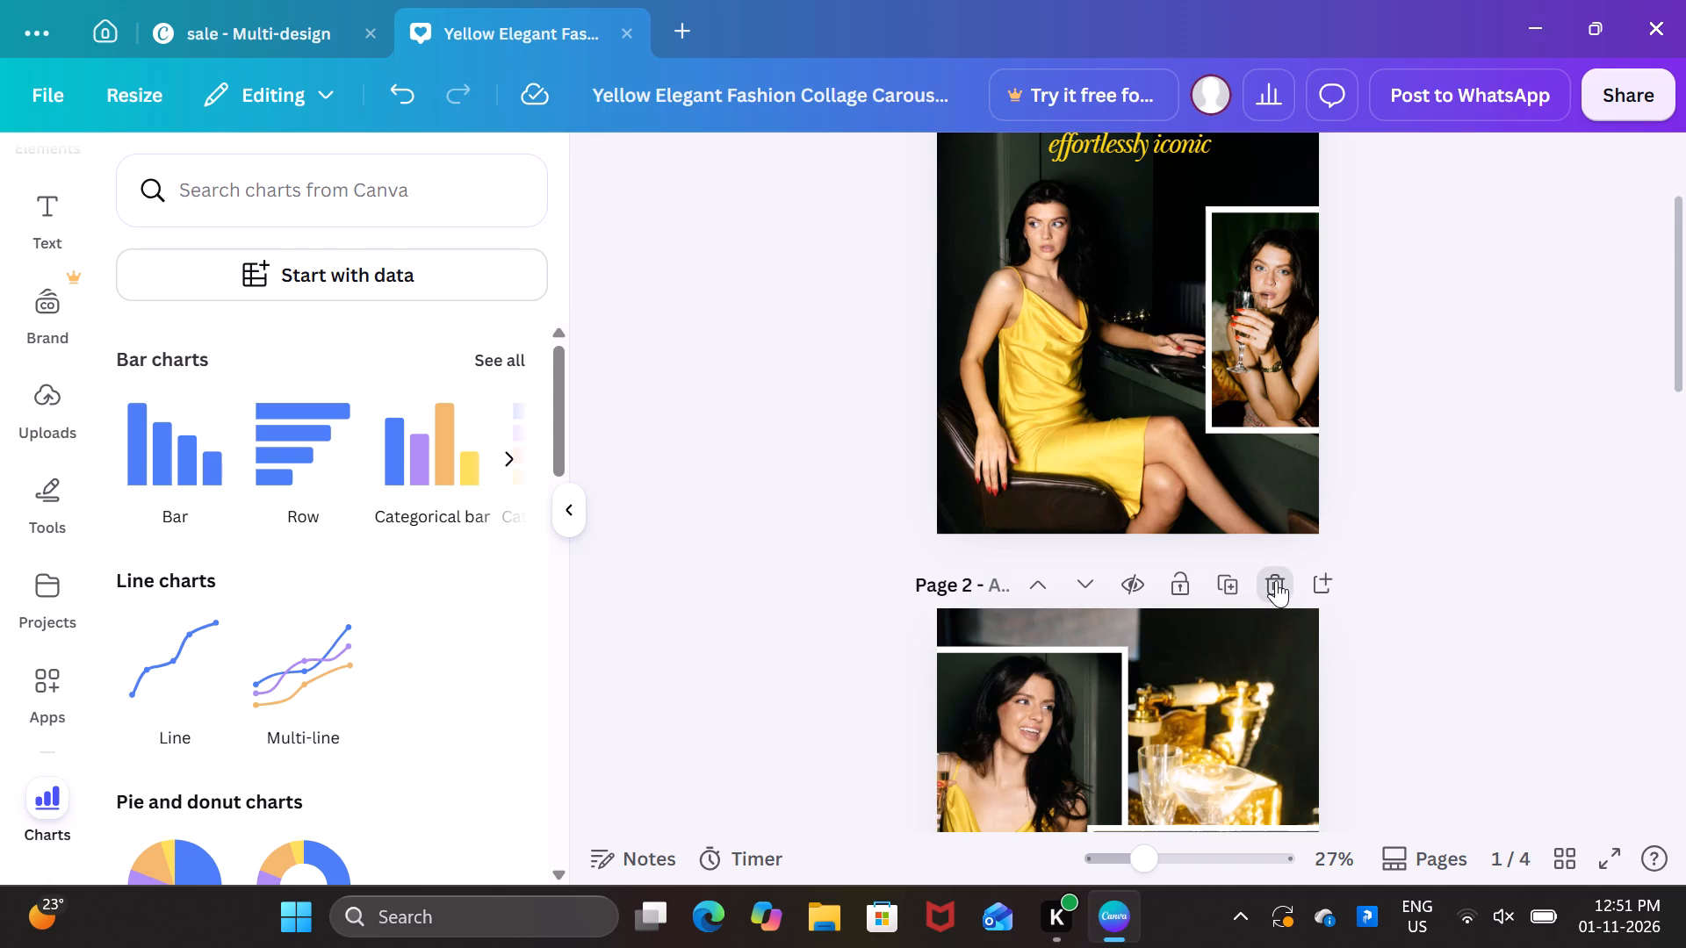
Delete the pages after the cover page of the Yellow Elegant Fashion Collage design.
{"action": "double_click", "coordinate": [1276, 580]}
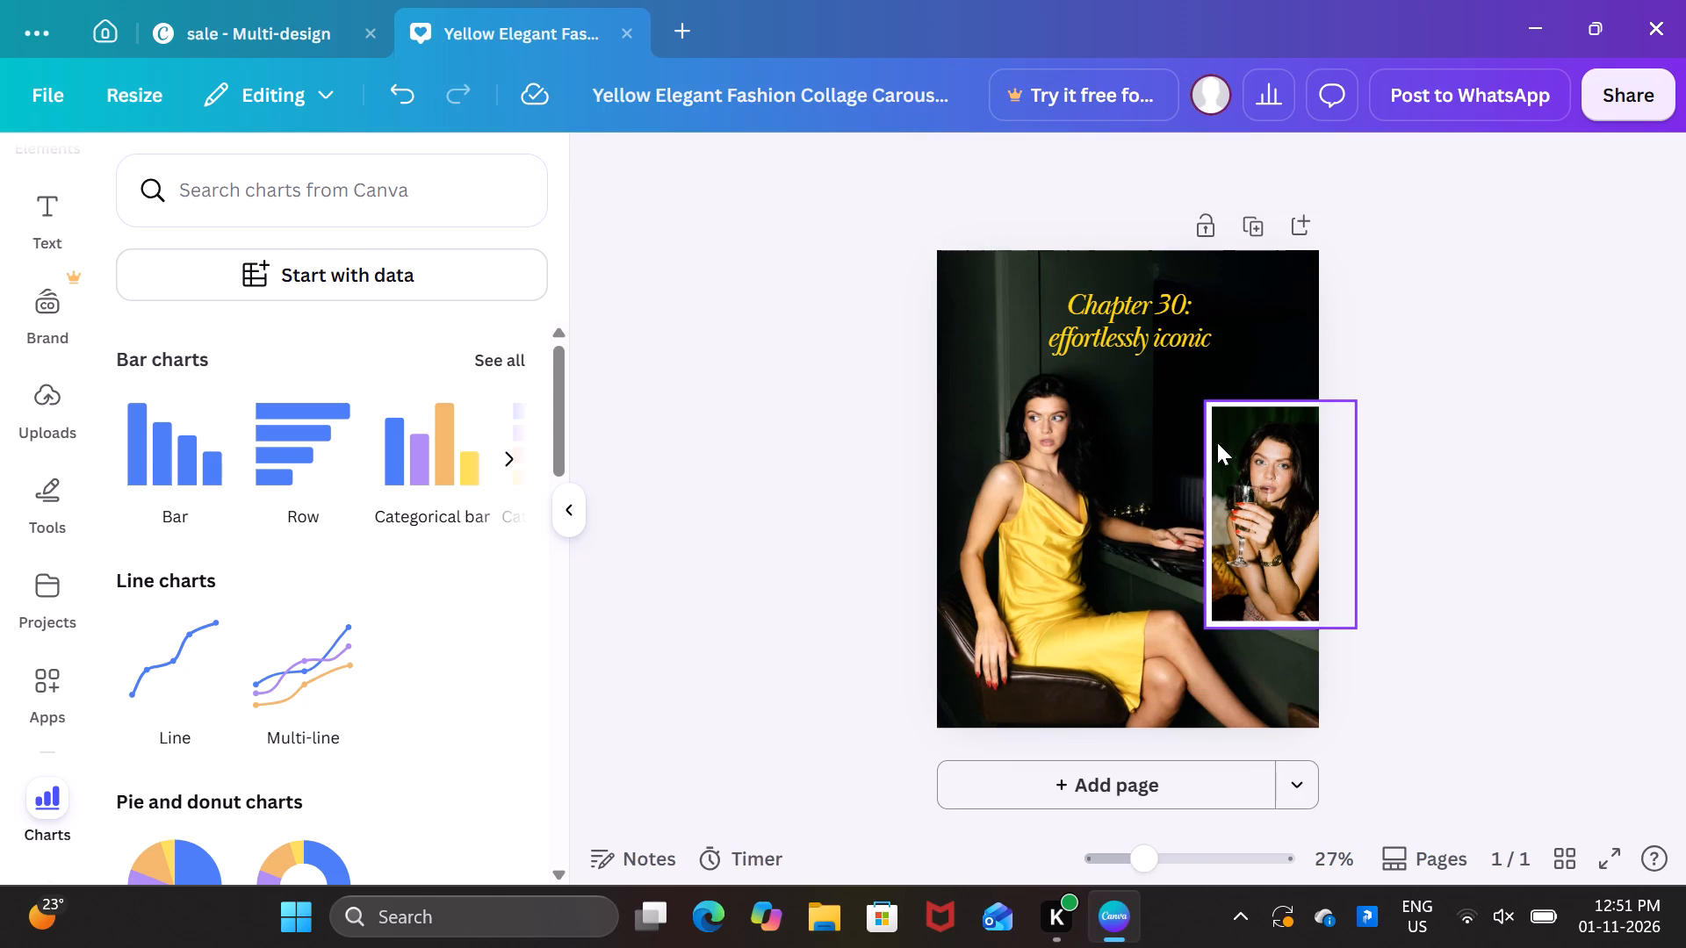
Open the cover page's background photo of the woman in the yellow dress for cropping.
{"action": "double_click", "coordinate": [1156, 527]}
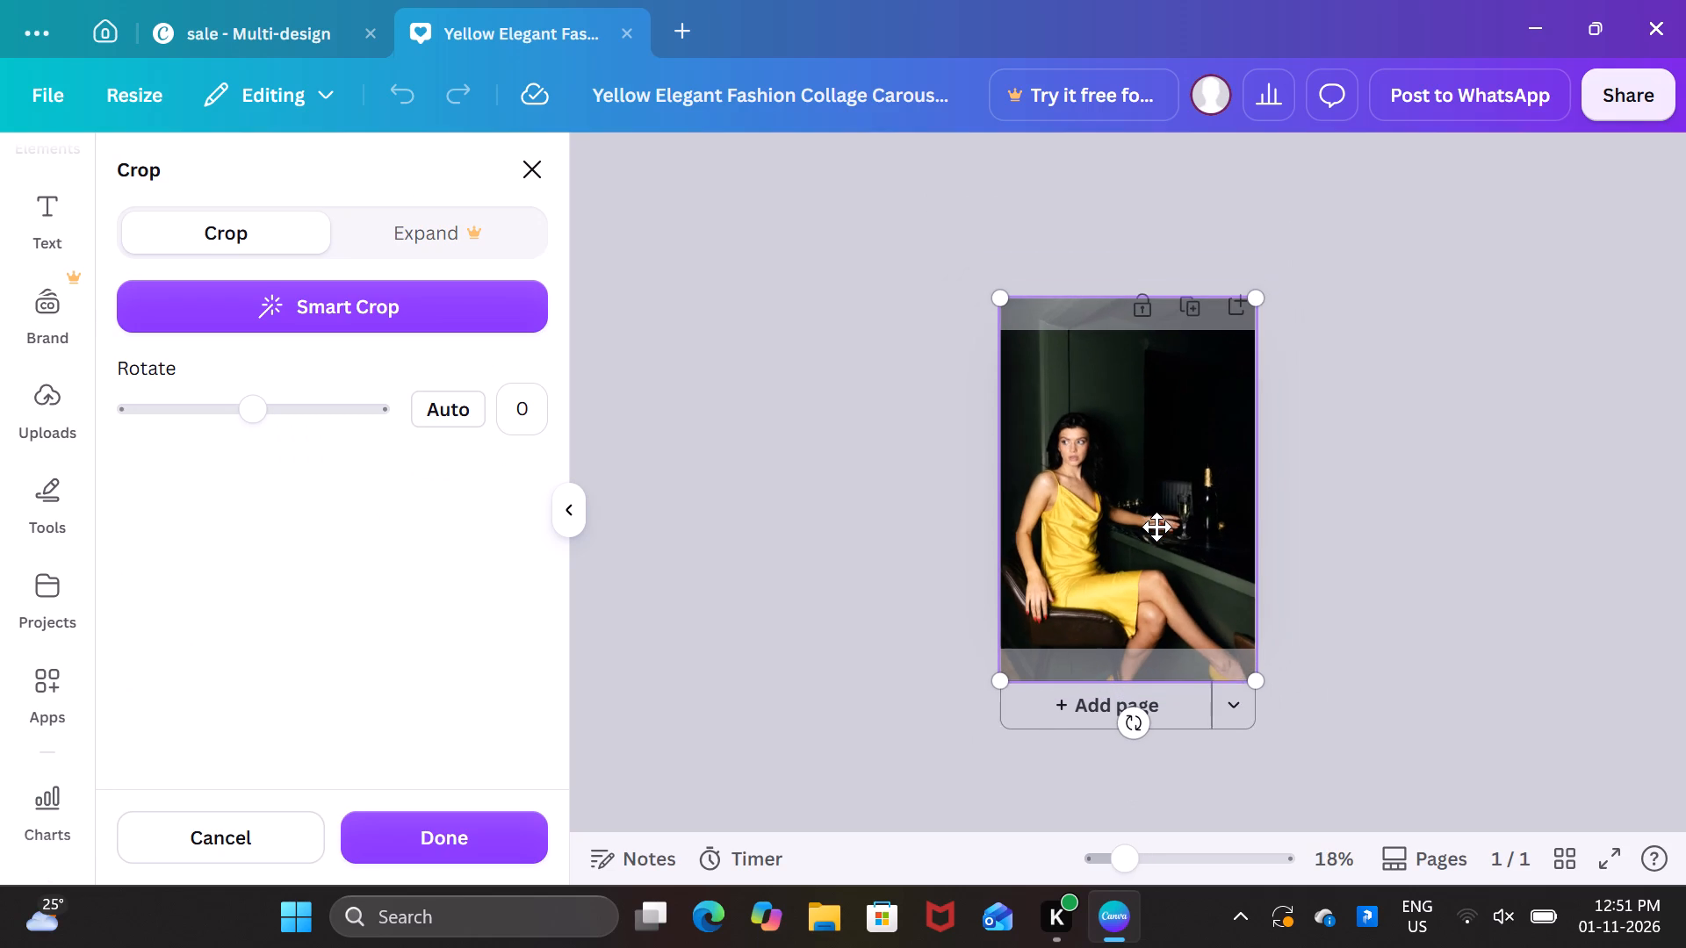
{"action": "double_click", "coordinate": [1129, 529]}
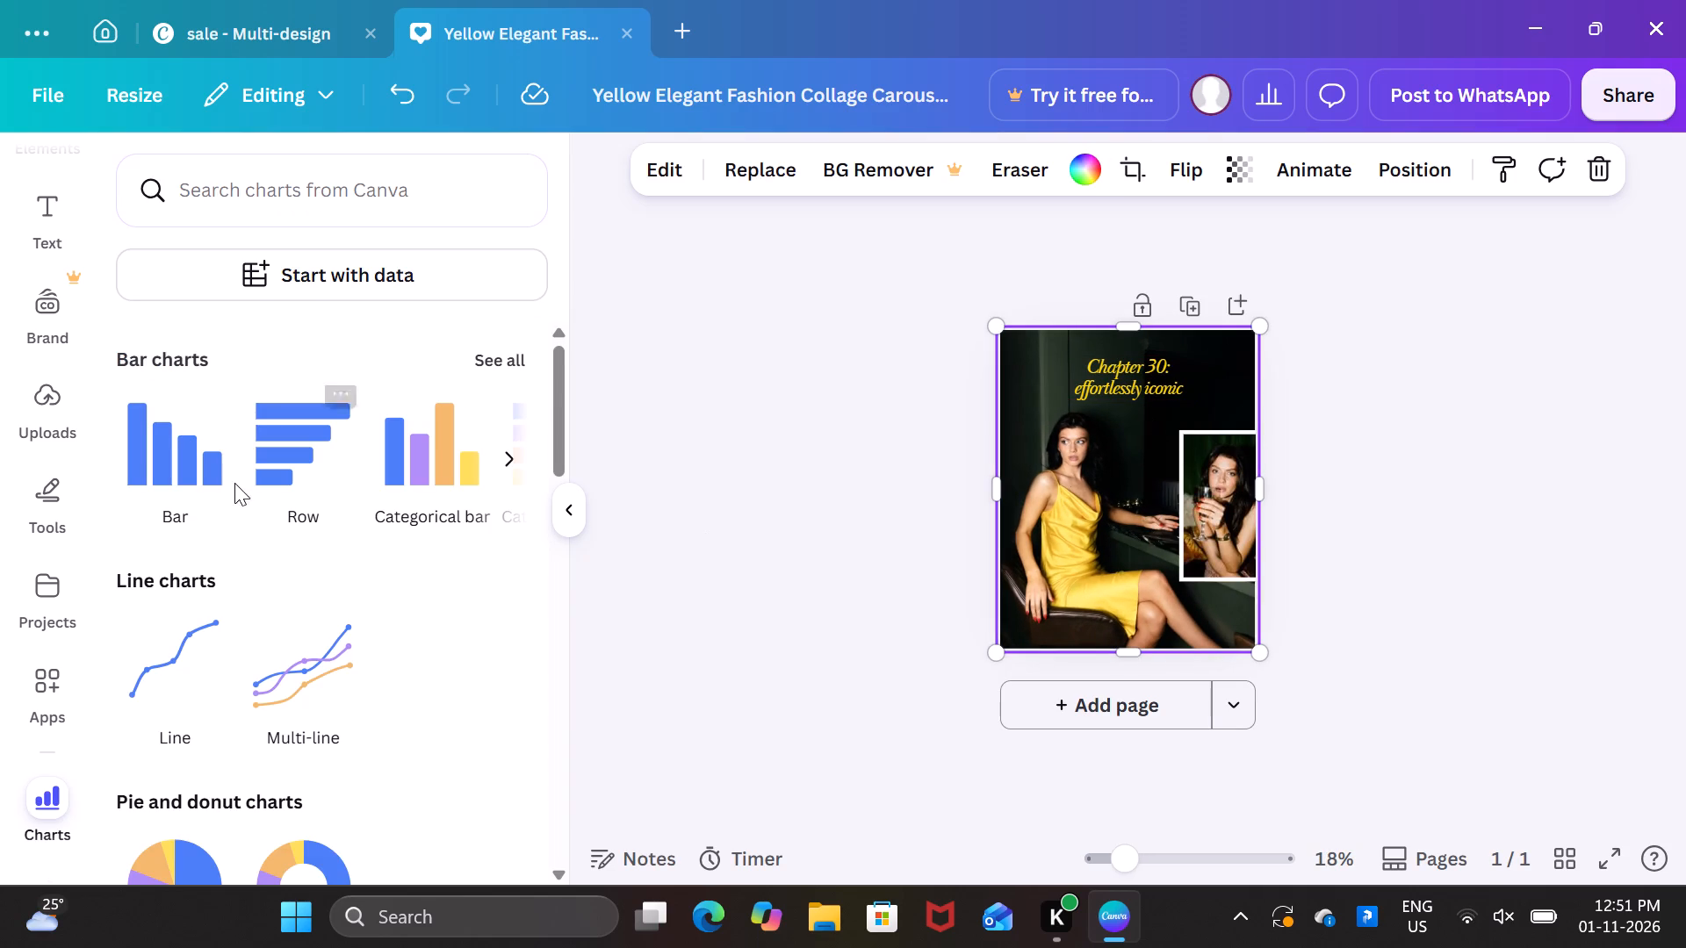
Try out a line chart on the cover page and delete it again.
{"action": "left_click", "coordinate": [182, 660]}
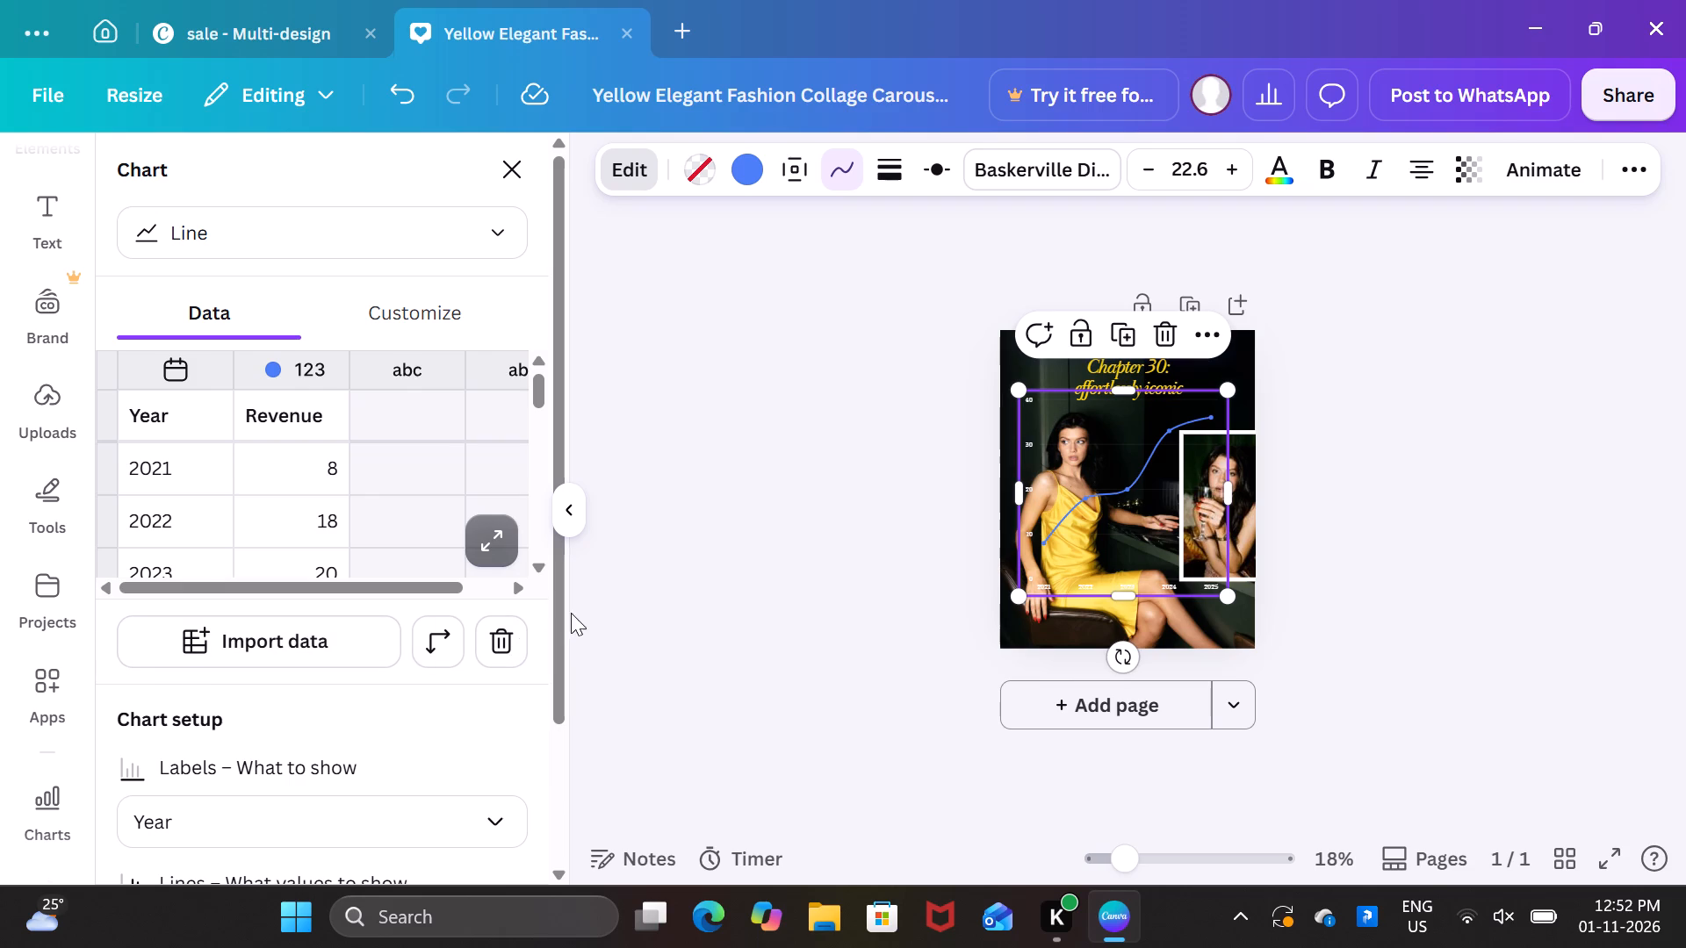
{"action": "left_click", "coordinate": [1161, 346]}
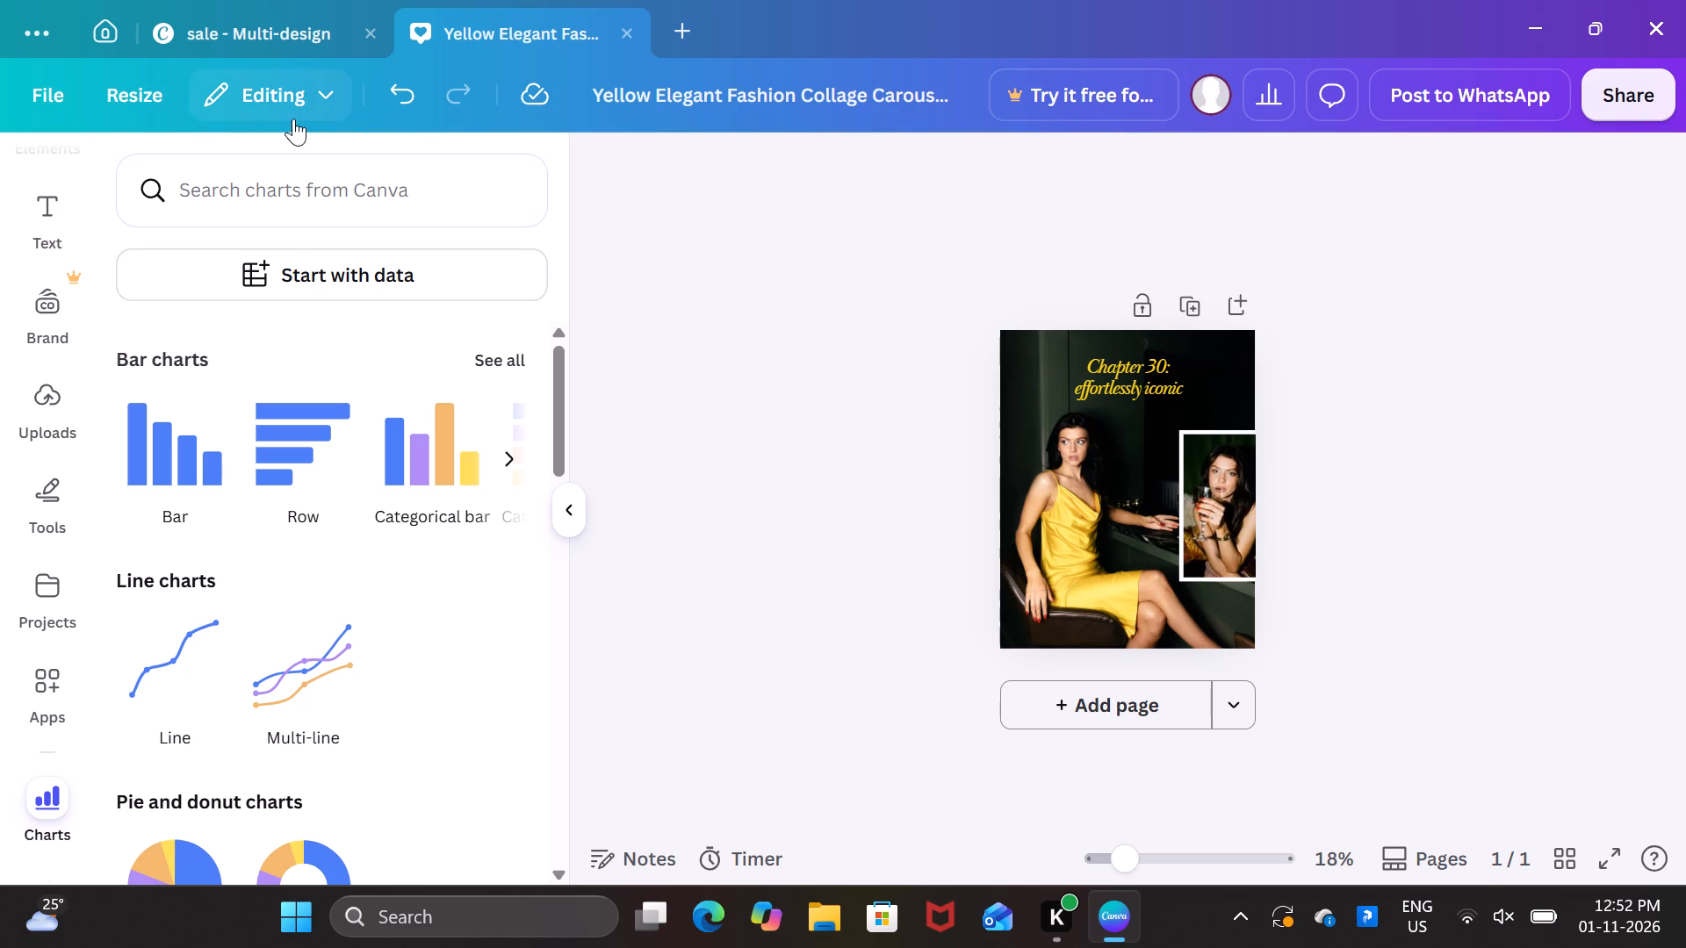
Return to the home page and close the preview of the Yellow Elegant Fashion Collage Carousel template.
{"action": "scroll", "coordinate": [220, 129], "scroll_direction": "up", "scroll_amount": 1}
{"action": "left_click", "coordinate": [115, 23]}
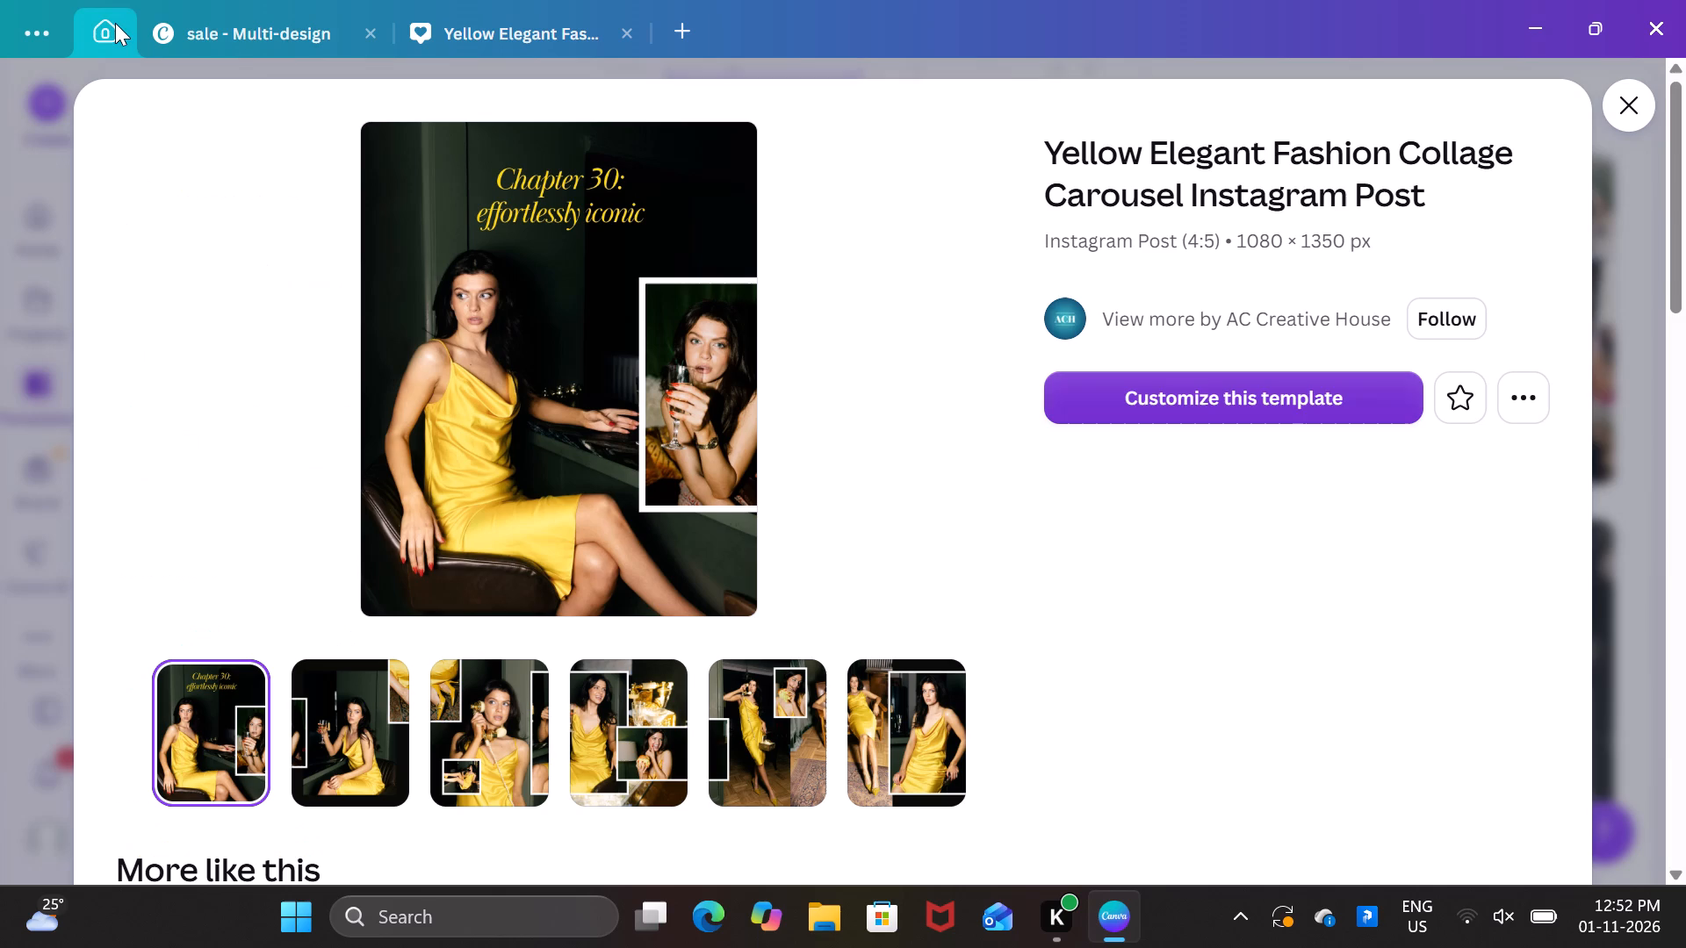
{"action": "left_click", "coordinate": [1638, 90]}
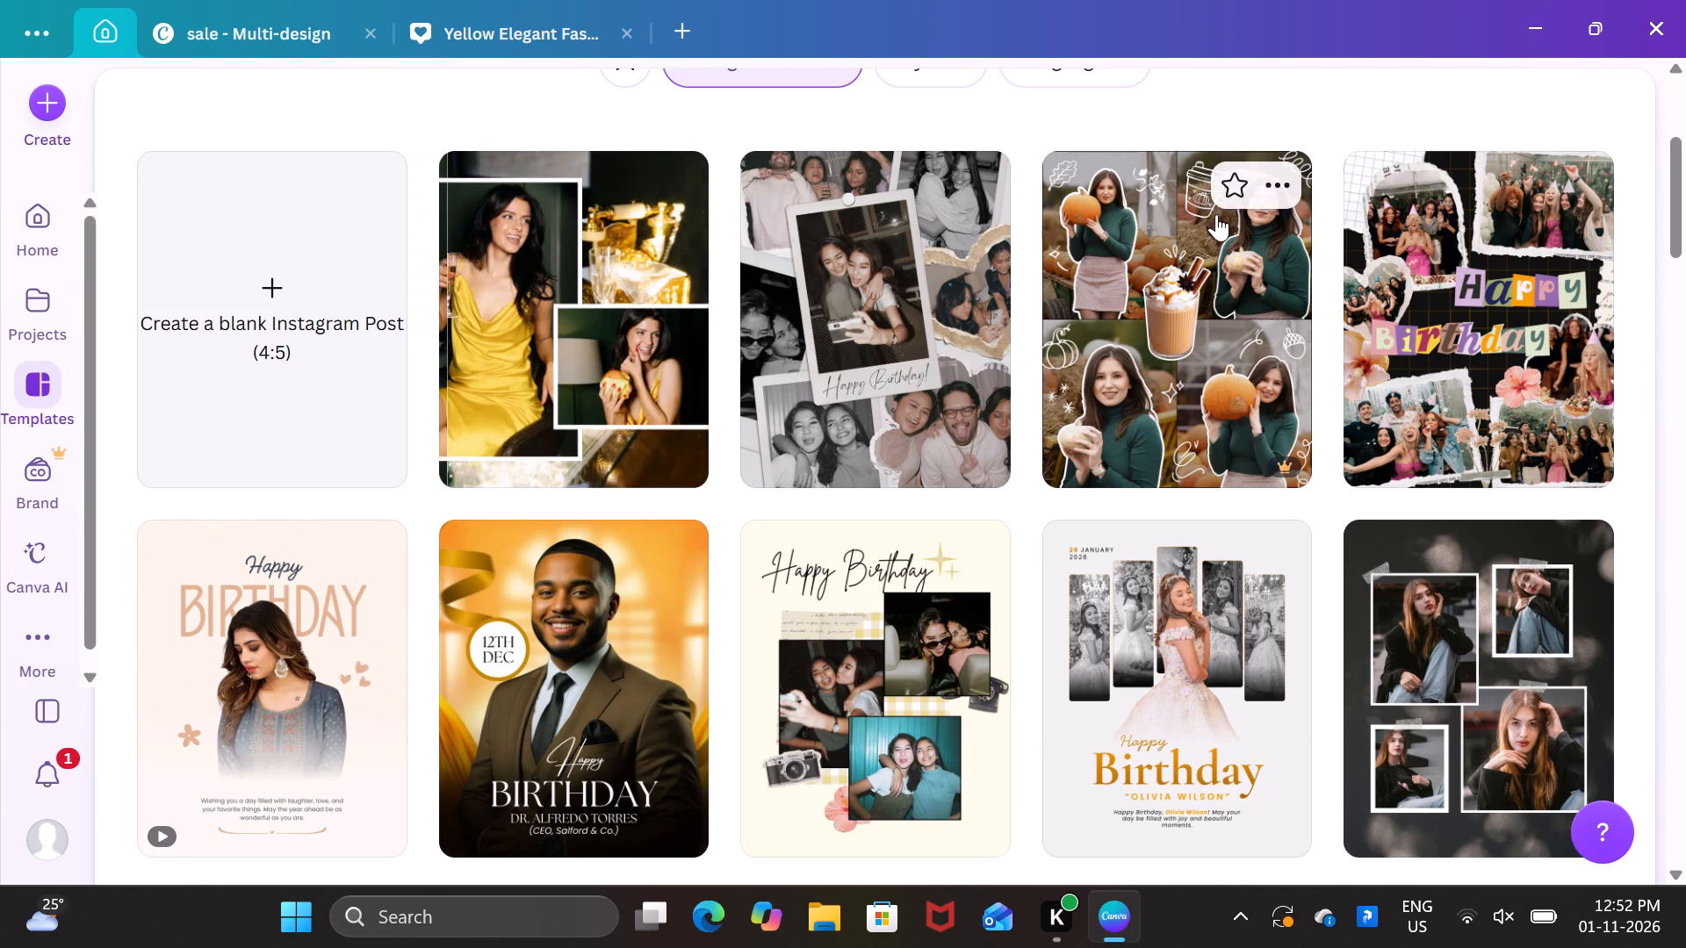
{"action": "scroll", "coordinate": [1216, 214], "scroll_direction": "up", "scroll_amount": 3}
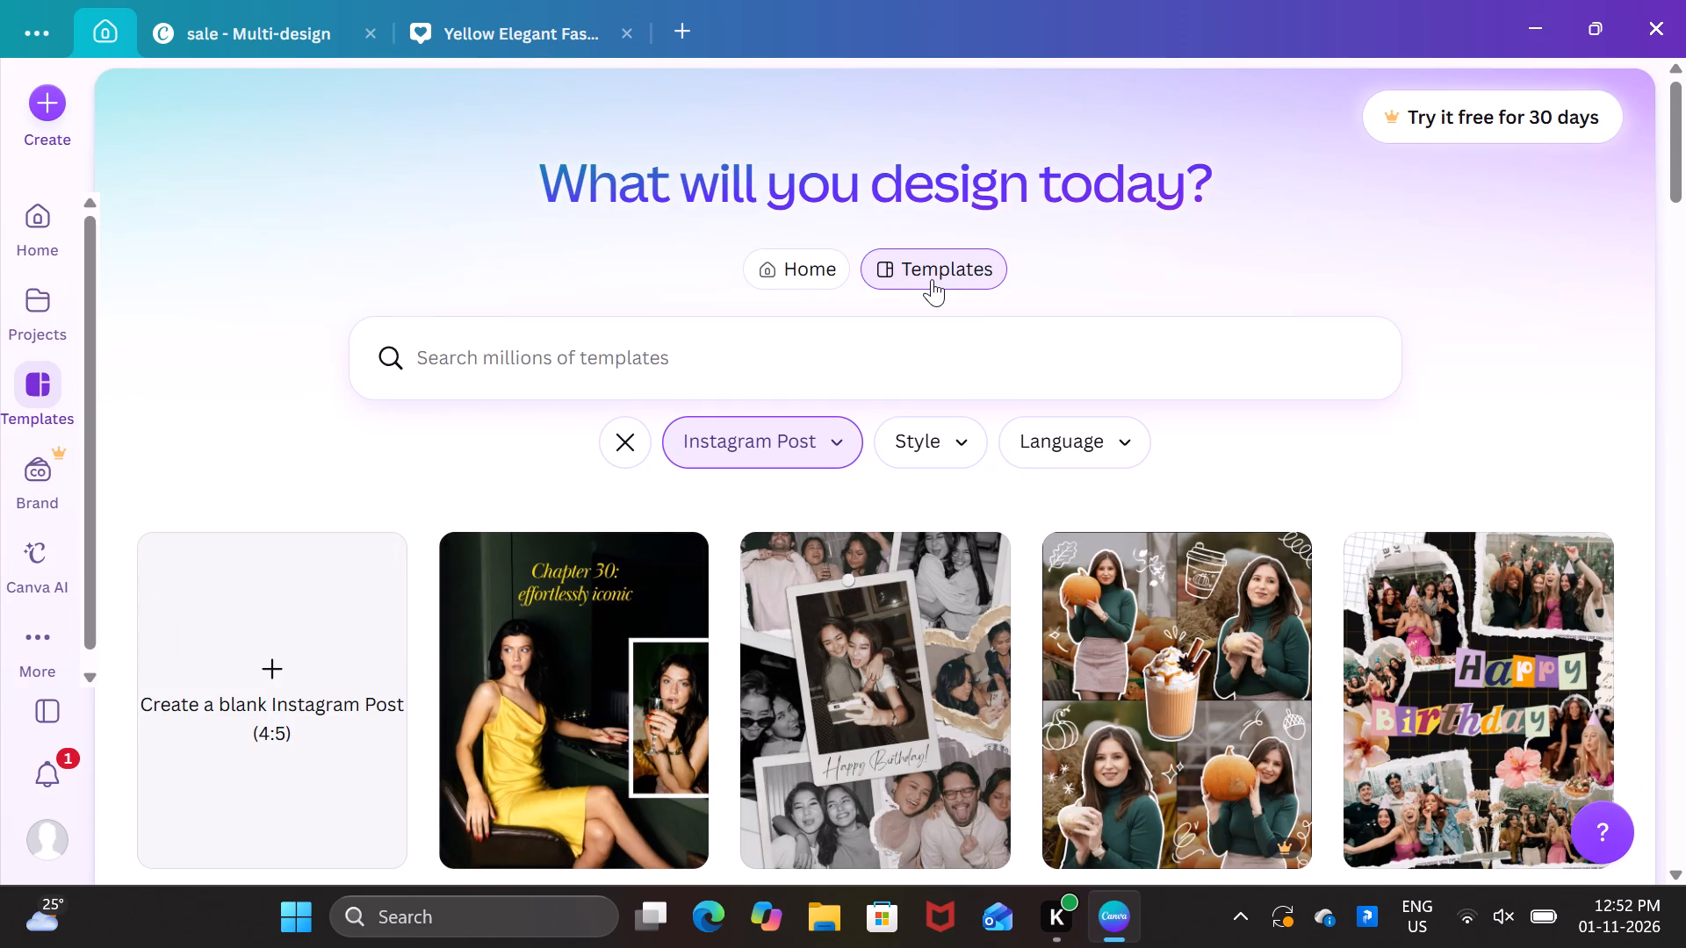
Replace the Instagram Post template filter with the Presentation template category.
{"action": "left_click", "coordinate": [96, 24]}
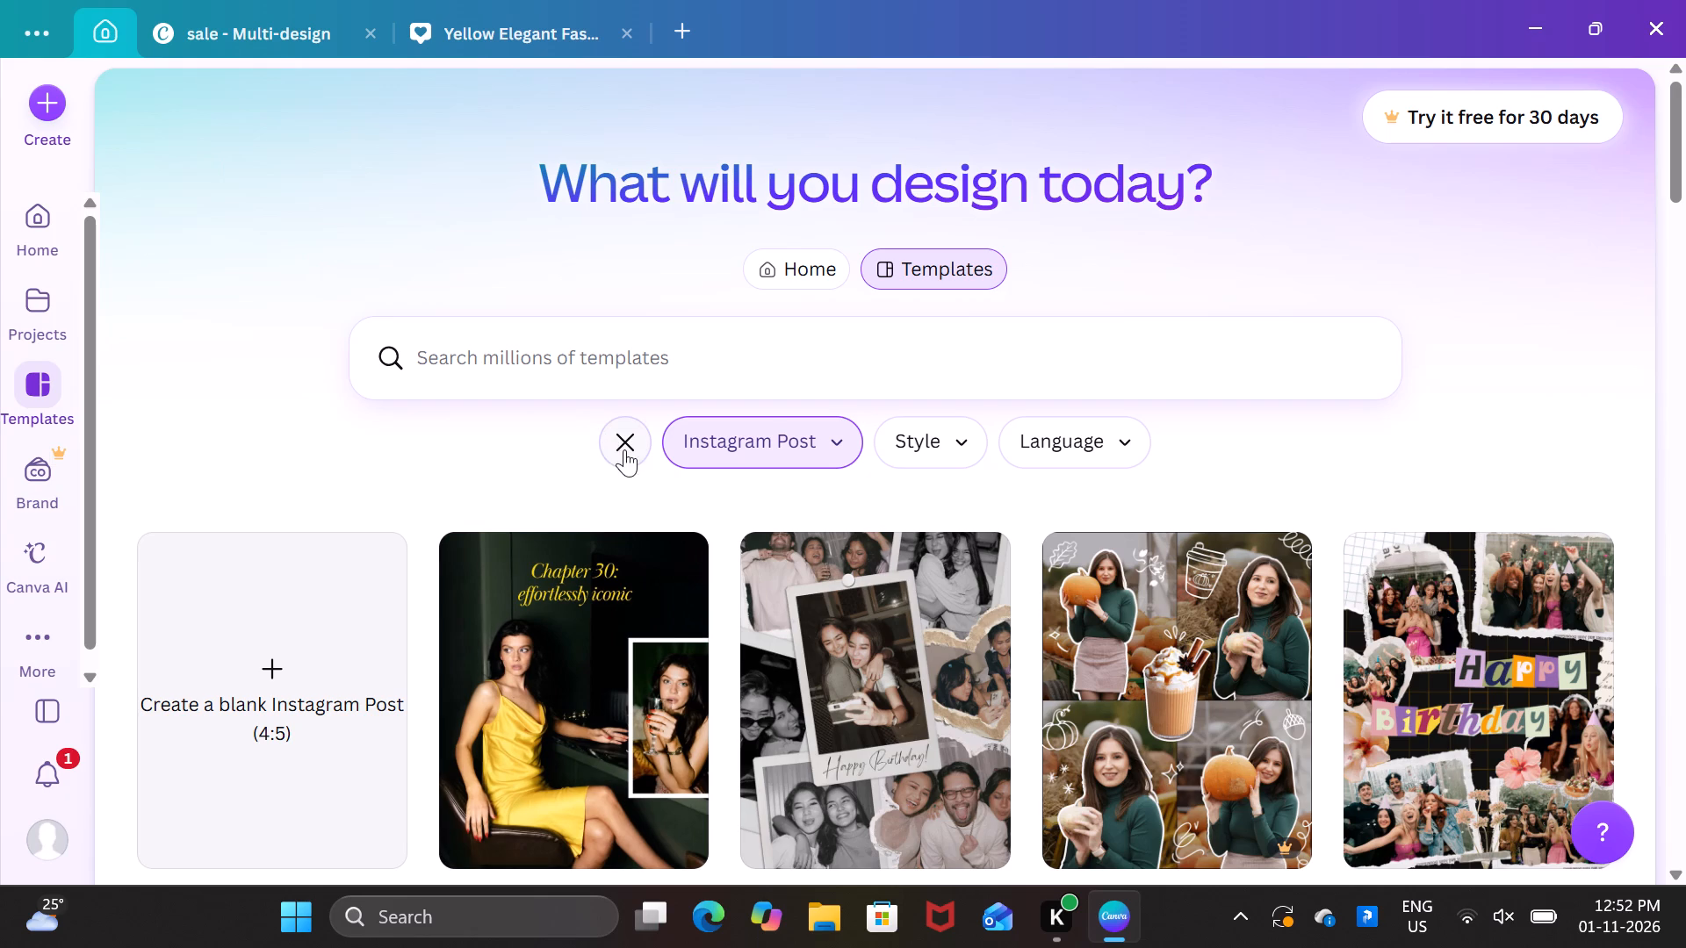
{"action": "left_click", "coordinate": [625, 451]}
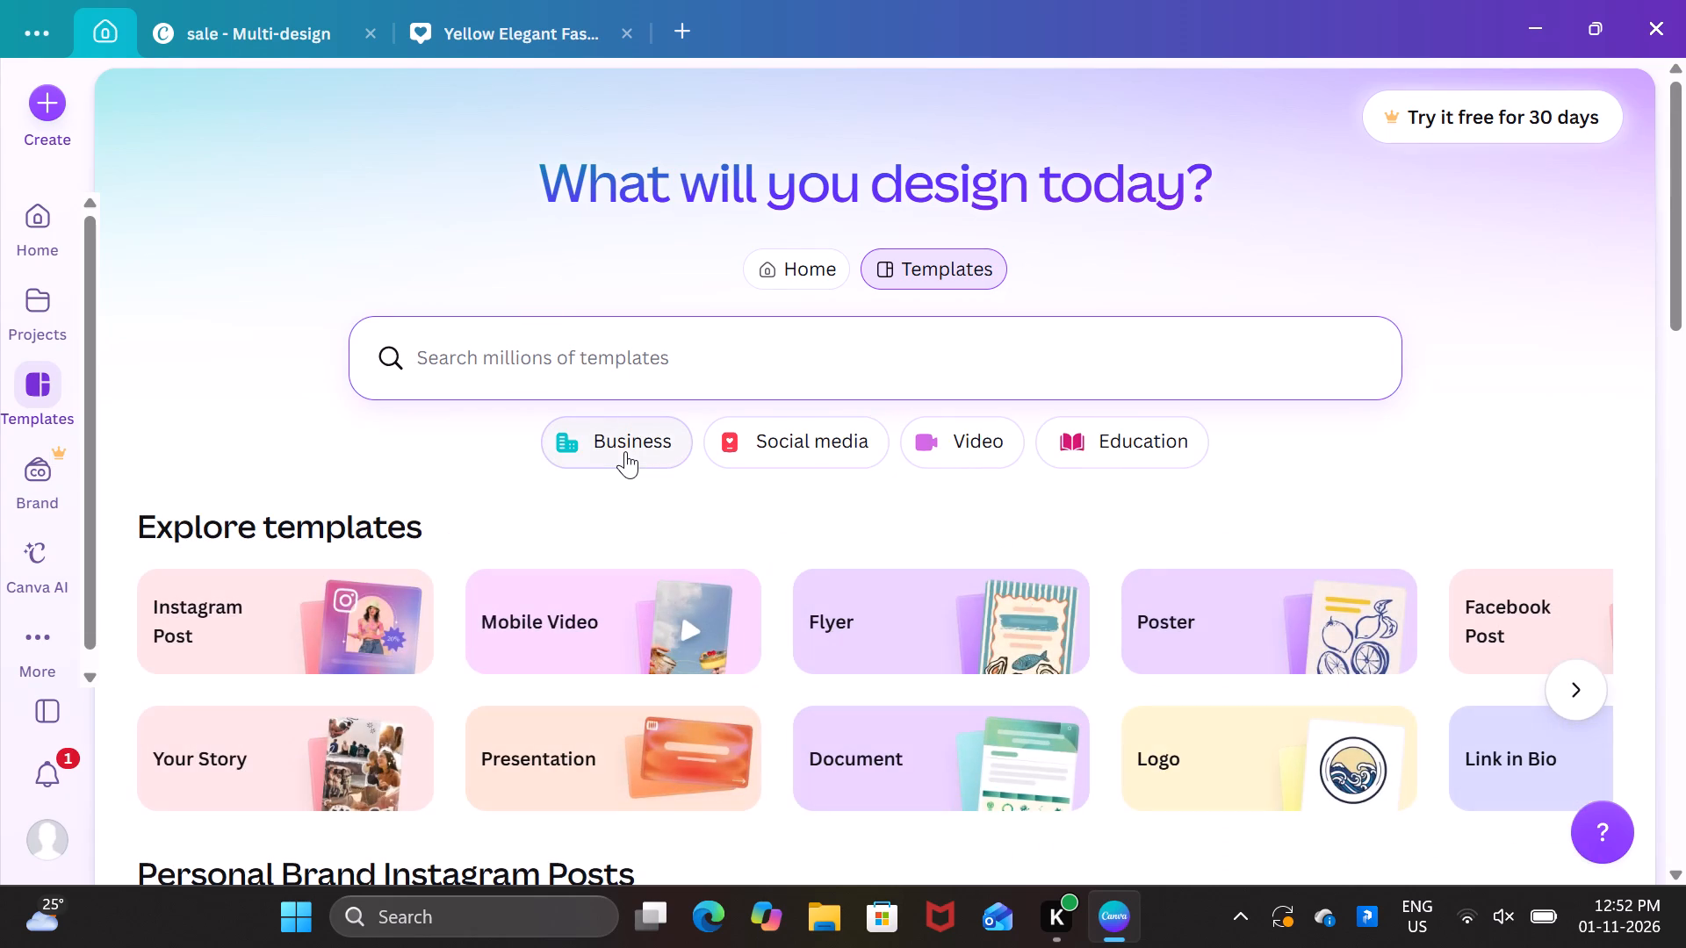
{"action": "scroll", "coordinate": [626, 527], "scroll_direction": "down", "scroll_amount": 1}
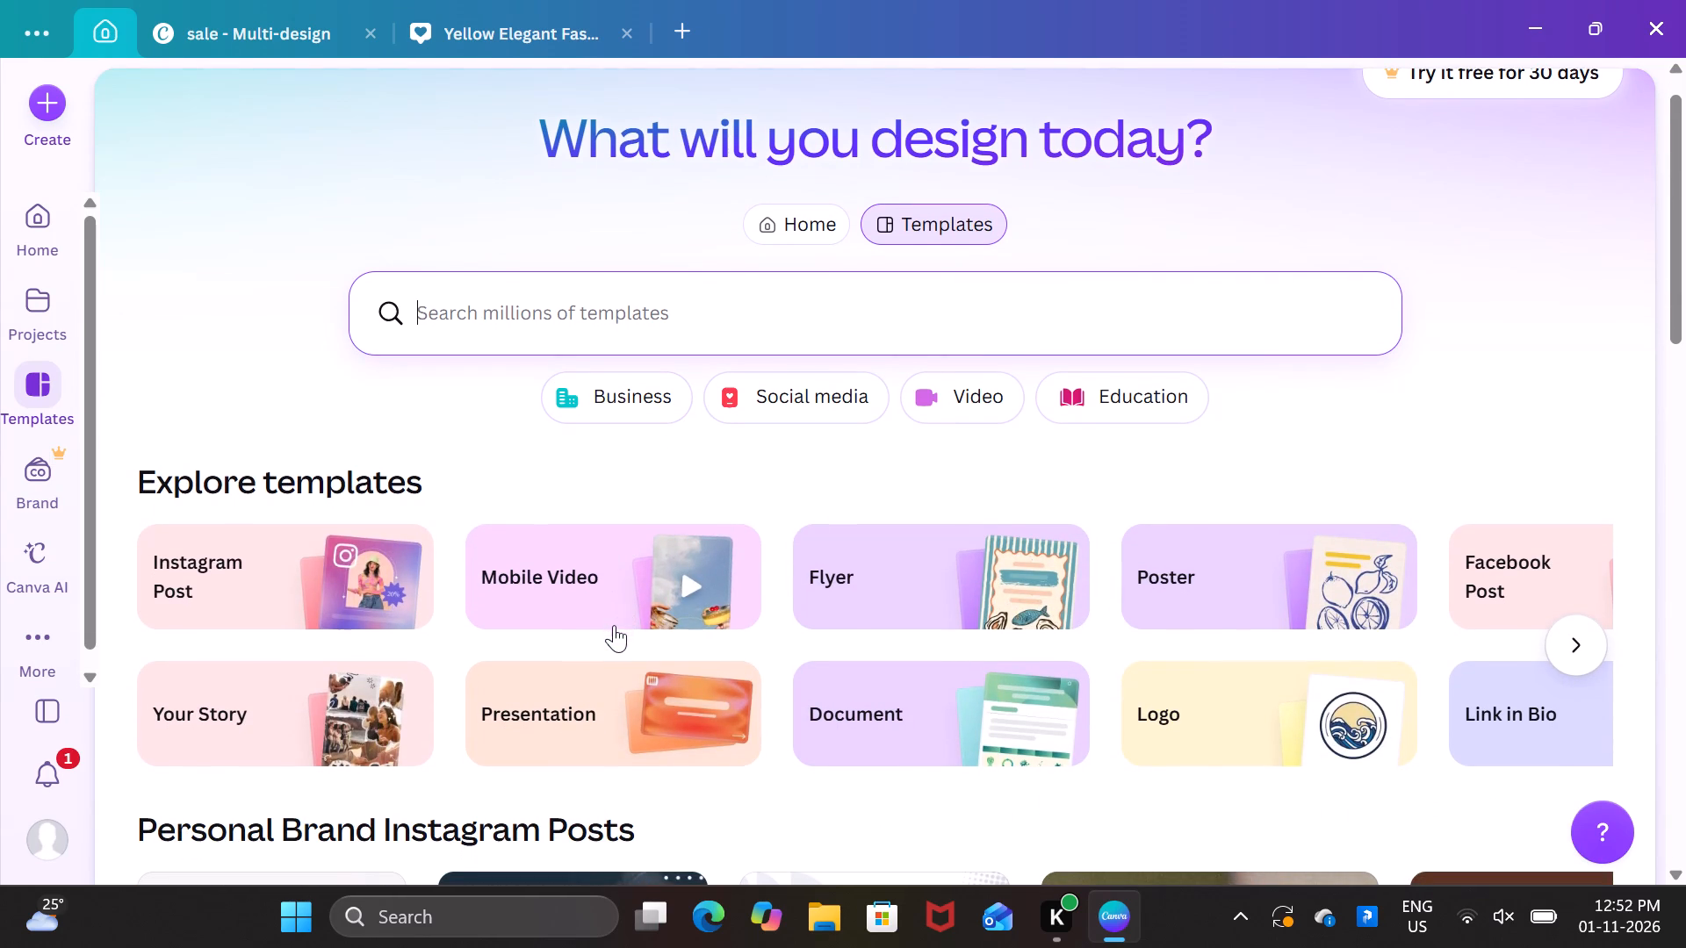
{"action": "left_click", "coordinate": [616, 693]}
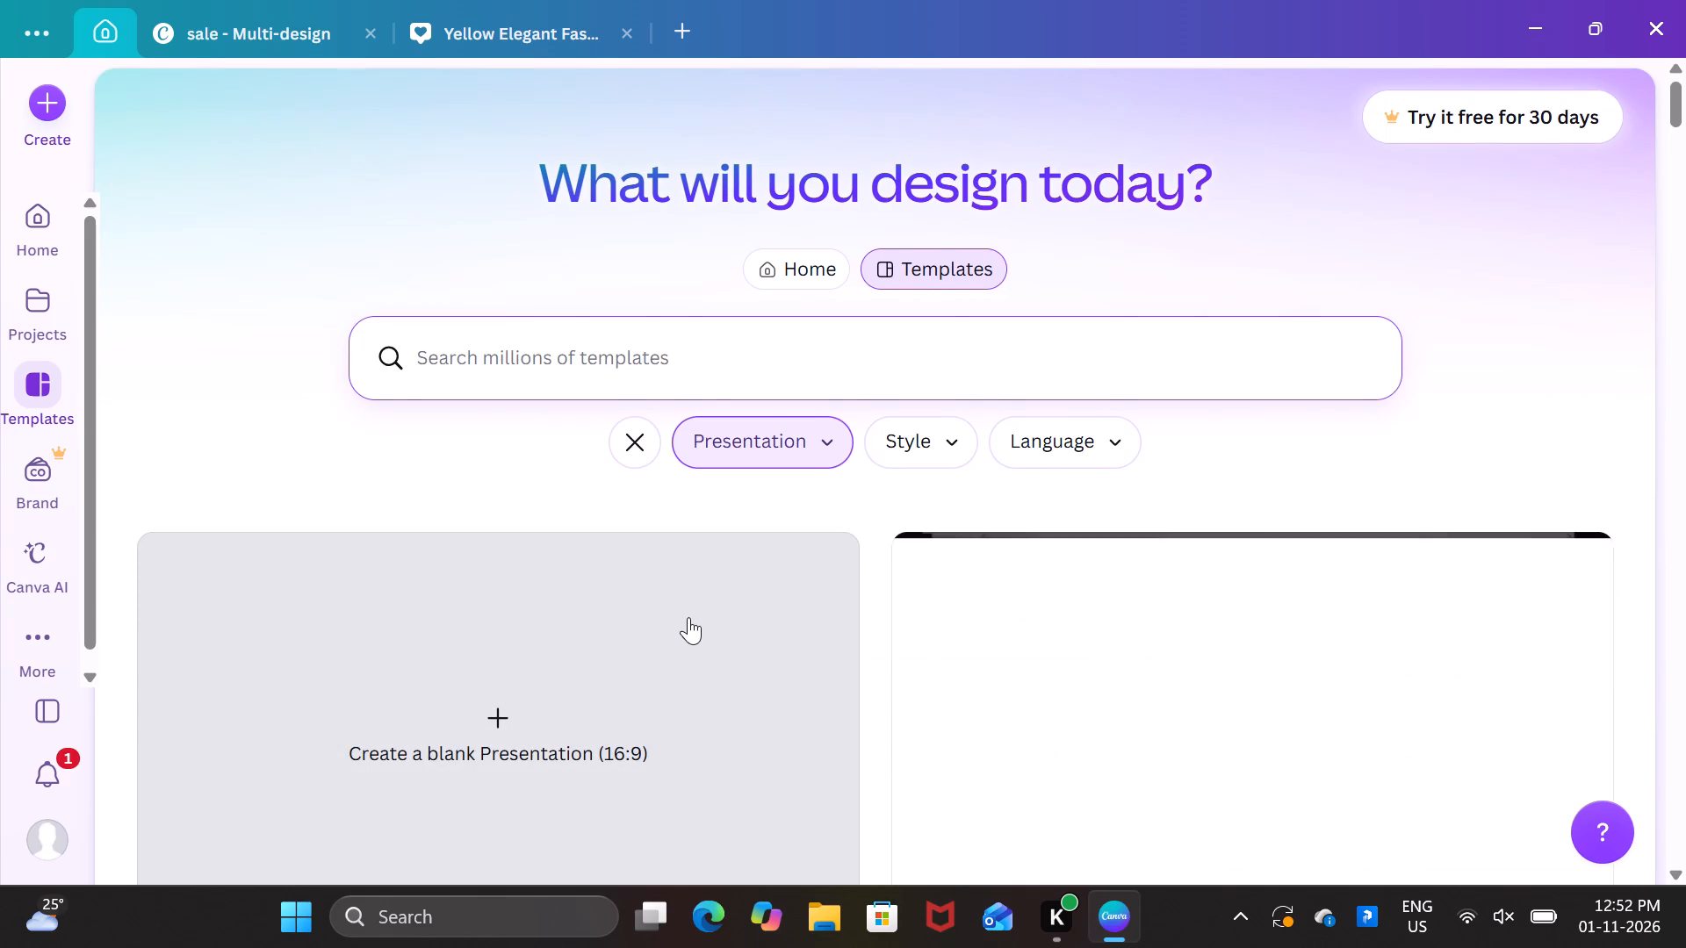
Browse the presentation template gallery for design ideas.
{"action": "scroll", "coordinate": [688, 617], "scroll_direction": "down", "scroll_amount": 4}
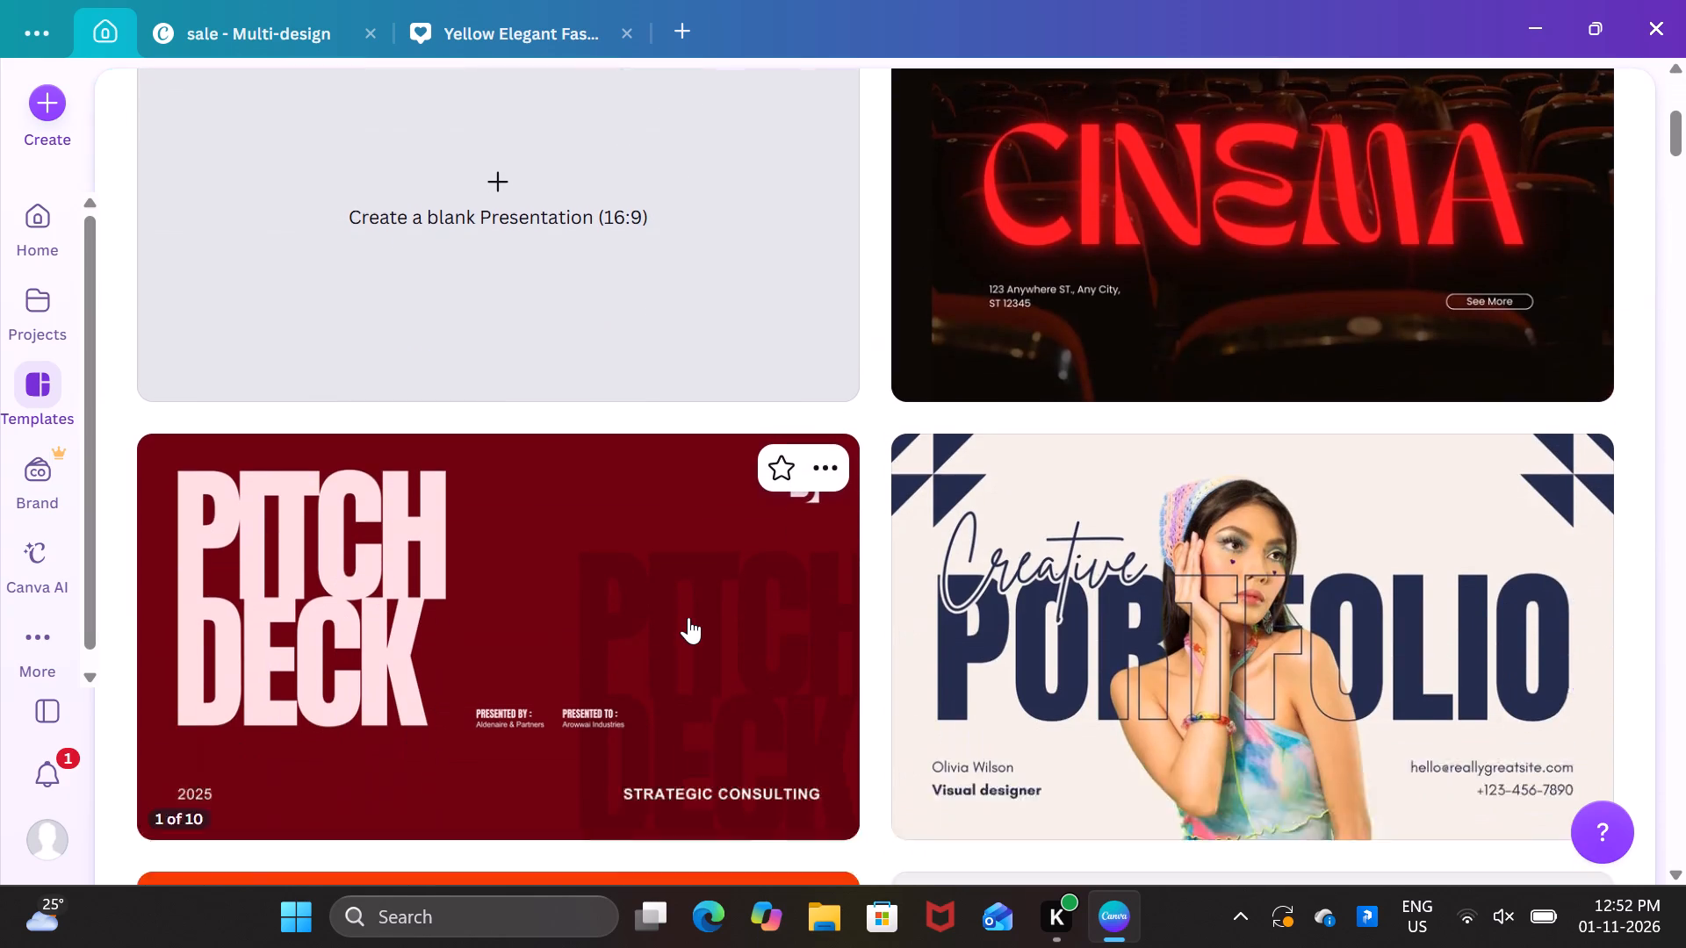
{"action": "scroll", "coordinate": [688, 617], "scroll_direction": "down", "scroll_amount": 4}
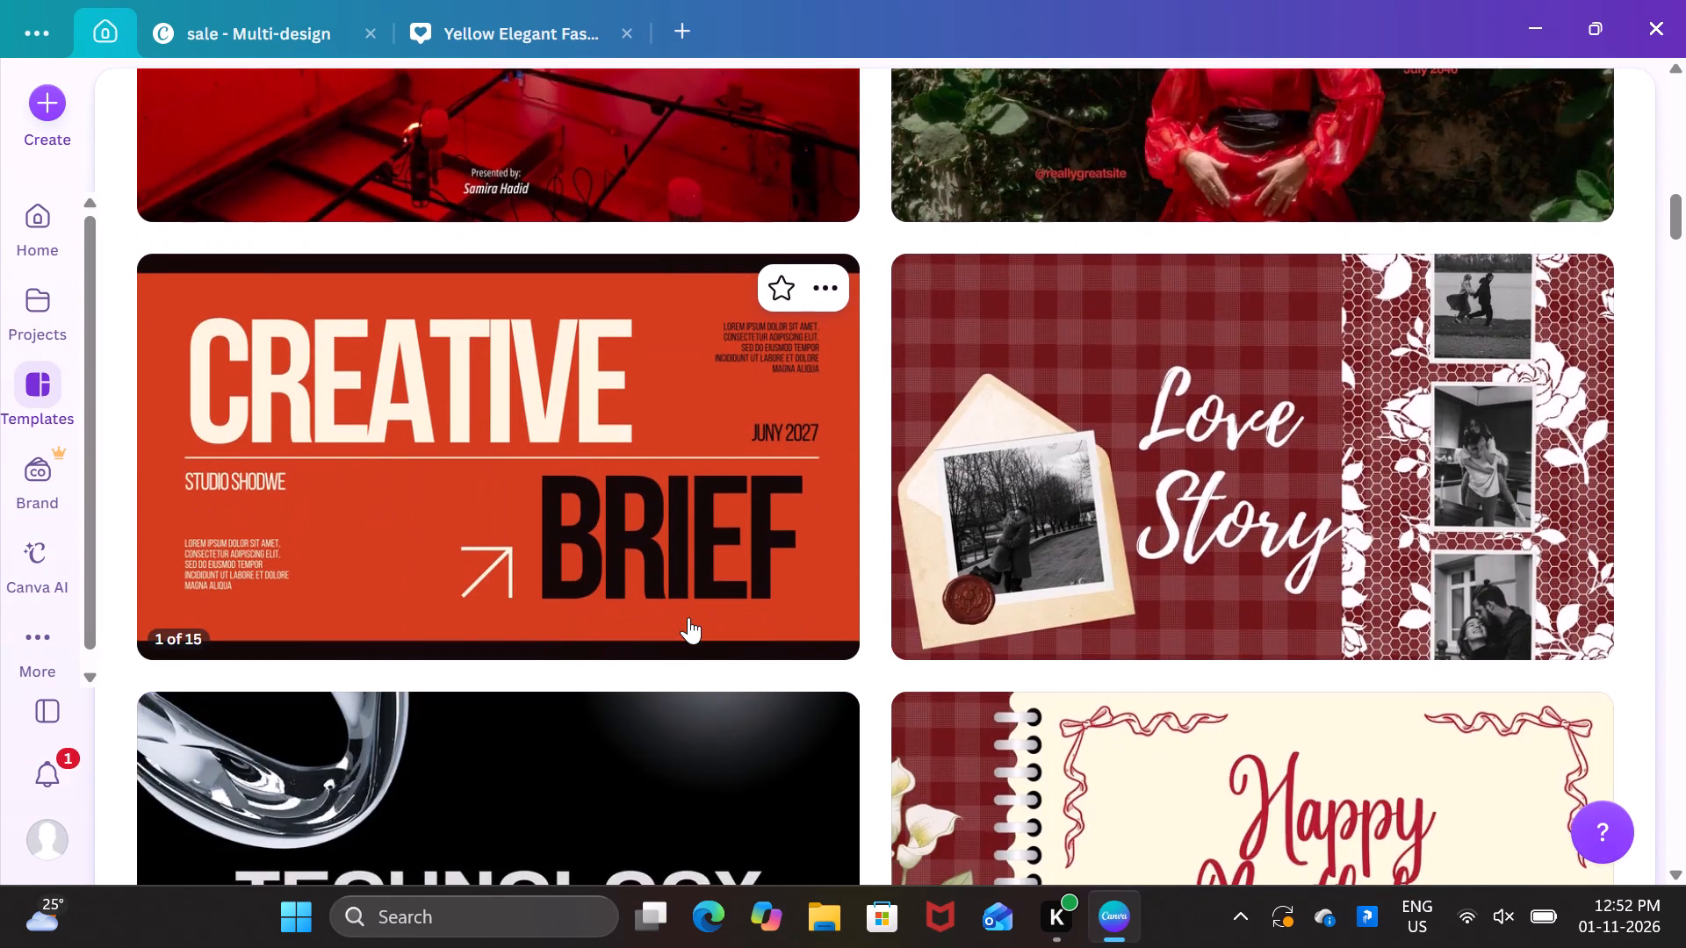
{"action": "scroll", "coordinate": [688, 617], "scroll_direction": "down", "scroll_amount": 1}
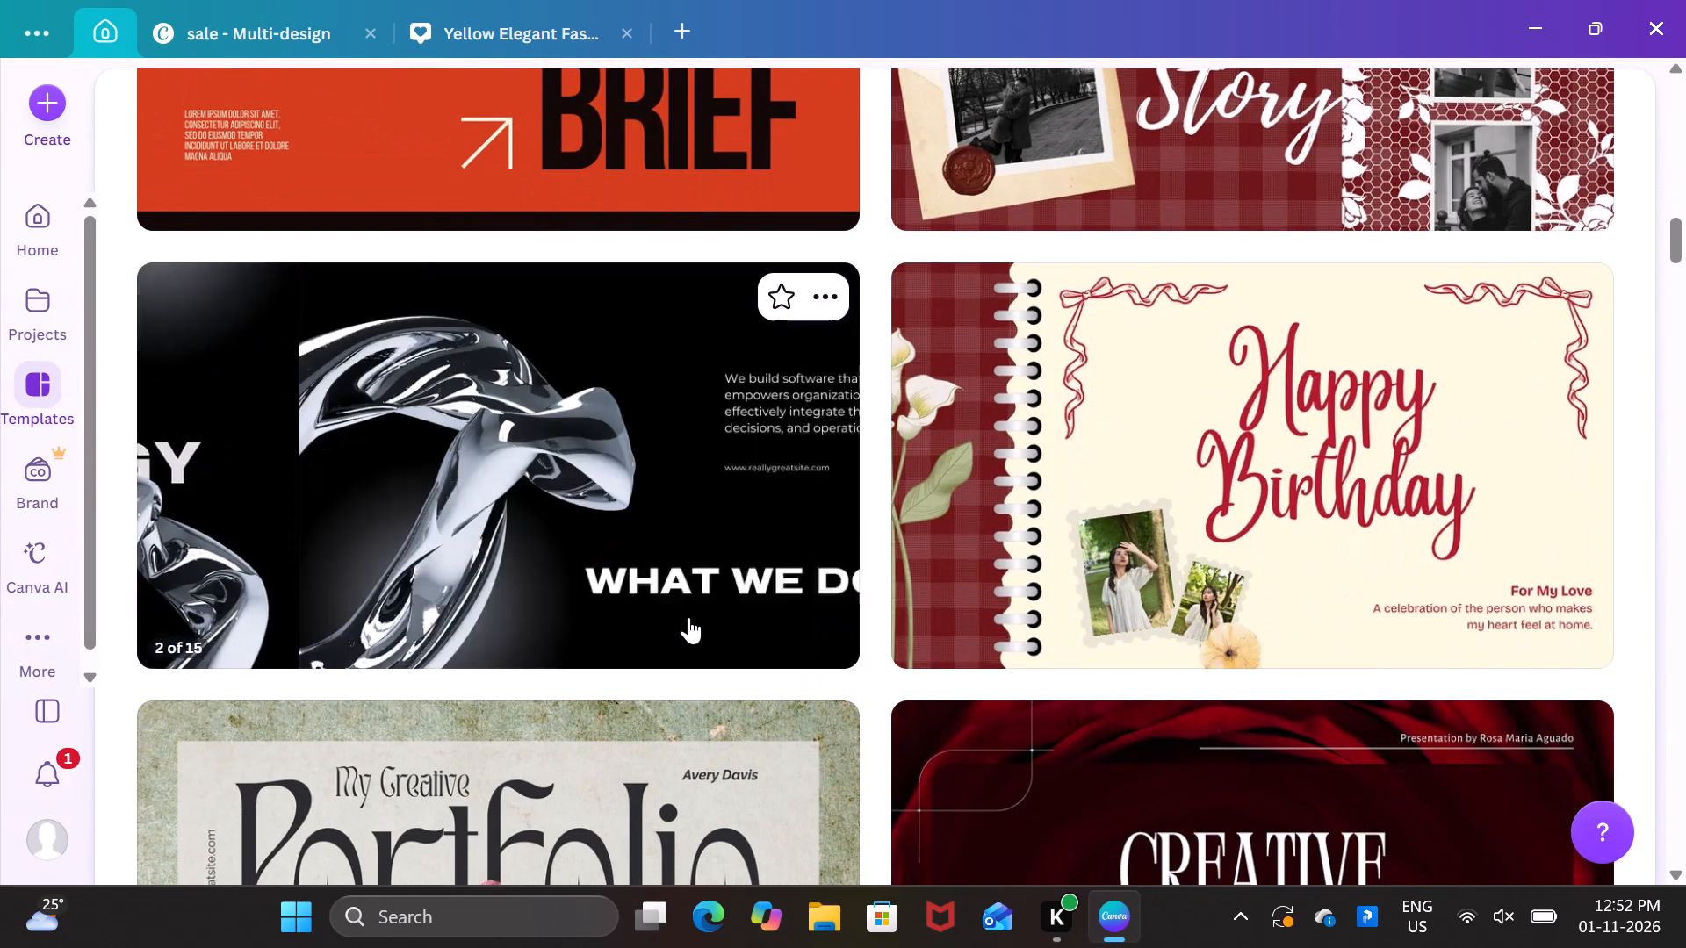
{"action": "scroll", "coordinate": [688, 617], "scroll_direction": "down", "scroll_amount": 2}
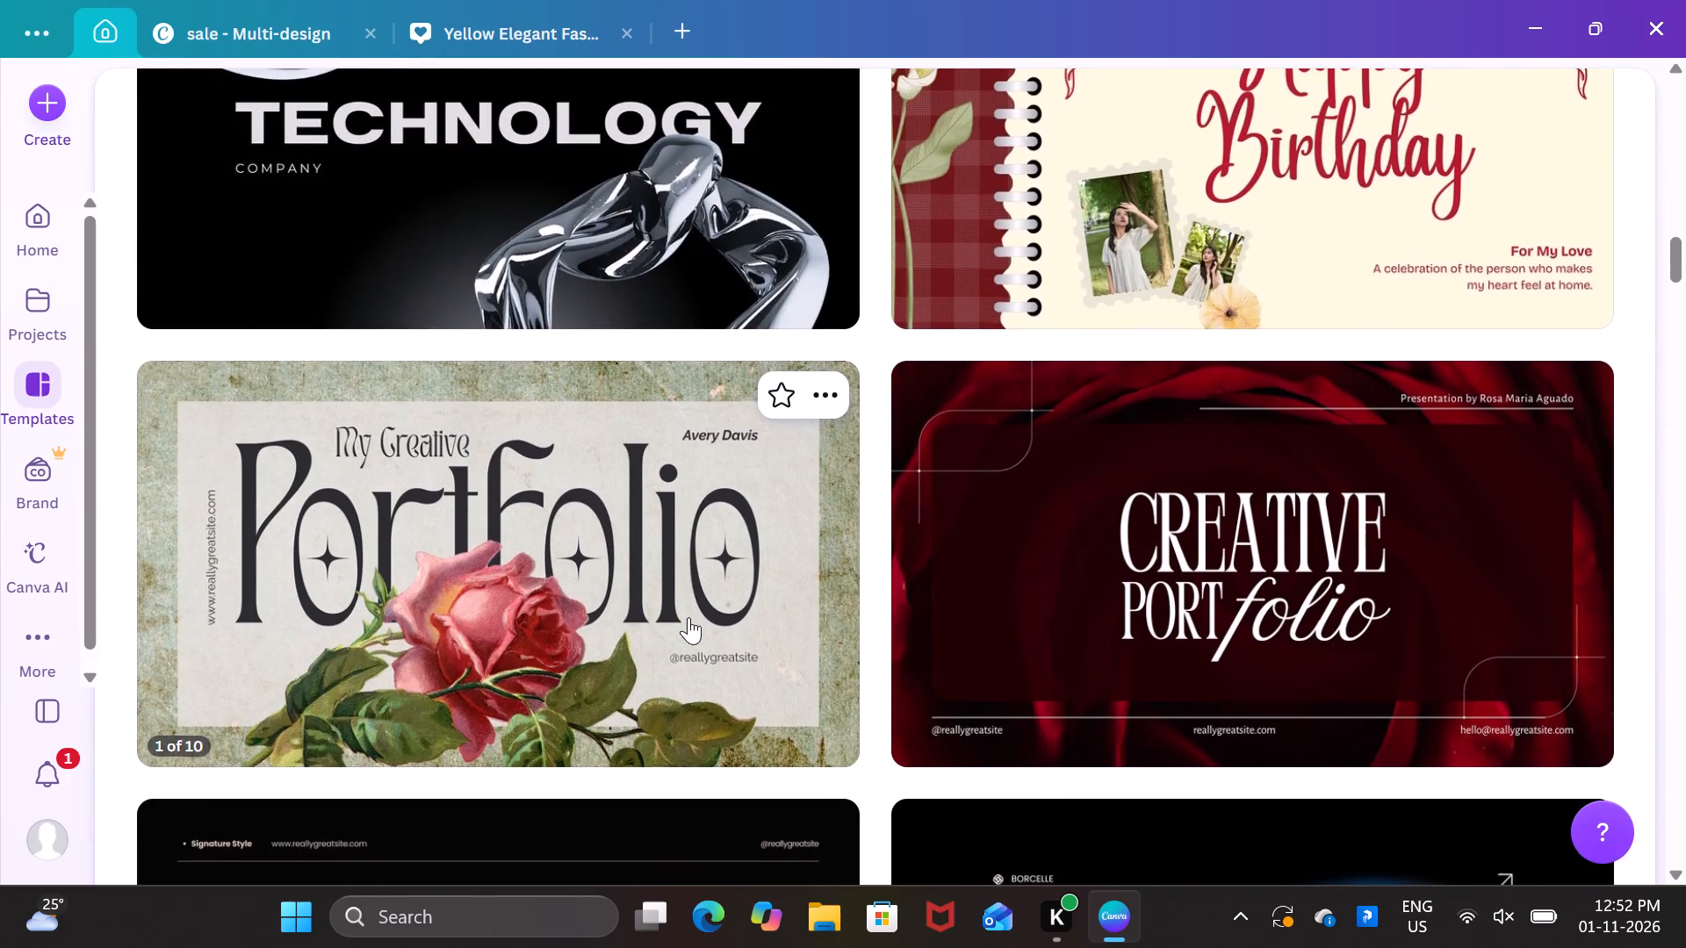
{"action": "scroll", "coordinate": [688, 617], "scroll_direction": "right", "scroll_amount": 1}
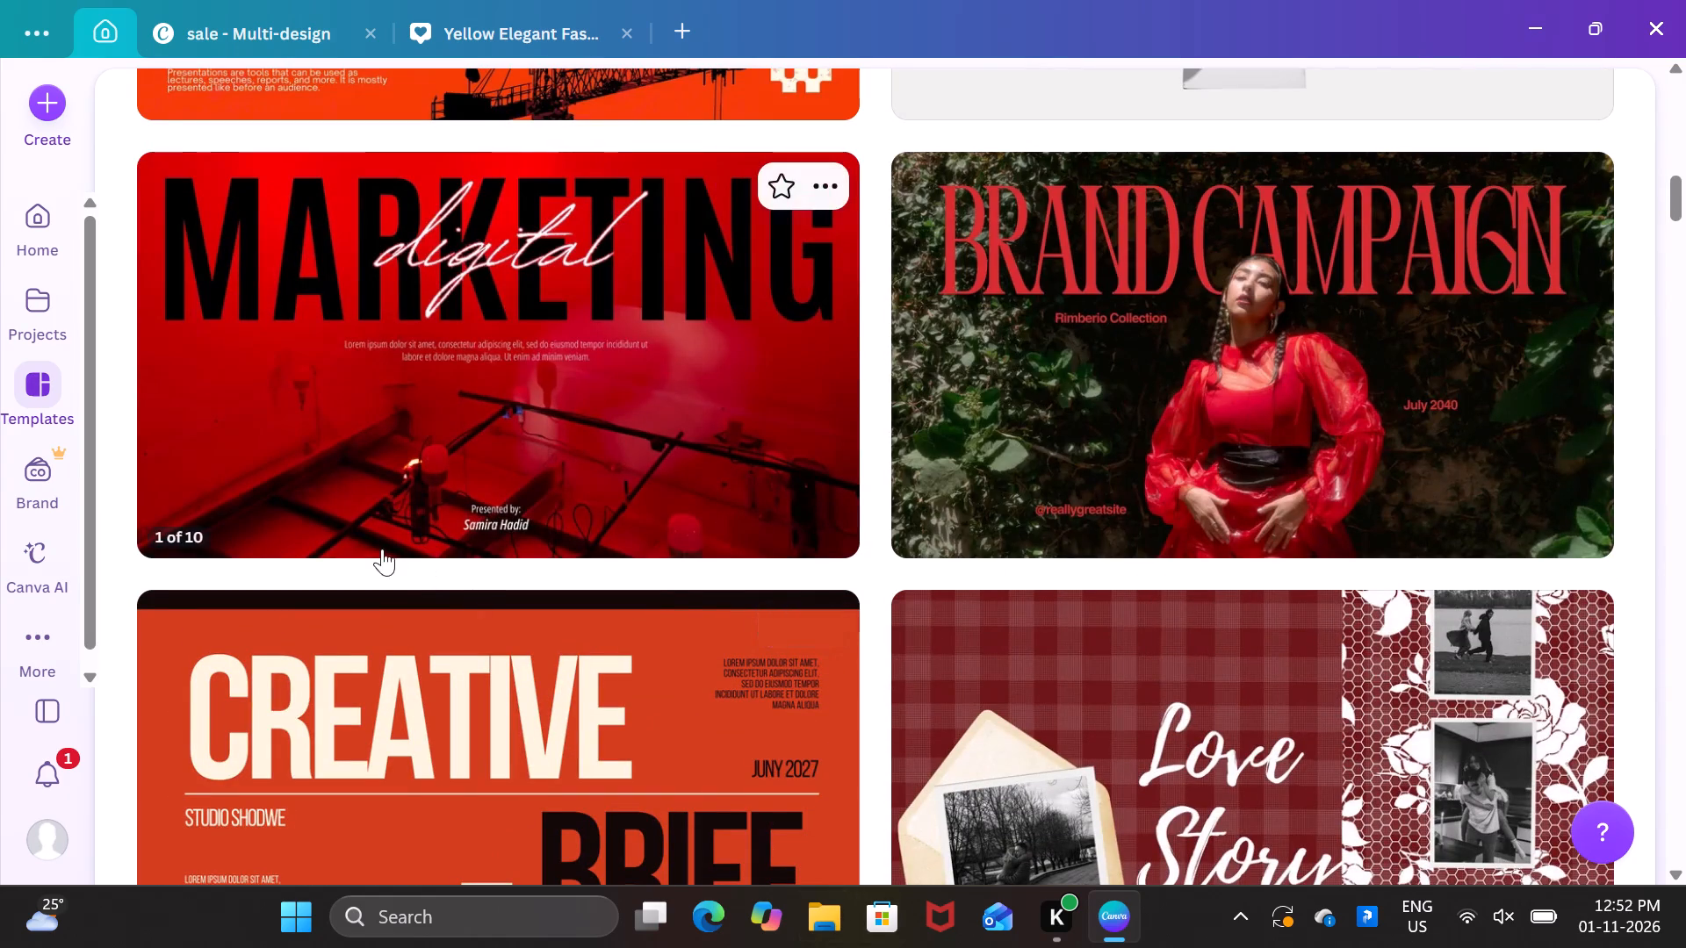
{"action": "left_click", "coordinate": [119, 47]}
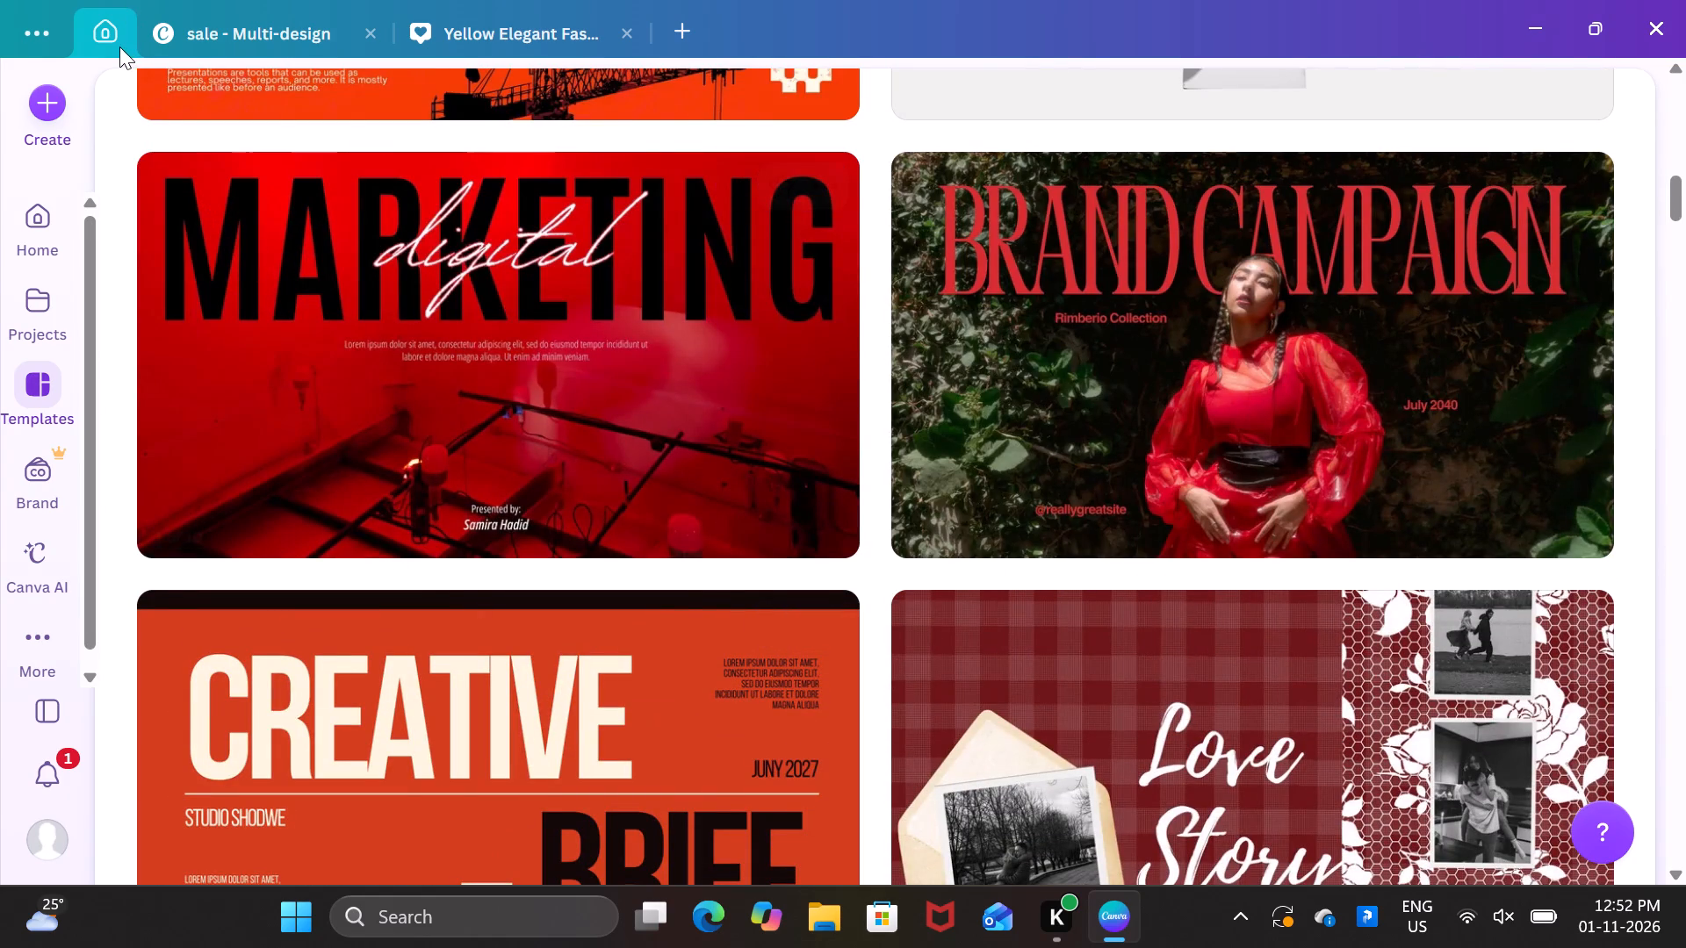
{"action": "scroll", "coordinate": [326, 302], "scroll_direction": "up", "scroll_amount": 7}
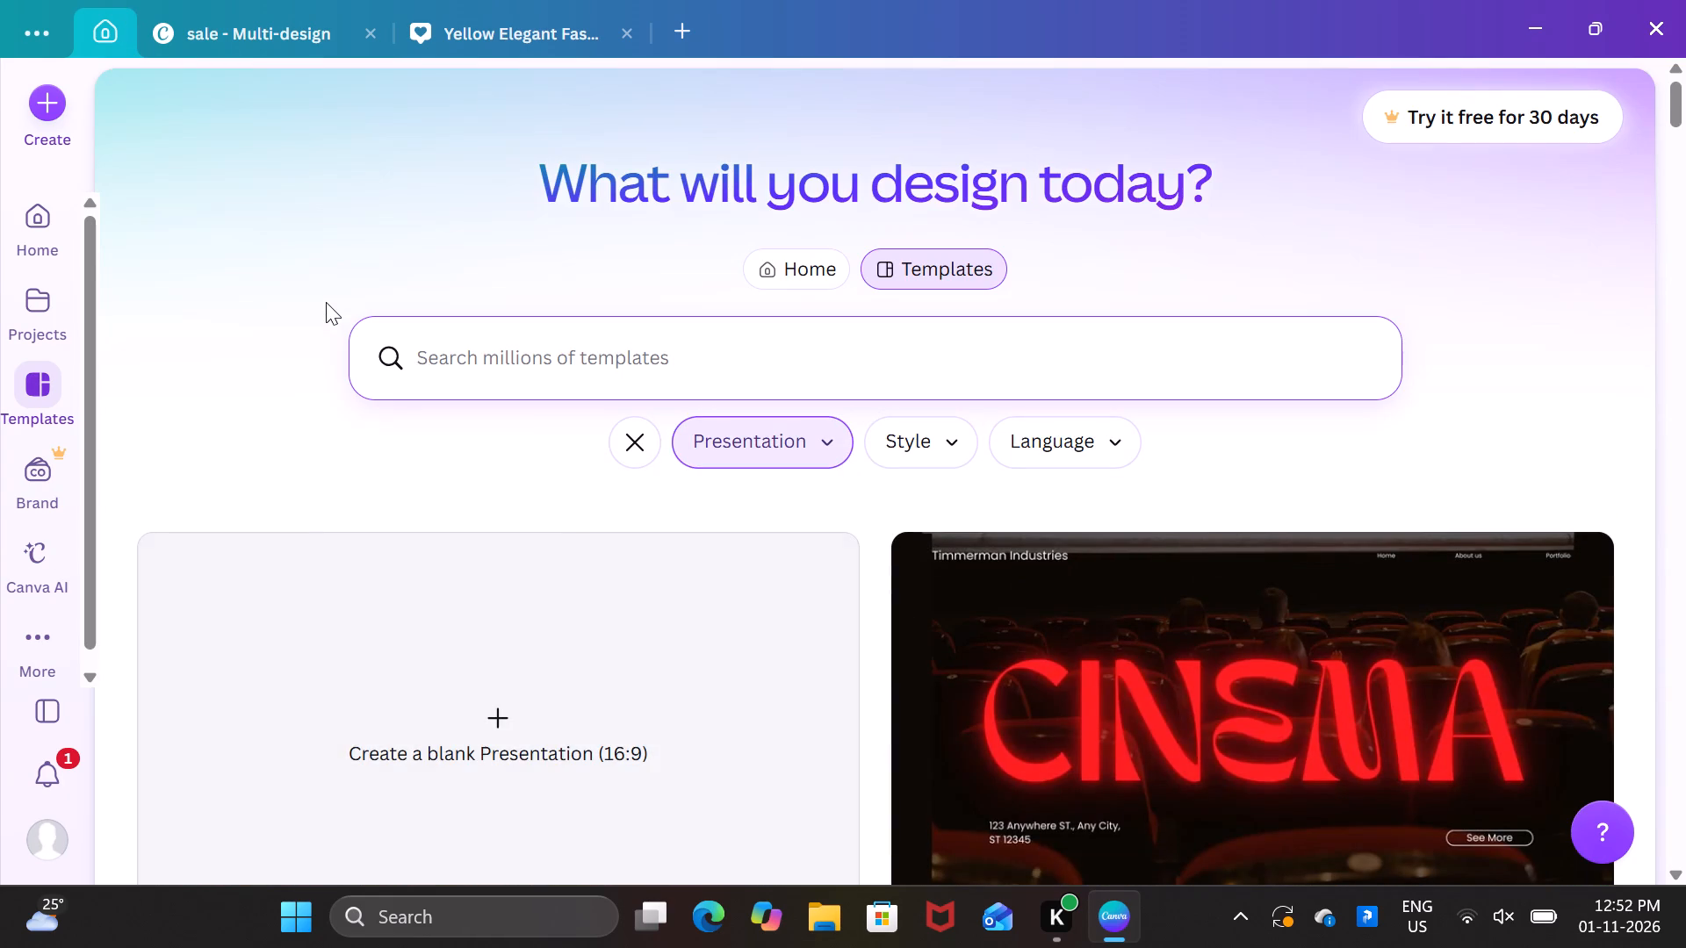
Clear the Presentation template filter and create a new blank whiteboard from the home page.
{"action": "left_click", "coordinate": [633, 455]}
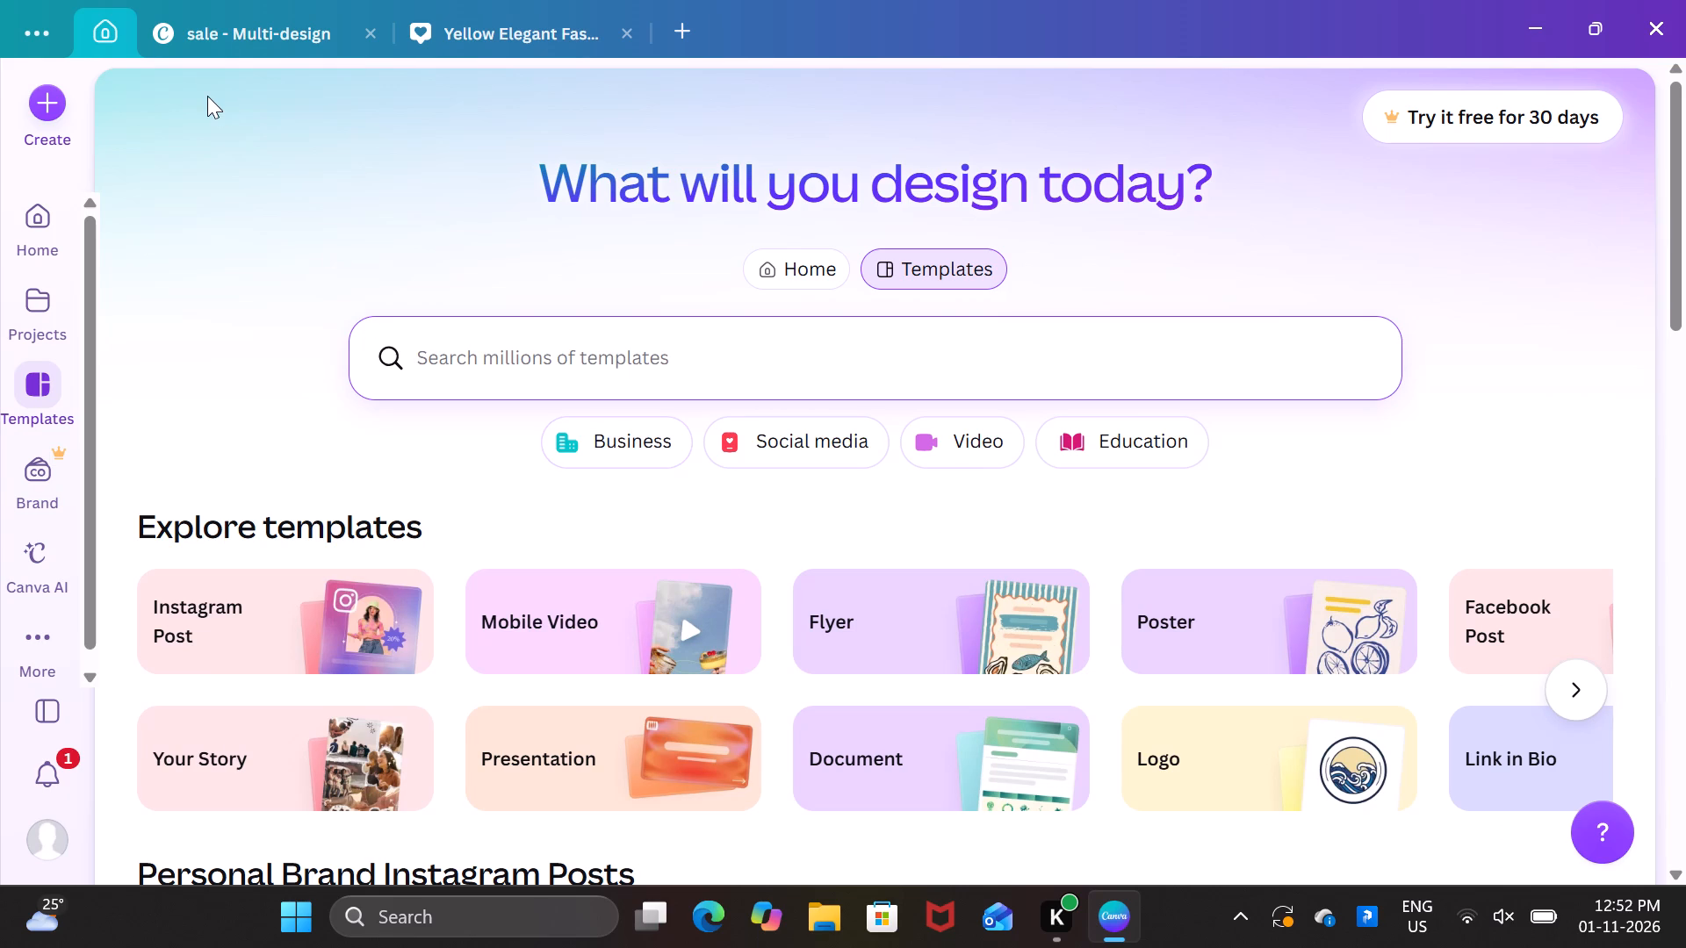
{"action": "left_click", "coordinate": [105, 18]}
{"action": "scroll", "coordinate": [105, 18], "scroll_direction": "right", "scroll_amount": 3}
{"action": "scroll", "coordinate": [105, 18], "scroll_direction": "left", "scroll_amount": 3}
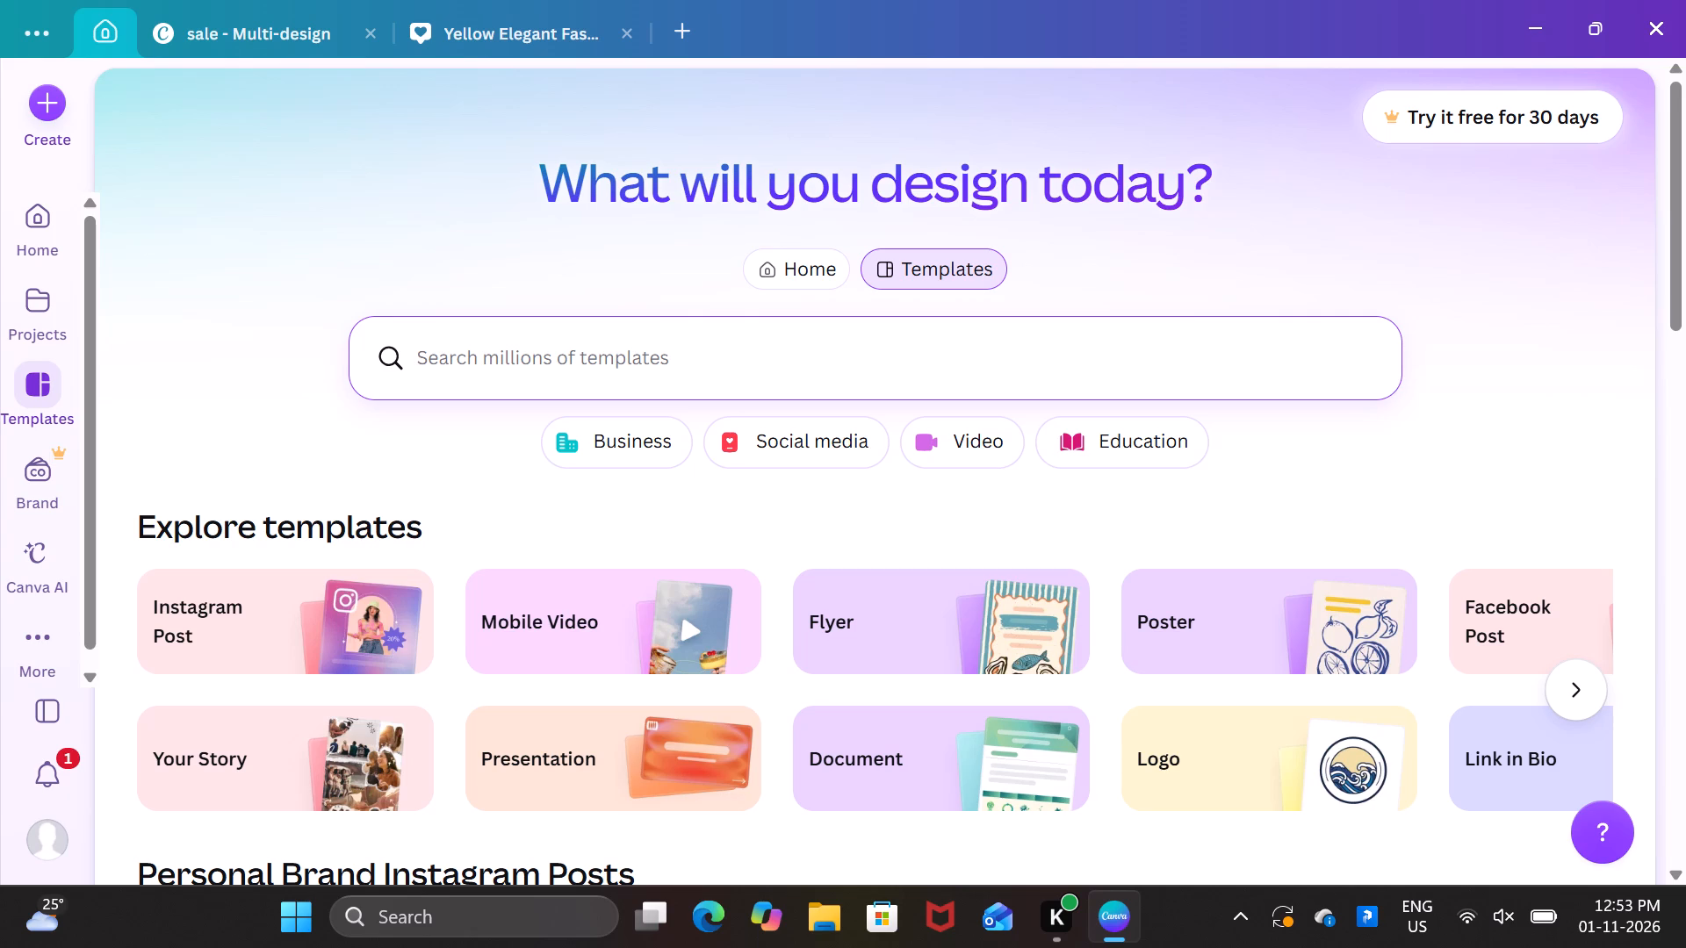
{"action": "left_click", "coordinate": [777, 278]}
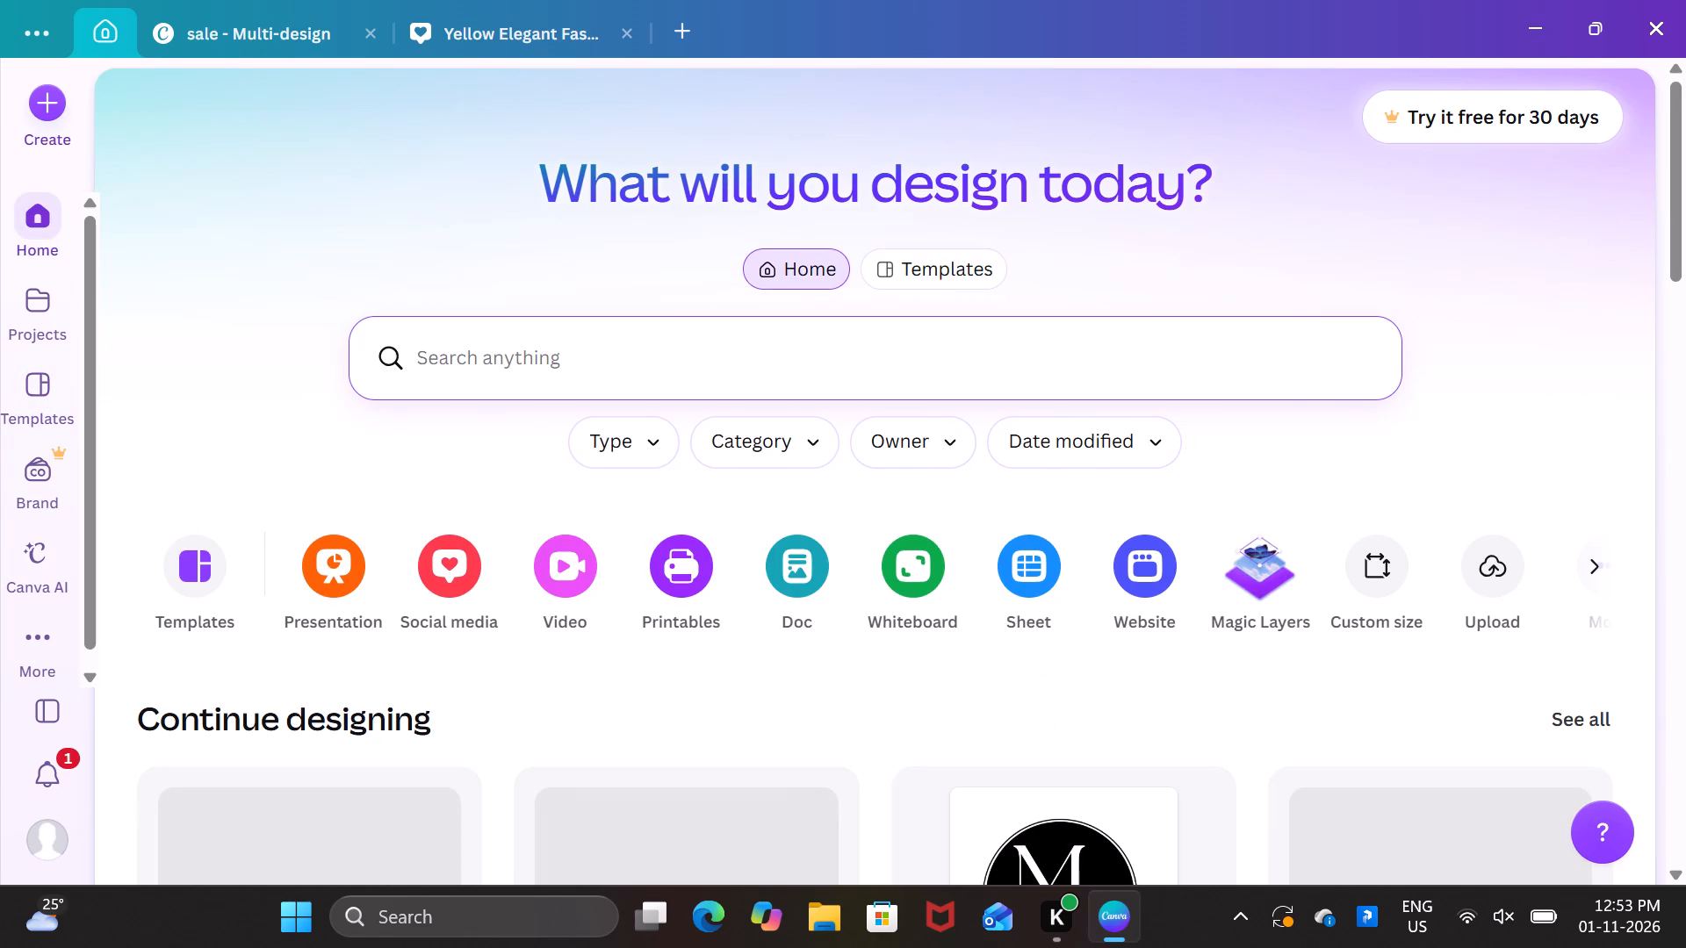
{"action": "left_click", "coordinate": [886, 564]}
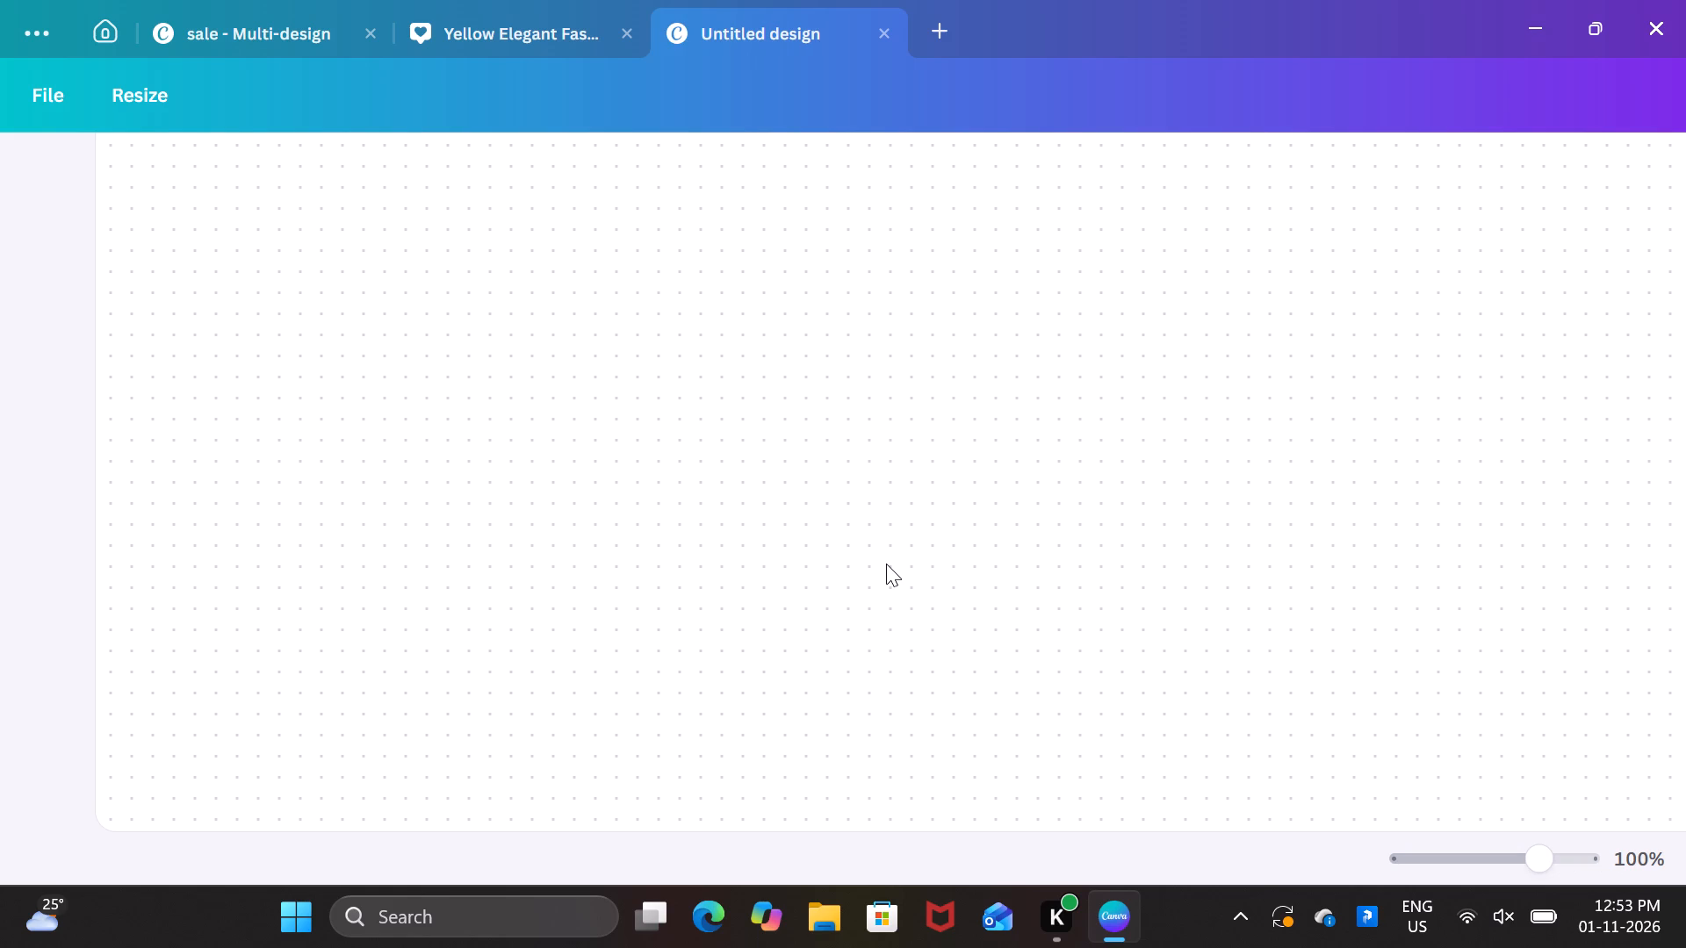
Insert a donut chart on the whiteboard using the Charts app.
{"action": "scroll", "coordinate": [886, 564], "scroll_direction": "down", "scroll_amount": 1}
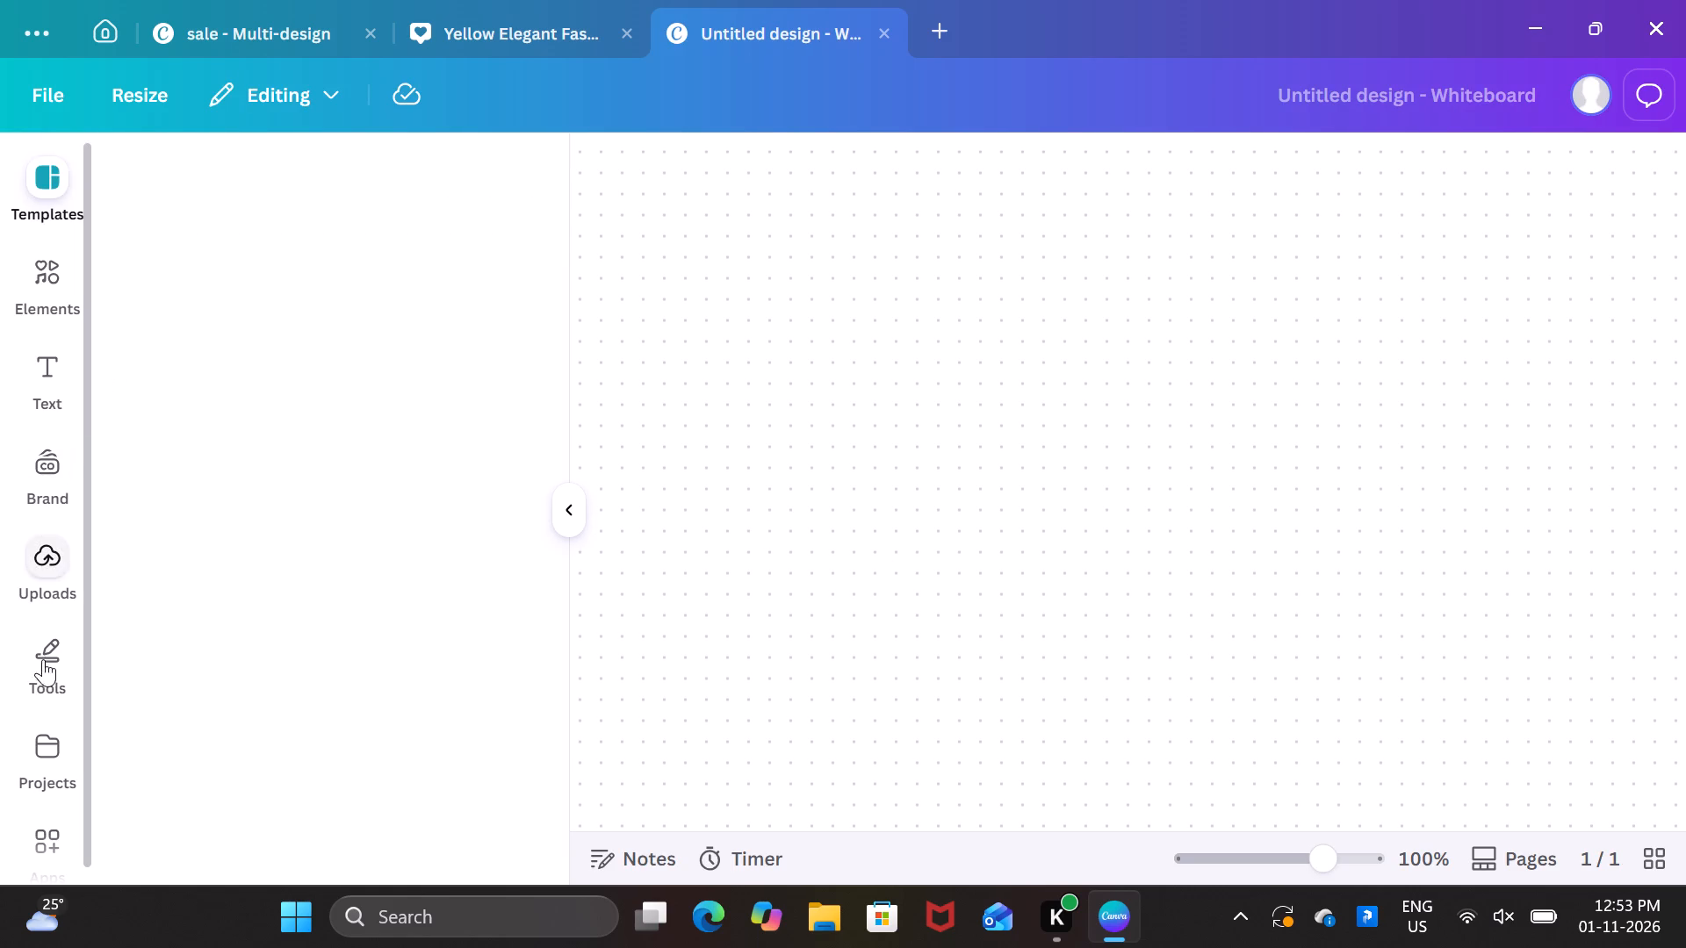
{"action": "left_click", "coordinate": [50, 835]}
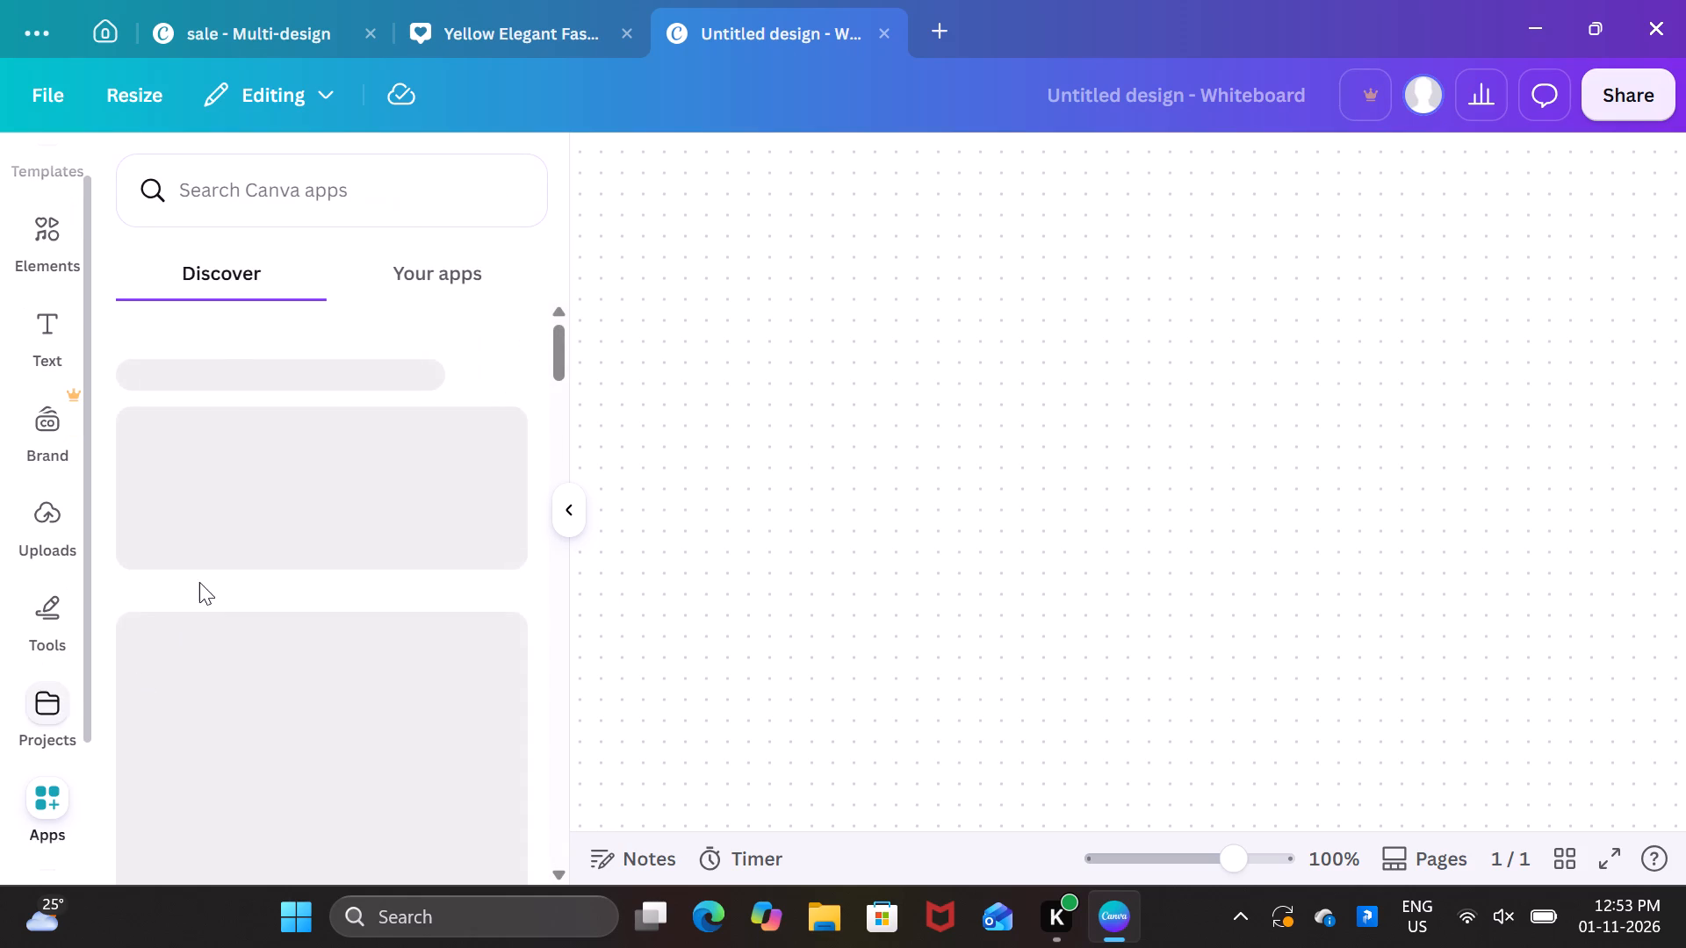
{"action": "scroll", "coordinate": [256, 592], "scroll_direction": "down", "scroll_amount": 3}
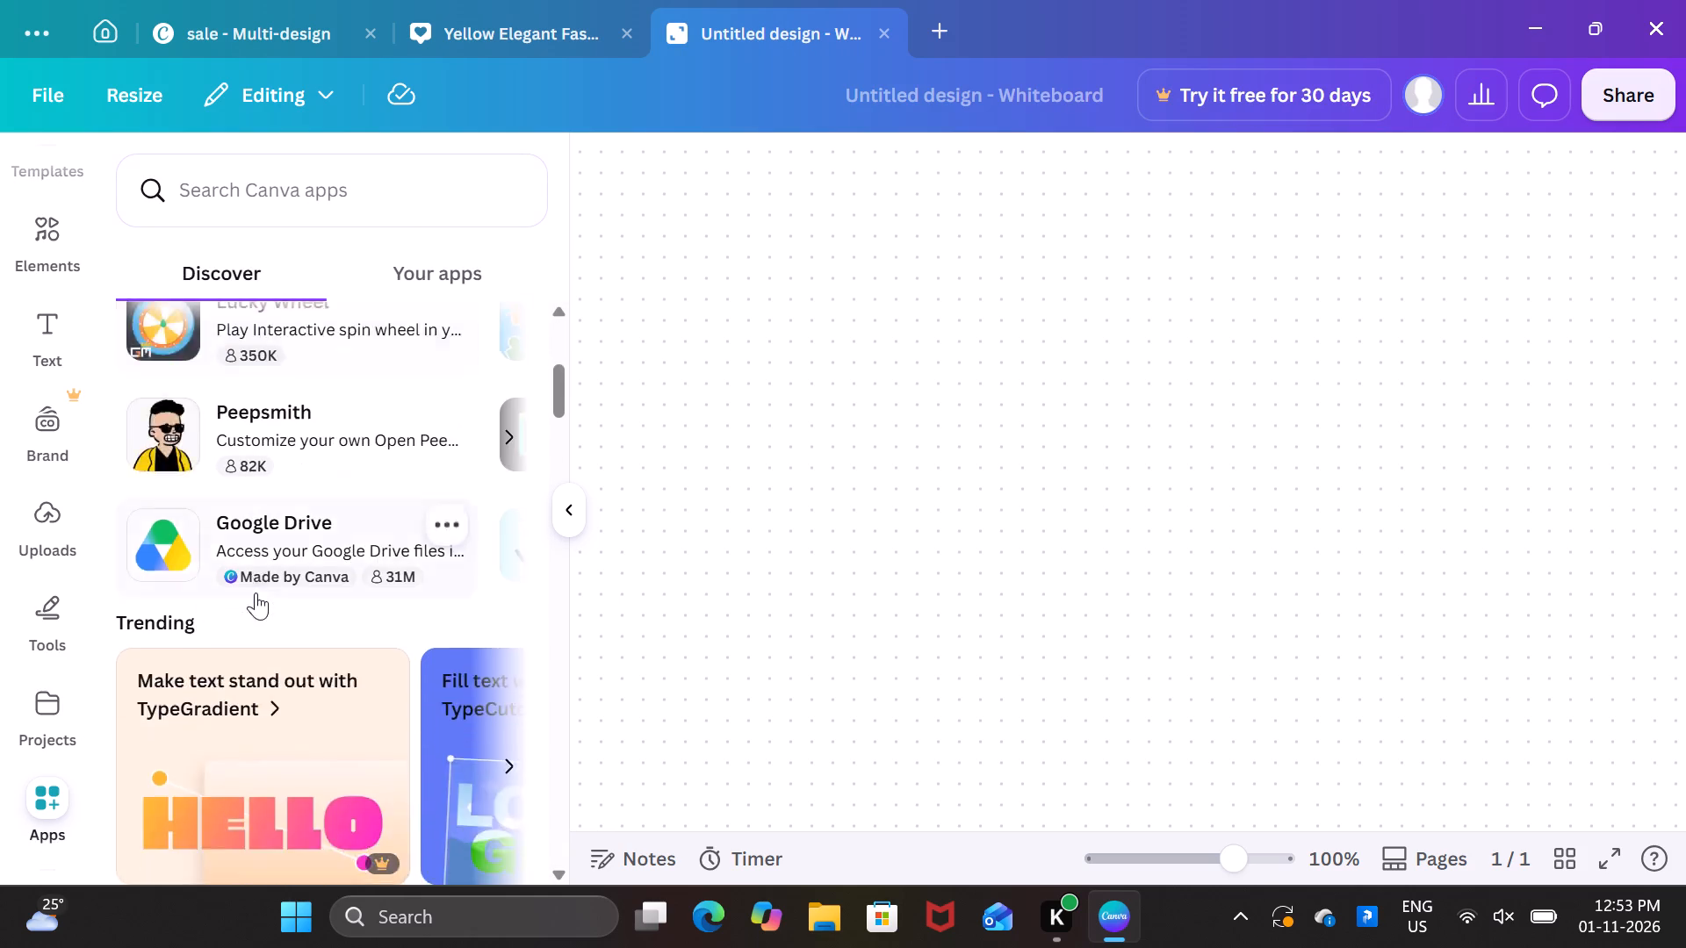
{"action": "scroll", "coordinate": [256, 592], "scroll_direction": "down", "scroll_amount": 1}
{"action": "scroll", "coordinate": [256, 592], "scroll_direction": "up", "scroll_amount": 1}
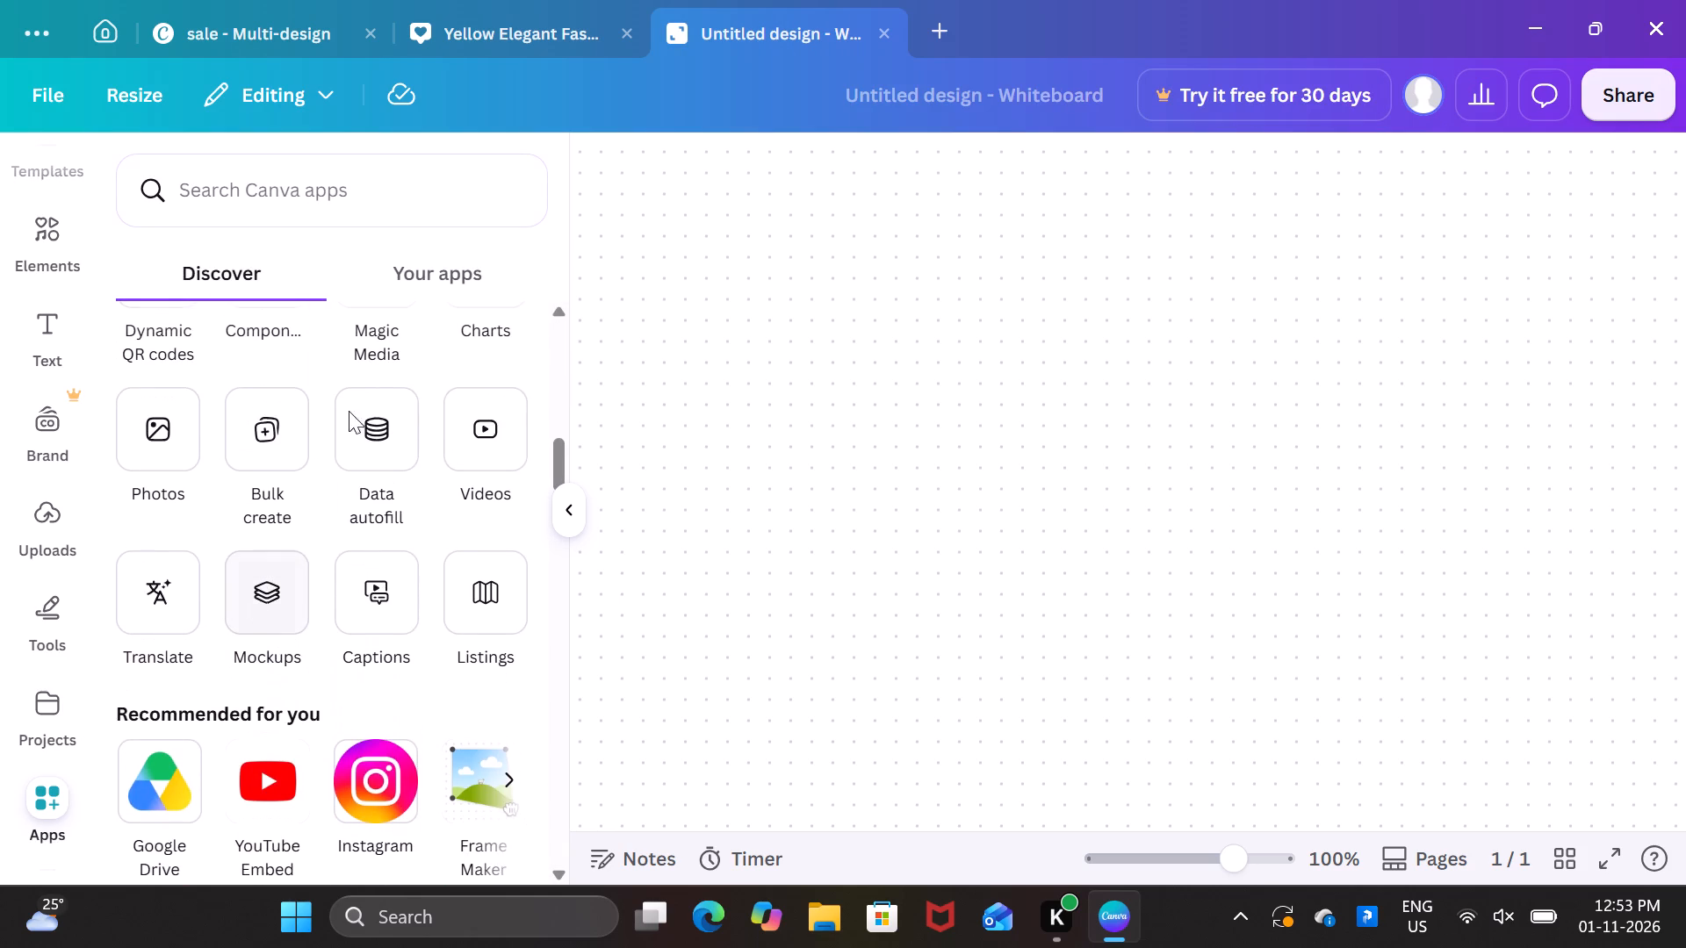
{"action": "scroll", "coordinate": [334, 405], "scroll_direction": "up", "scroll_amount": 1}
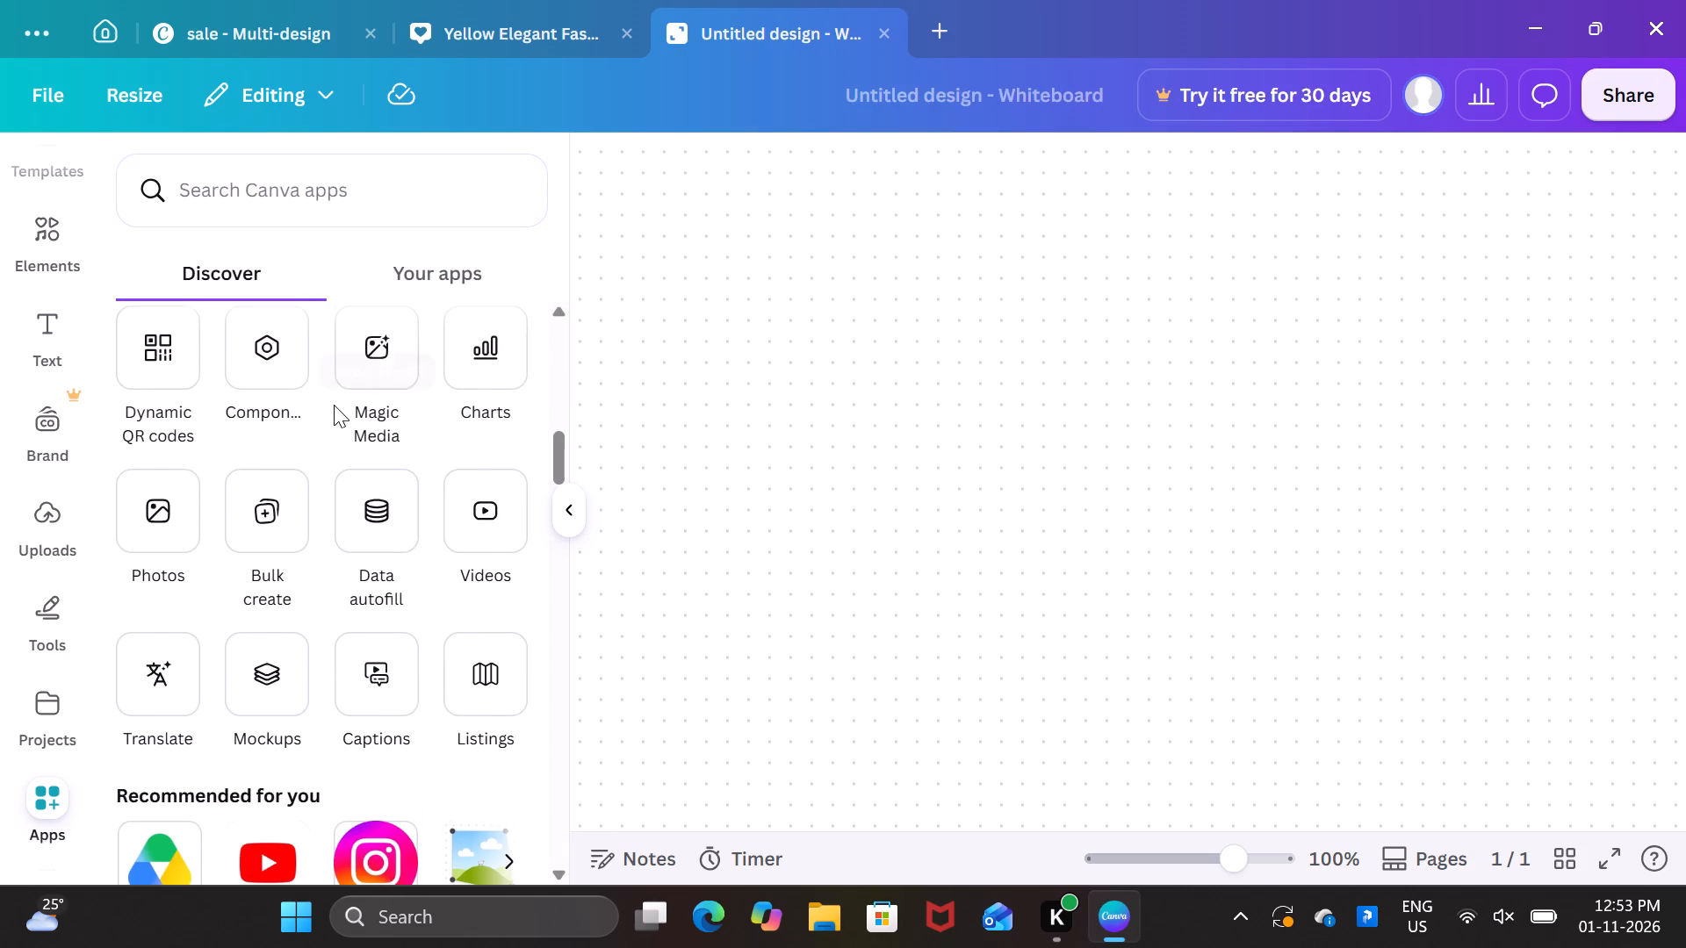
{"action": "left_click", "coordinate": [460, 348]}
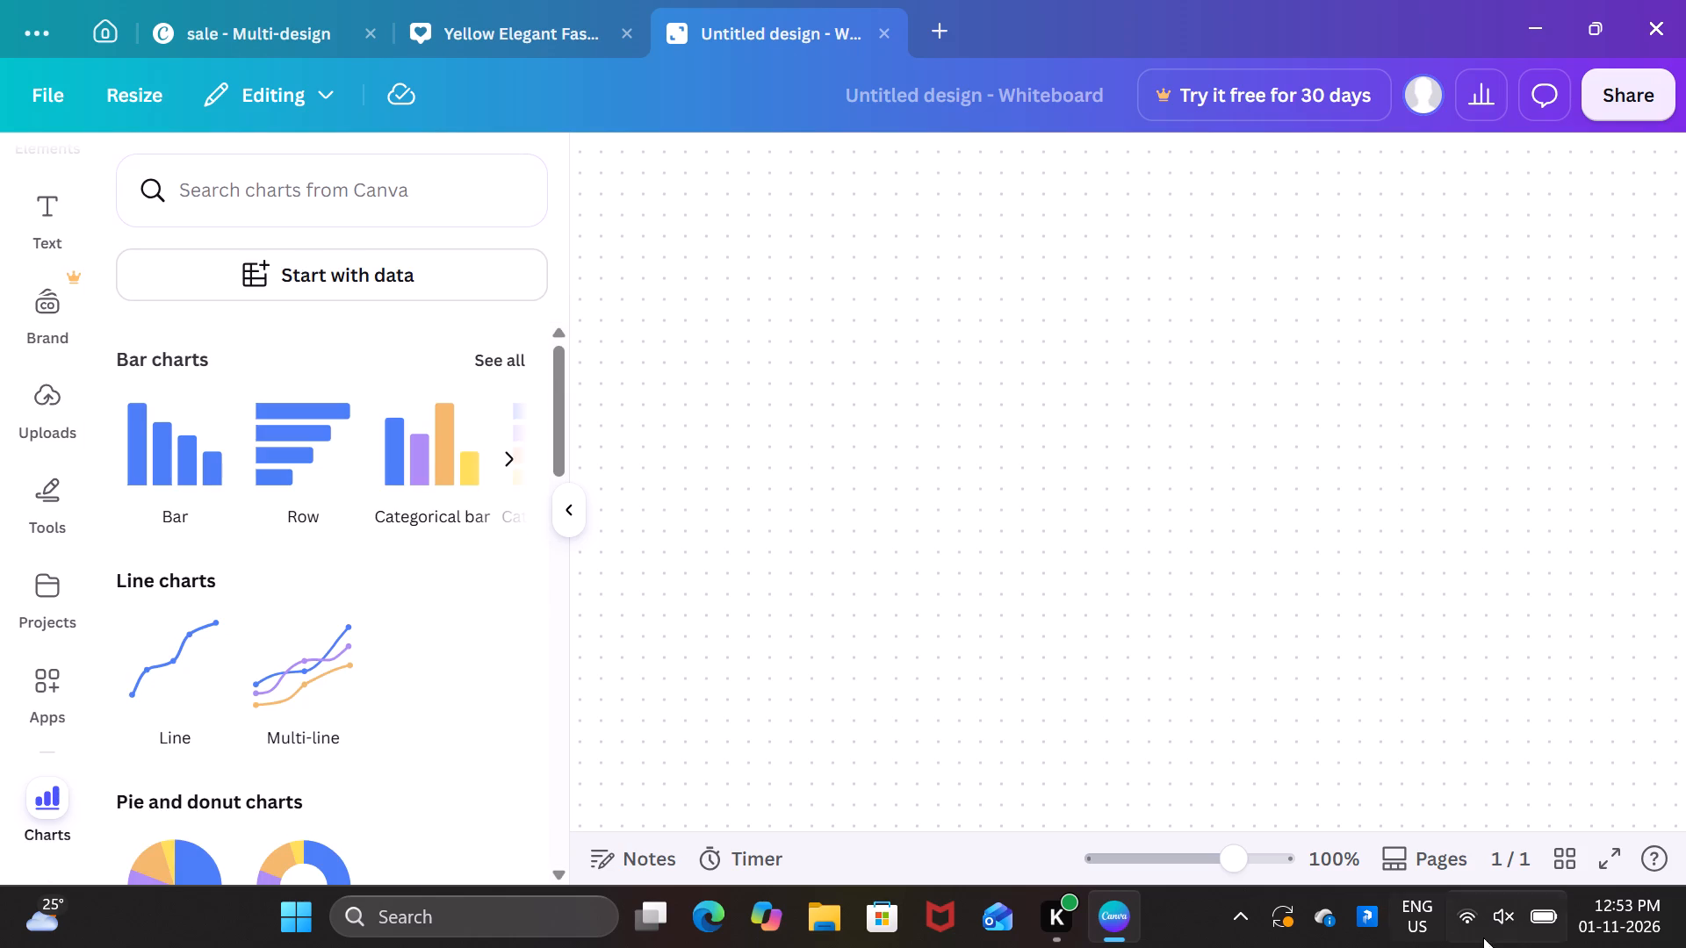
{"action": "left_click", "coordinate": [1511, 930]}
{"action": "left_click", "coordinate": [947, 617]}
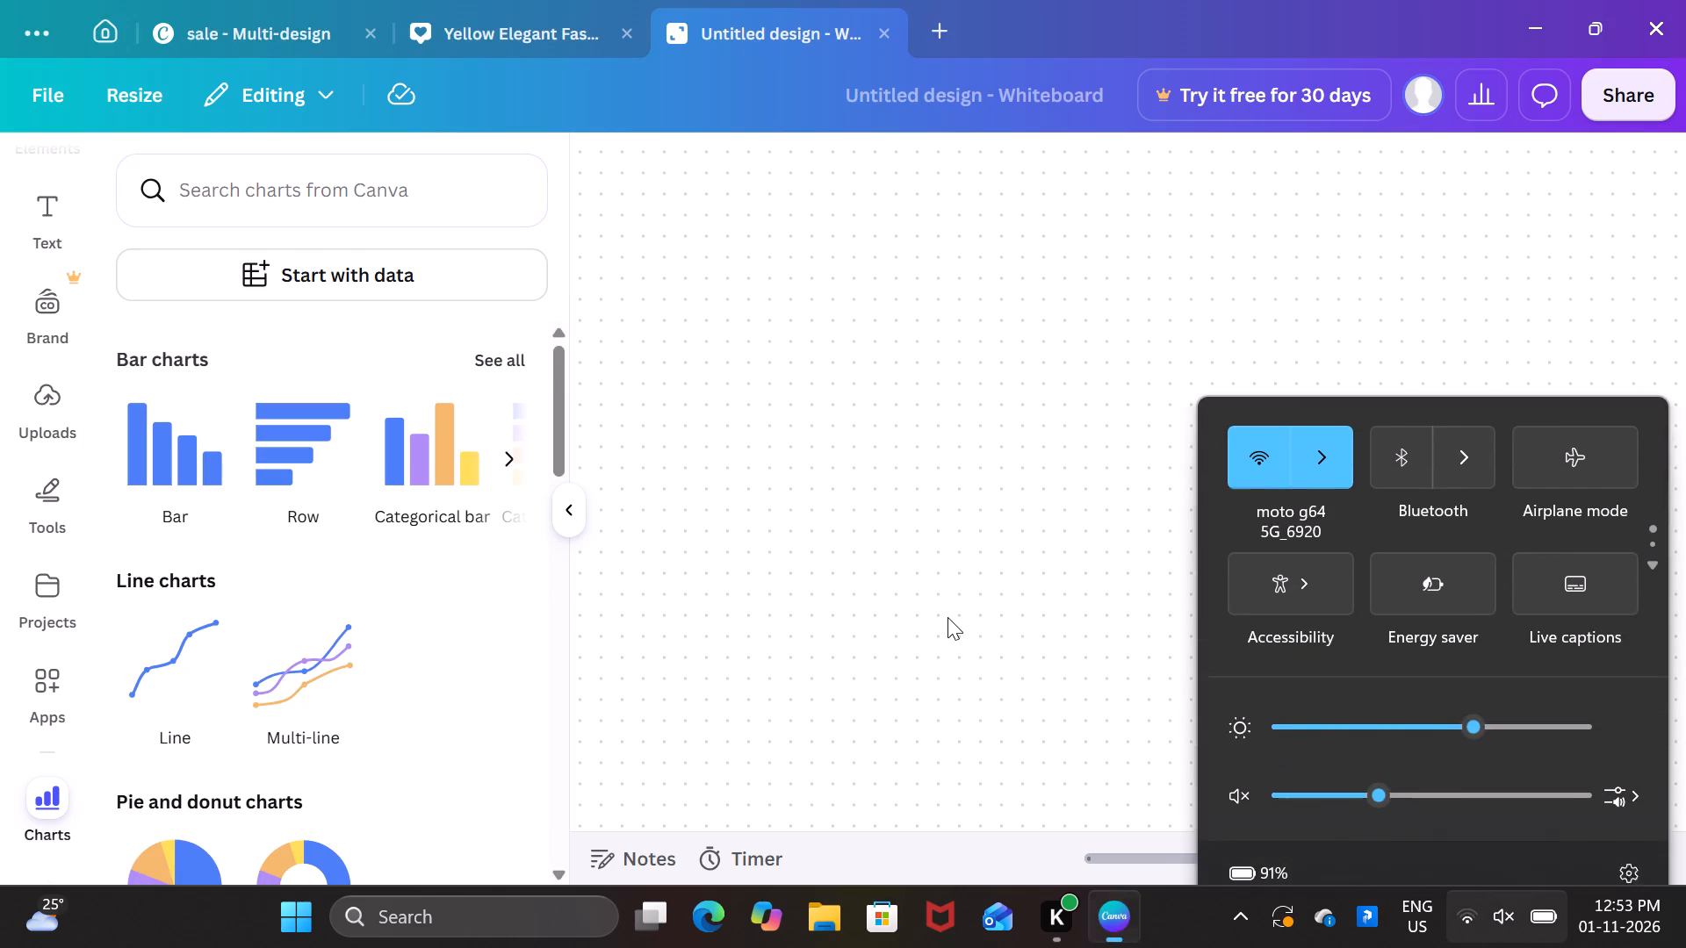
{"action": "scroll", "coordinate": [482, 600], "scroll_direction": "down", "scroll_amount": 3}
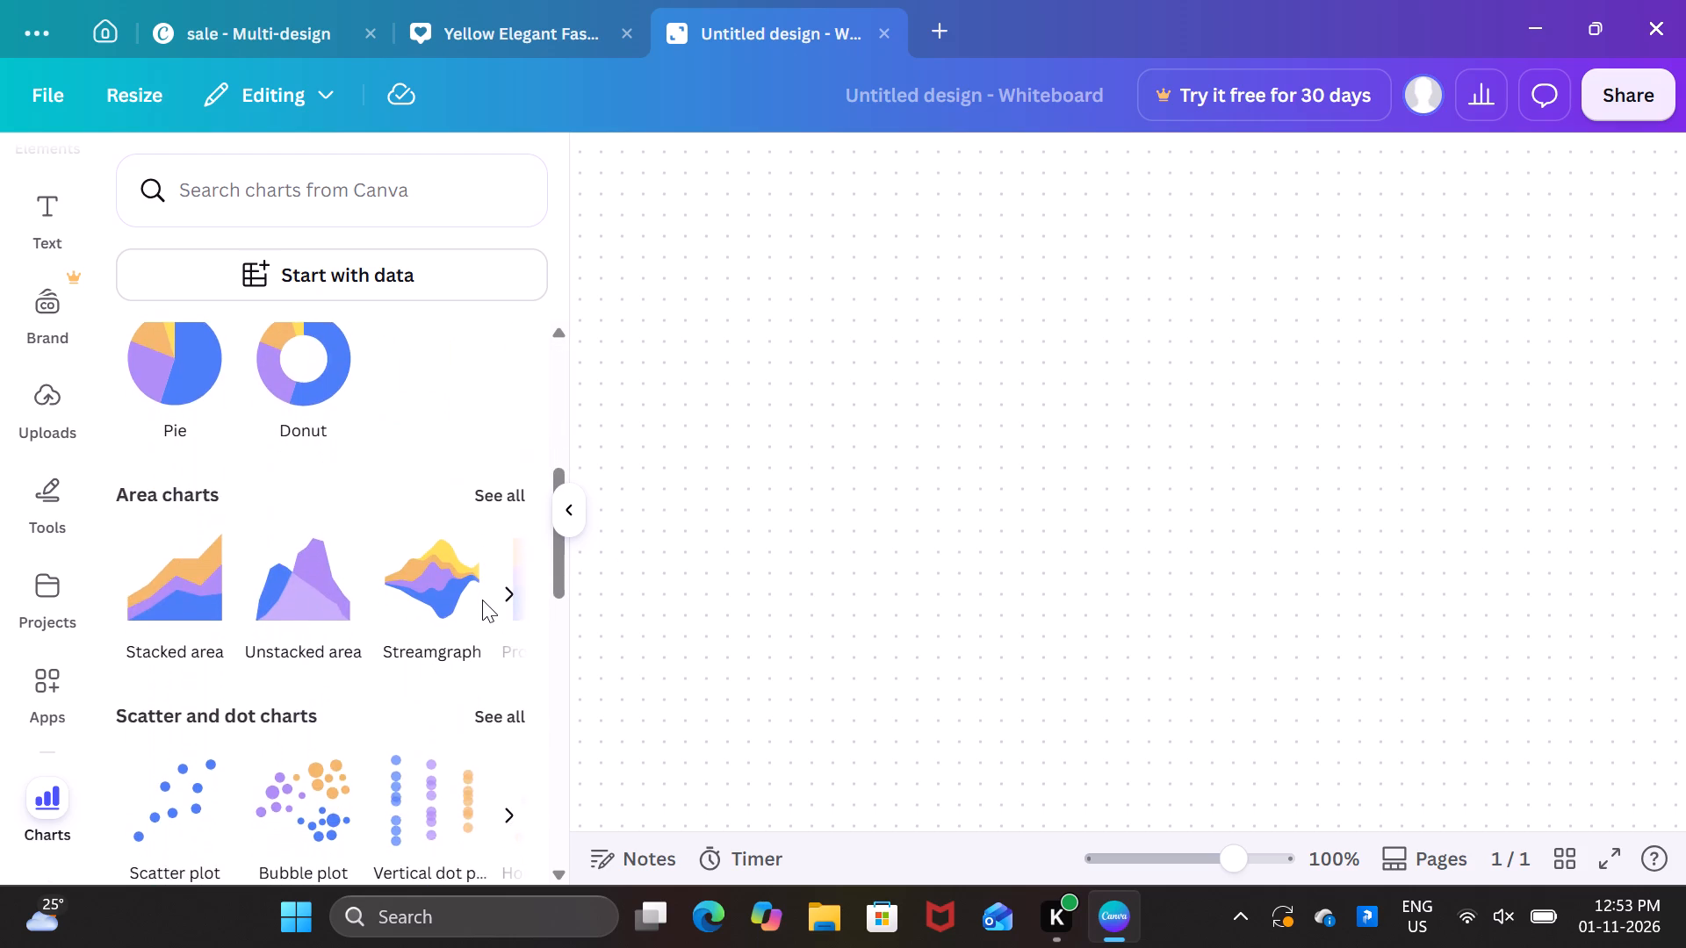
{"action": "scroll", "coordinate": [482, 600], "scroll_direction": "up", "scroll_amount": 2}
{"action": "scroll", "coordinate": [352, 508], "scroll_direction": "up", "scroll_amount": 1}
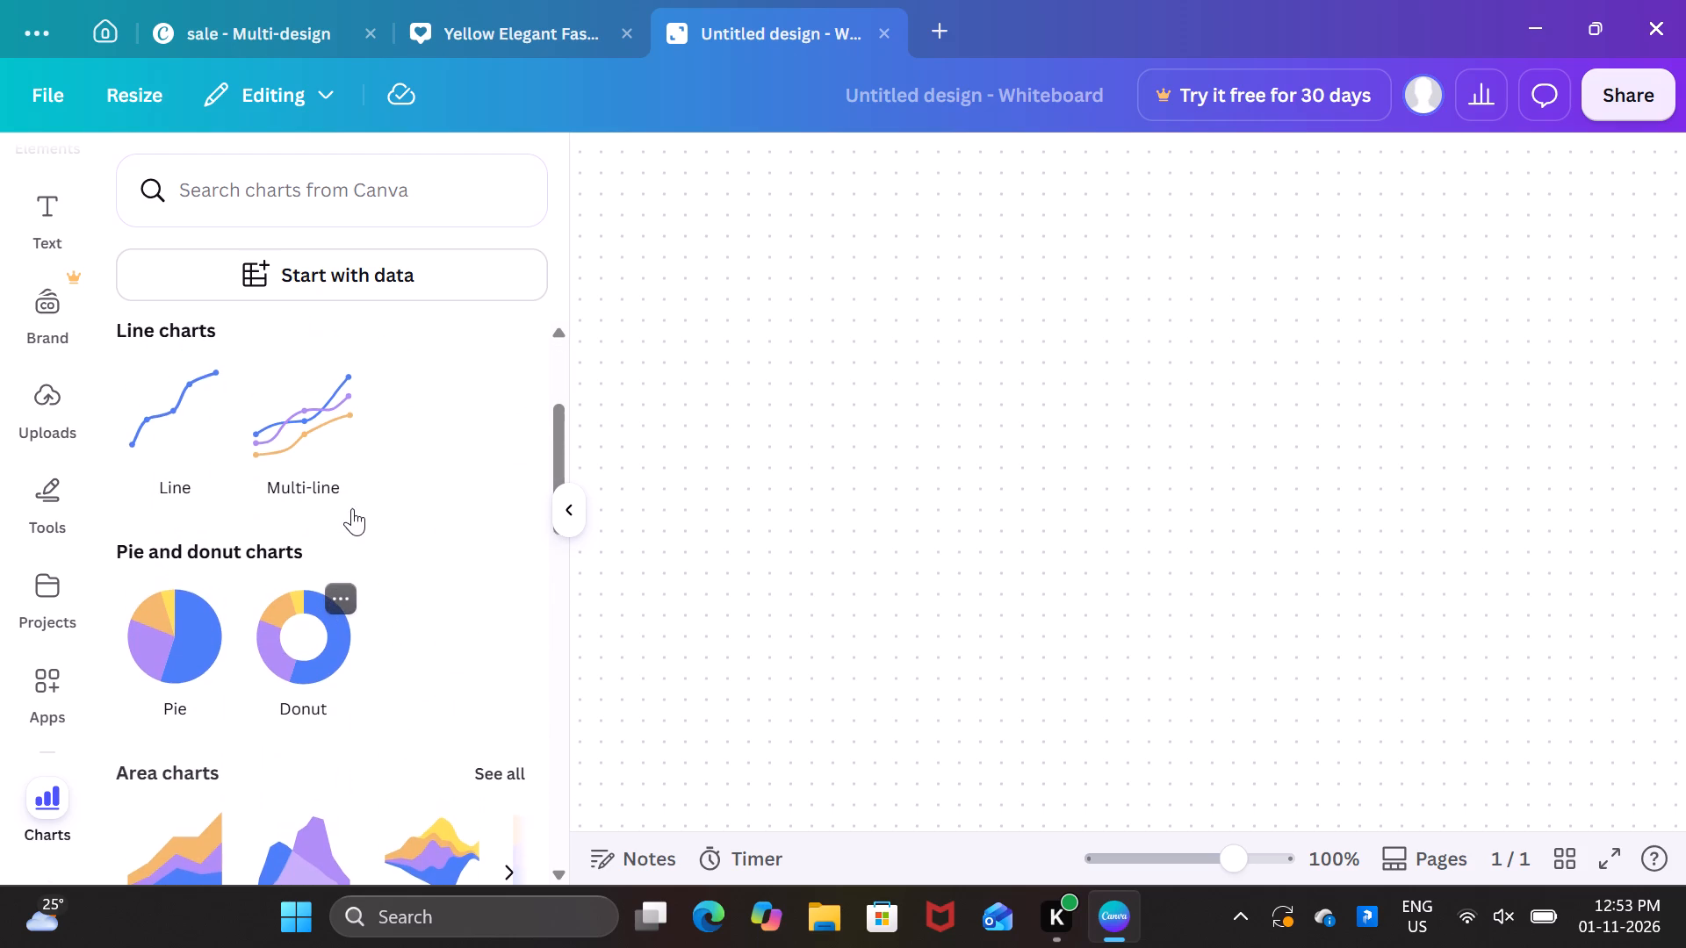
{"action": "scroll", "coordinate": [352, 508], "scroll_direction": "up", "scroll_amount": 1}
{"action": "left_click", "coordinate": [294, 642]}
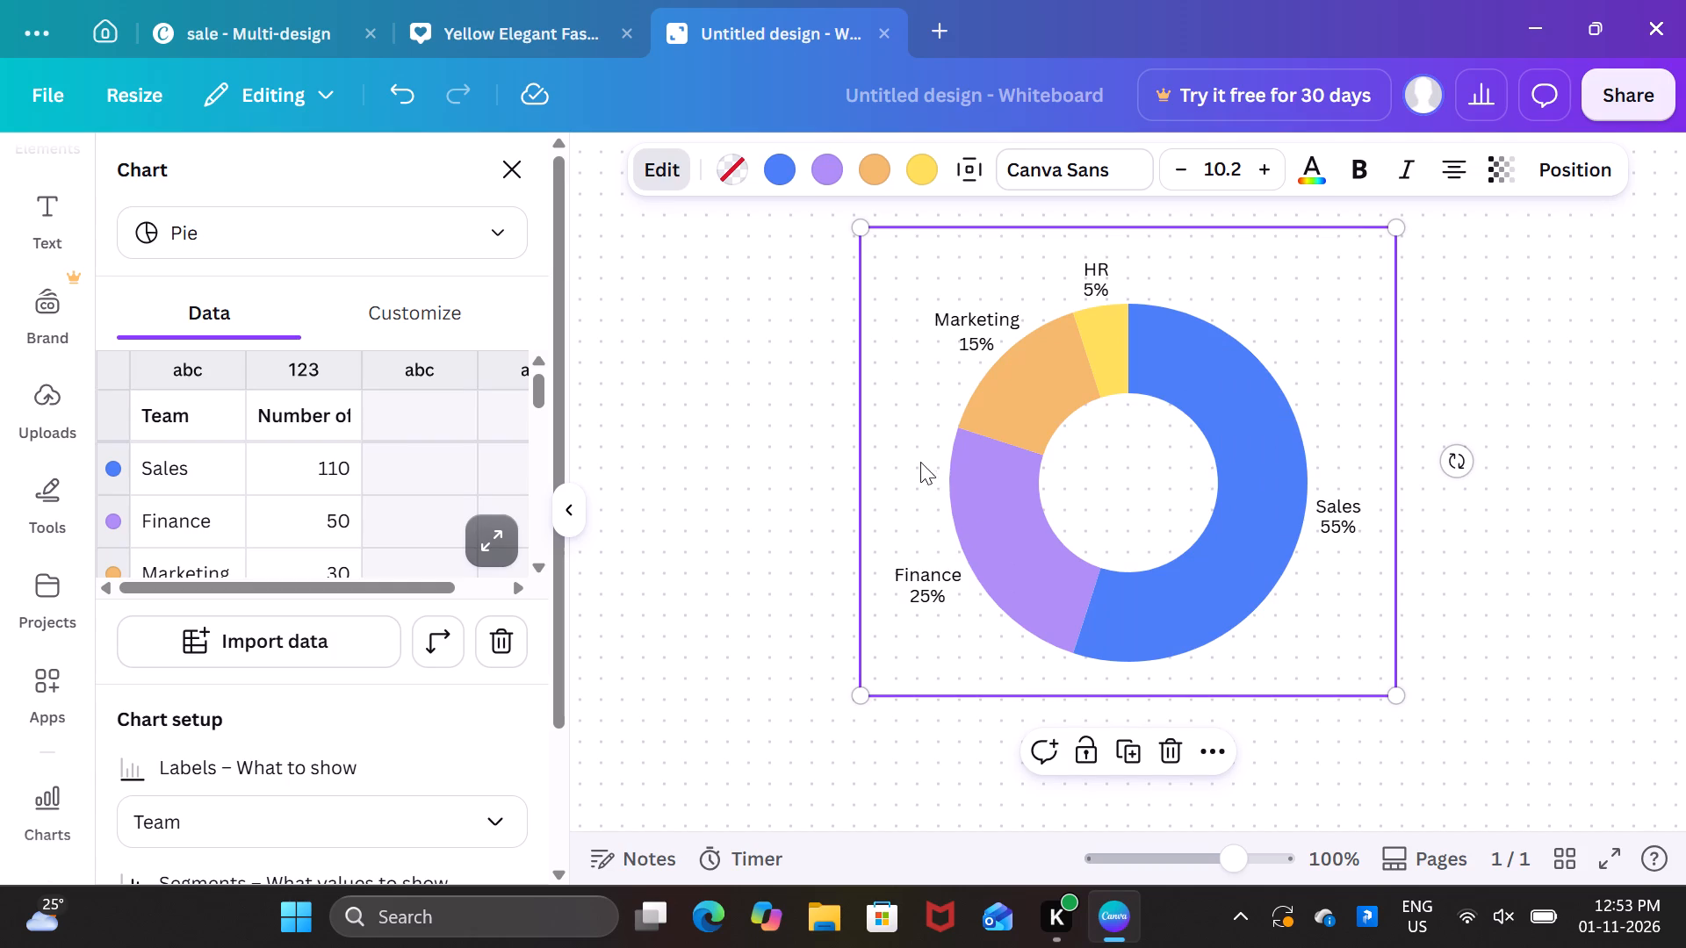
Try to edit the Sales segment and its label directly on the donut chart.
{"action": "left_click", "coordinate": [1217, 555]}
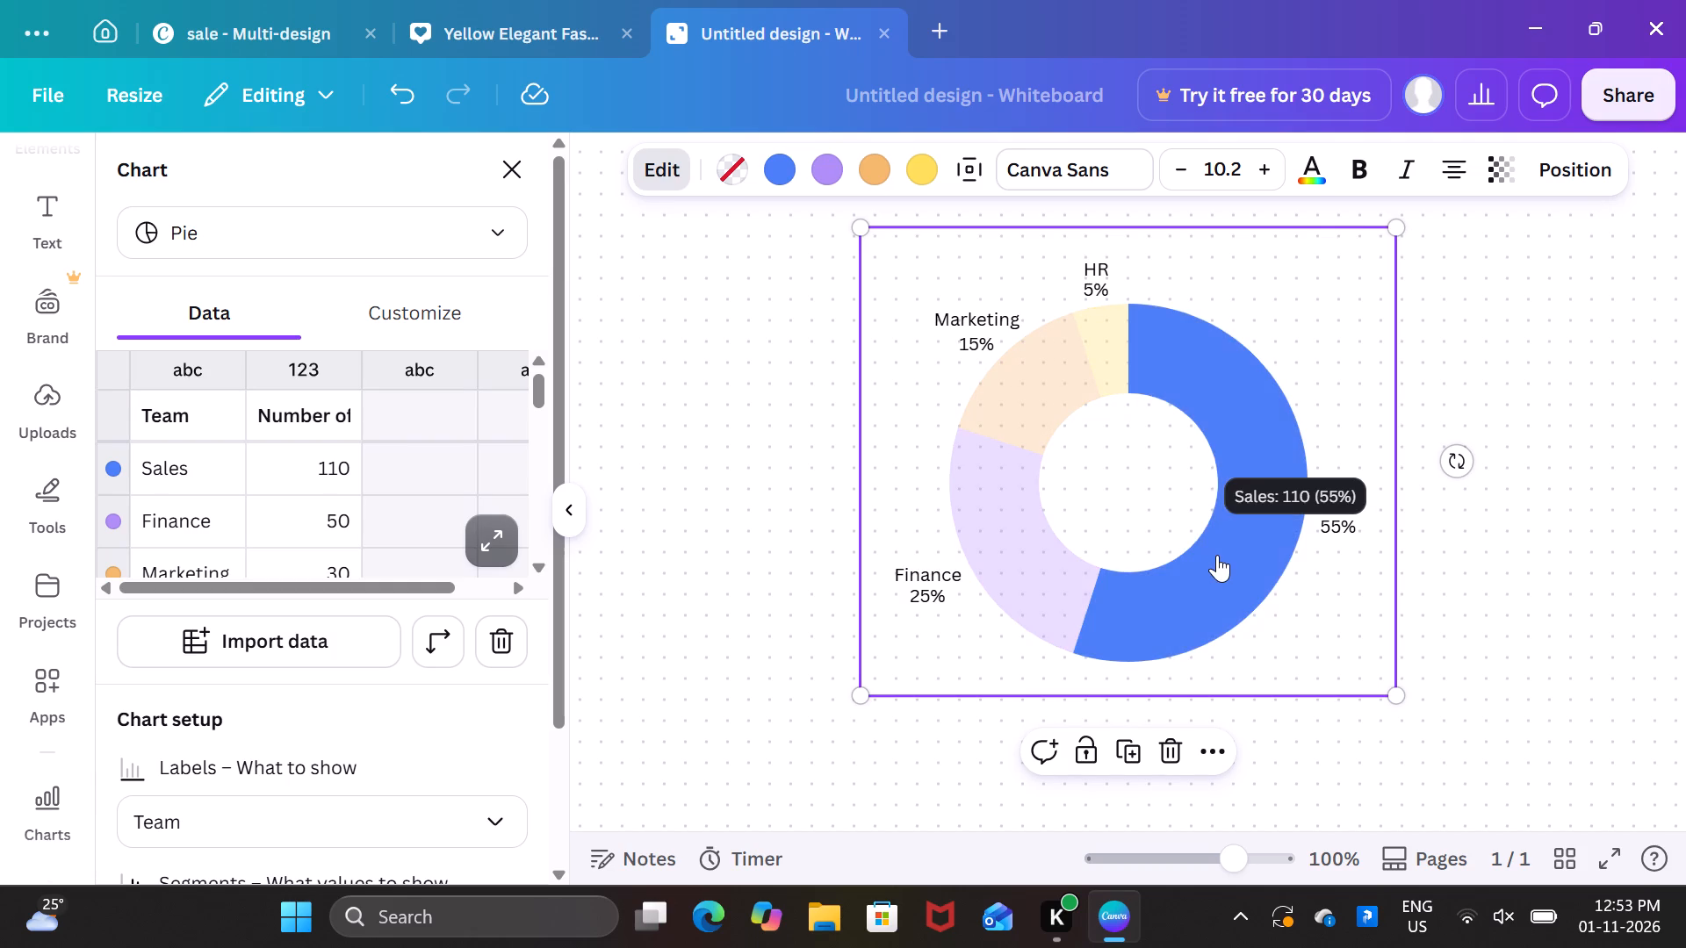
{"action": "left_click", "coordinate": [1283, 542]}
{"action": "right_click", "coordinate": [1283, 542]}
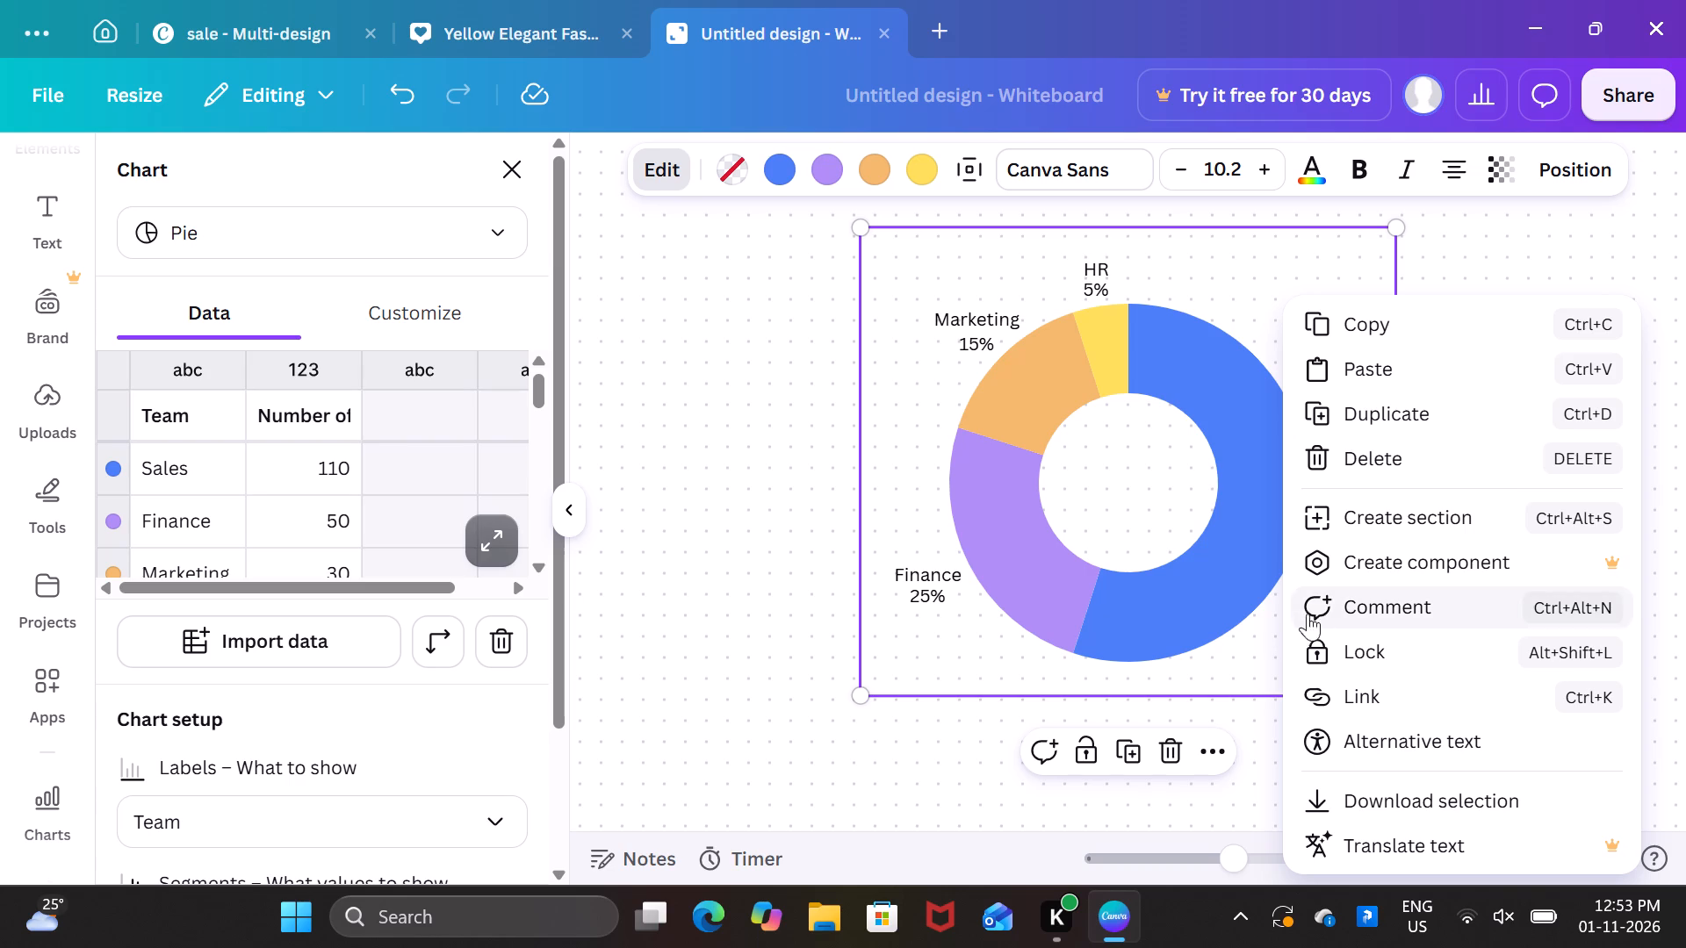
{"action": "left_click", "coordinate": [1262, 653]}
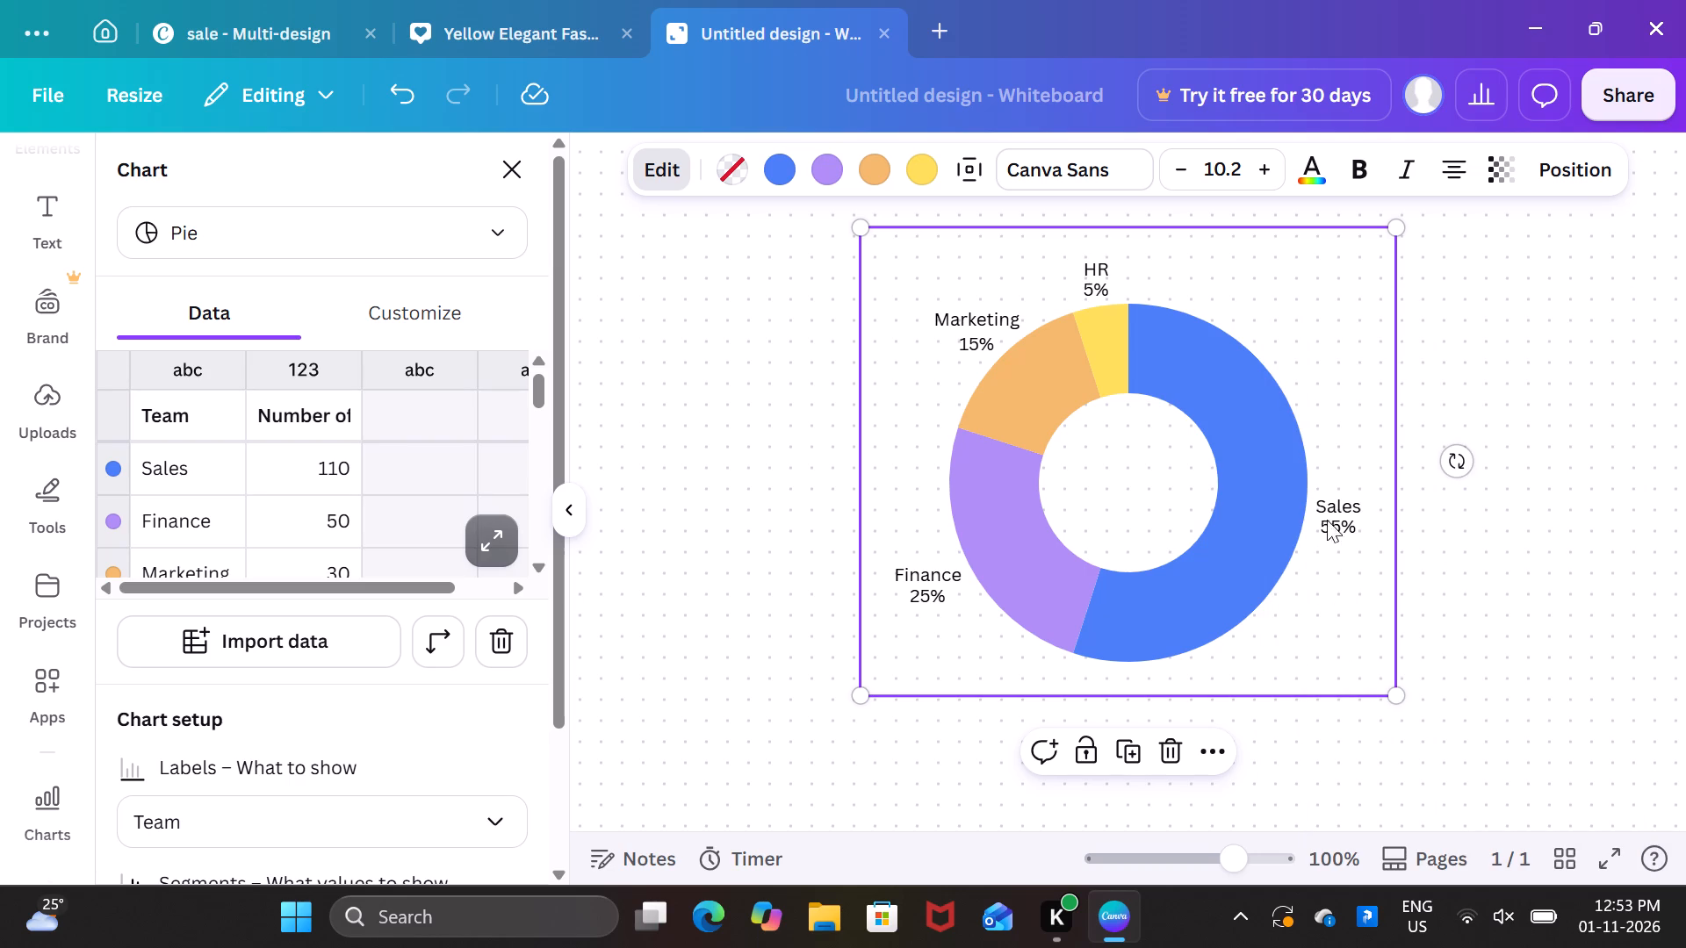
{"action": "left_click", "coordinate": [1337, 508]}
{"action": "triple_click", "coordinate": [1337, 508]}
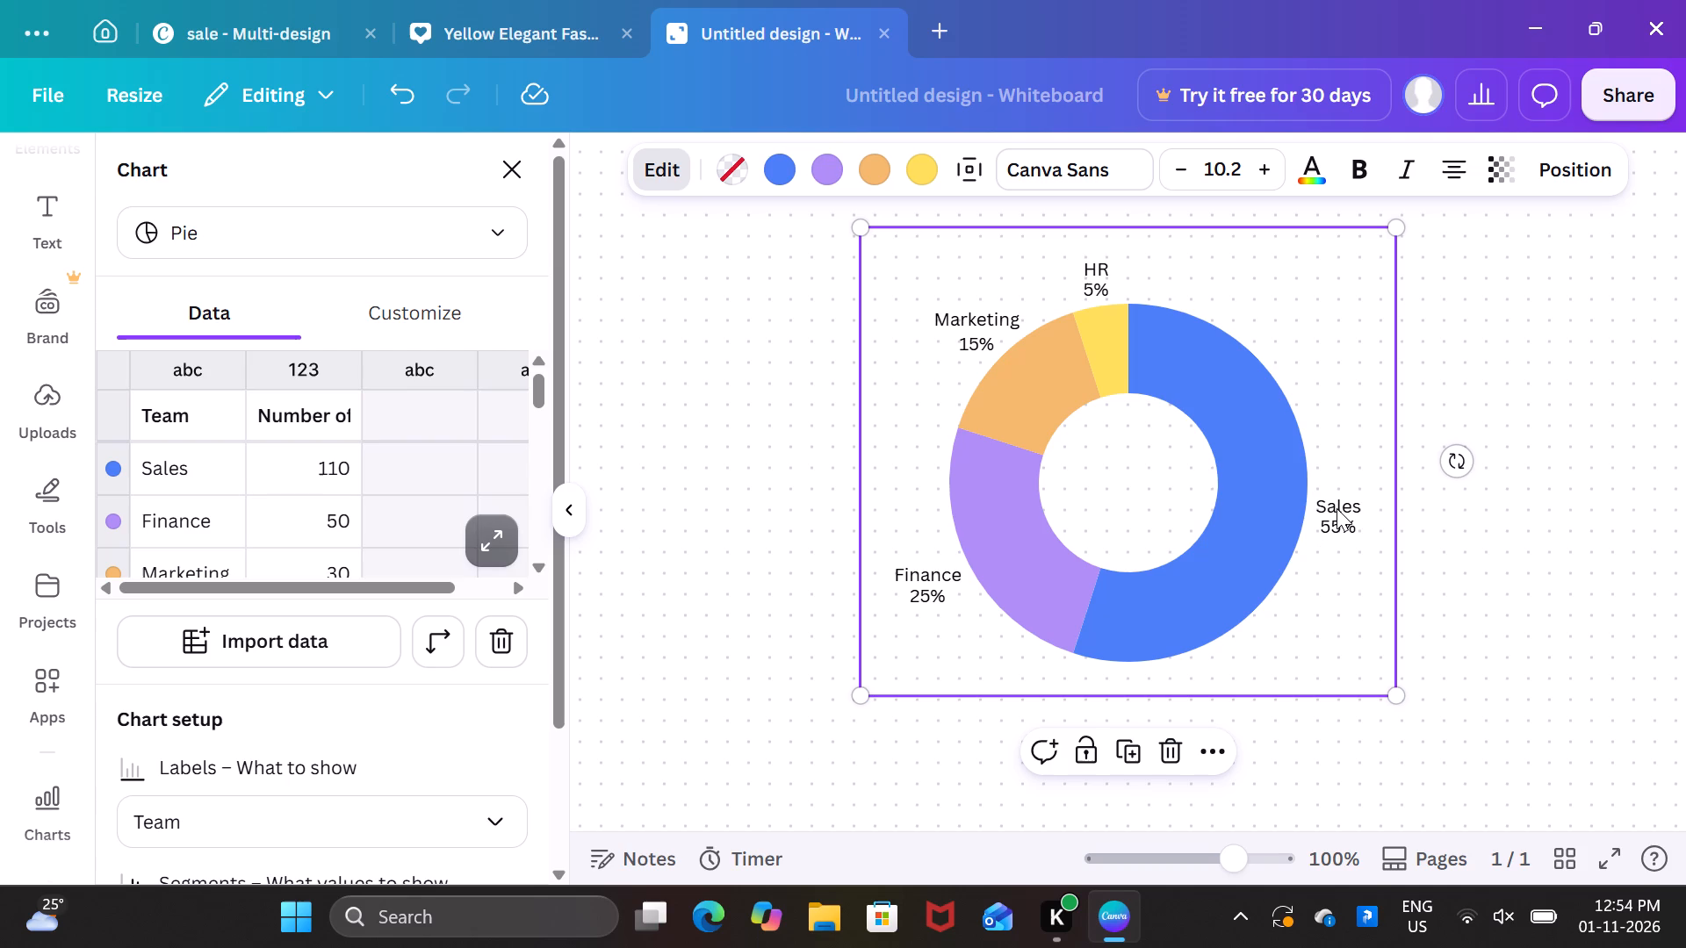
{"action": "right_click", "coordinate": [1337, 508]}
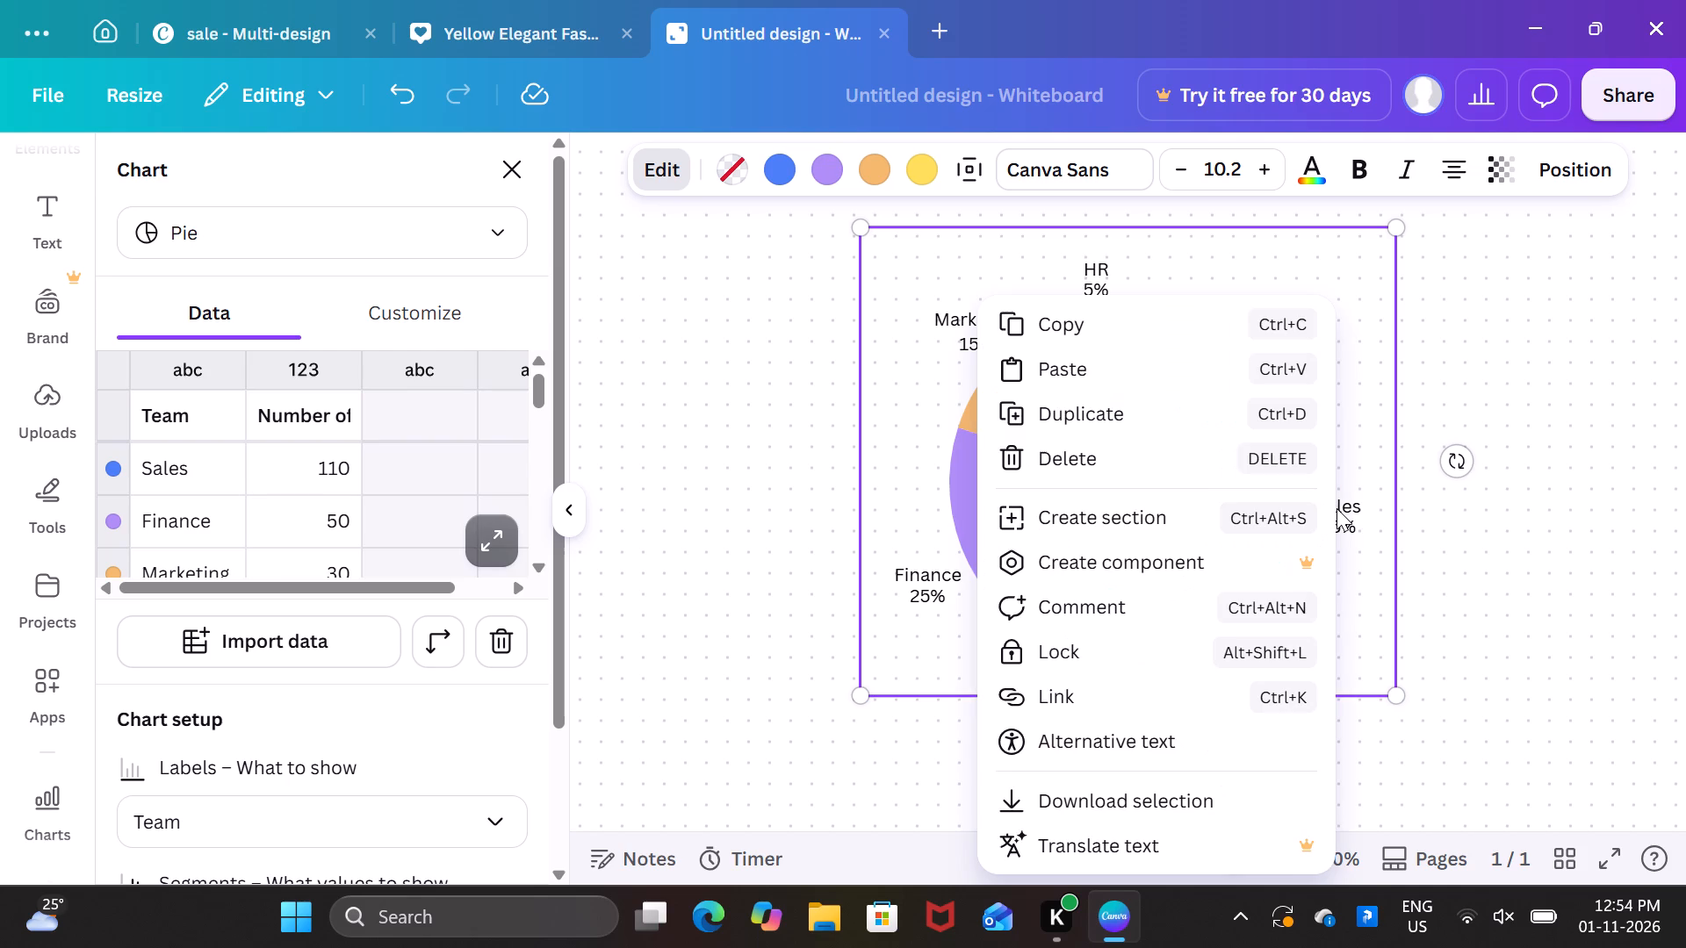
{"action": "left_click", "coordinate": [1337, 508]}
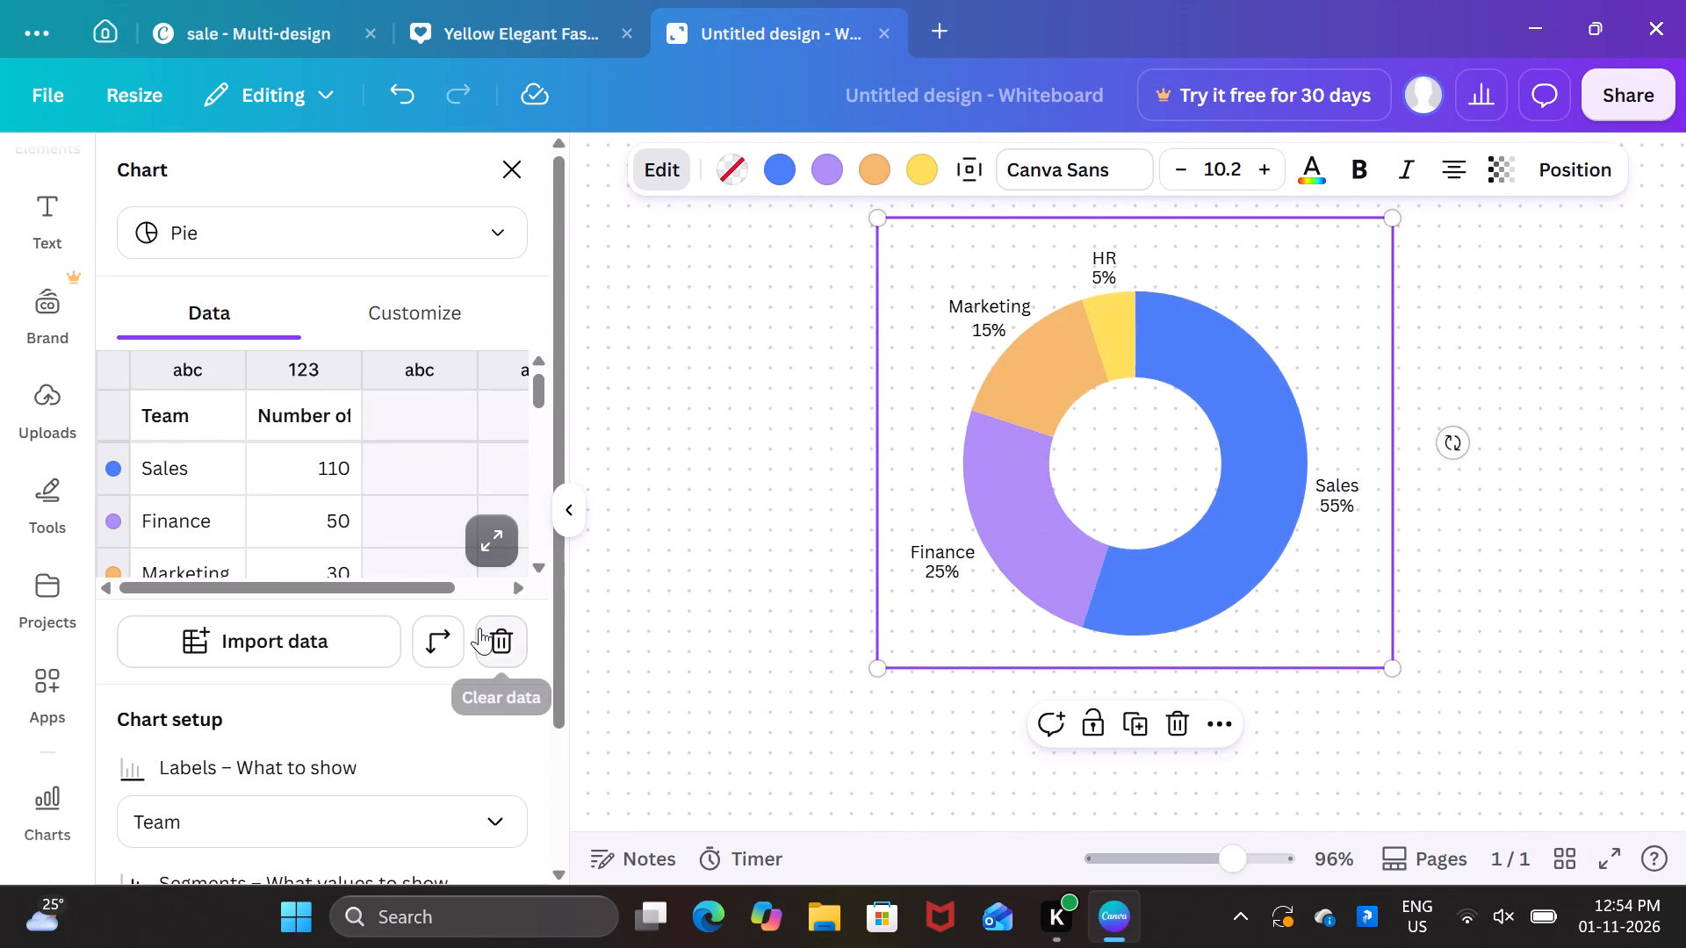
Set the Sales team's value to 60 in the donut chart's data table.
{"action": "left_click", "coordinate": [328, 471]}
{"action": "double_click", "coordinate": [328, 471]}
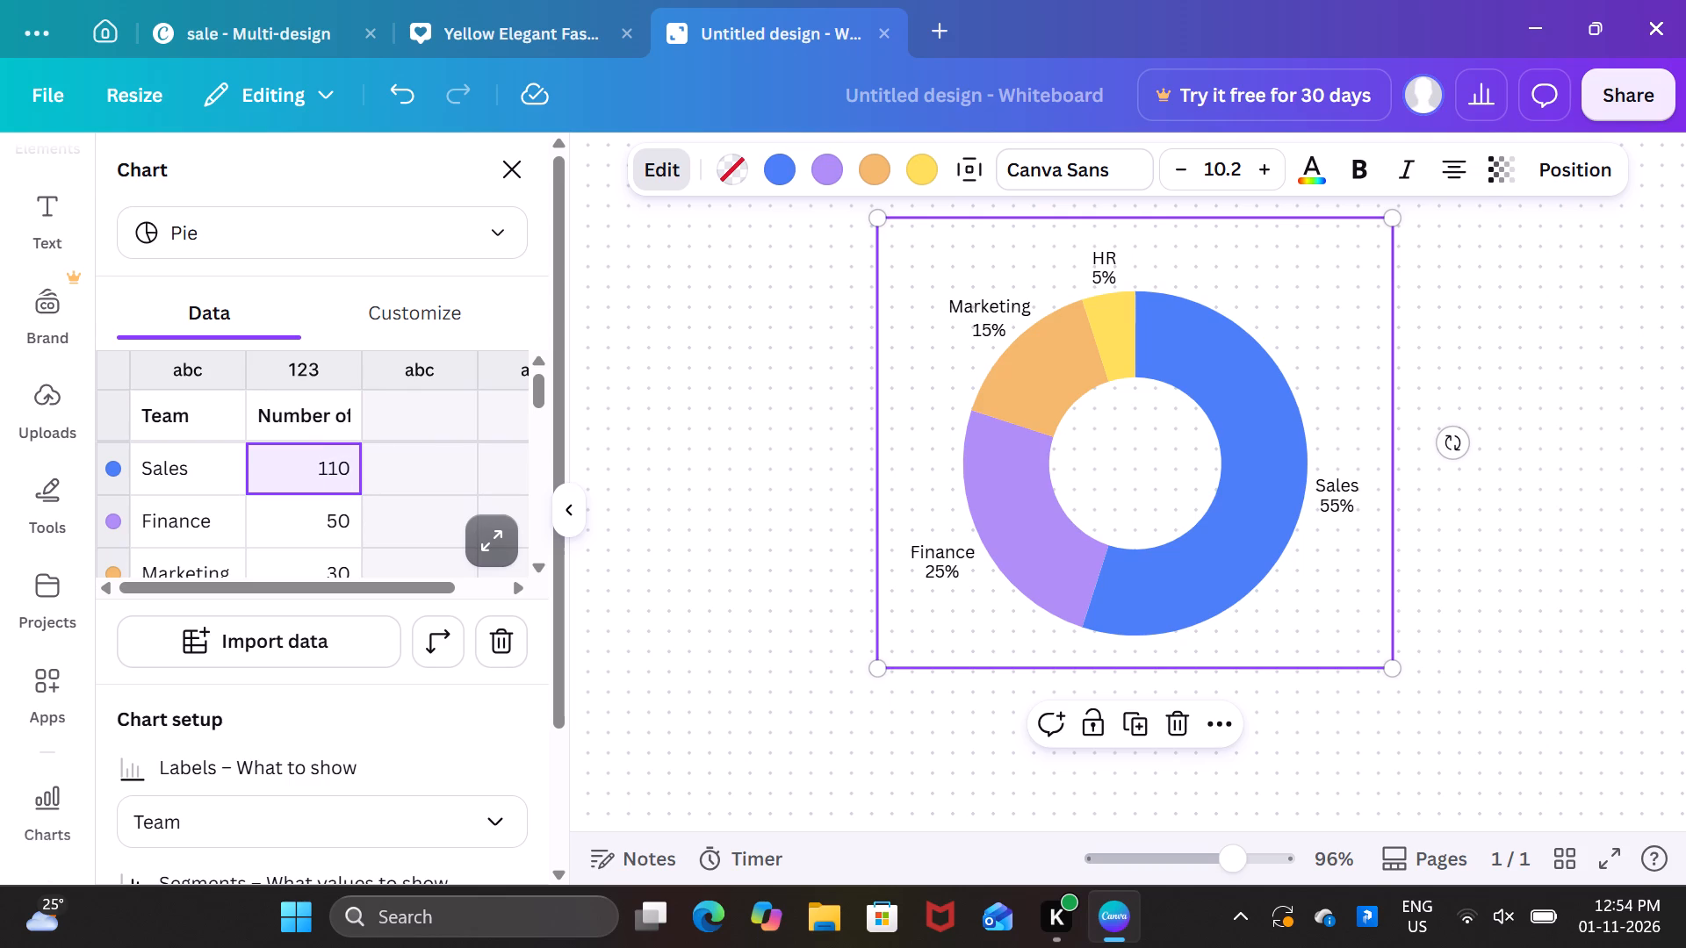
{"action": "key", "text": "BackSpace"}
{"action": "key", "text": "BackSpace"}
{"action": "key", "text": "BackSpace"}
{"action": "key", "text": "6"}
{"action": "key", "text": "0"}
Change the Sales team's value to 66.45 in the donut chart's data table.
{"action": "key", "text": "BackSpace"}
{"action": "key", "text": "6"}
{"action": "key", "text": "period"}
{"action": "type", "text": "45"}
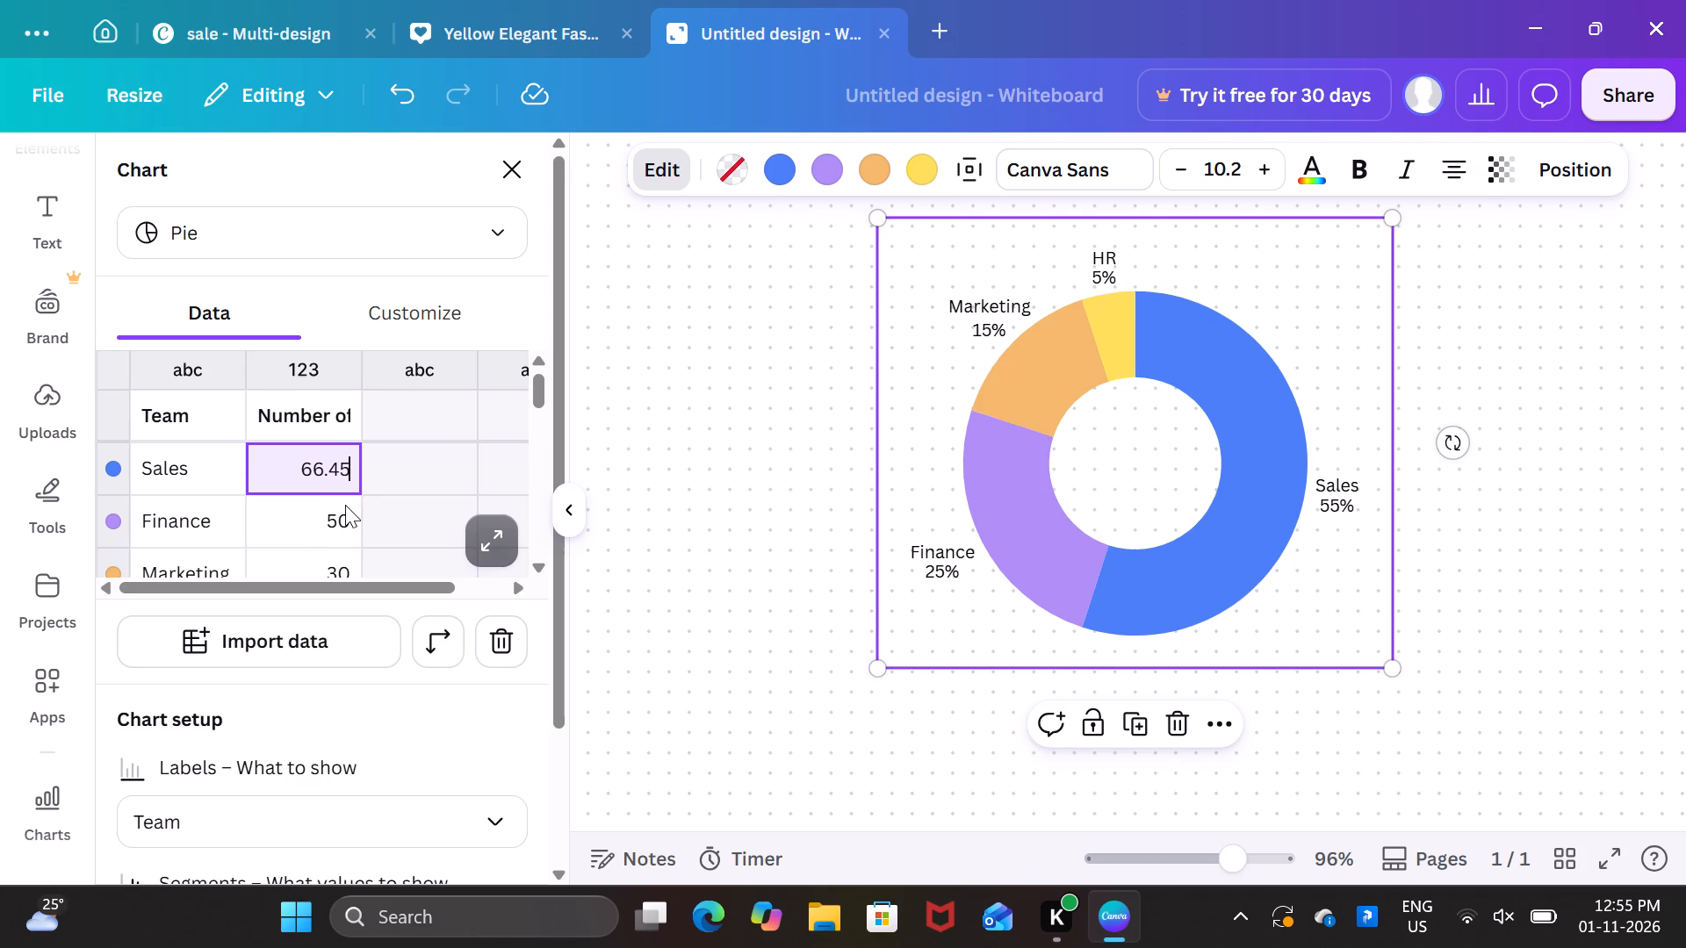
Clear the Marketing team's value in the donut chart's data table.
{"action": "scroll", "coordinate": [345, 505], "scroll_direction": "down", "scroll_amount": 1}
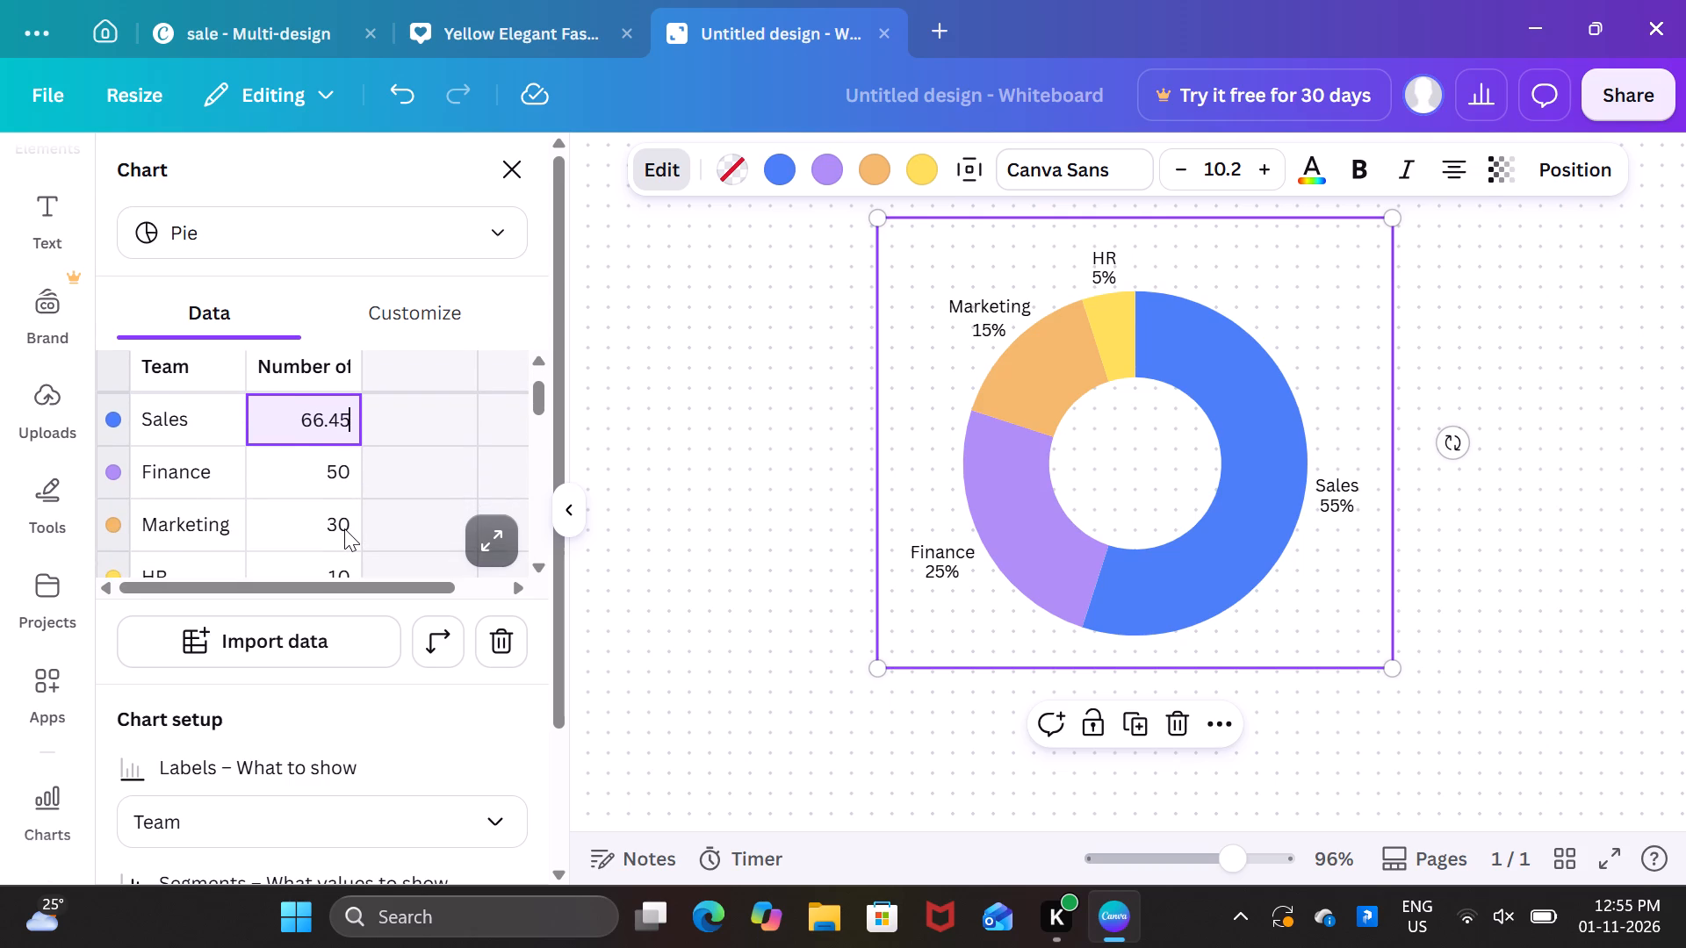
{"action": "left_click", "coordinate": [342, 514]}
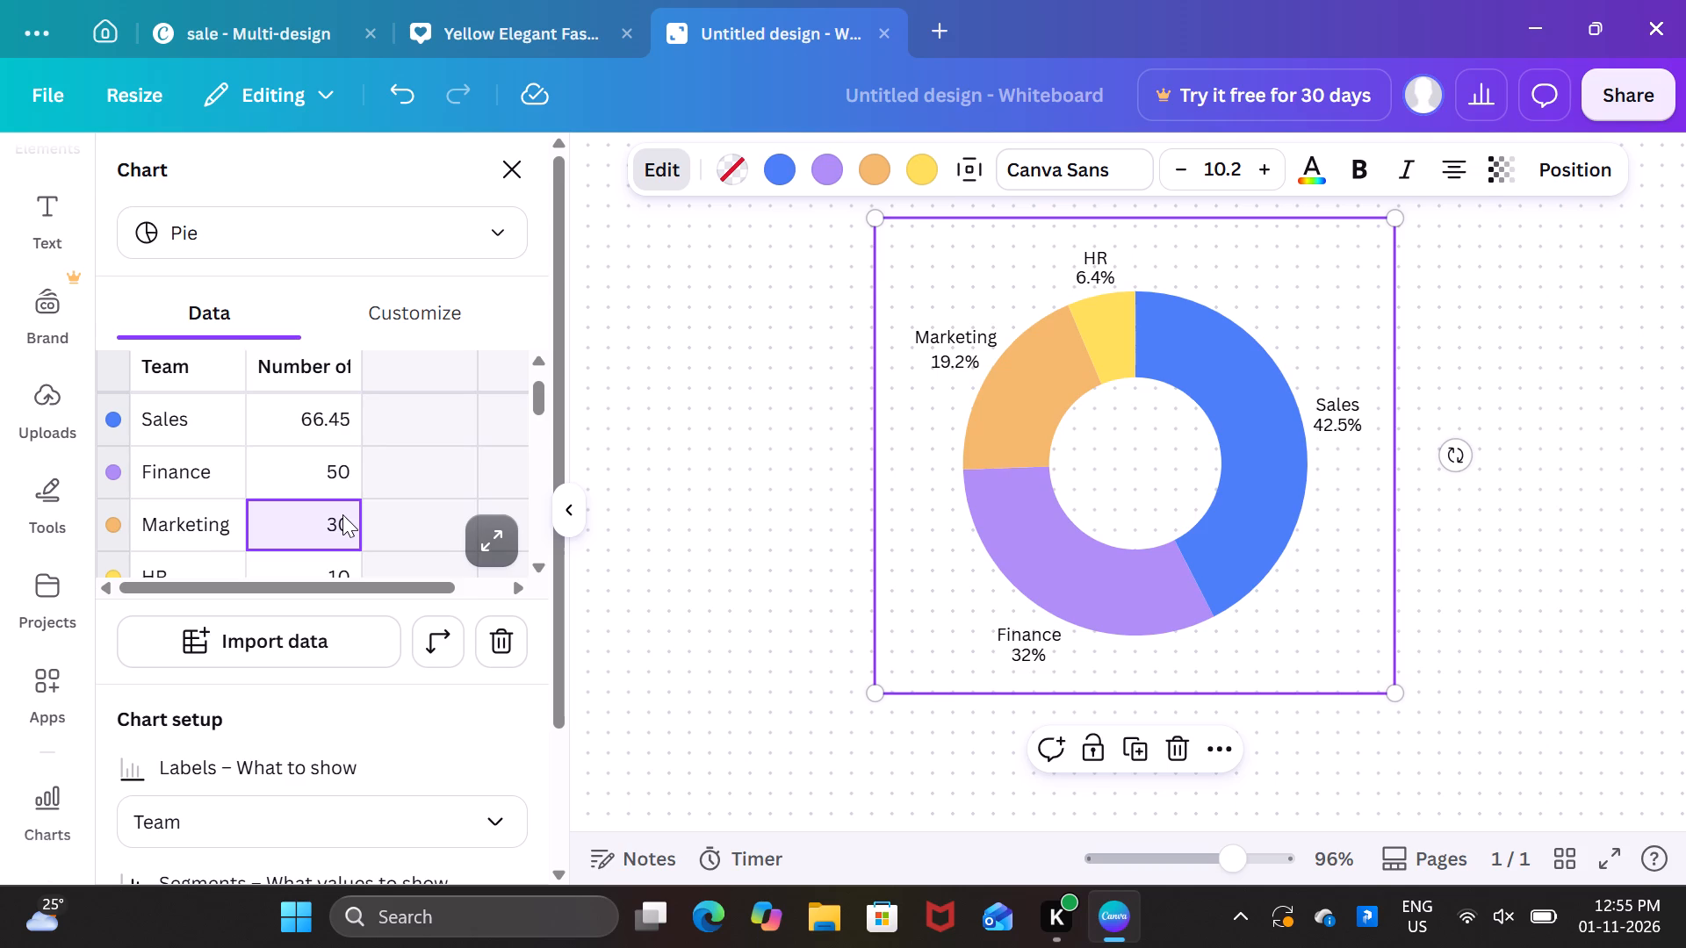
{"action": "key", "text": "BackSpace"}
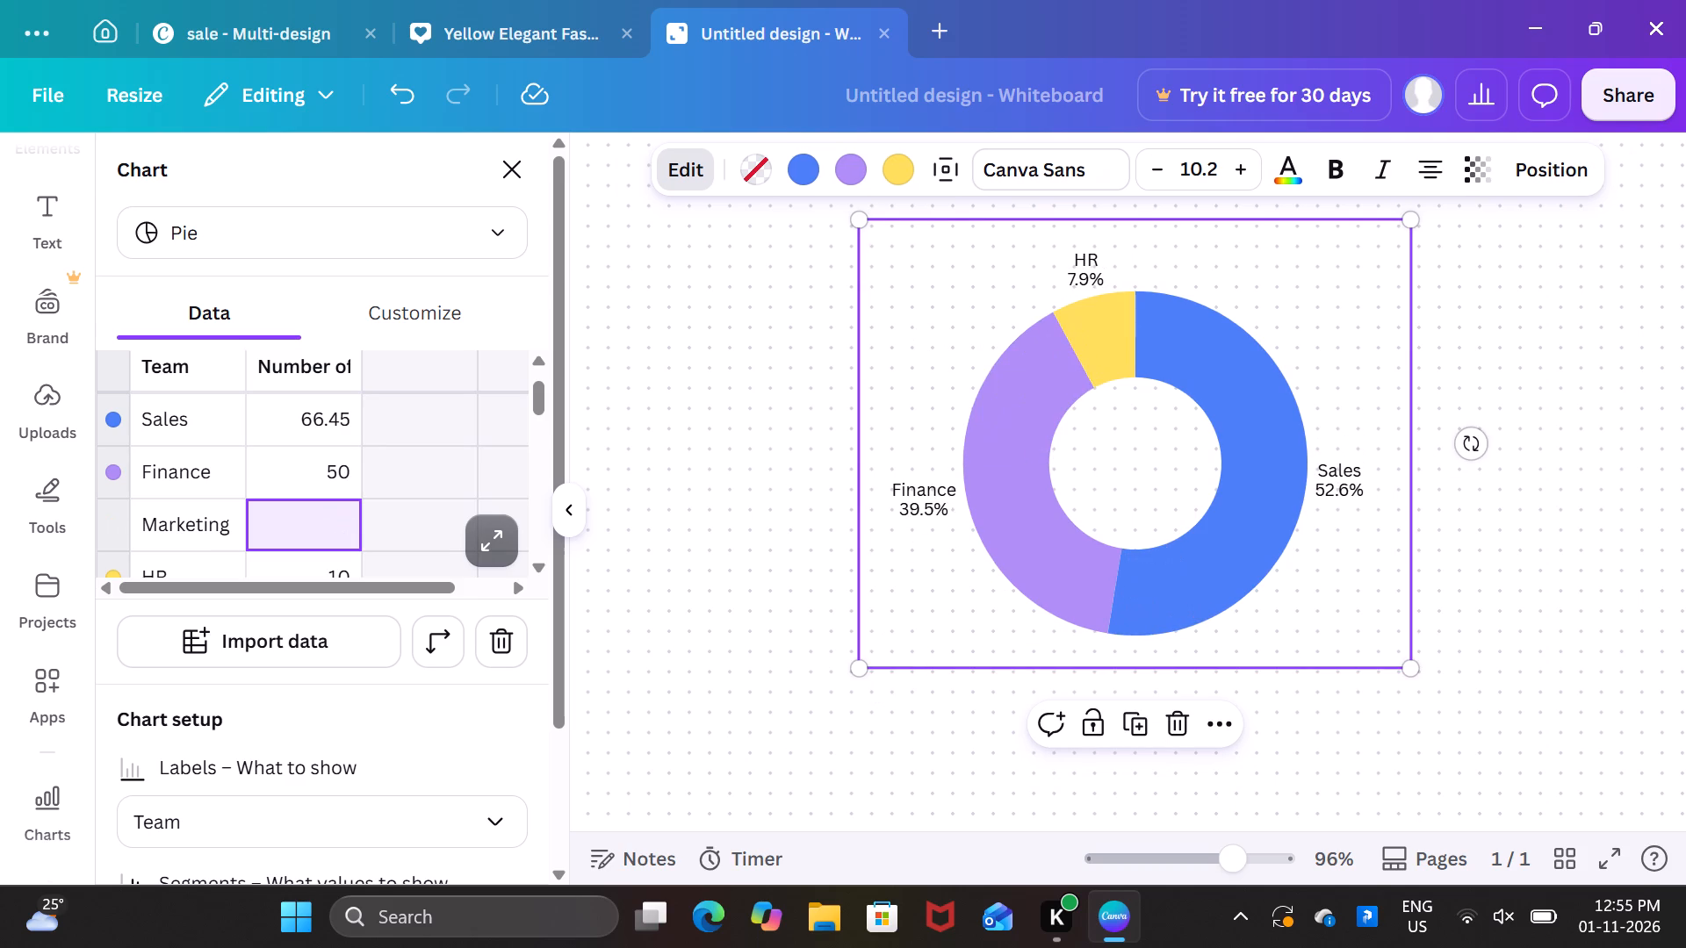
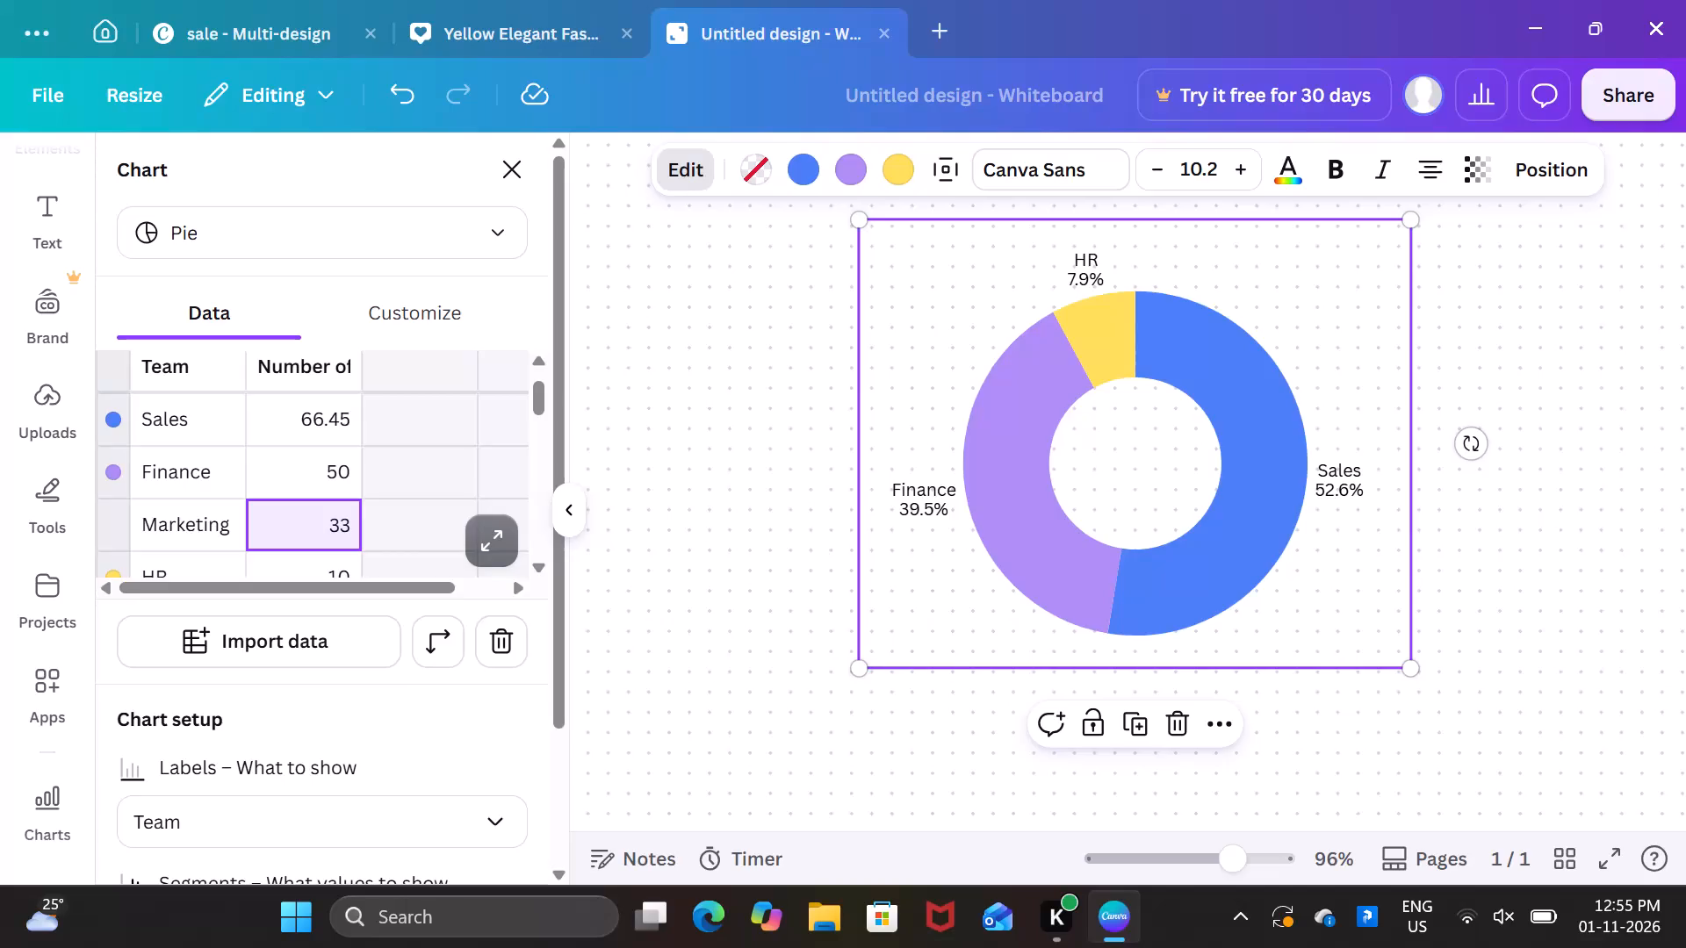
Set the Marketing team's value to 33.55 in the donut chart's data table.
{"action": "key", "text": "period"}
{"action": "type", "text": "55"}
Clear the Finance and HR values in the donut chart's data table.
{"action": "left_click", "coordinate": [342, 458]}
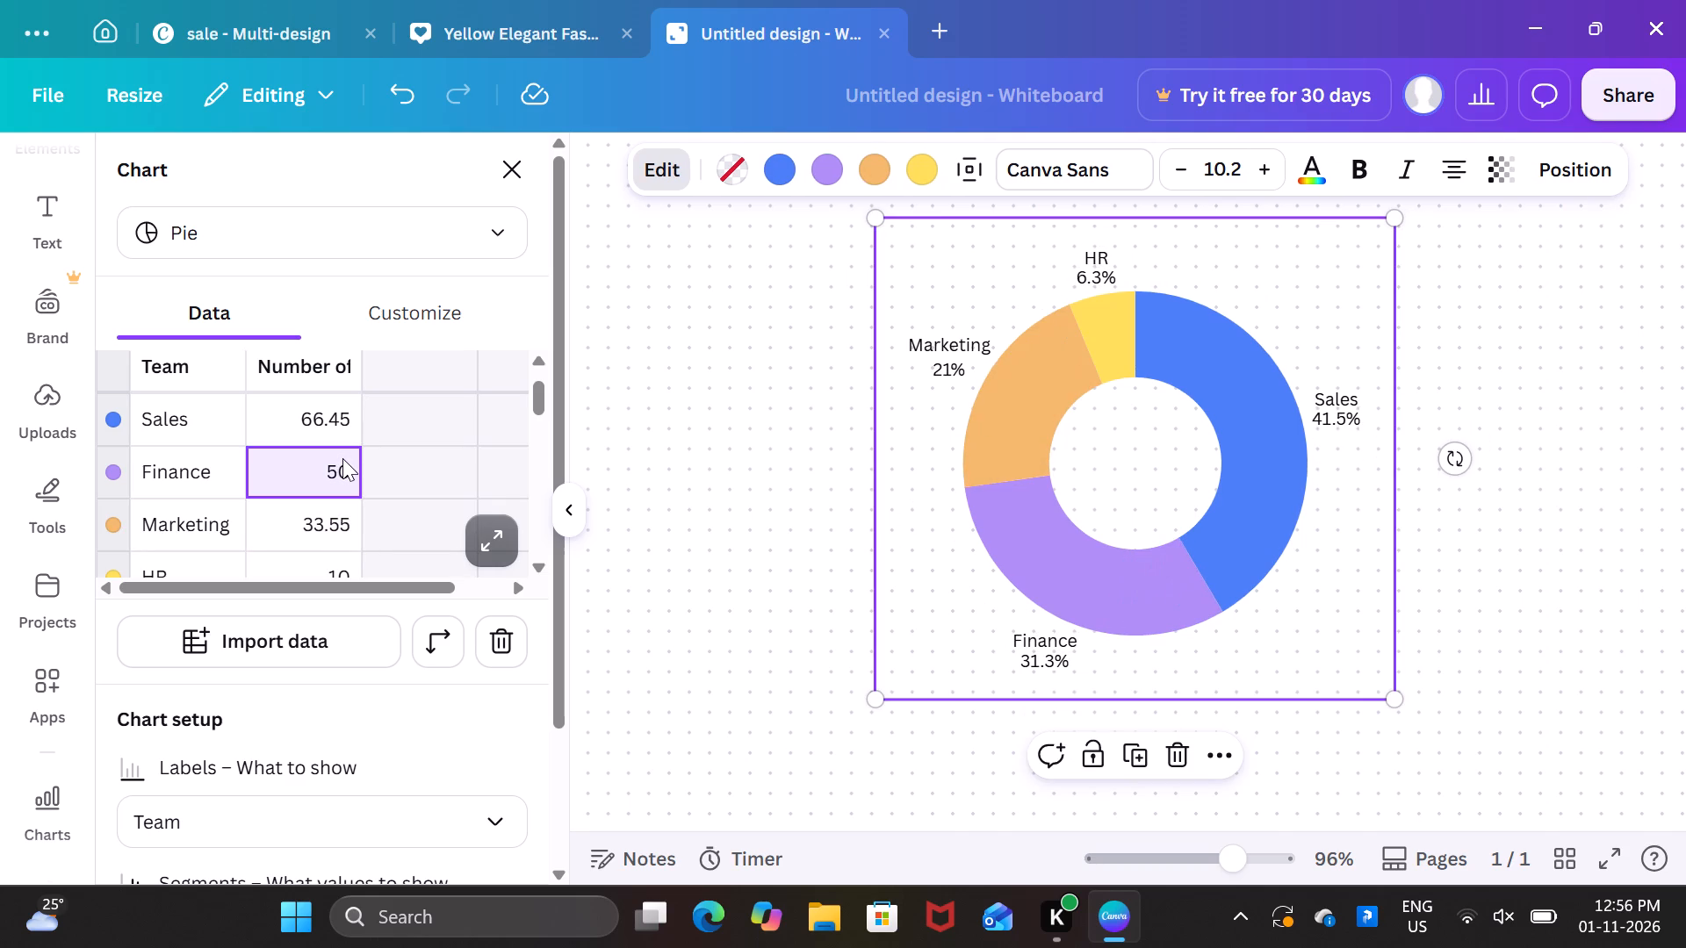
{"action": "key", "text": "BackSpace"}
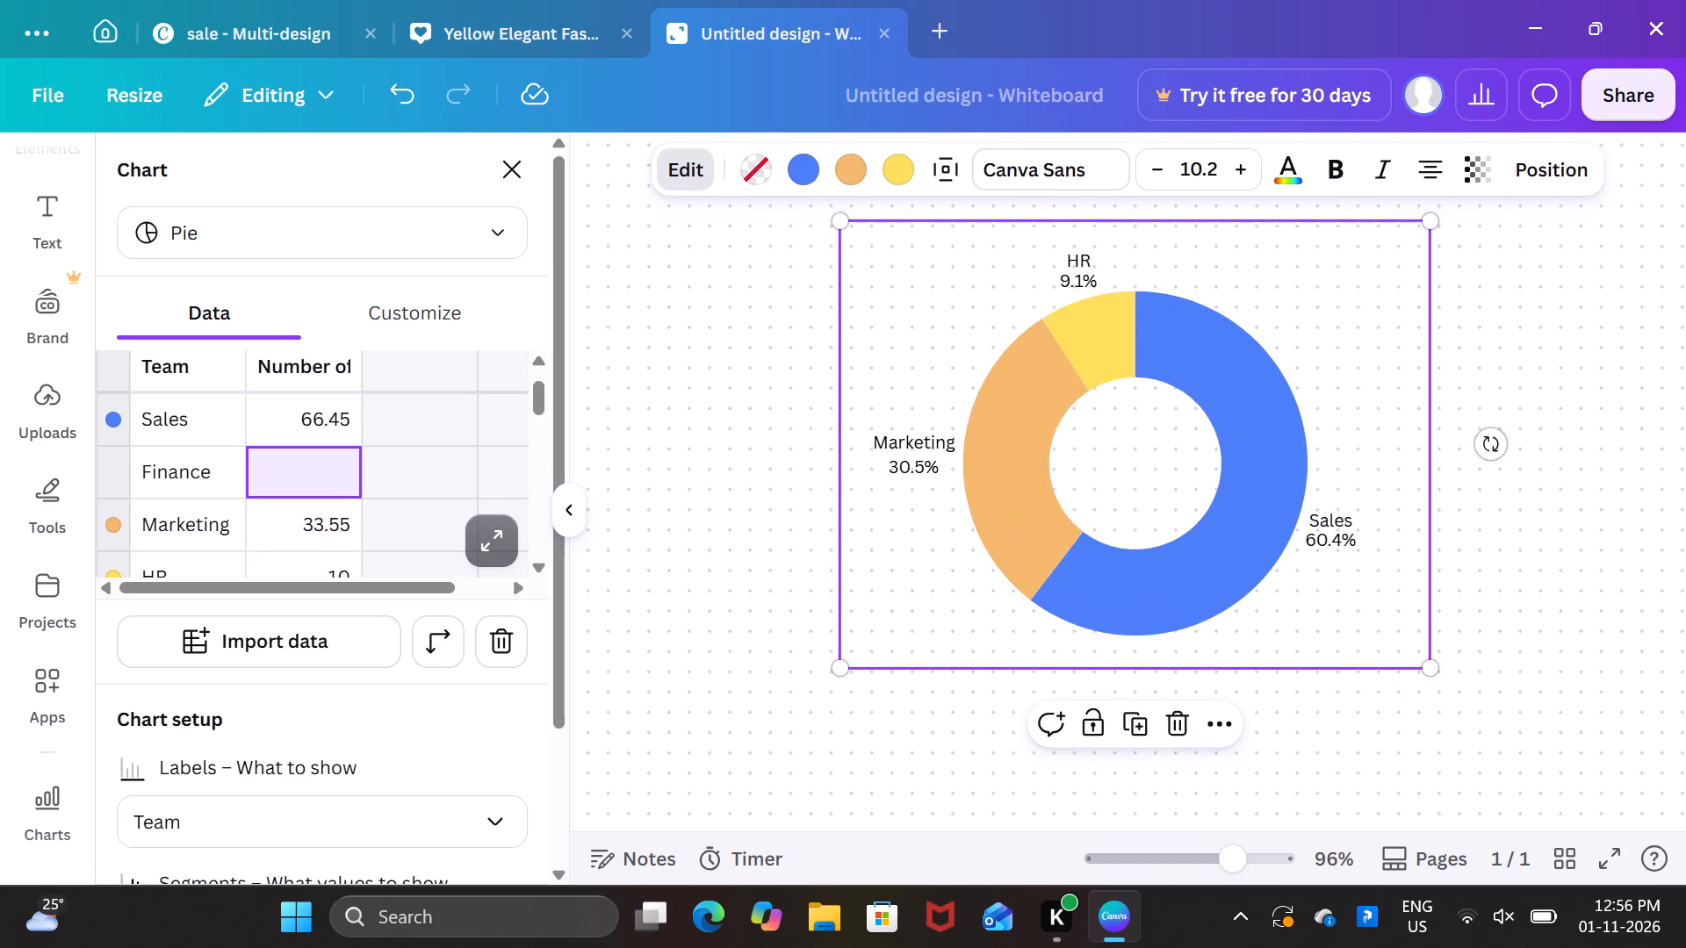
{"action": "scroll", "coordinate": [328, 521], "scroll_direction": "down", "scroll_amount": 1}
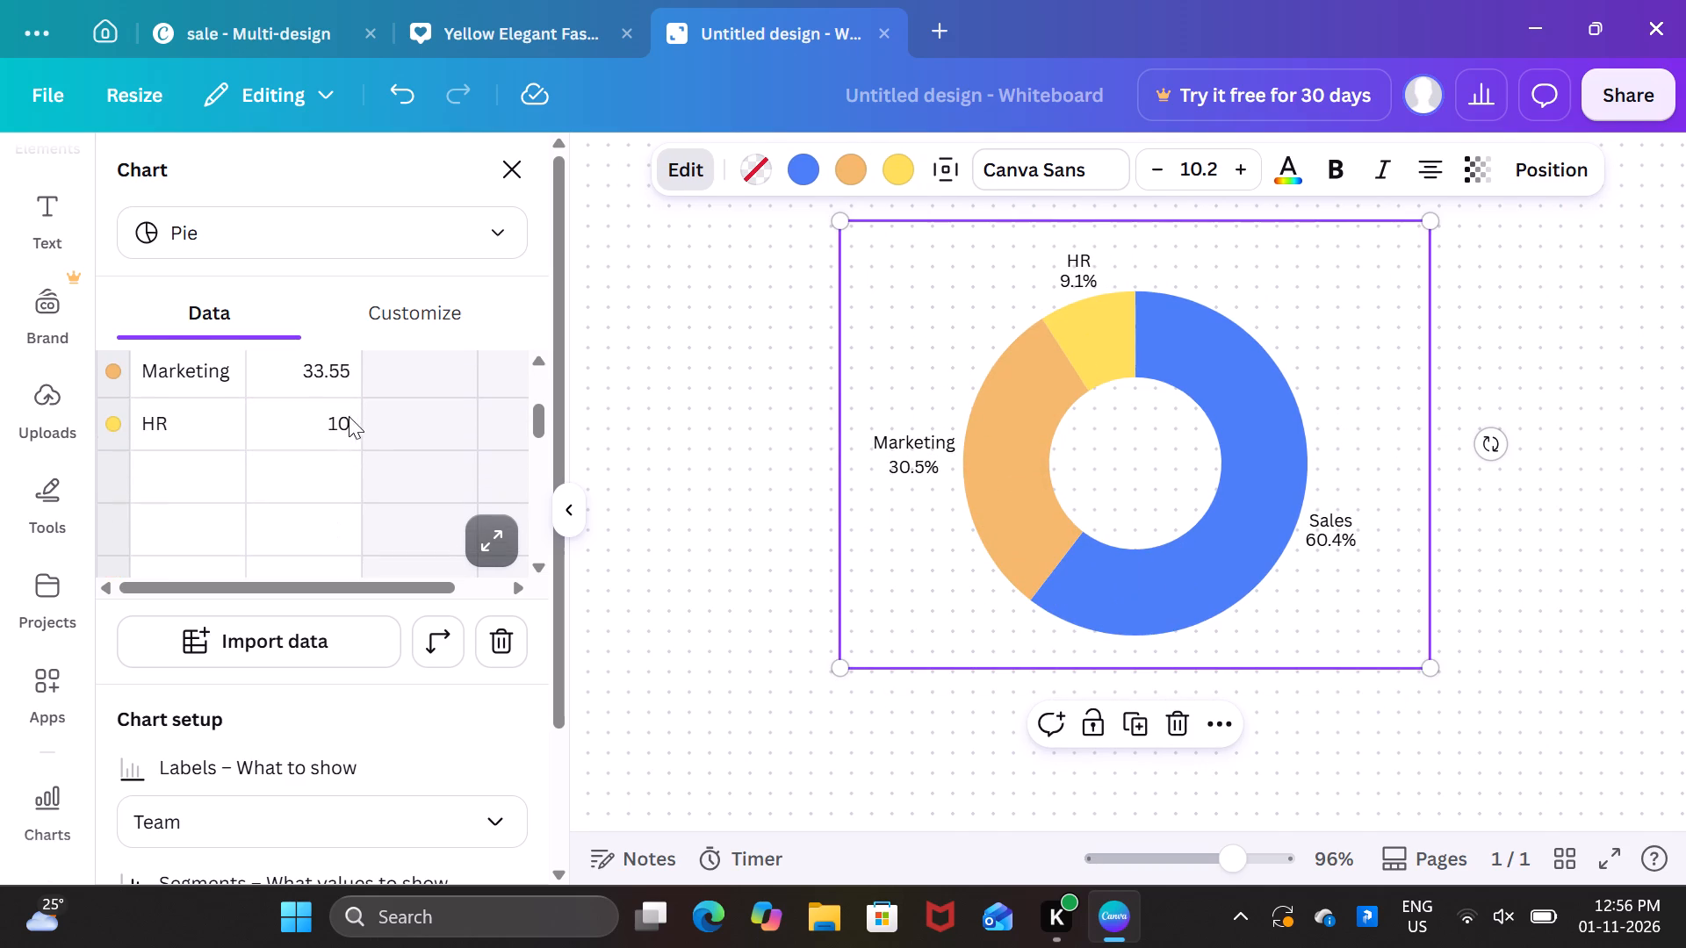
{"action": "left_click", "coordinate": [342, 418]}
{"action": "key", "text": "BackSpace"}
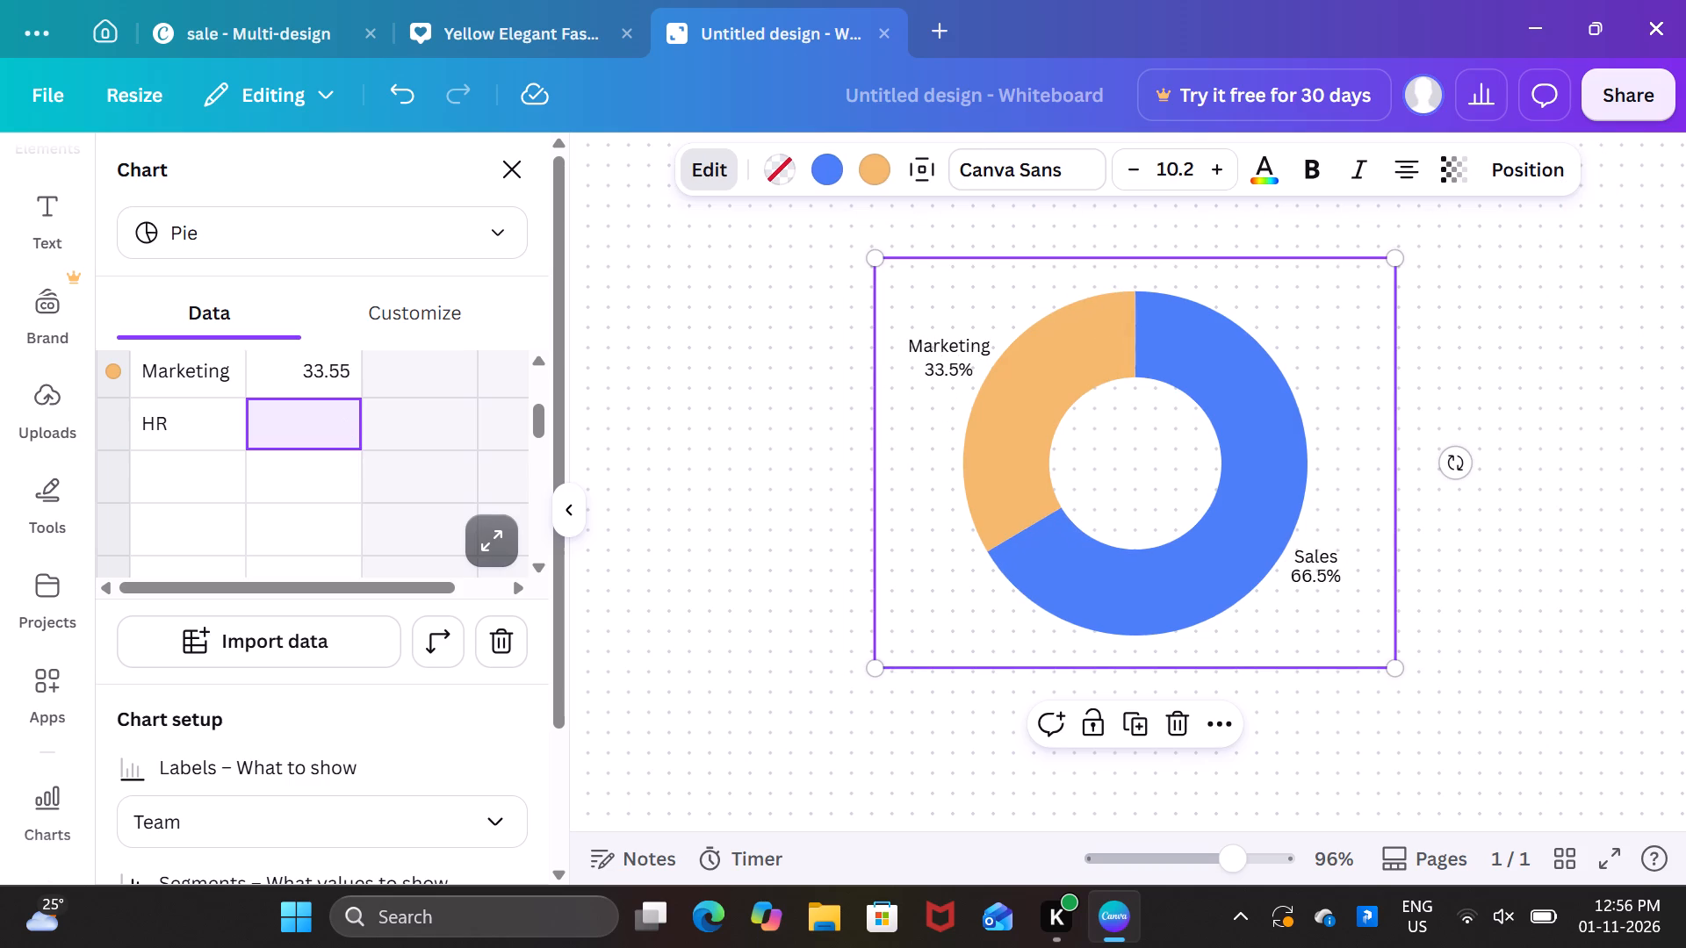
Rename the Sales entry to "attendence" in the donut chart's data table.
{"action": "scroll", "coordinate": [342, 418], "scroll_direction": "up", "scroll_amount": 1}
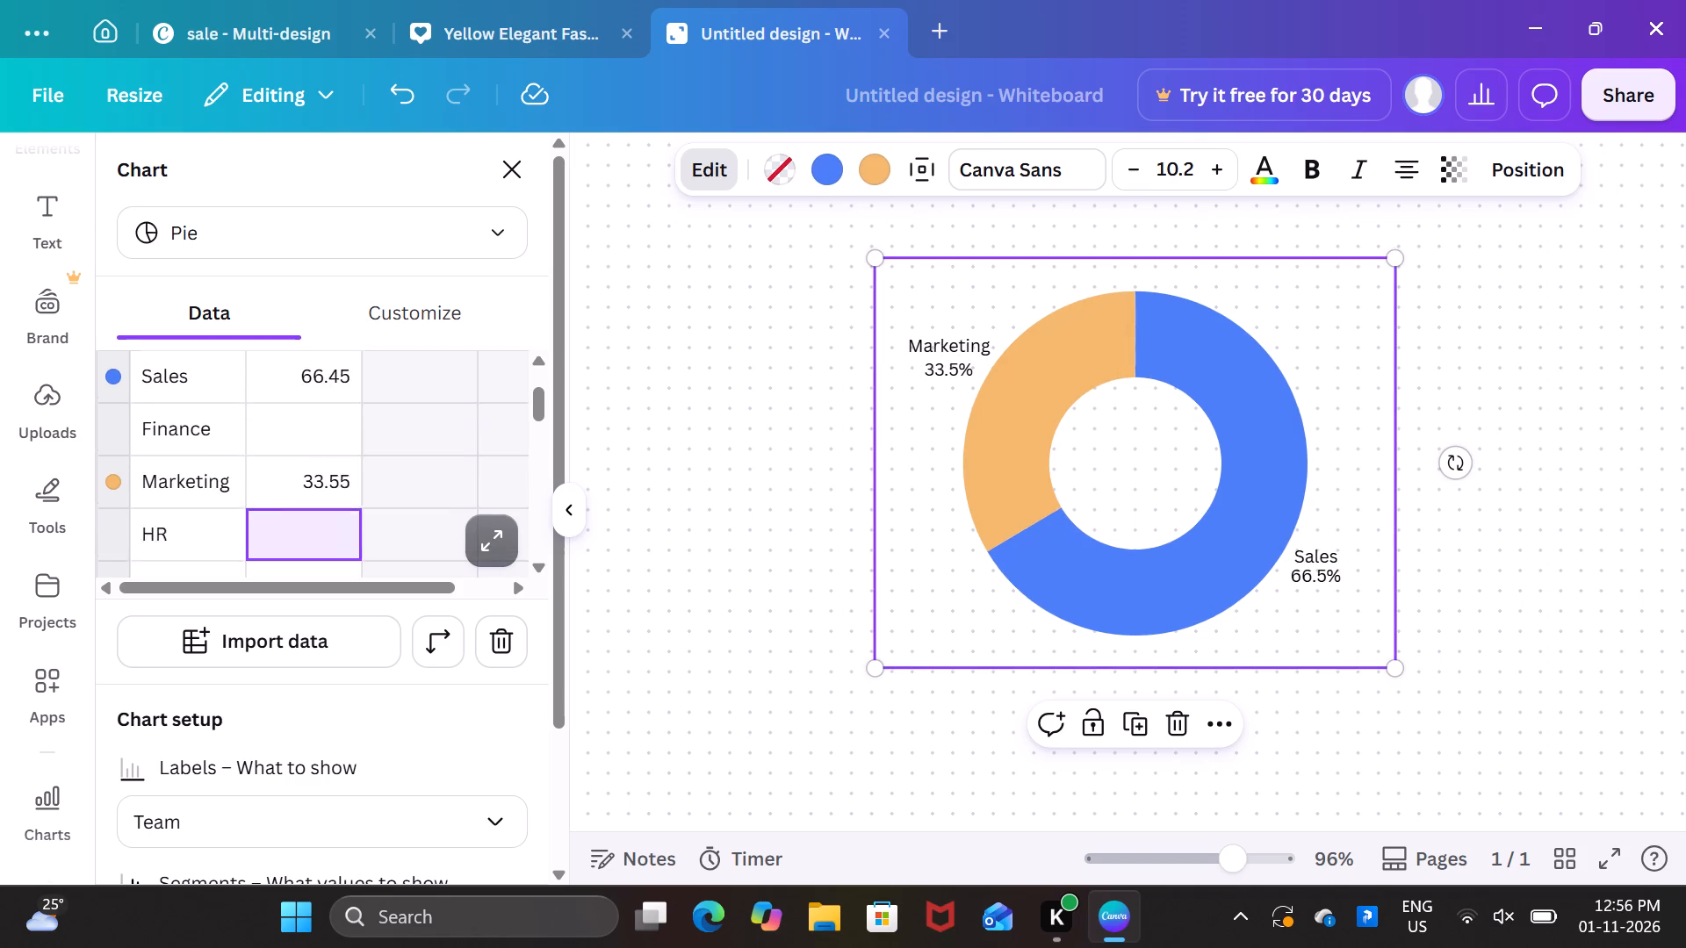
{"action": "scroll", "coordinate": [342, 418], "scroll_direction": "up", "scroll_amount": 1}
{"action": "left_click", "coordinate": [197, 392]}
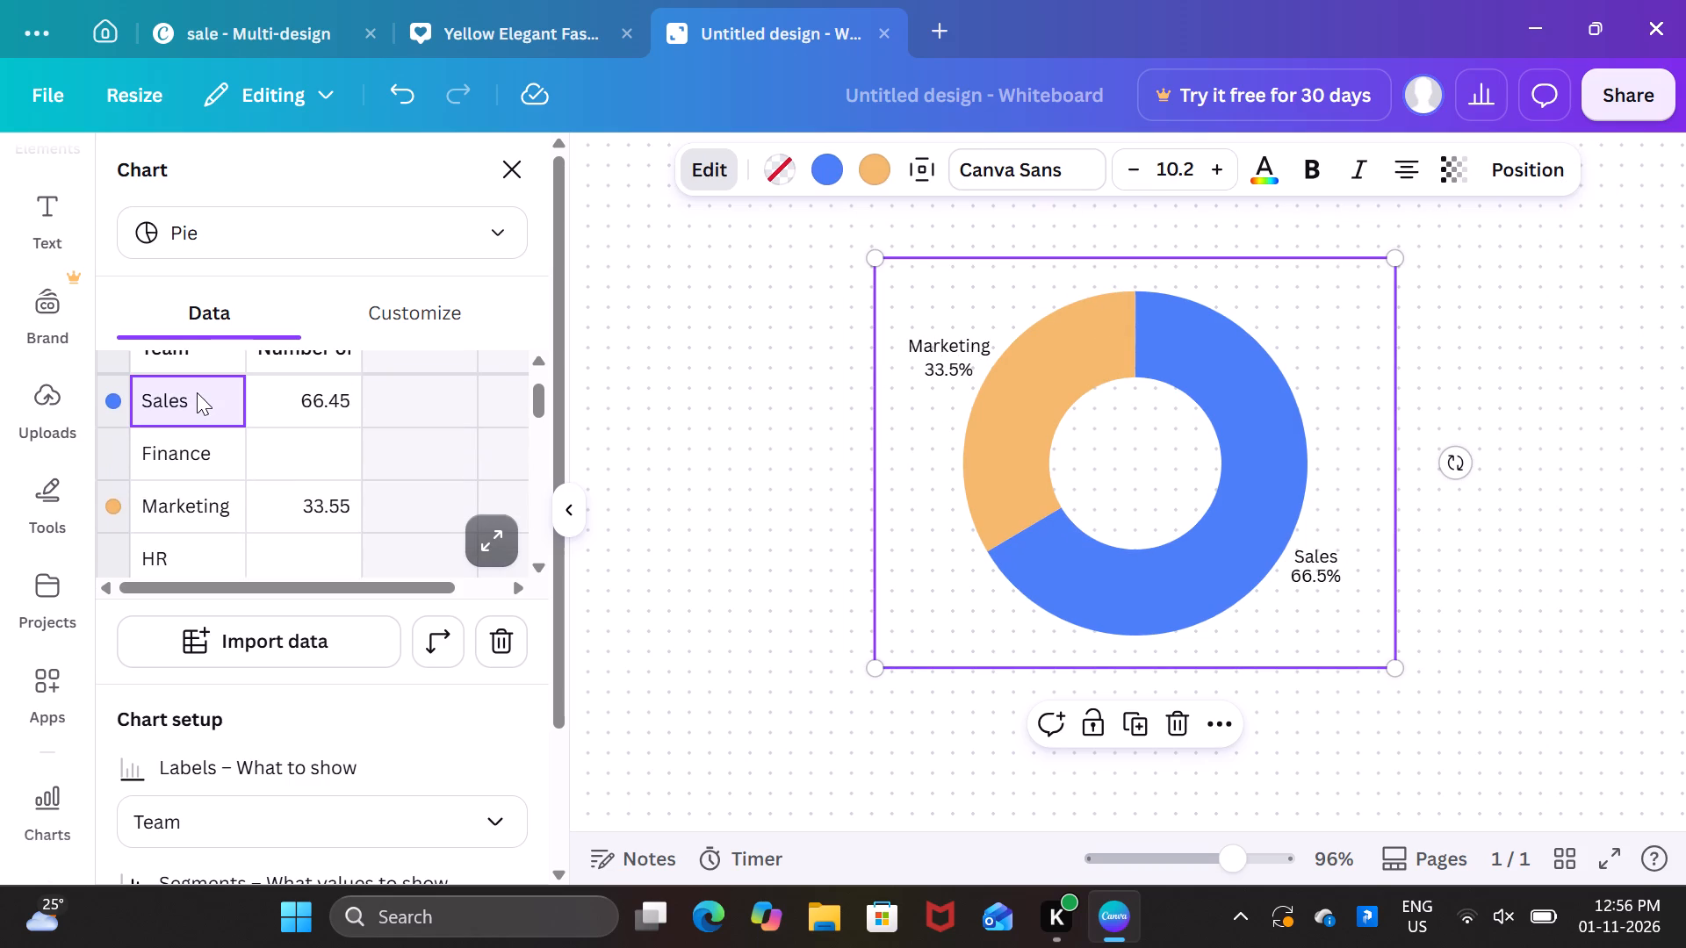
{"action": "key", "text": "BackSpace"}
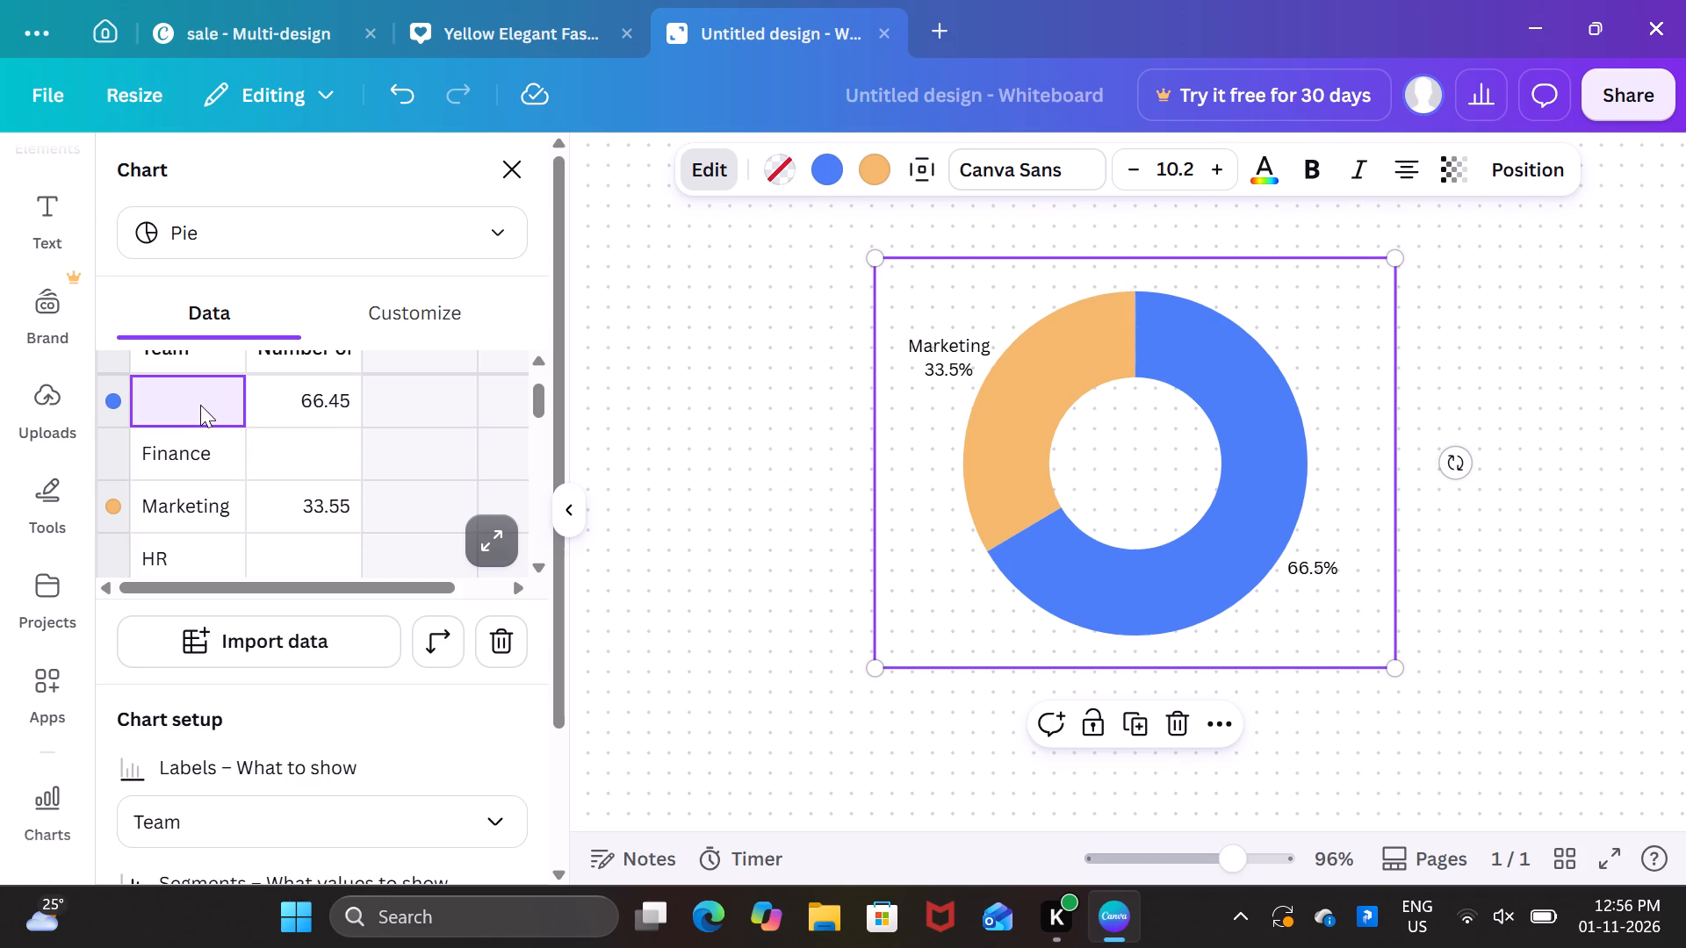
{"action": "key", "text": "a"}
{"action": "type", "text": "ttende"}
{"action": "type", "text": "nce"}
{"action": "left_click", "coordinate": [222, 498]}
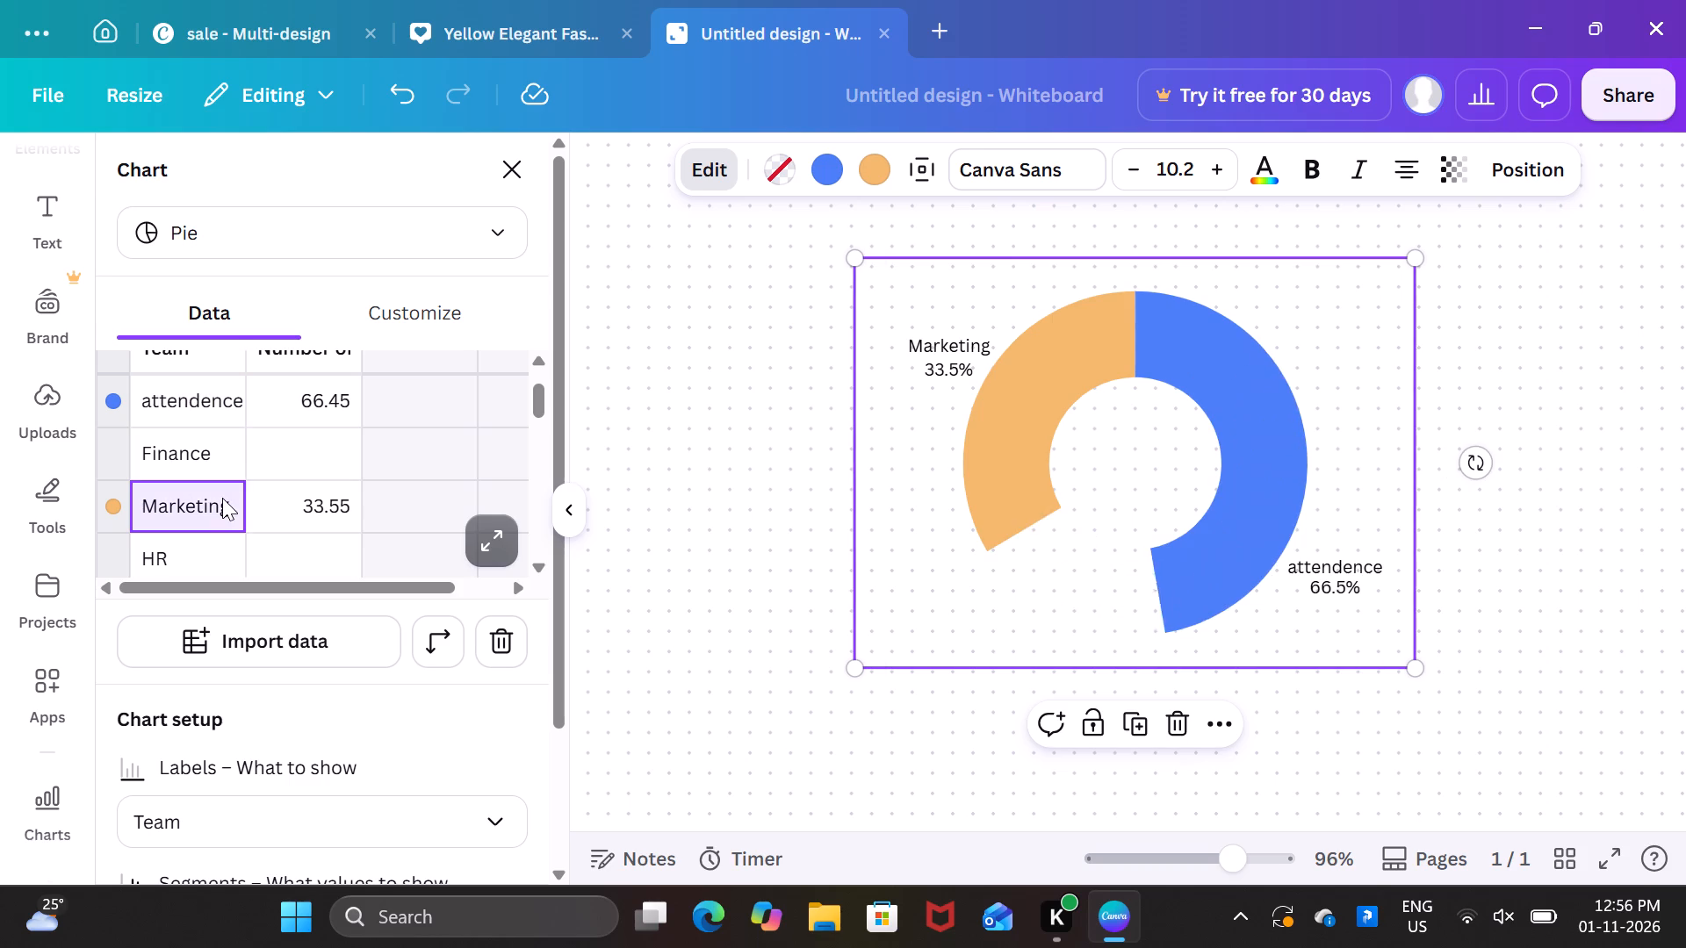
Capitalize the first row's label in the data table so it reads "Attendence".
{"action": "left_click", "coordinate": [152, 399]}
{"action": "left_click", "coordinate": [152, 399]}
{"action": "triple_click", "coordinate": [152, 399]}
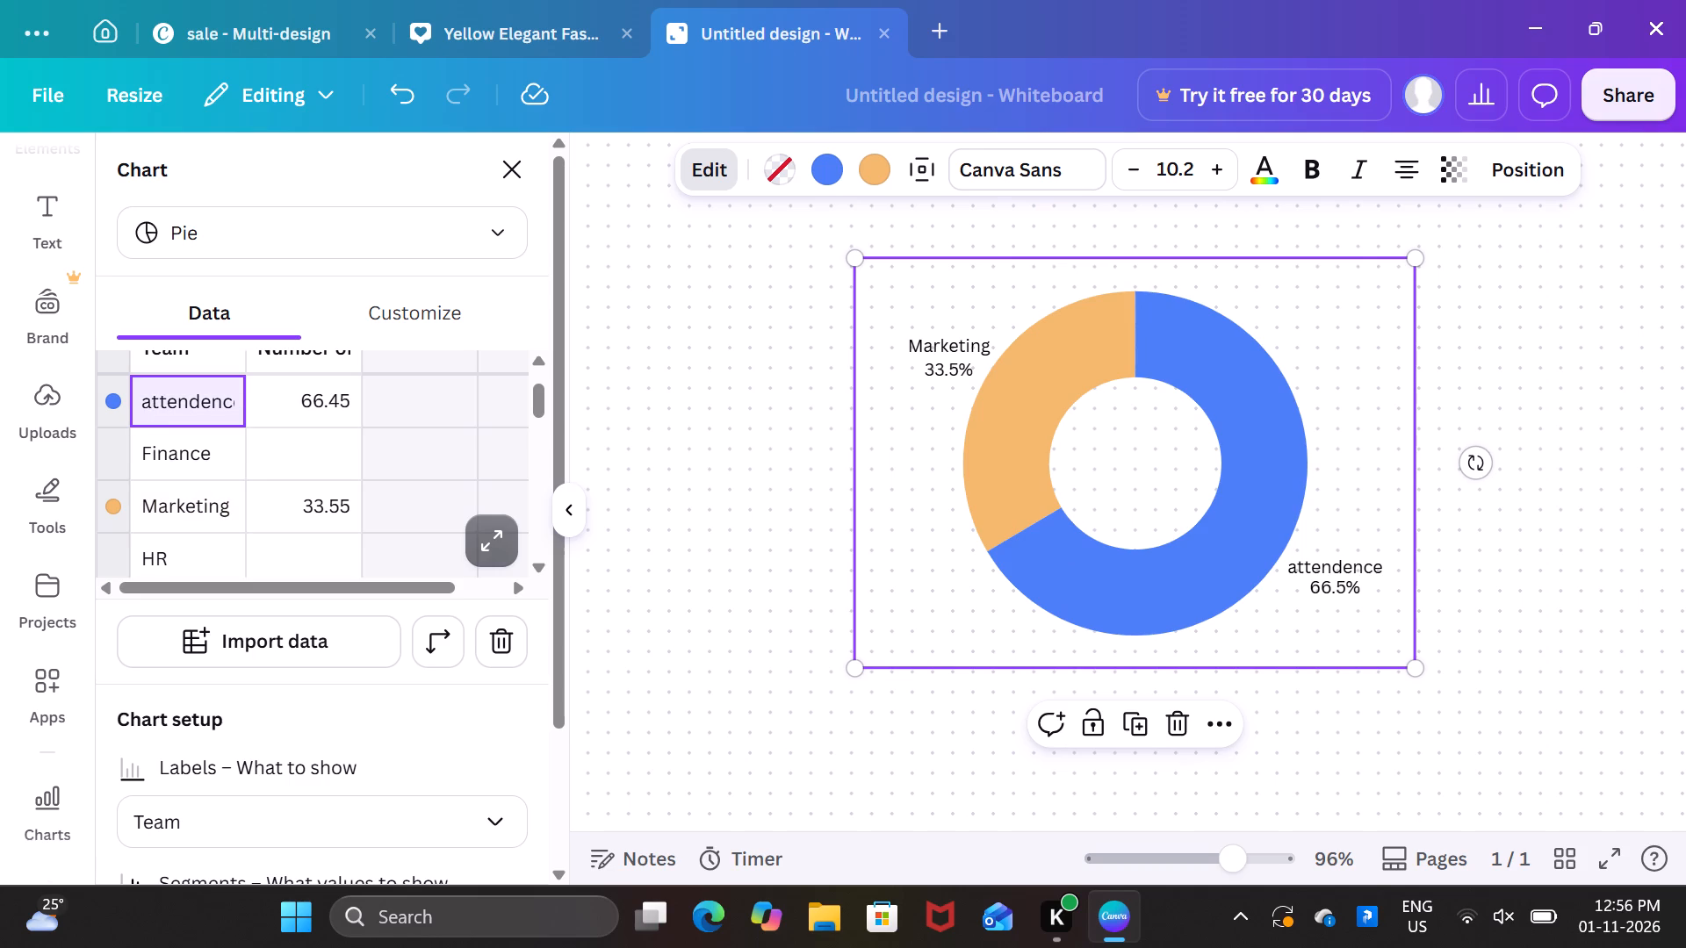
{"action": "left_click", "coordinate": [149, 404]}
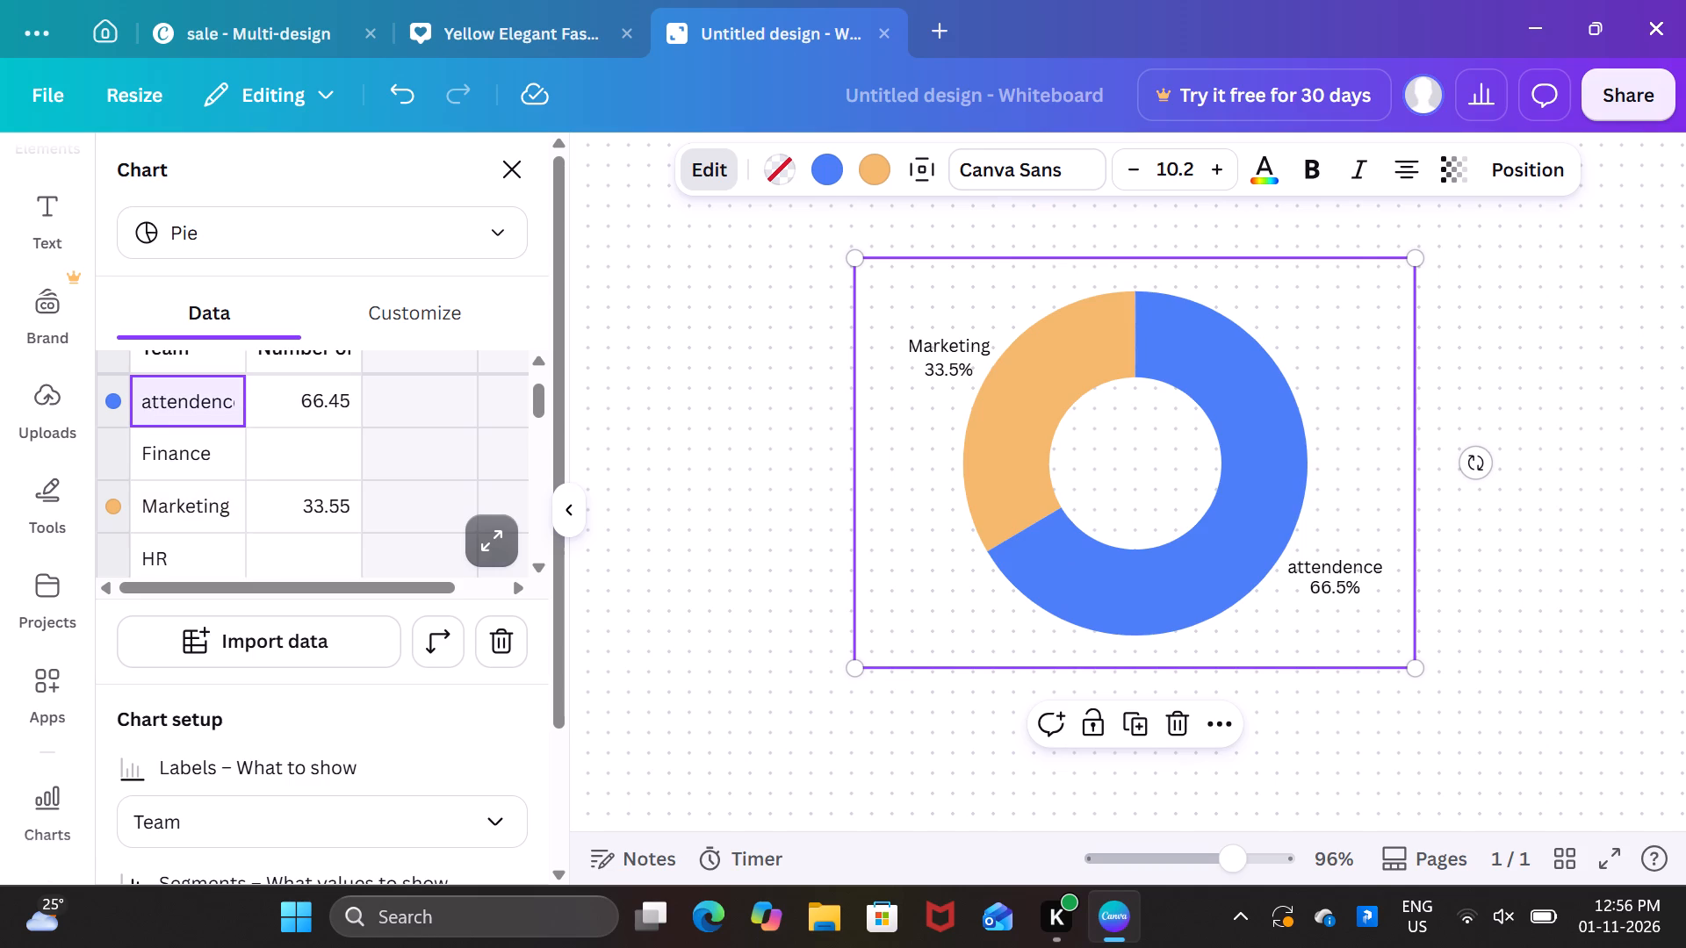
{"action": "left_click", "coordinate": [149, 404]}
{"action": "key", "text": "BackSpace"}
{"action": "key", "text": "shift+a"}
{"action": "left_click", "coordinate": [177, 400]}
{"action": "key", "text": "BackSpace"}
{"action": "key", "text": "a"}
{"action": "key", "text": "BackSpace"}
{"action": "key", "text": "e"}
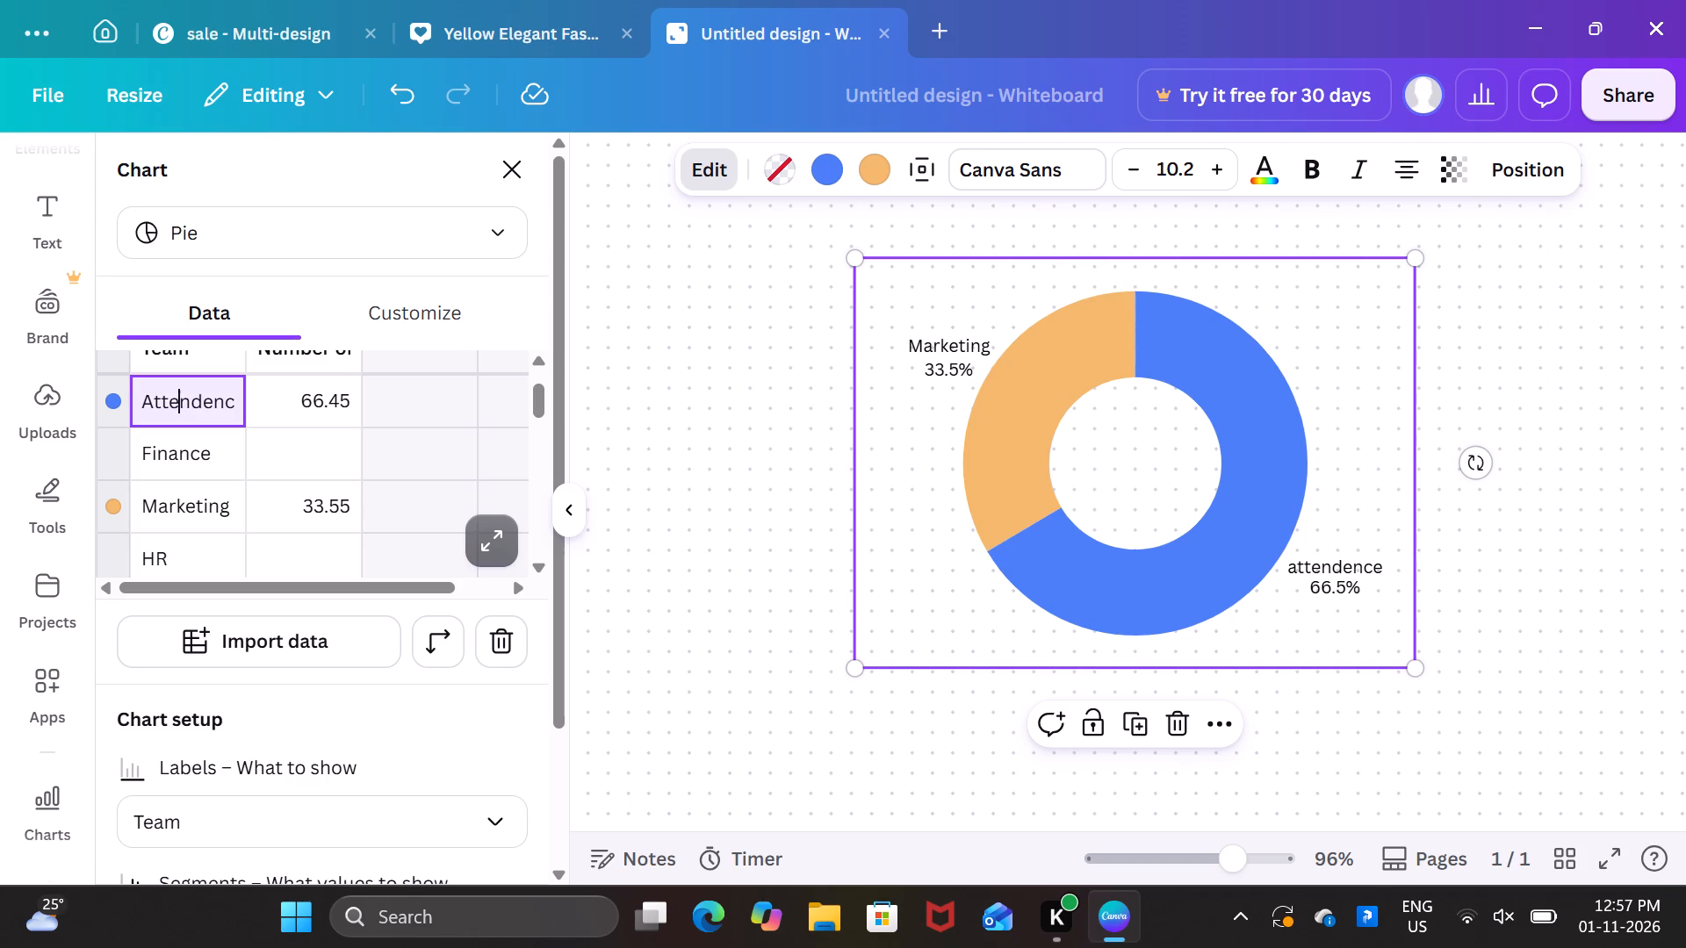
Rename the Marketing entry to "Absent" in the data table and finish editing the donut chart.
{"action": "left_click", "coordinate": [226, 485]}
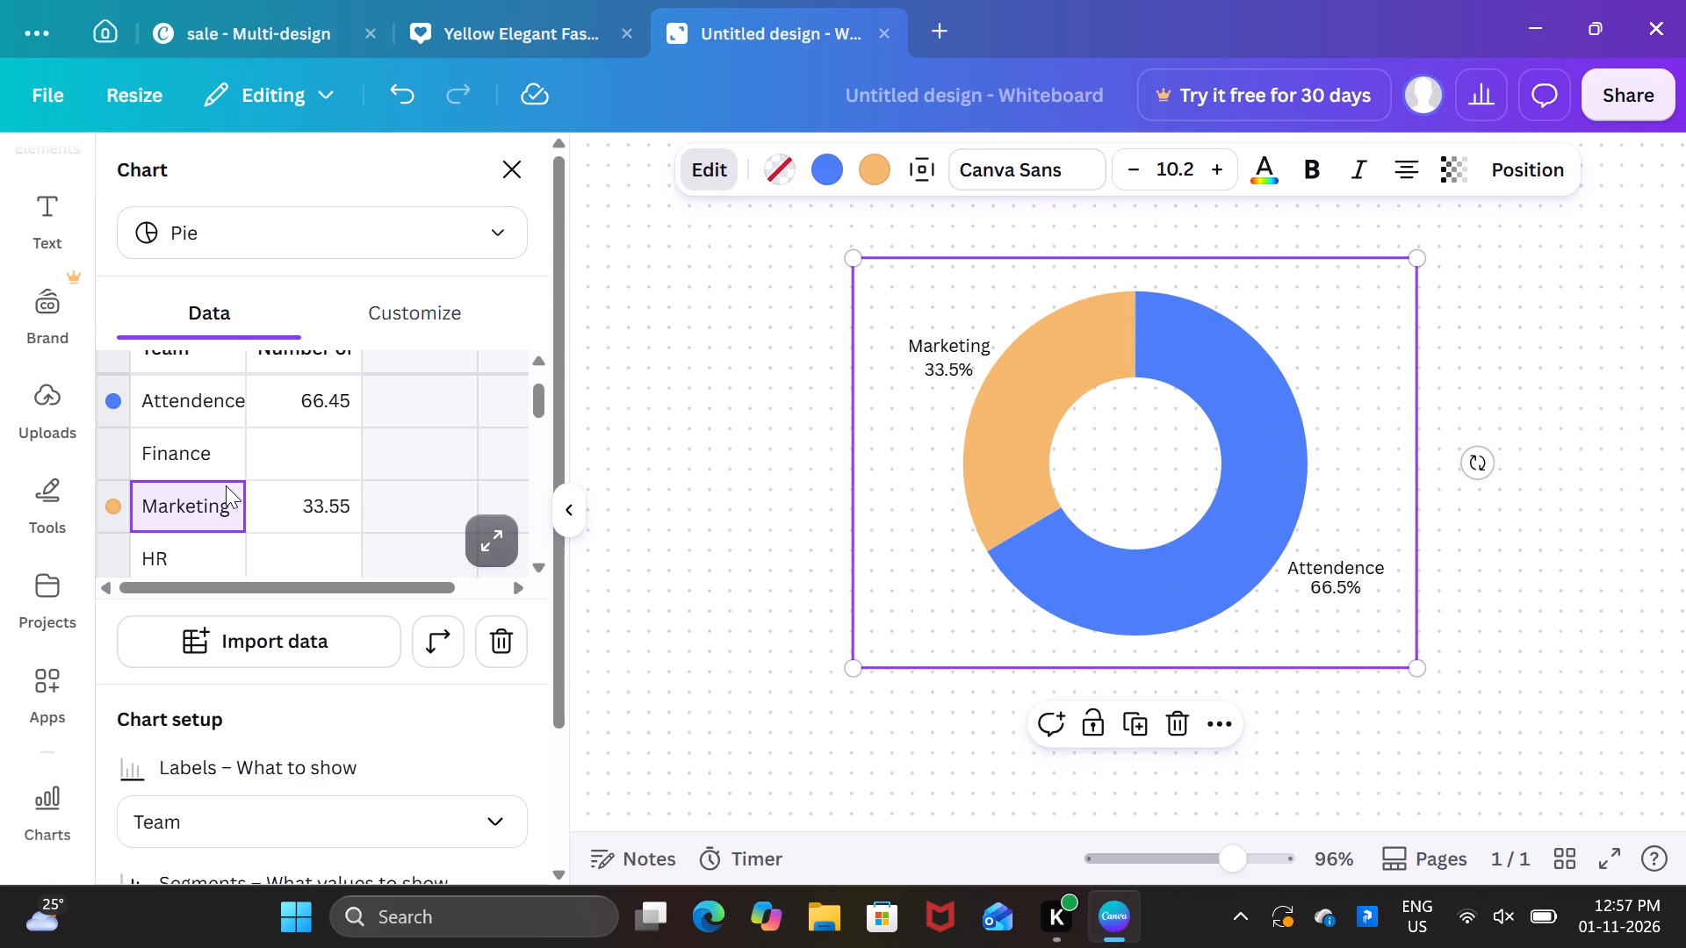
{"action": "key", "text": "BackSpace"}
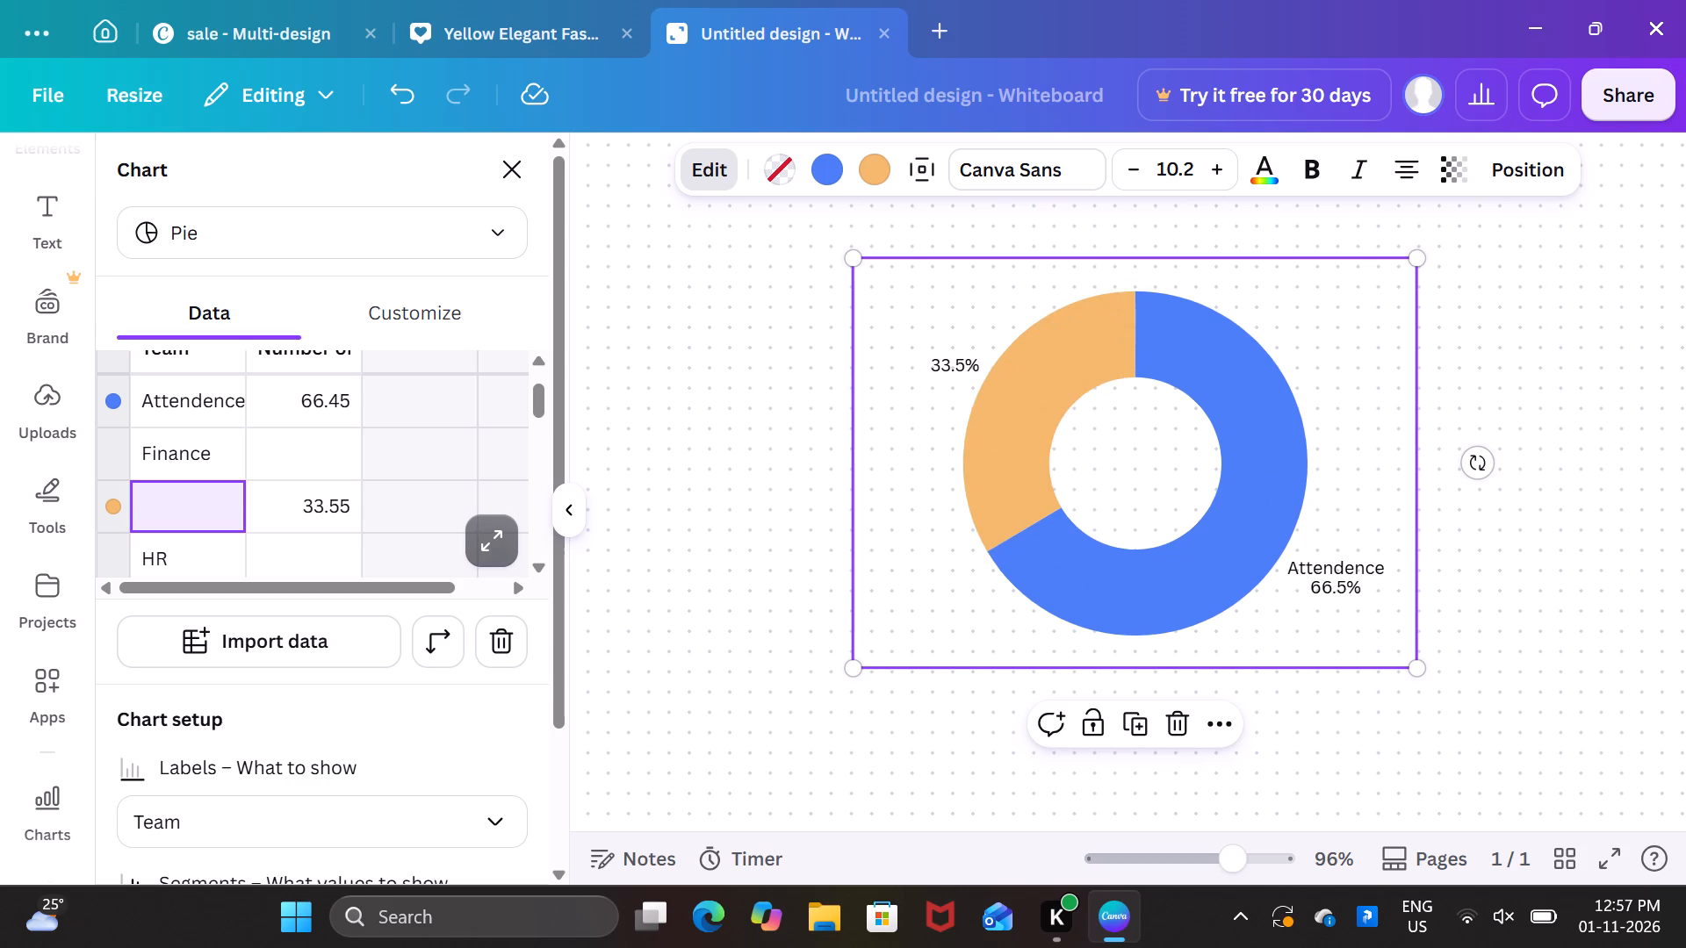
{"action": "key", "text": "a"}
{"action": "key", "text": "BackSpace"}
{"action": "key", "text": "shift+a"}
{"action": "type", "text": "bsent"}
{"action": "left_click", "coordinate": [409, 492]}
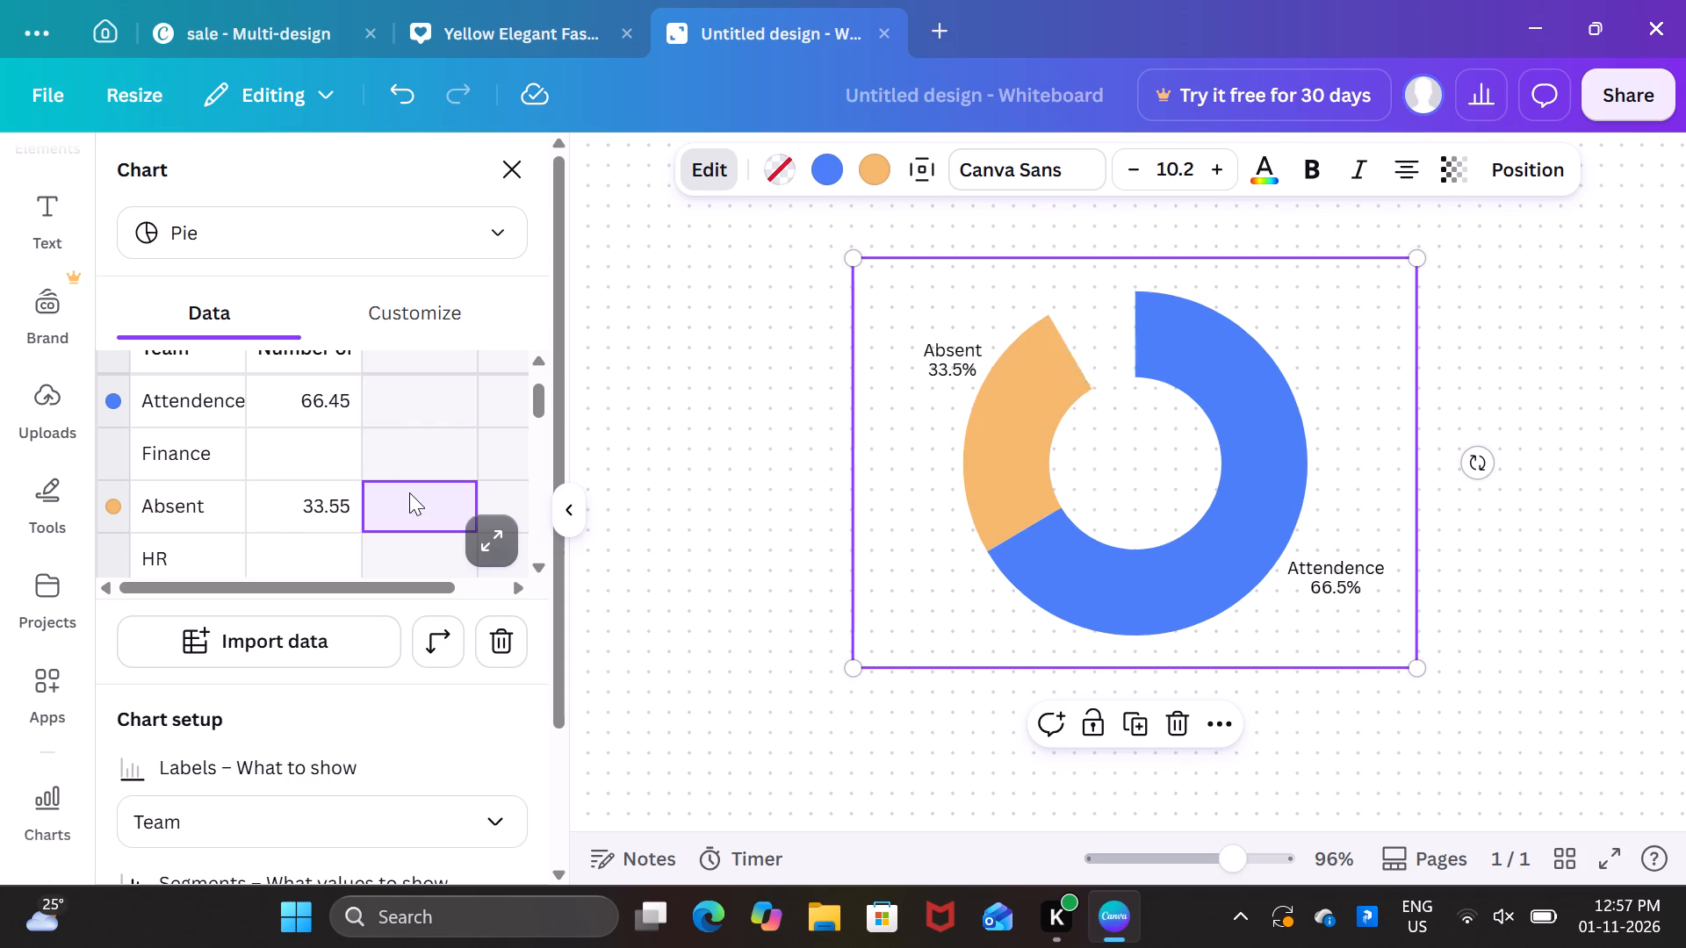
{"action": "left_click", "coordinate": [665, 427]}
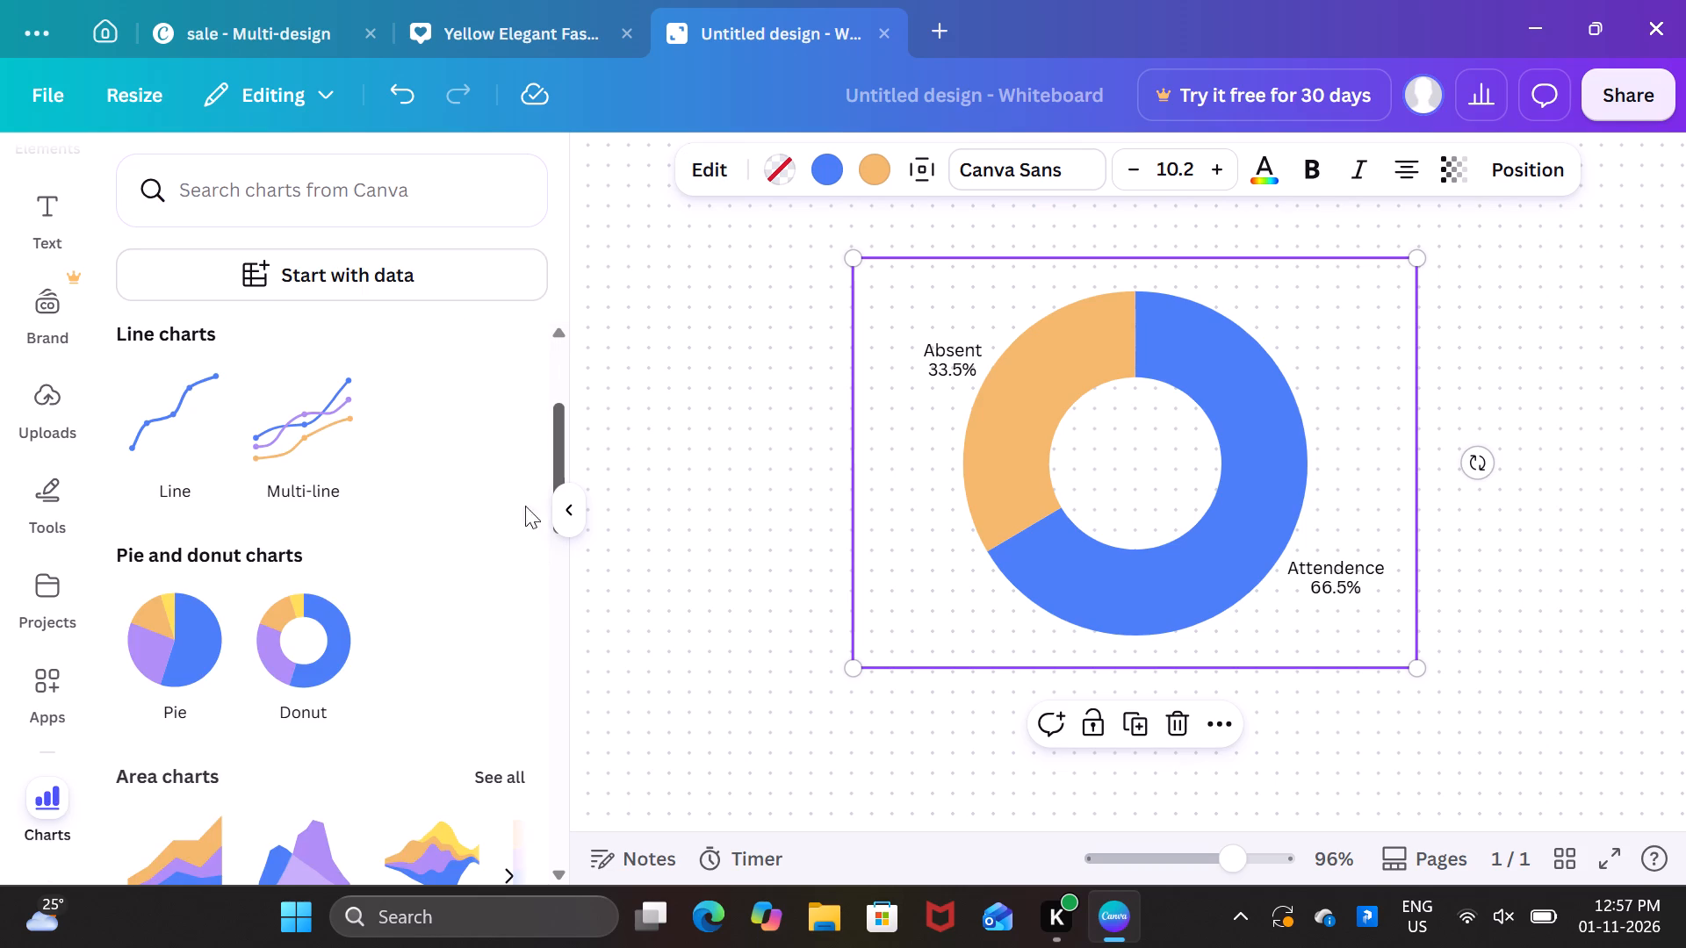
Browse the chart types and add a pie chart to the whiteboard.
{"action": "scroll", "coordinate": [434, 603], "scroll_direction": "down", "scroll_amount": 3}
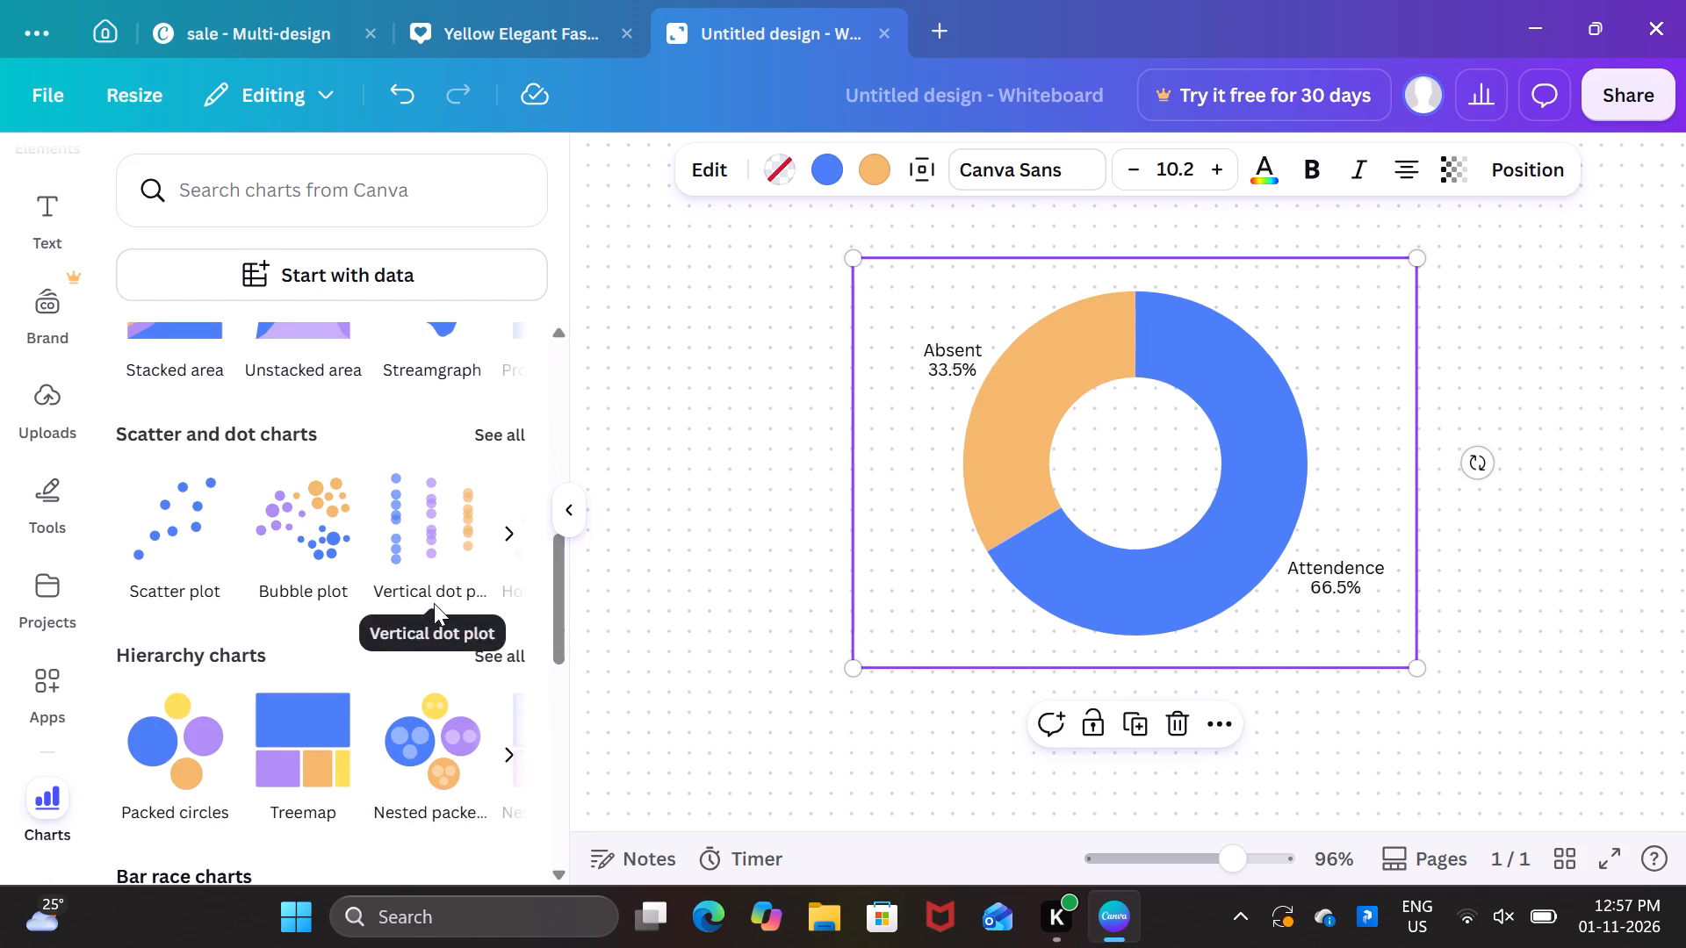
{"action": "scroll", "coordinate": [423, 565], "scroll_direction": "down", "scroll_amount": 2}
{"action": "scroll", "coordinate": [423, 565], "scroll_direction": "right", "scroll_amount": 1}
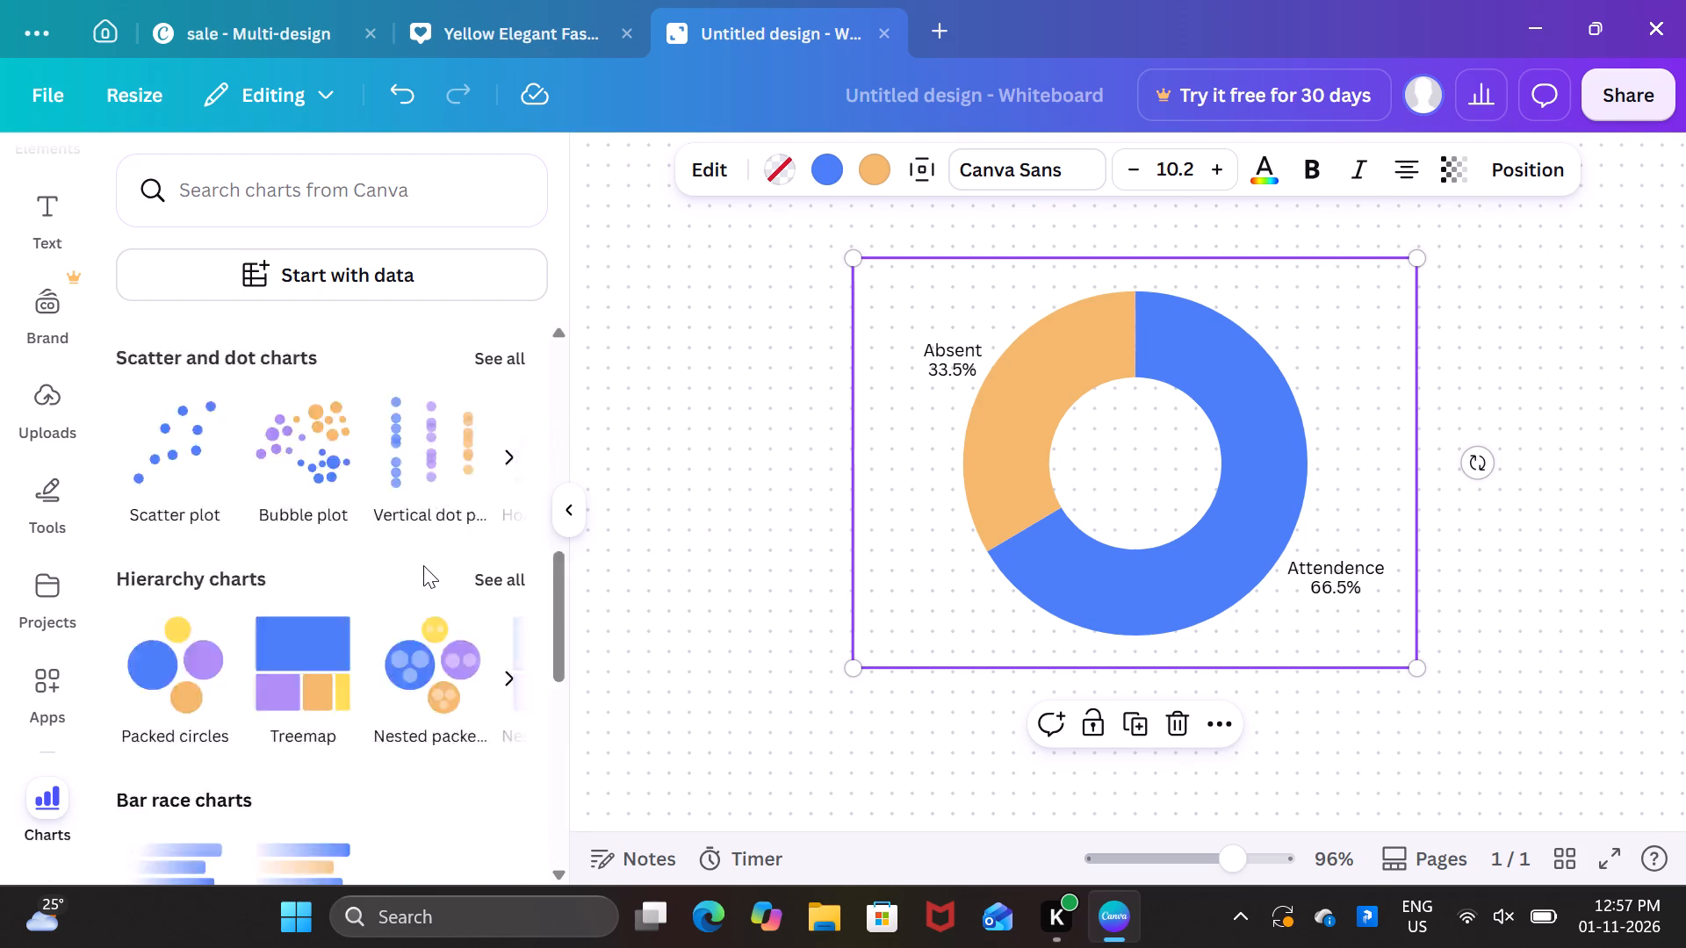
{"action": "scroll", "coordinate": [423, 565], "scroll_direction": "up", "scroll_amount": 2}
{"action": "scroll", "coordinate": [410, 467], "scroll_direction": "down", "scroll_amount": 1}
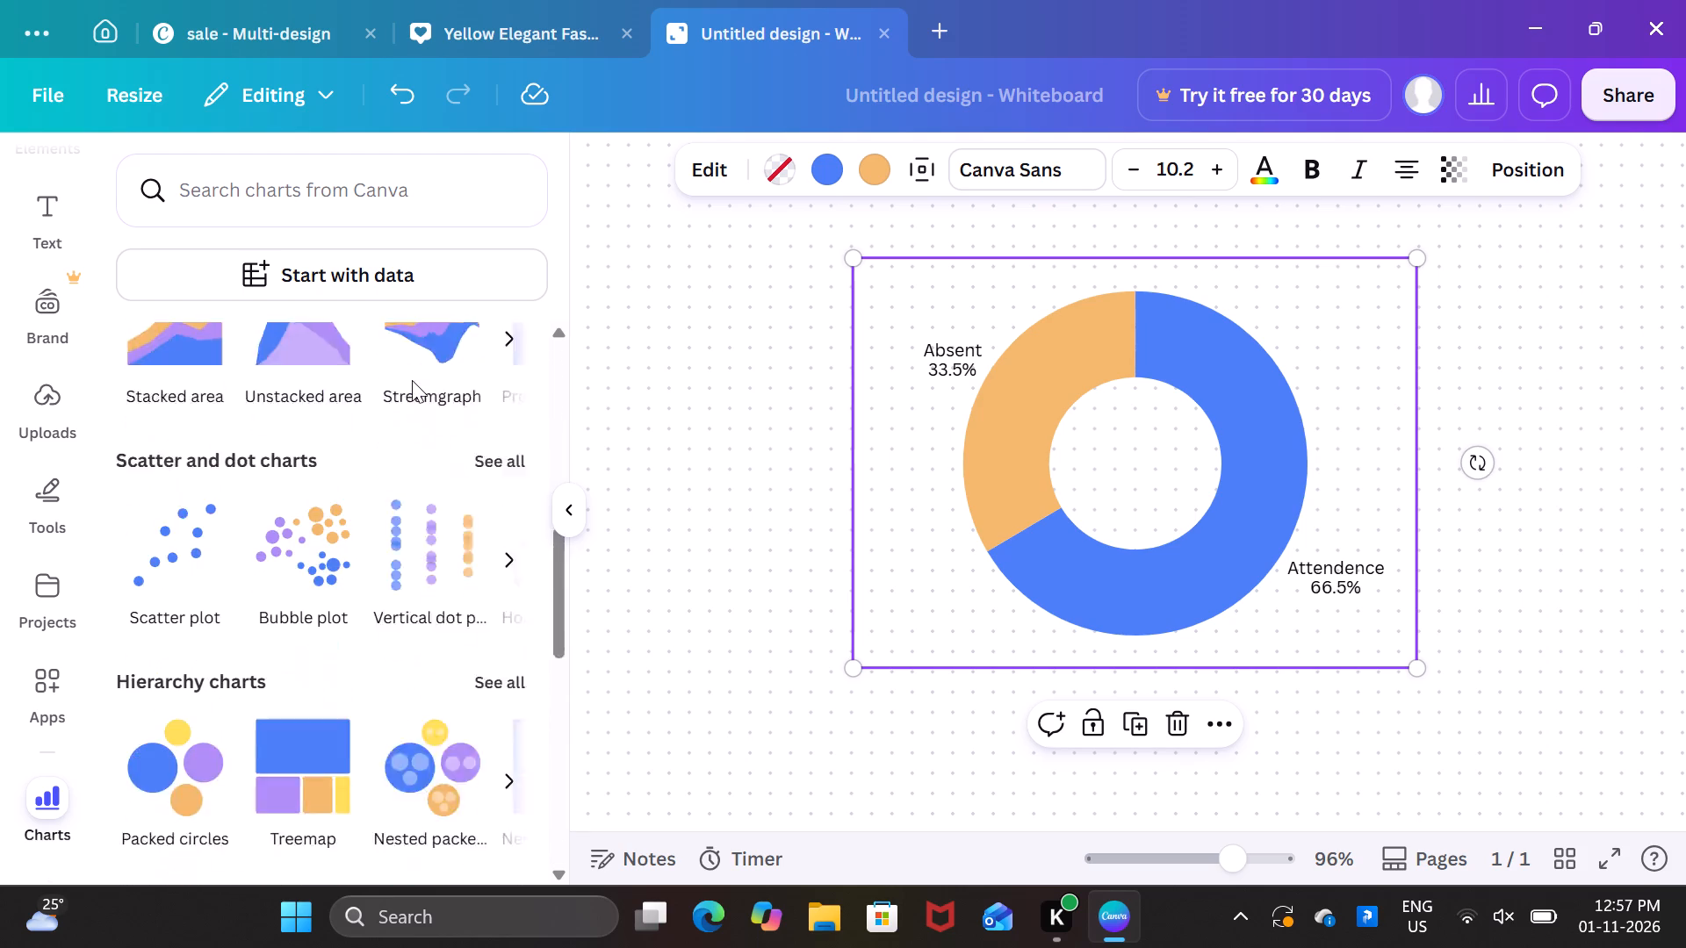
{"action": "scroll", "coordinate": [412, 380], "scroll_direction": "down", "scroll_amount": 1}
{"action": "scroll", "coordinate": [412, 380], "scroll_direction": "up", "scroll_amount": 3}
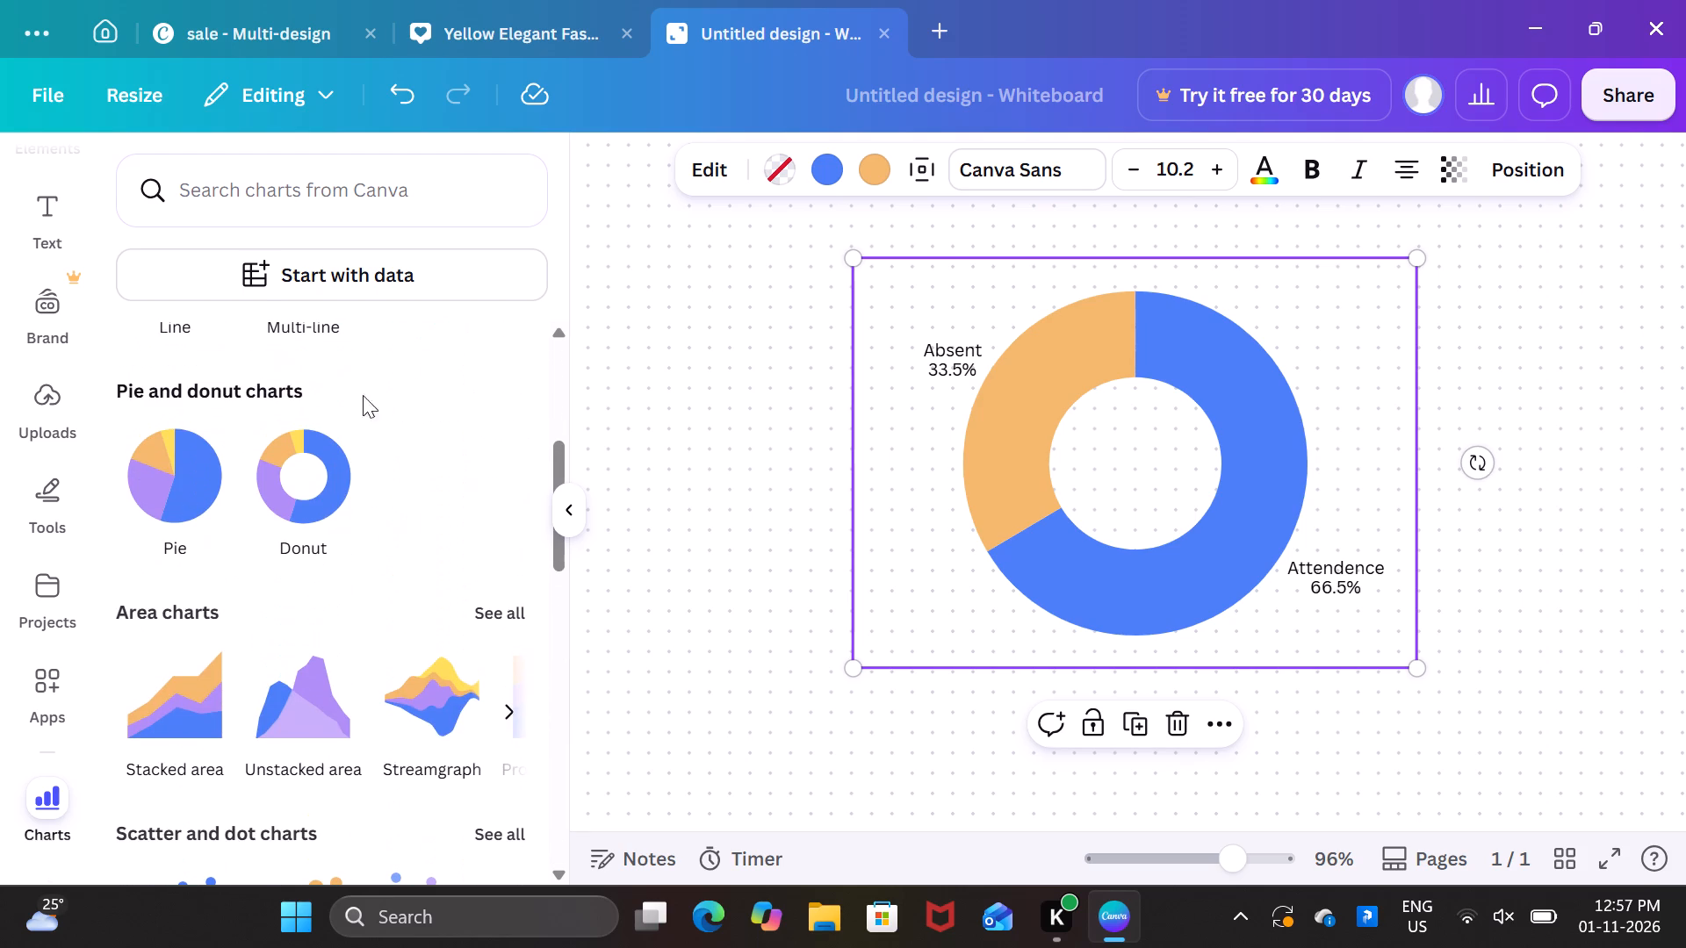
{"action": "left_click", "coordinate": [182, 502]}
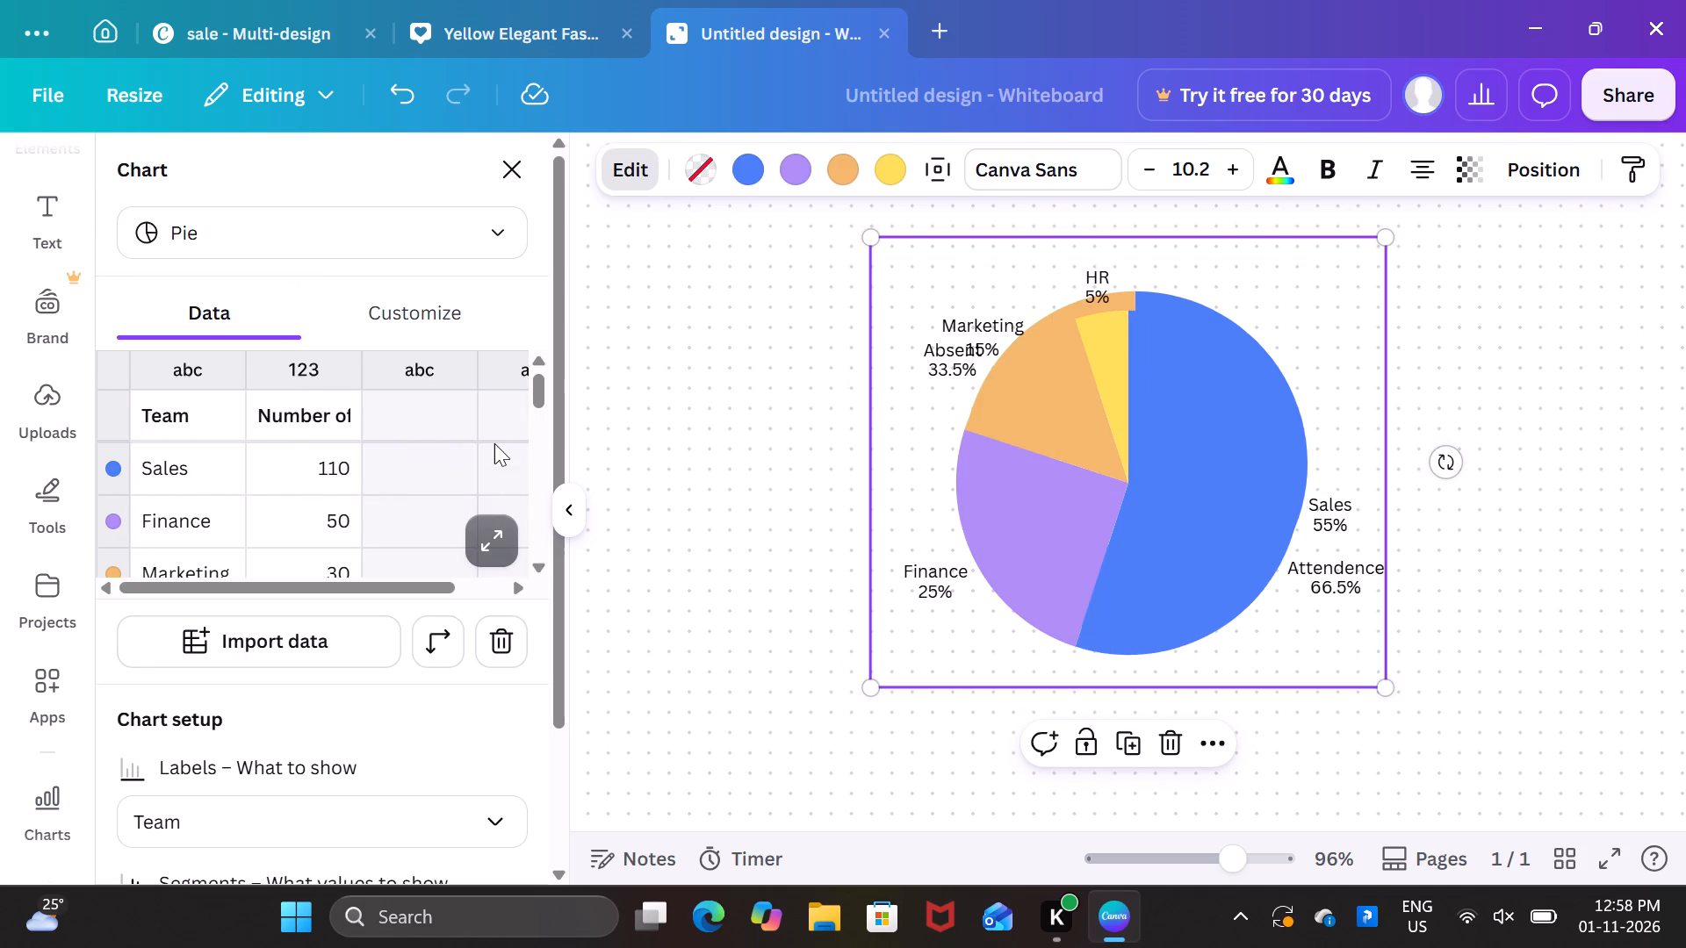
Add another donut chart to the whiteboard from the pie and donut chart types.
{"action": "left_click", "coordinate": [518, 175]}
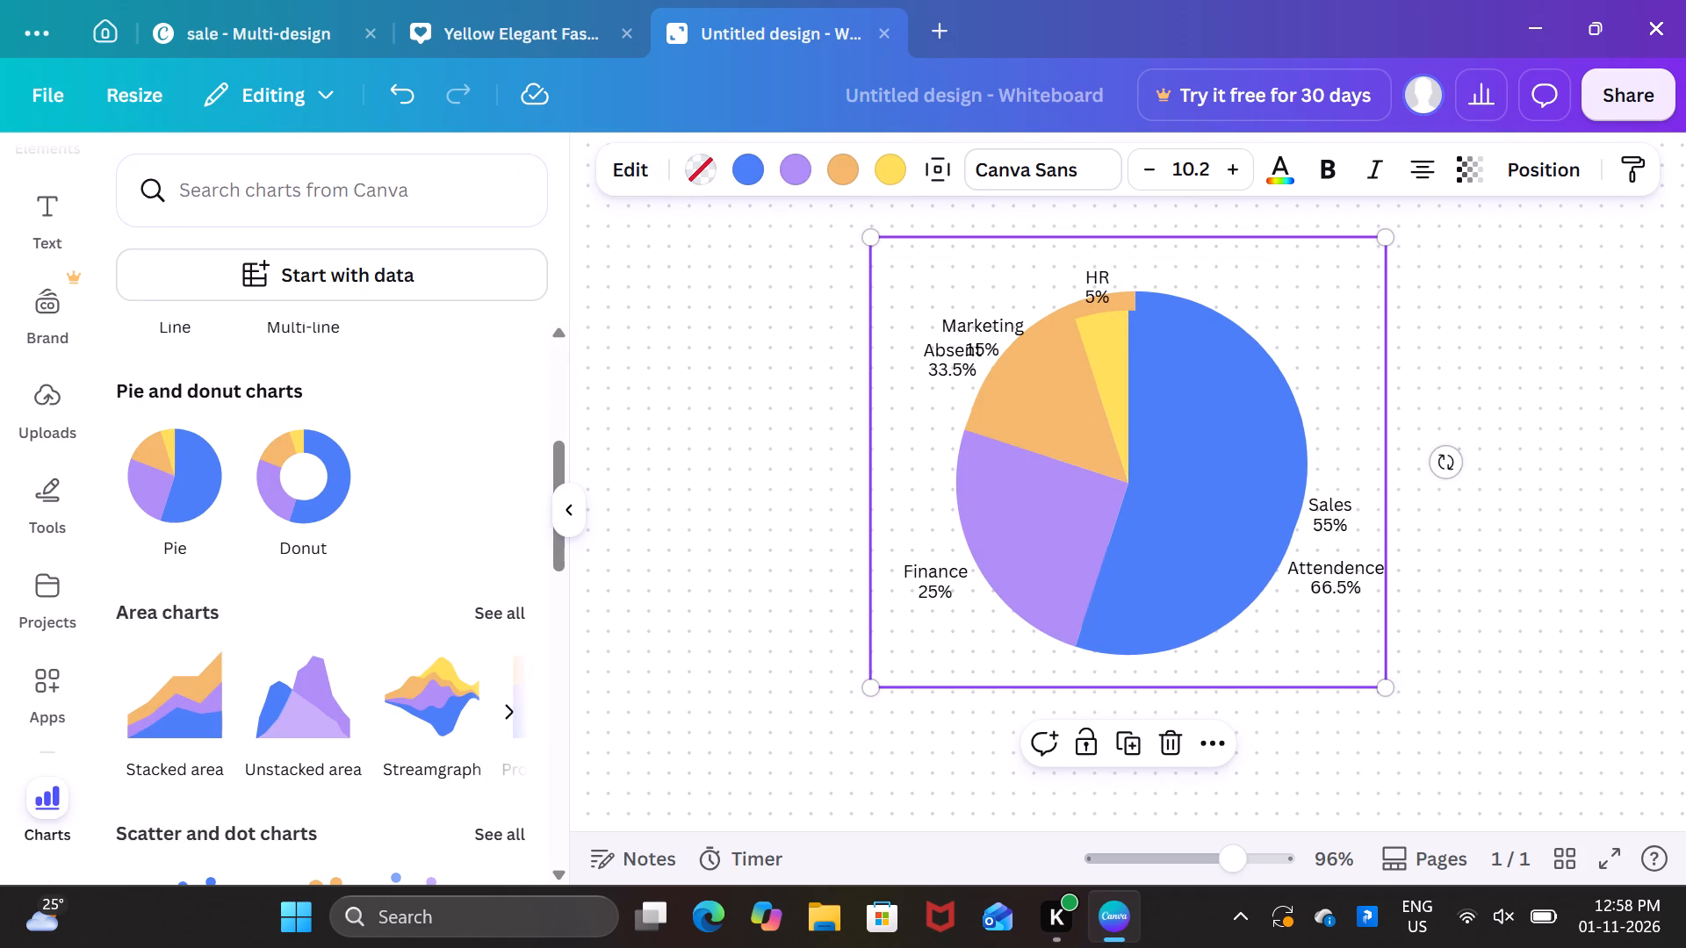
{"action": "left_click", "coordinate": [291, 488]}
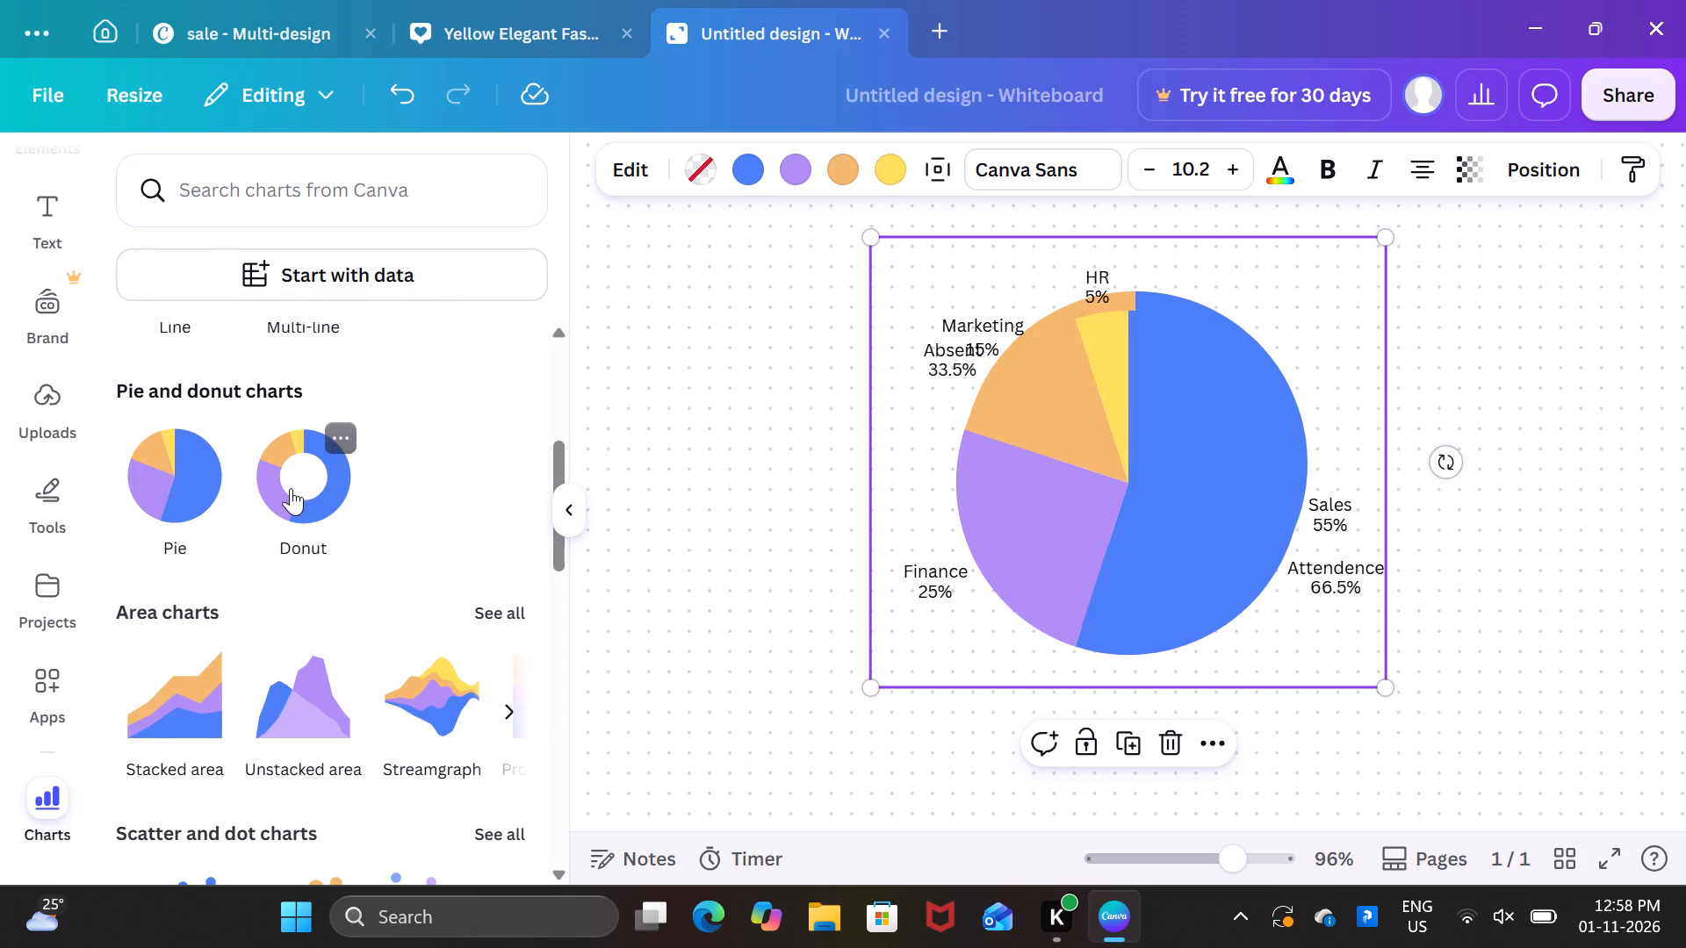
{"action": "double_click", "coordinate": [291, 488]}
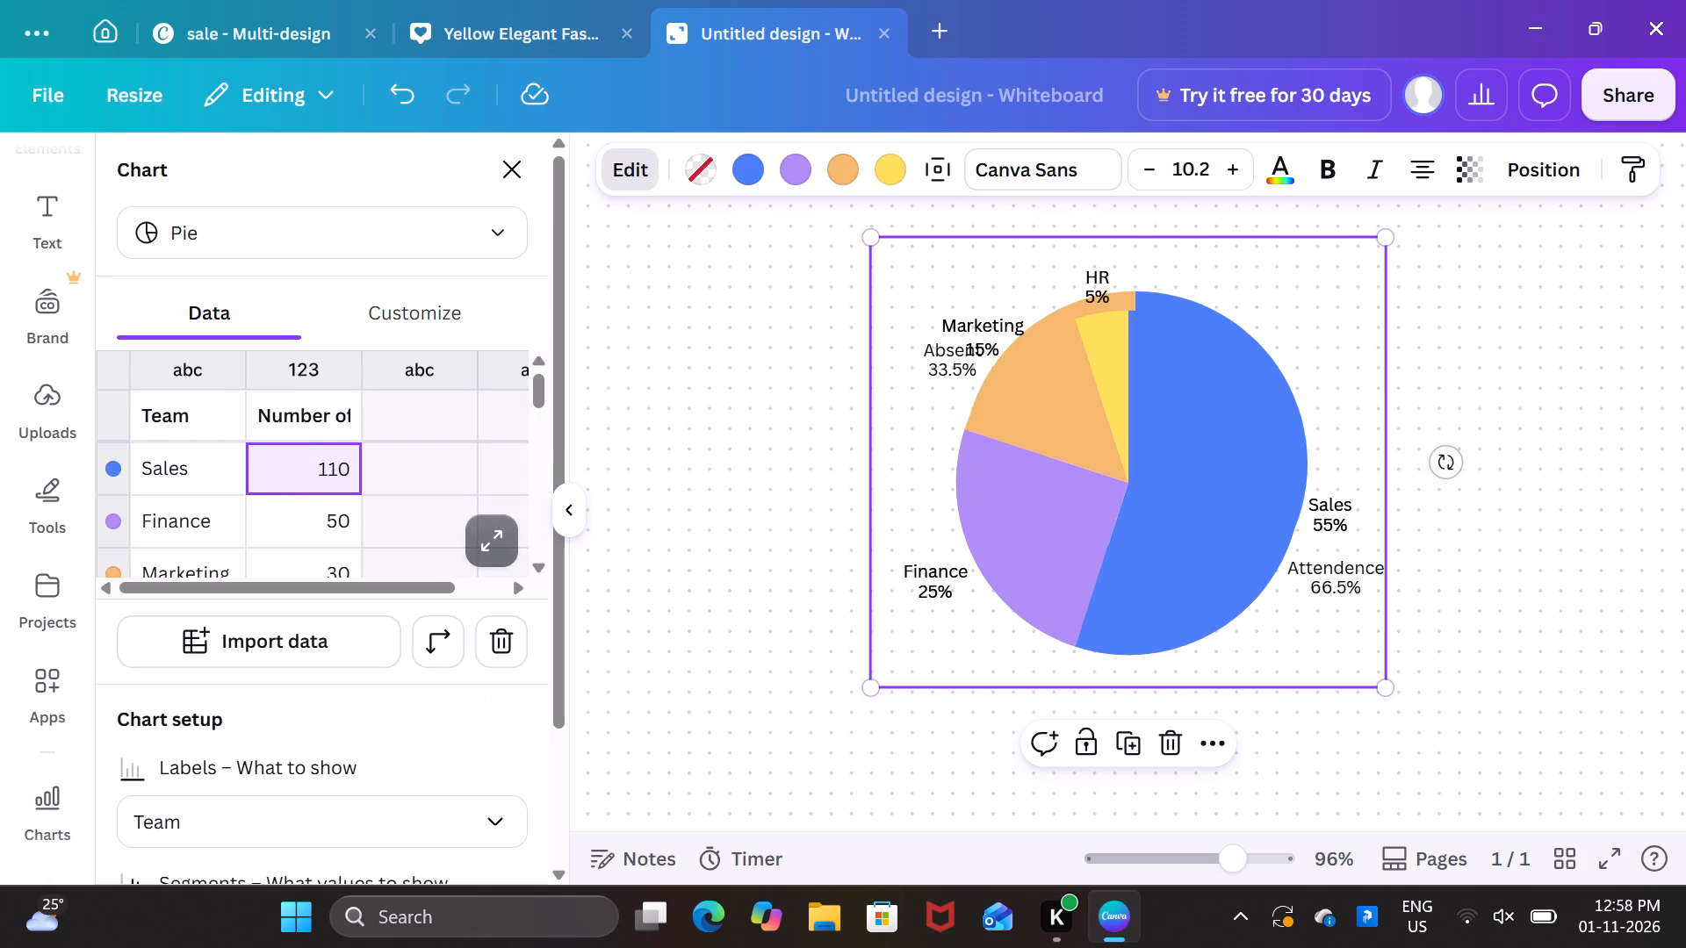
Undo the additions of the extra charts so only the Attendence and Absent donut chart remains on the whiteboard.
{"action": "left_click", "coordinate": [408, 312]}
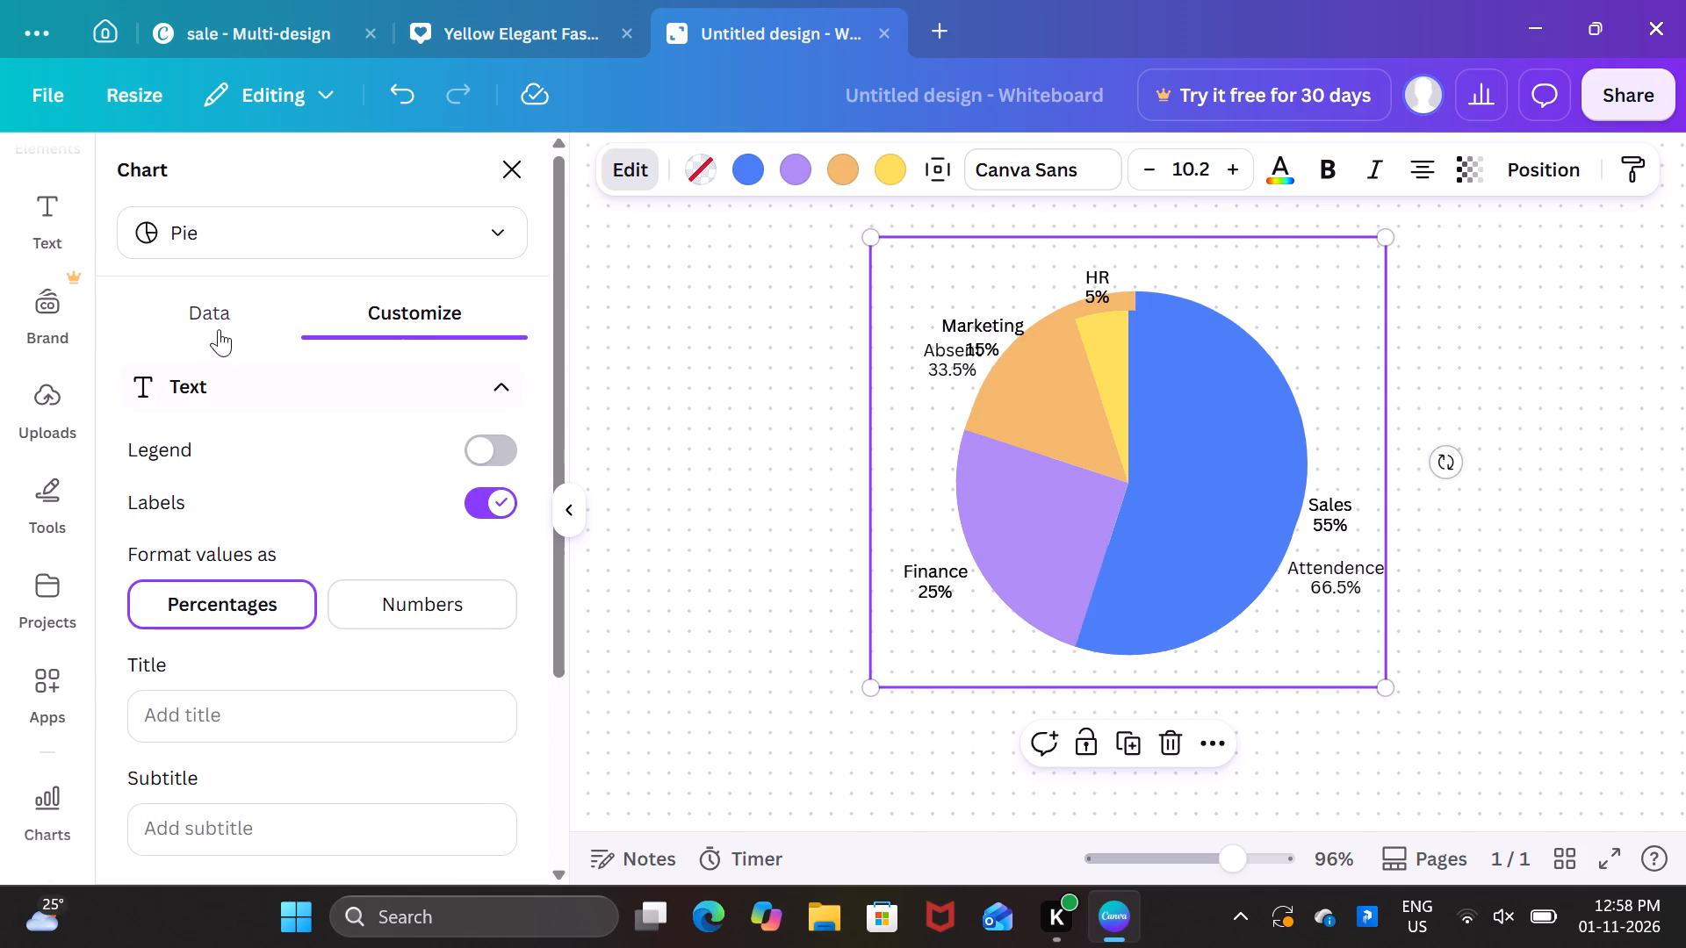
{"action": "left_click", "coordinate": [202, 312]}
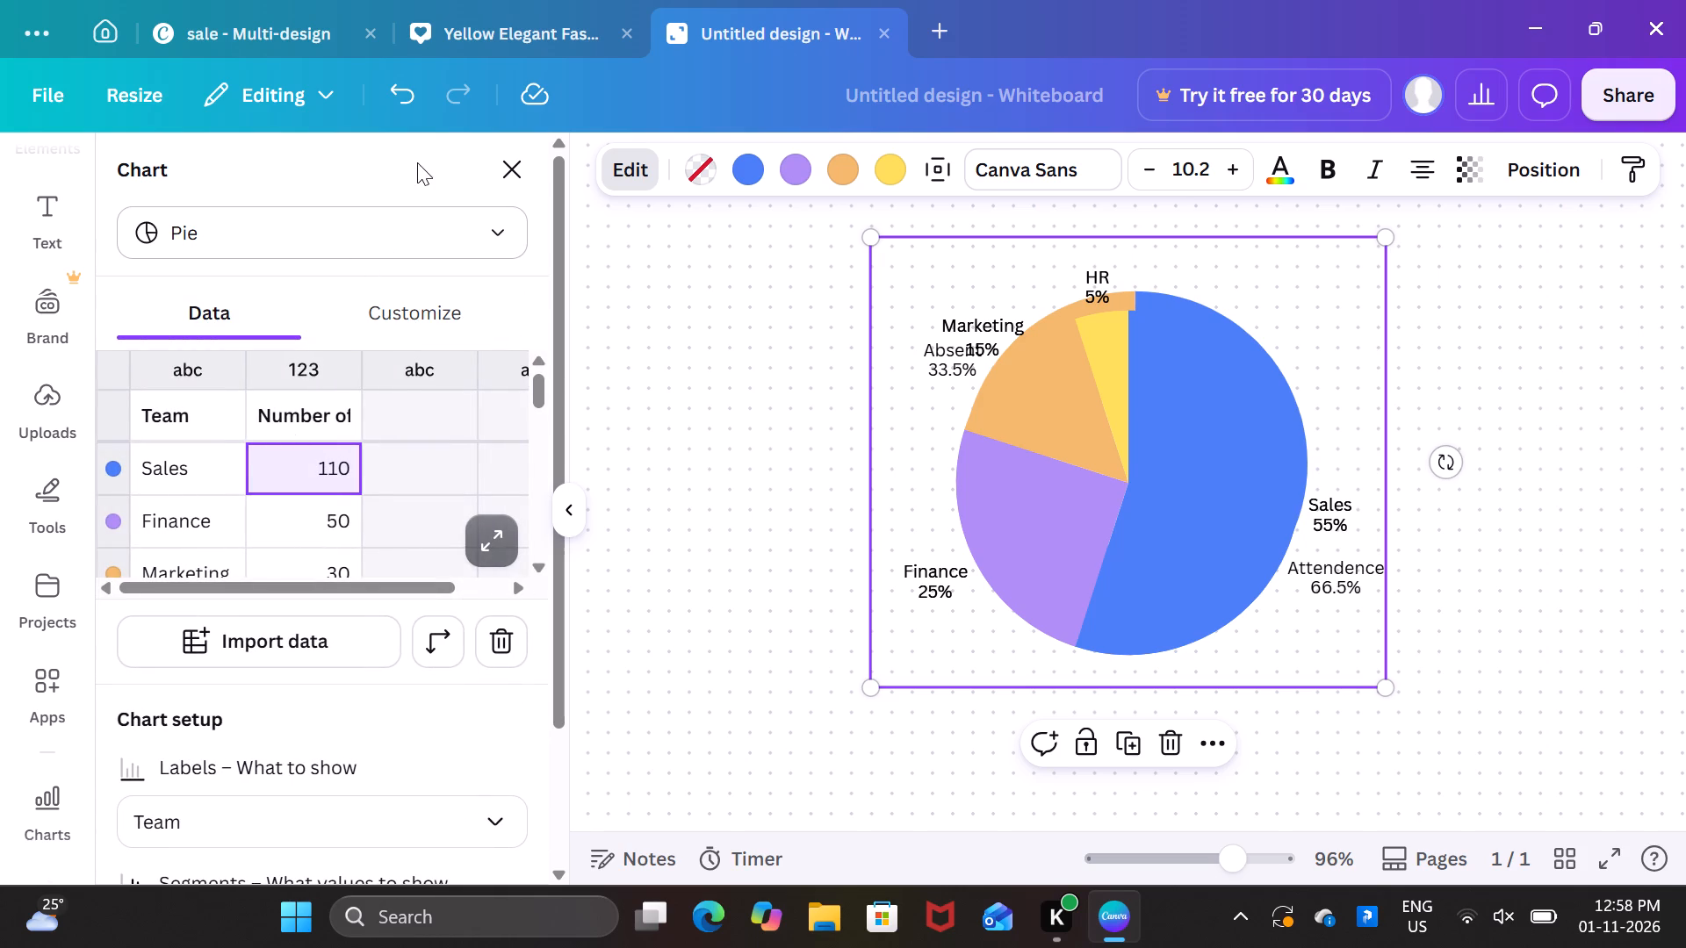
{"action": "left_click", "coordinate": [396, 95]}
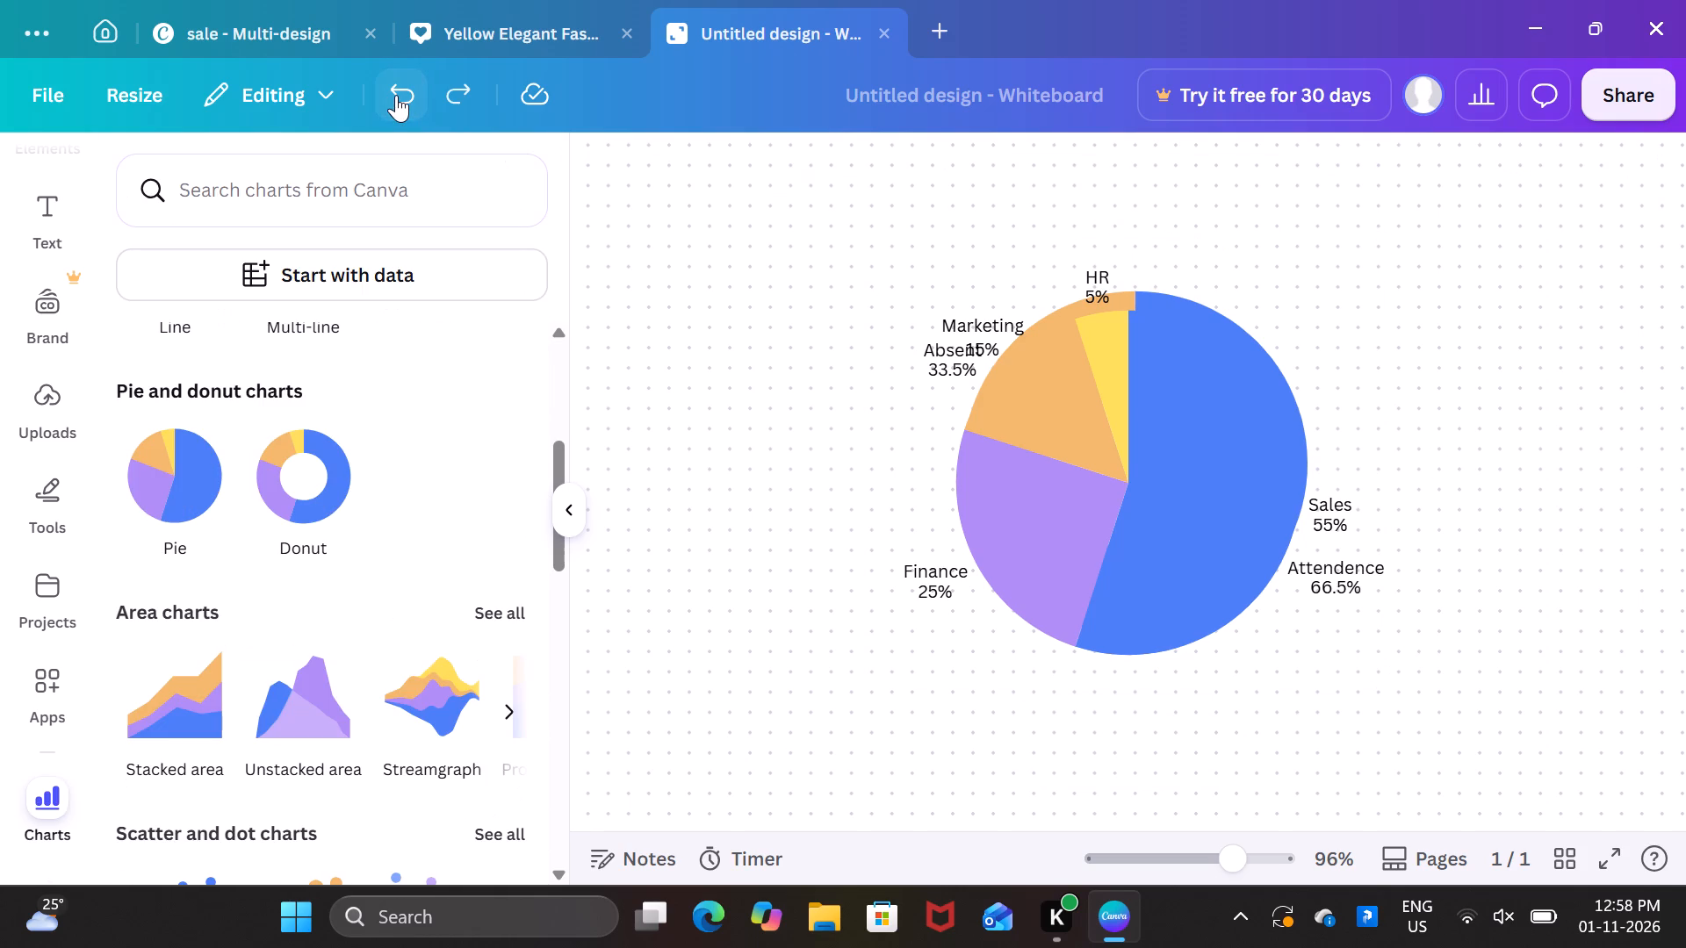
{"action": "left_click", "coordinate": [400, 83]}
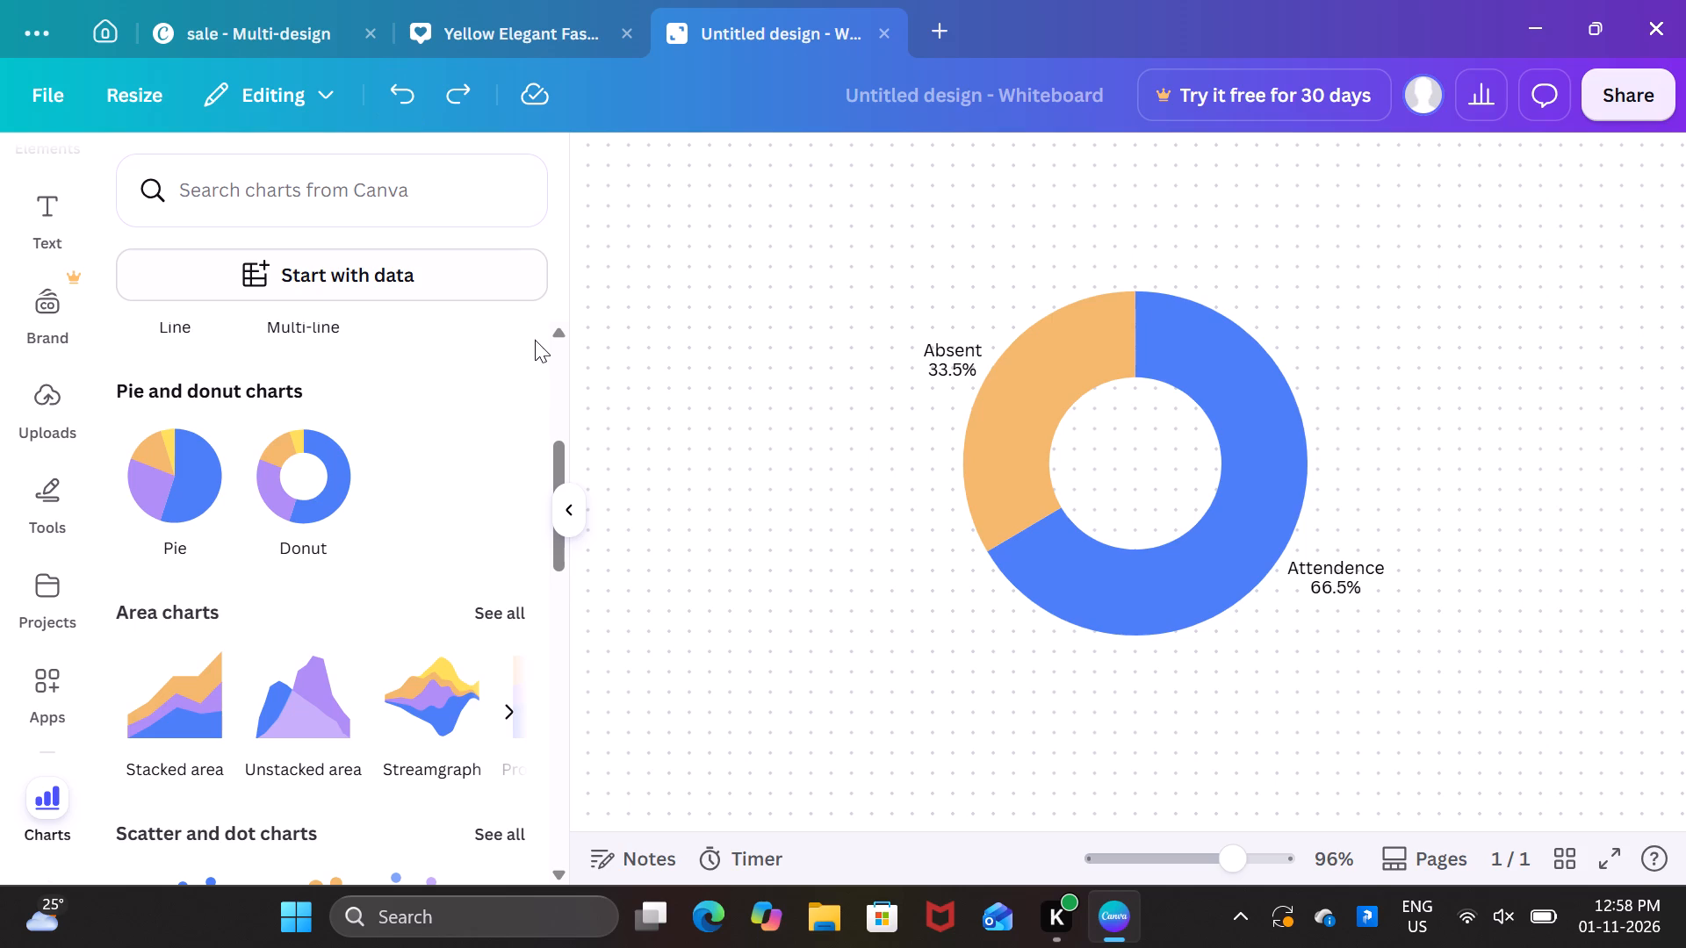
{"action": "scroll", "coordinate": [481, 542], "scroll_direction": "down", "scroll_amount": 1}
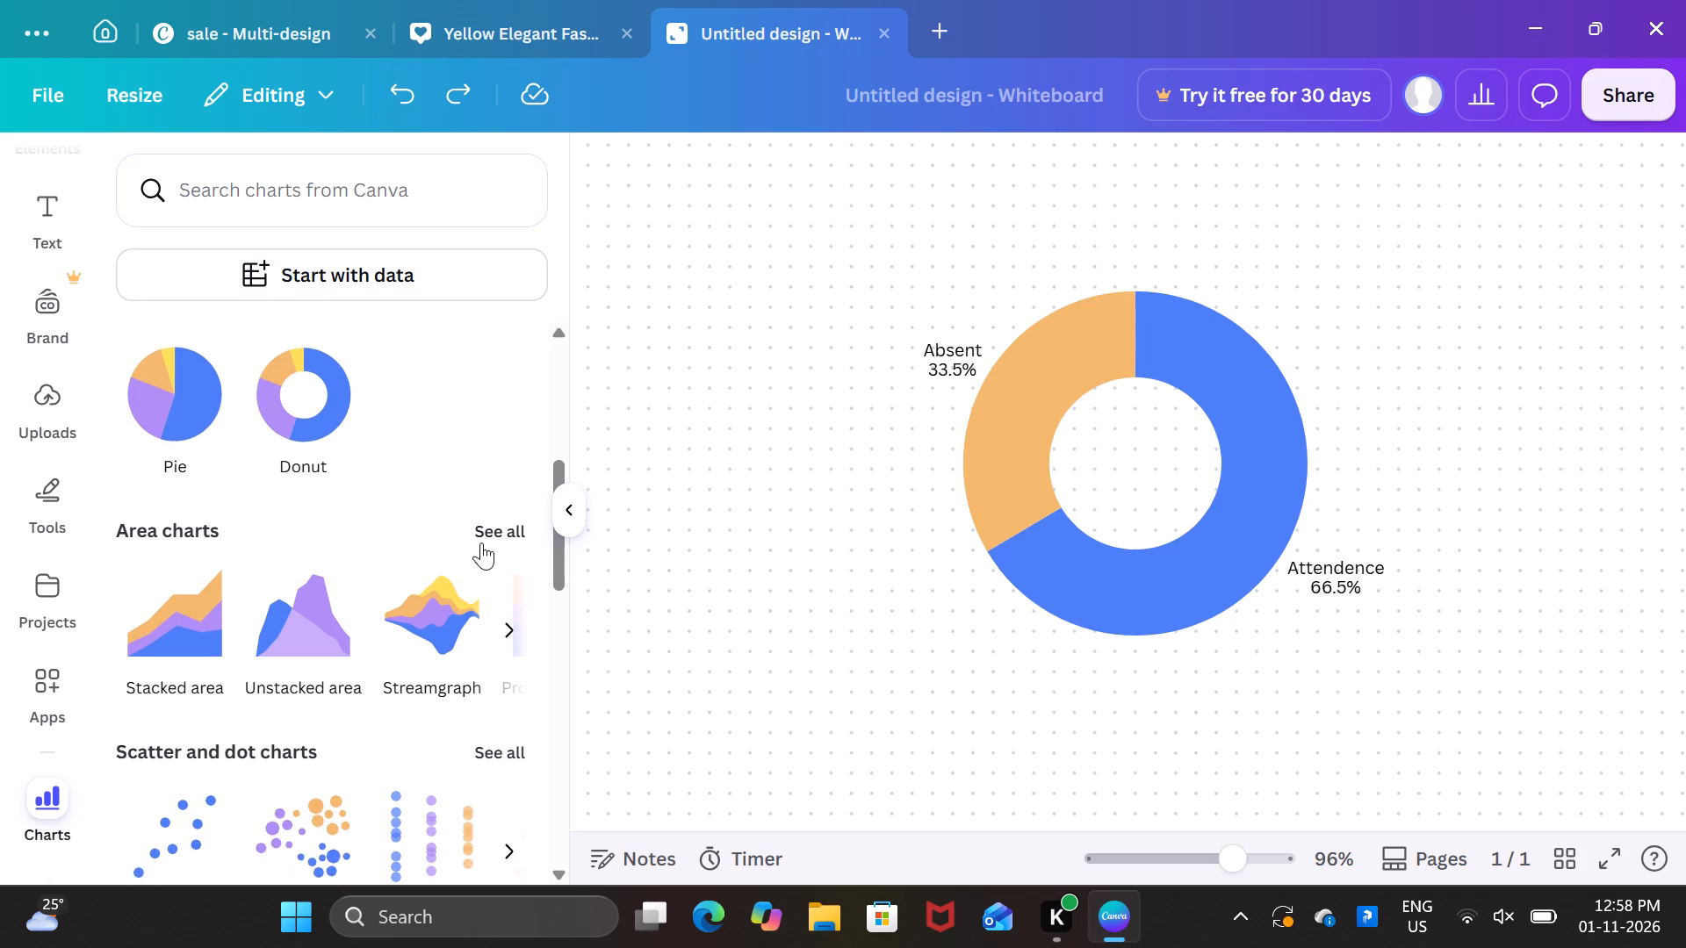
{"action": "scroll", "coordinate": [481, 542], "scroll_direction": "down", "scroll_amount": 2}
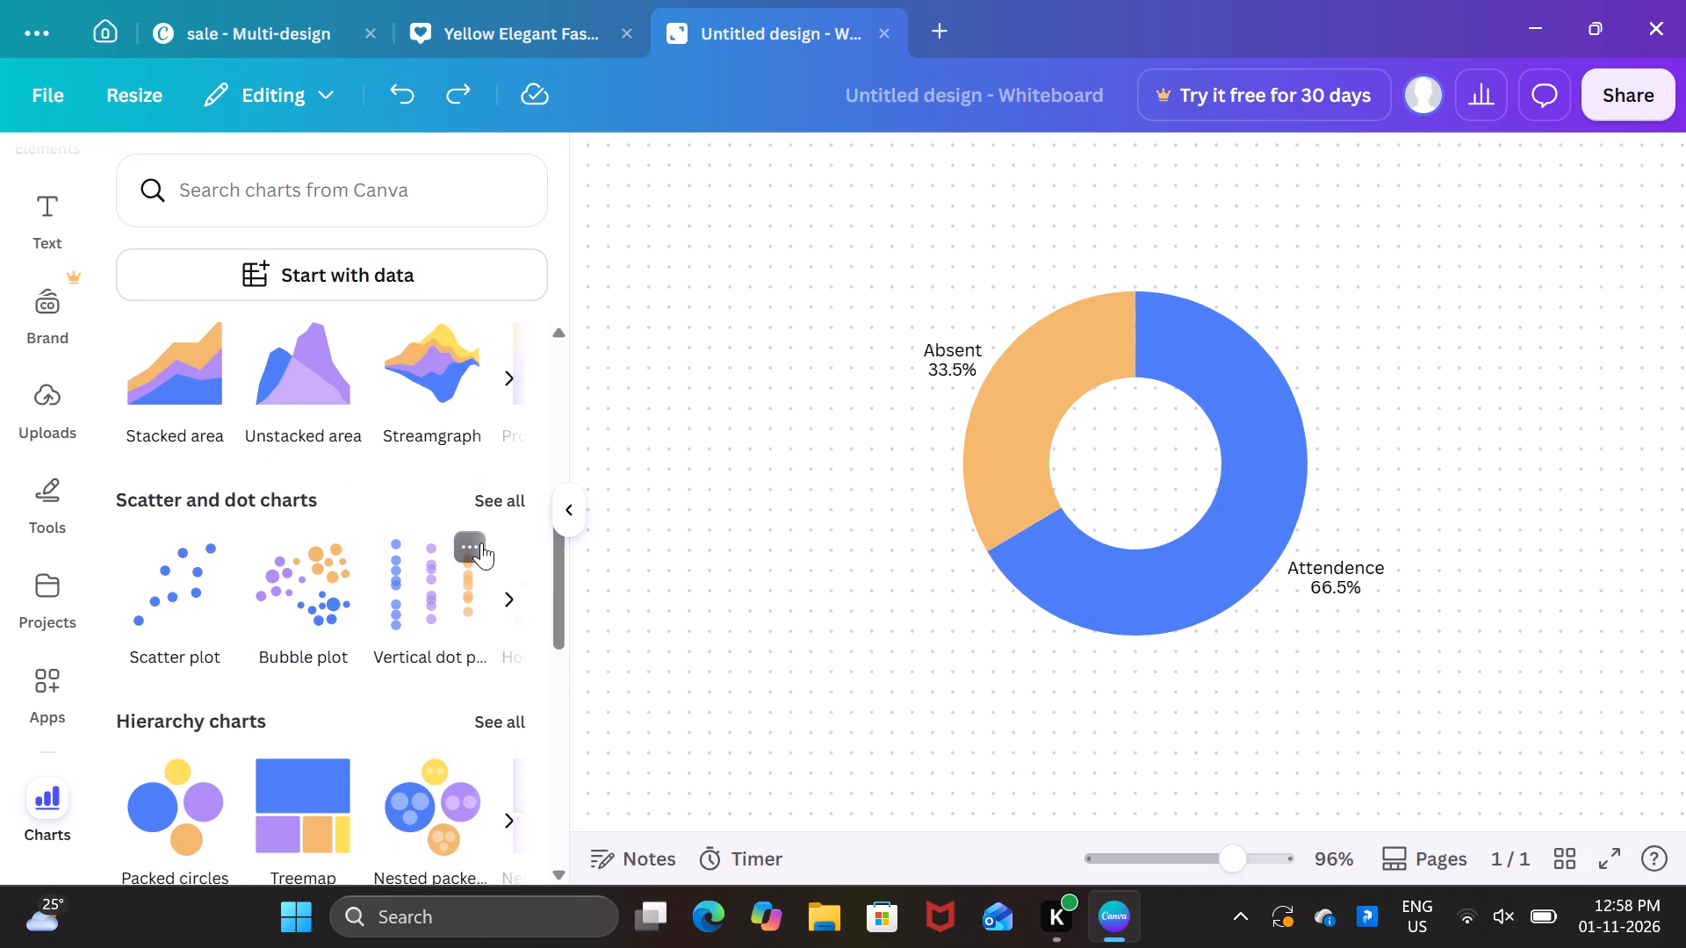
Enlarge the Attendence and Absent donut chart to about 490 by 357.
{"action": "left_click", "coordinate": [884, 417]}
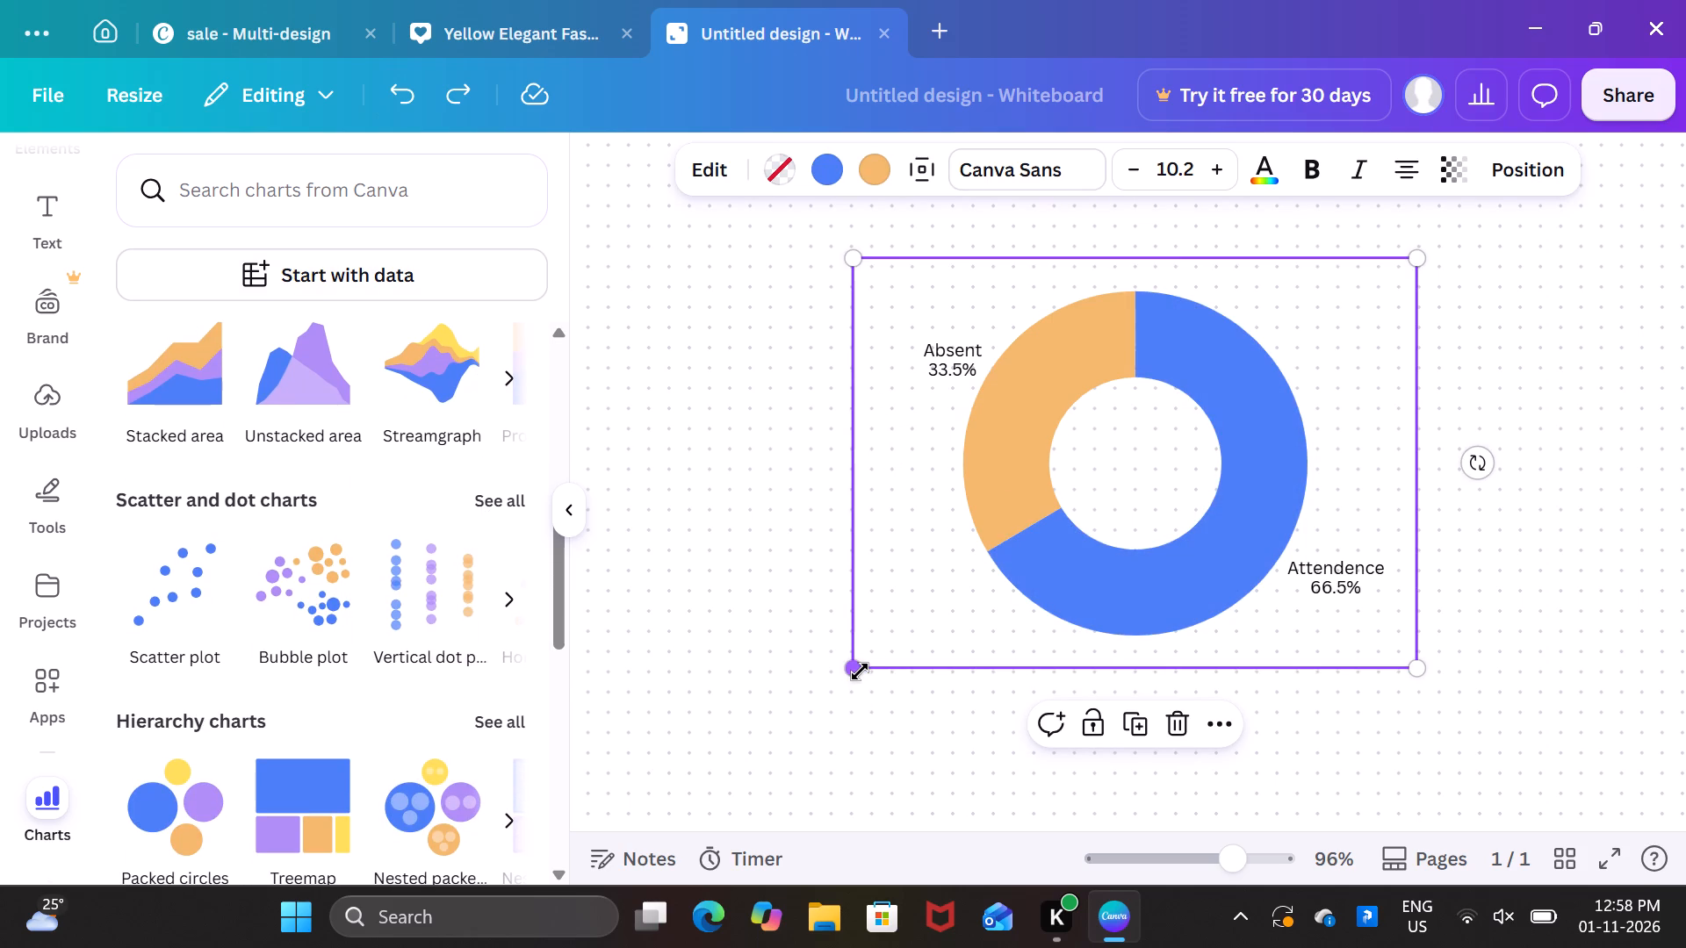
{"action": "left_click_drag", "start_coordinate": [860, 669], "coordinate": [811, 724]}
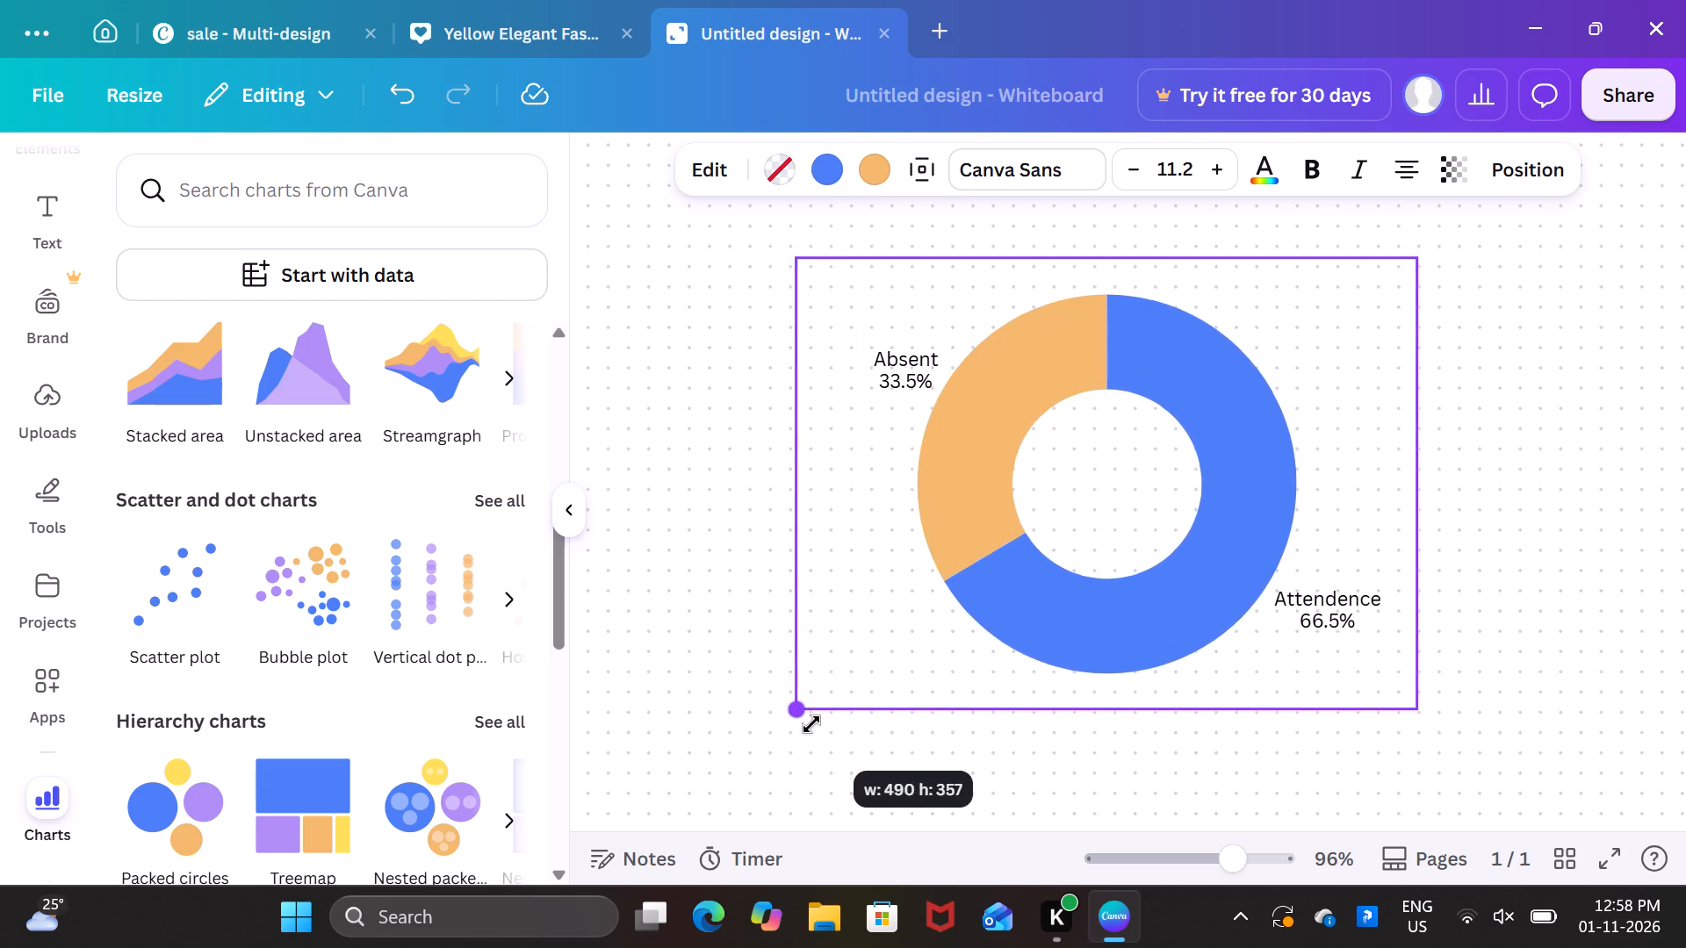
{"action": "left_click_drag", "start_coordinate": [811, 724], "coordinate": [811, 725]}
{"action": "left_click", "coordinate": [1121, 706]}
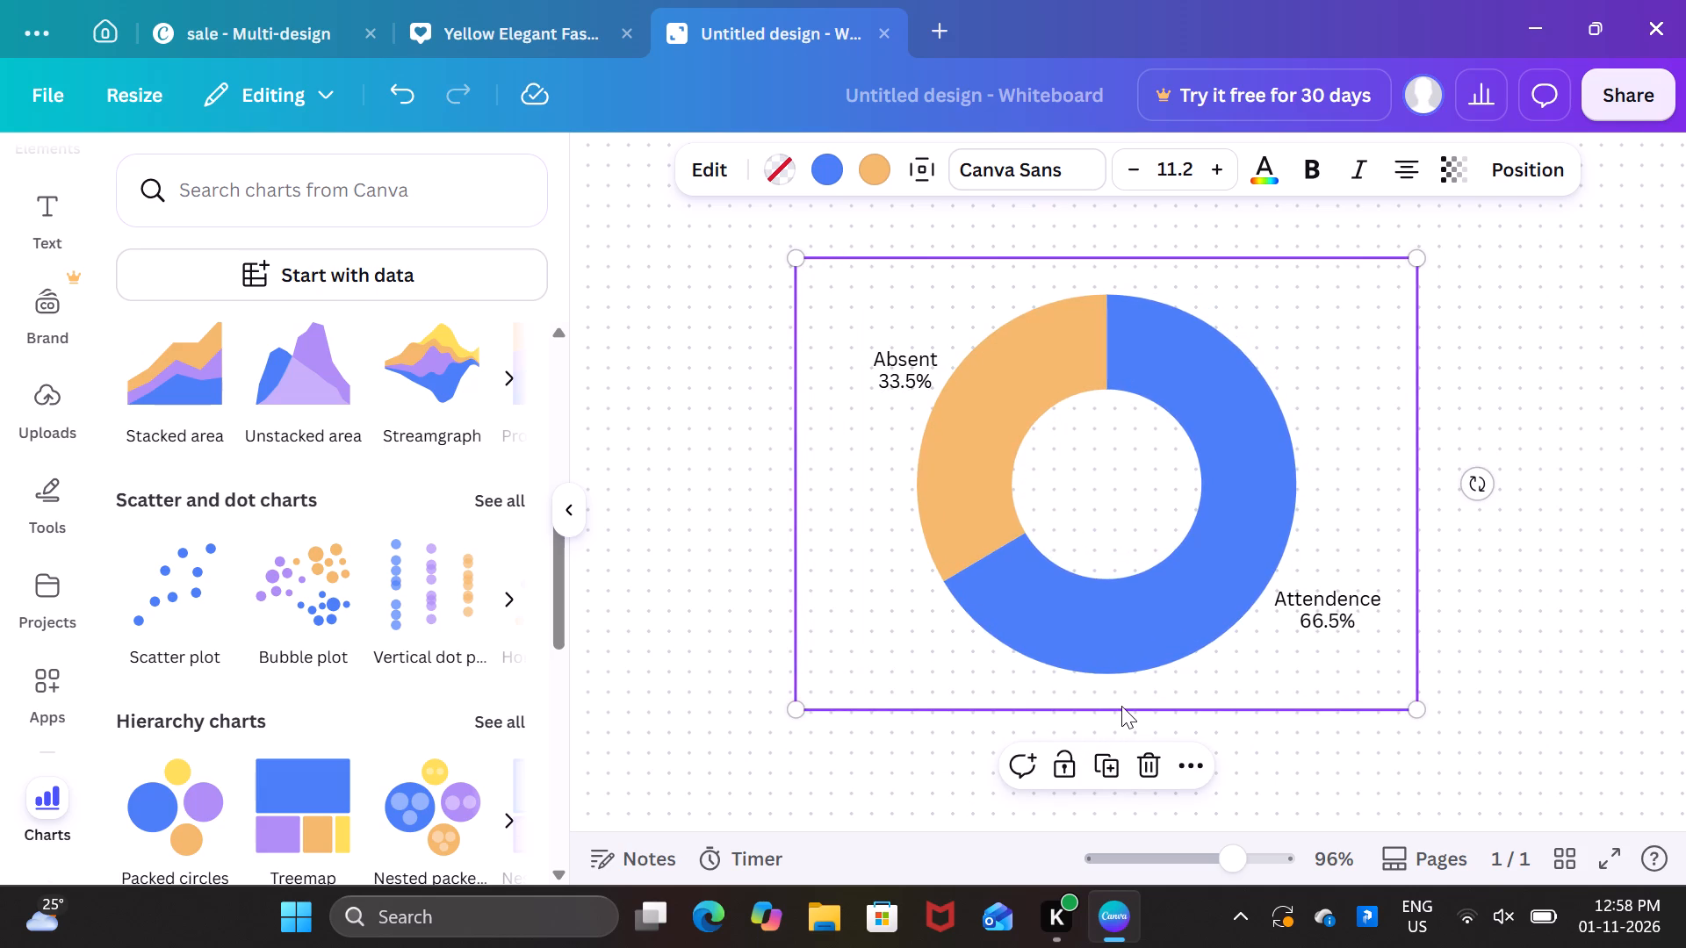
Open the donut chart's data settings and set its data aggregation to Average.
{"action": "double_click", "coordinate": [1121, 706]}
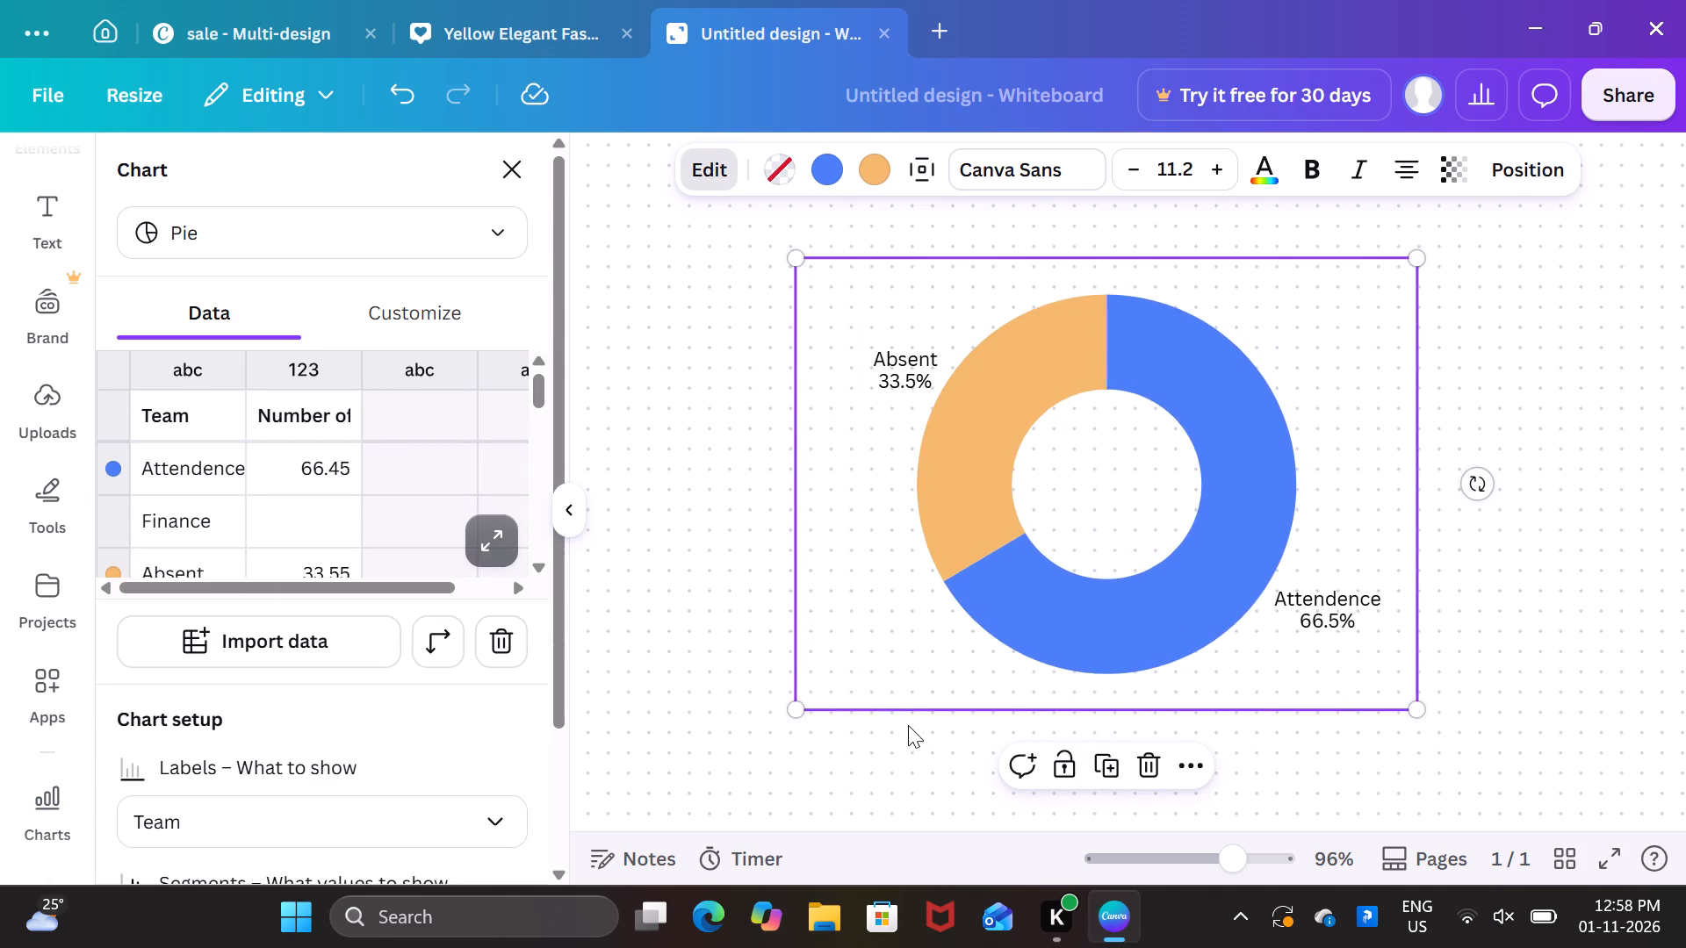
{"action": "scroll", "coordinate": [301, 449], "scroll_direction": "down", "scroll_amount": 2}
{"action": "double_click", "coordinate": [862, 592]}
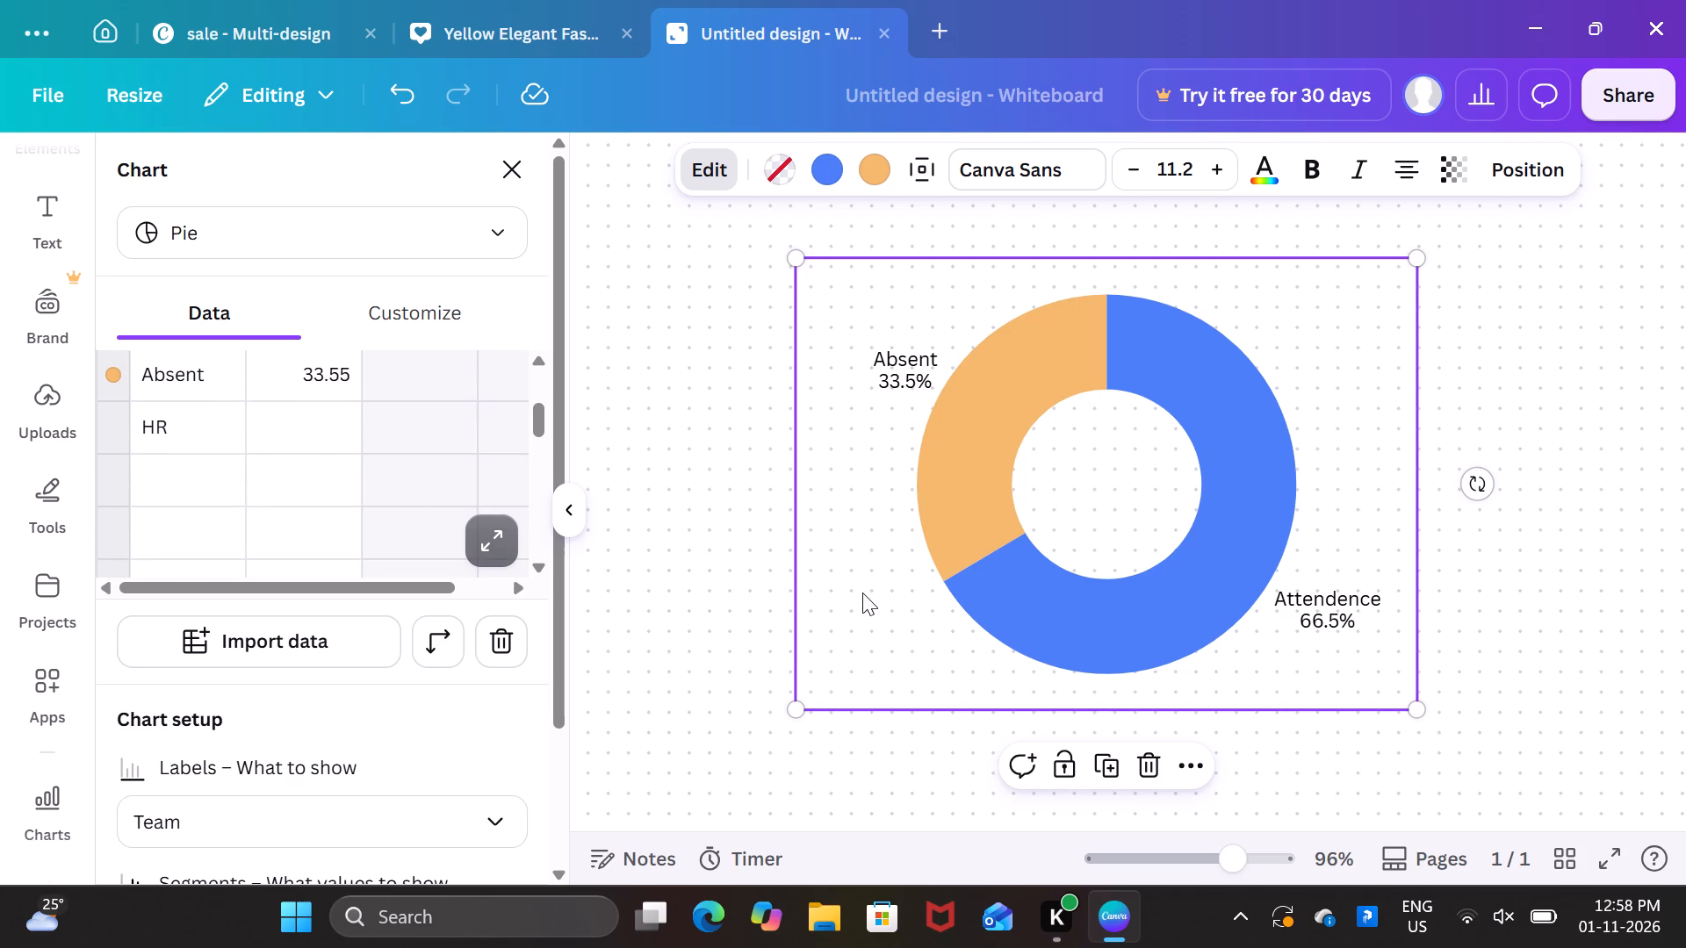
{"action": "left_click", "coordinate": [205, 463]}
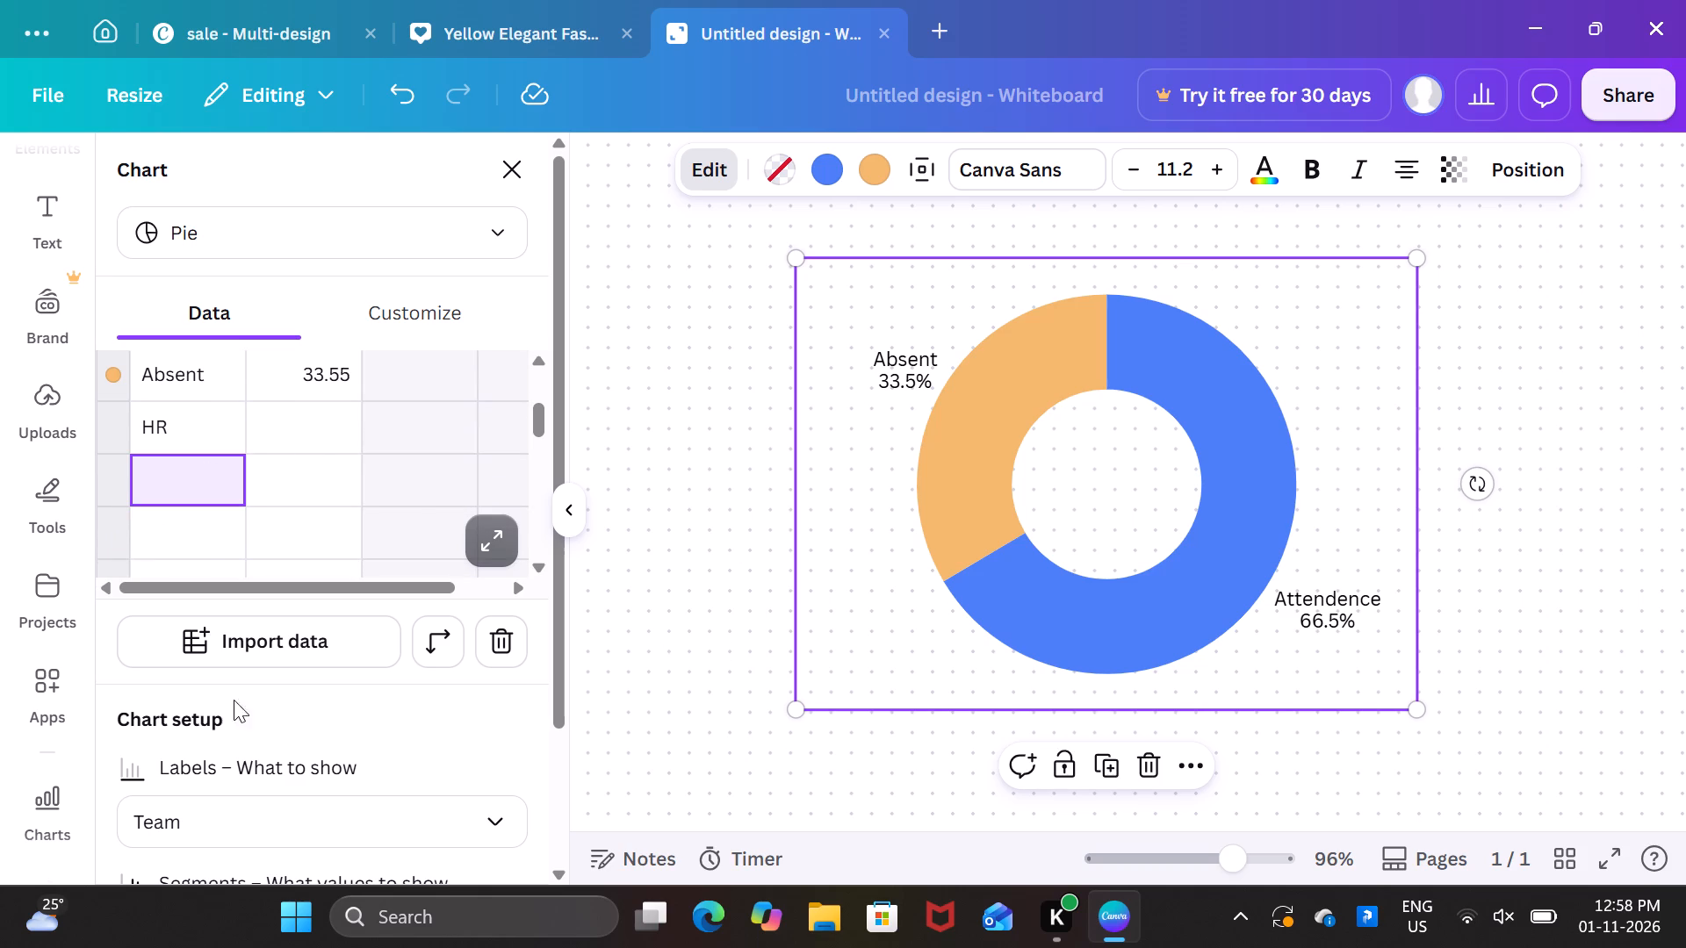
{"action": "scroll", "coordinate": [231, 732], "scroll_direction": "down", "scroll_amount": 1}
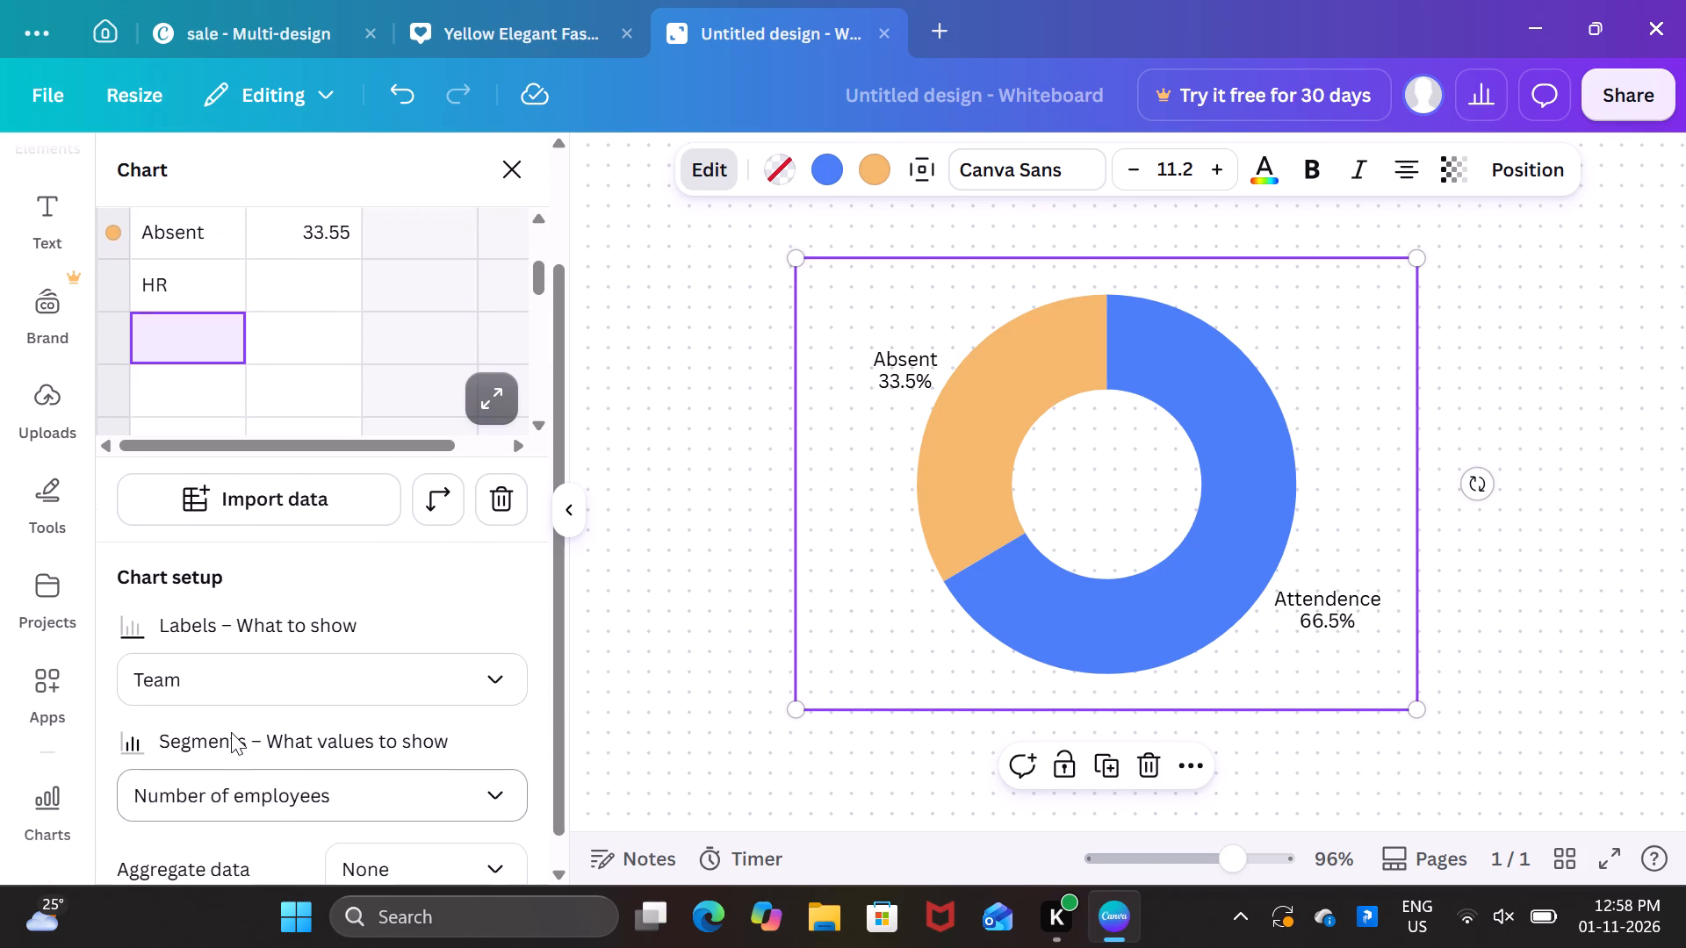
{"action": "scroll", "coordinate": [231, 732], "scroll_direction": "down", "scroll_amount": 2}
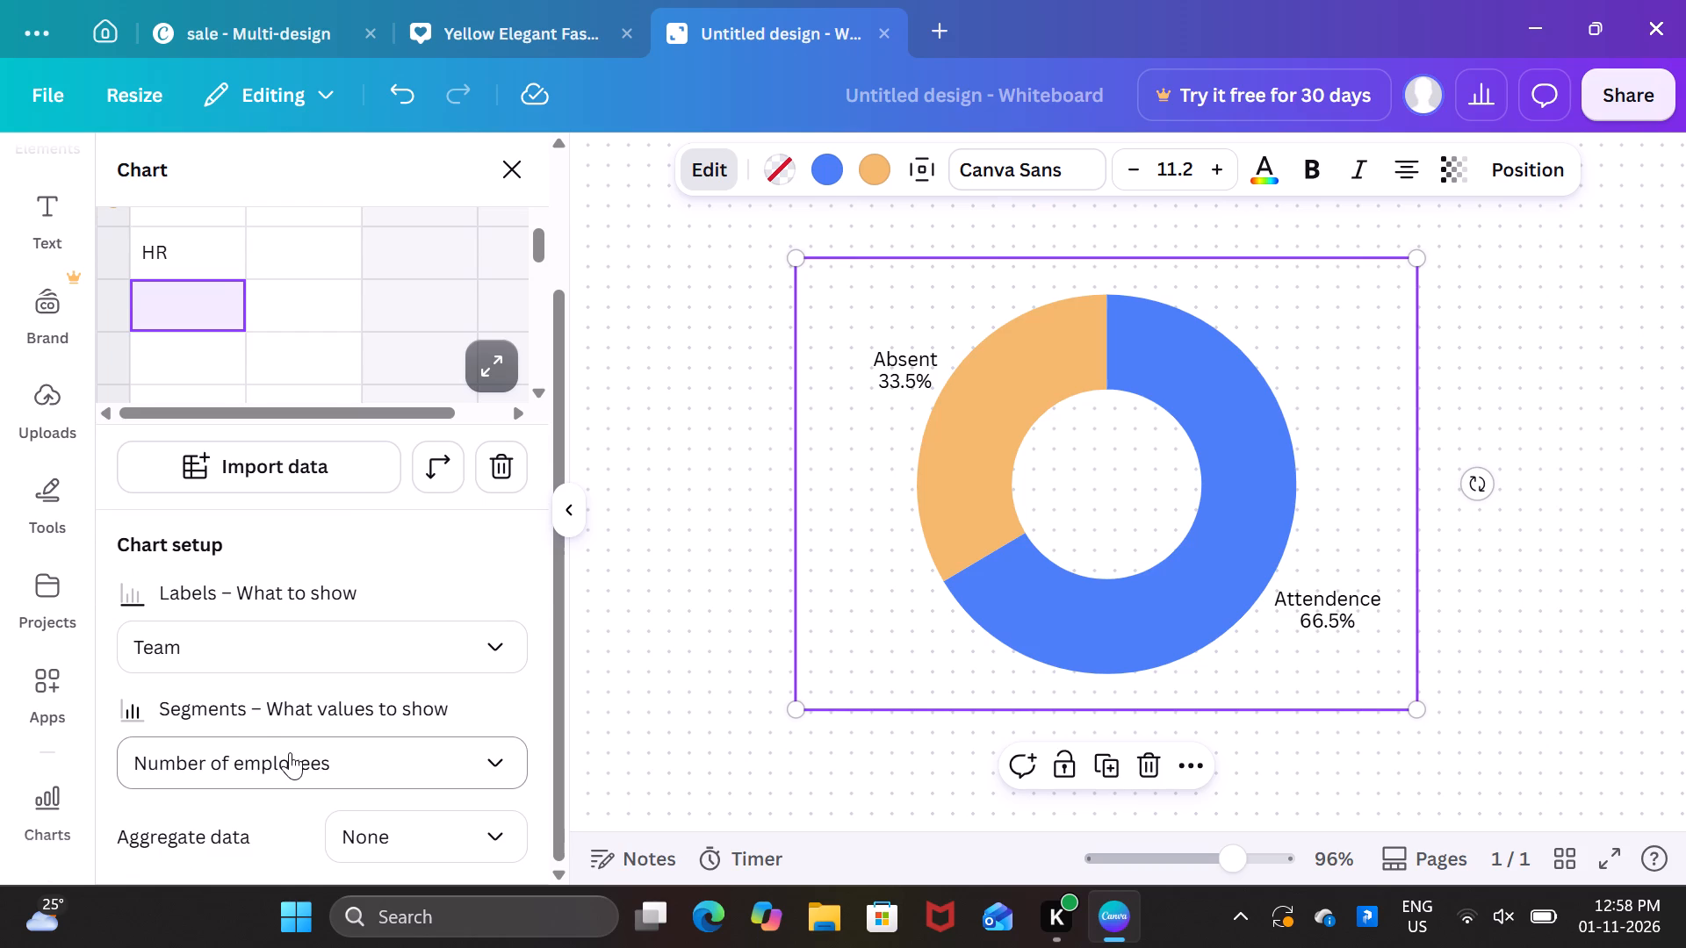
{"action": "left_click", "coordinate": [290, 752]}
{"action": "left_click_drag", "start_coordinate": [290, 752], "coordinate": [489, 829]}
{"action": "left_click", "coordinate": [489, 829]}
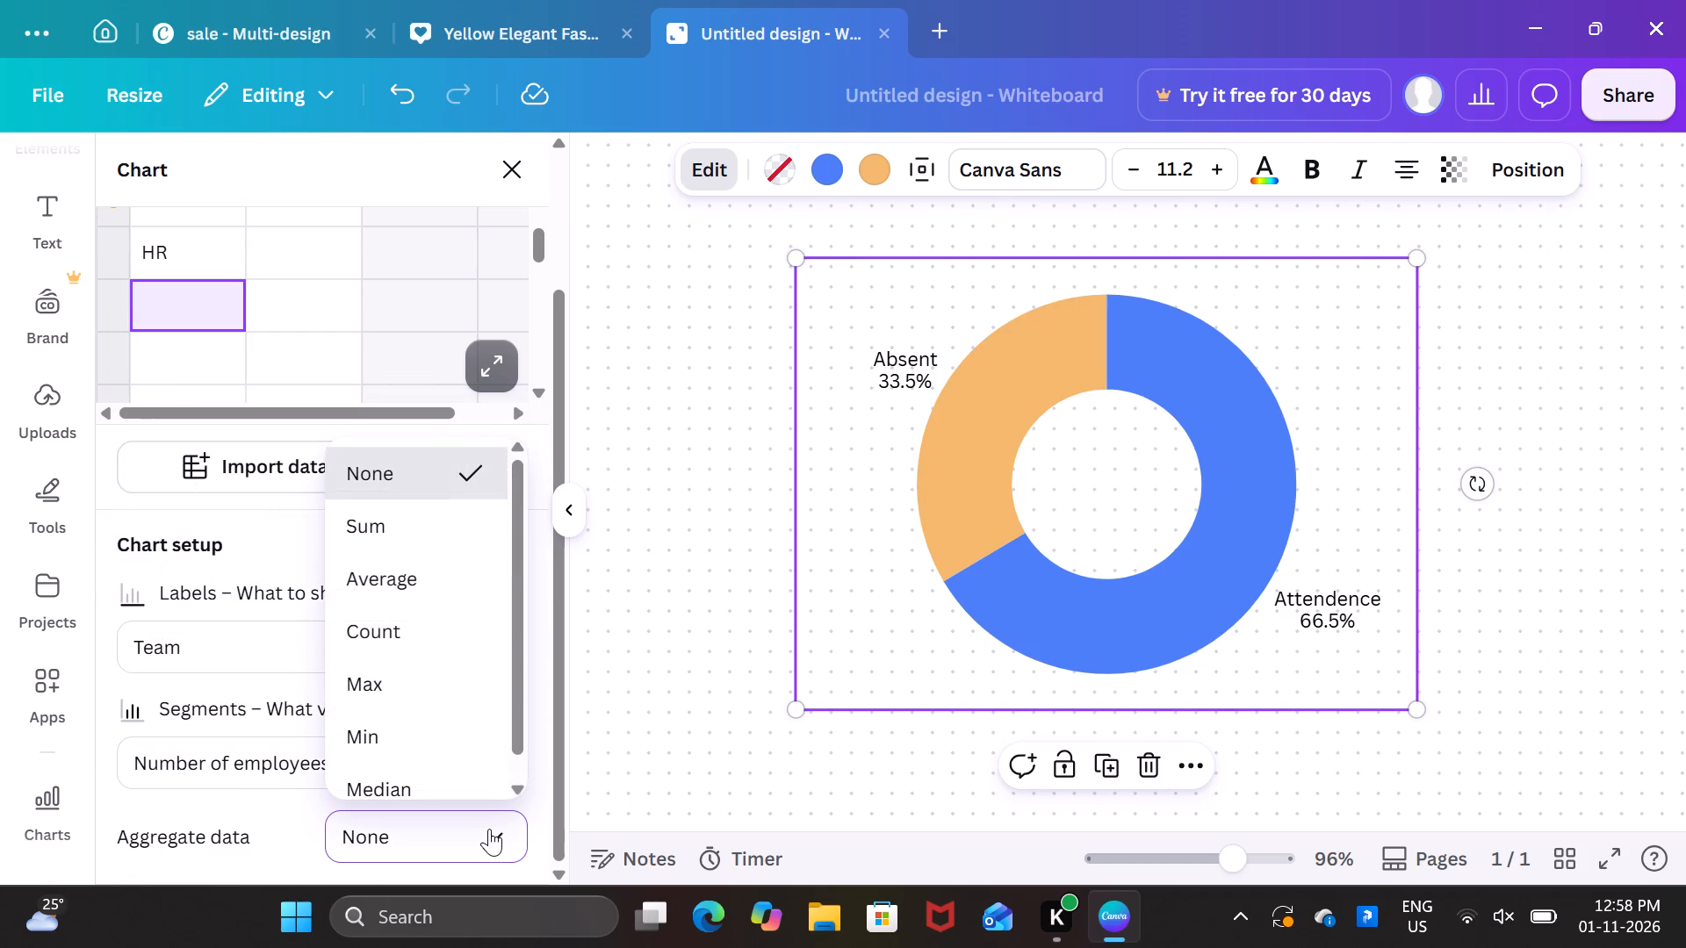
{"action": "scroll", "coordinate": [462, 736], "scroll_direction": "down", "scroll_amount": 1}
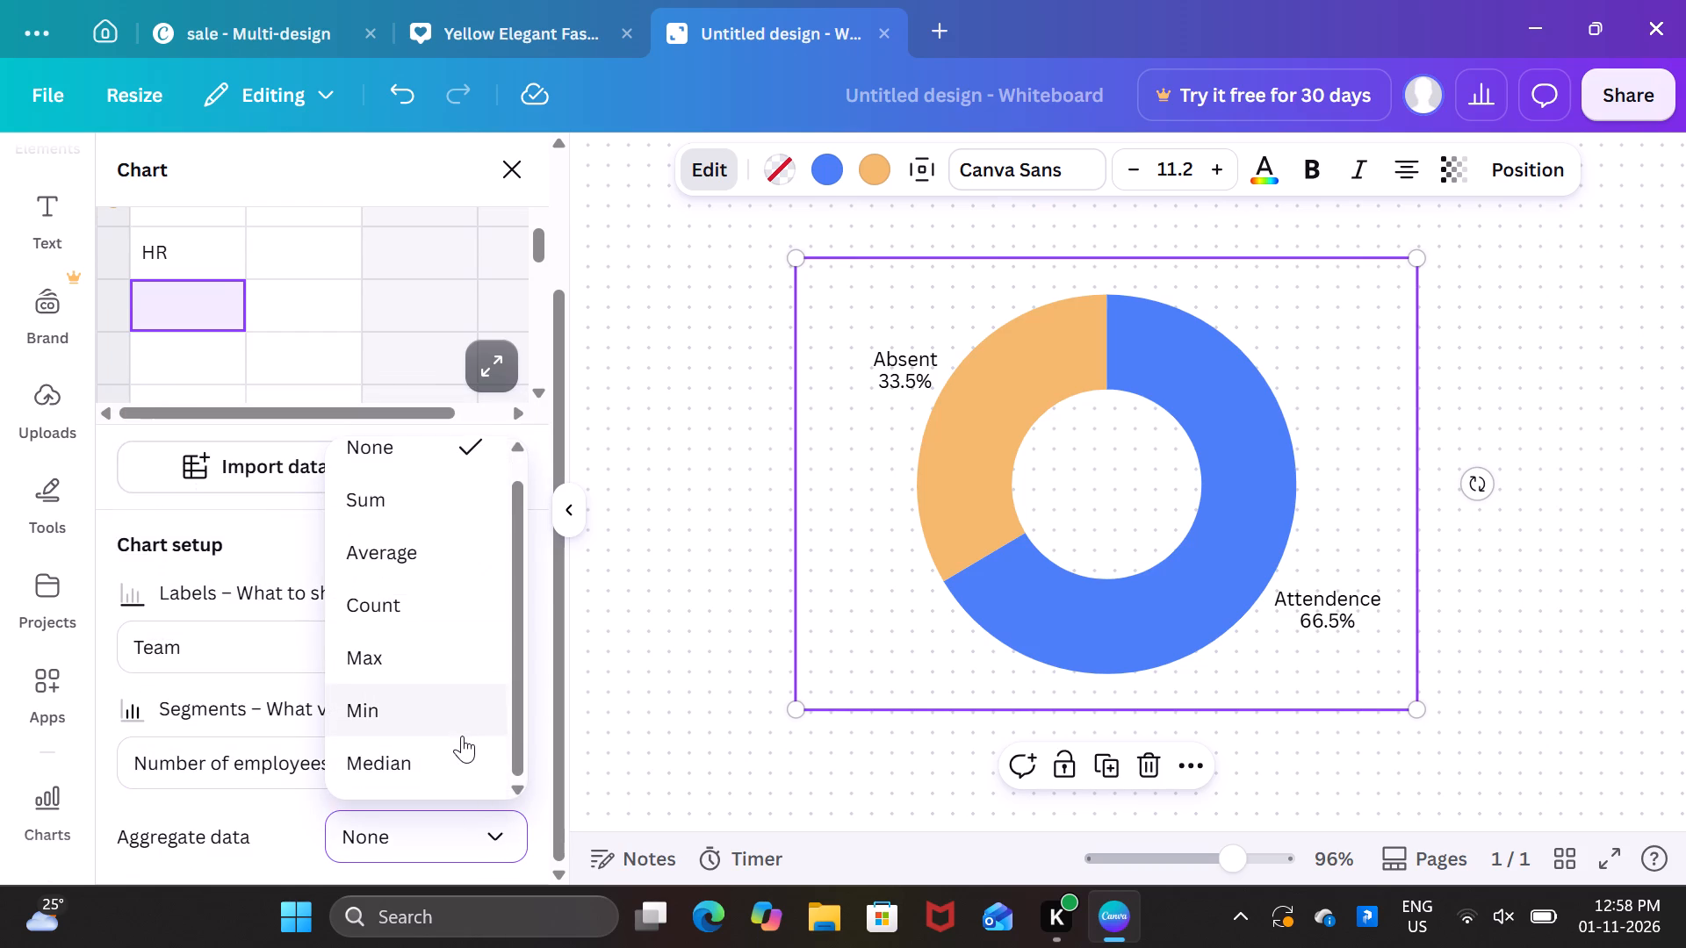
{"action": "left_click", "coordinate": [457, 560]}
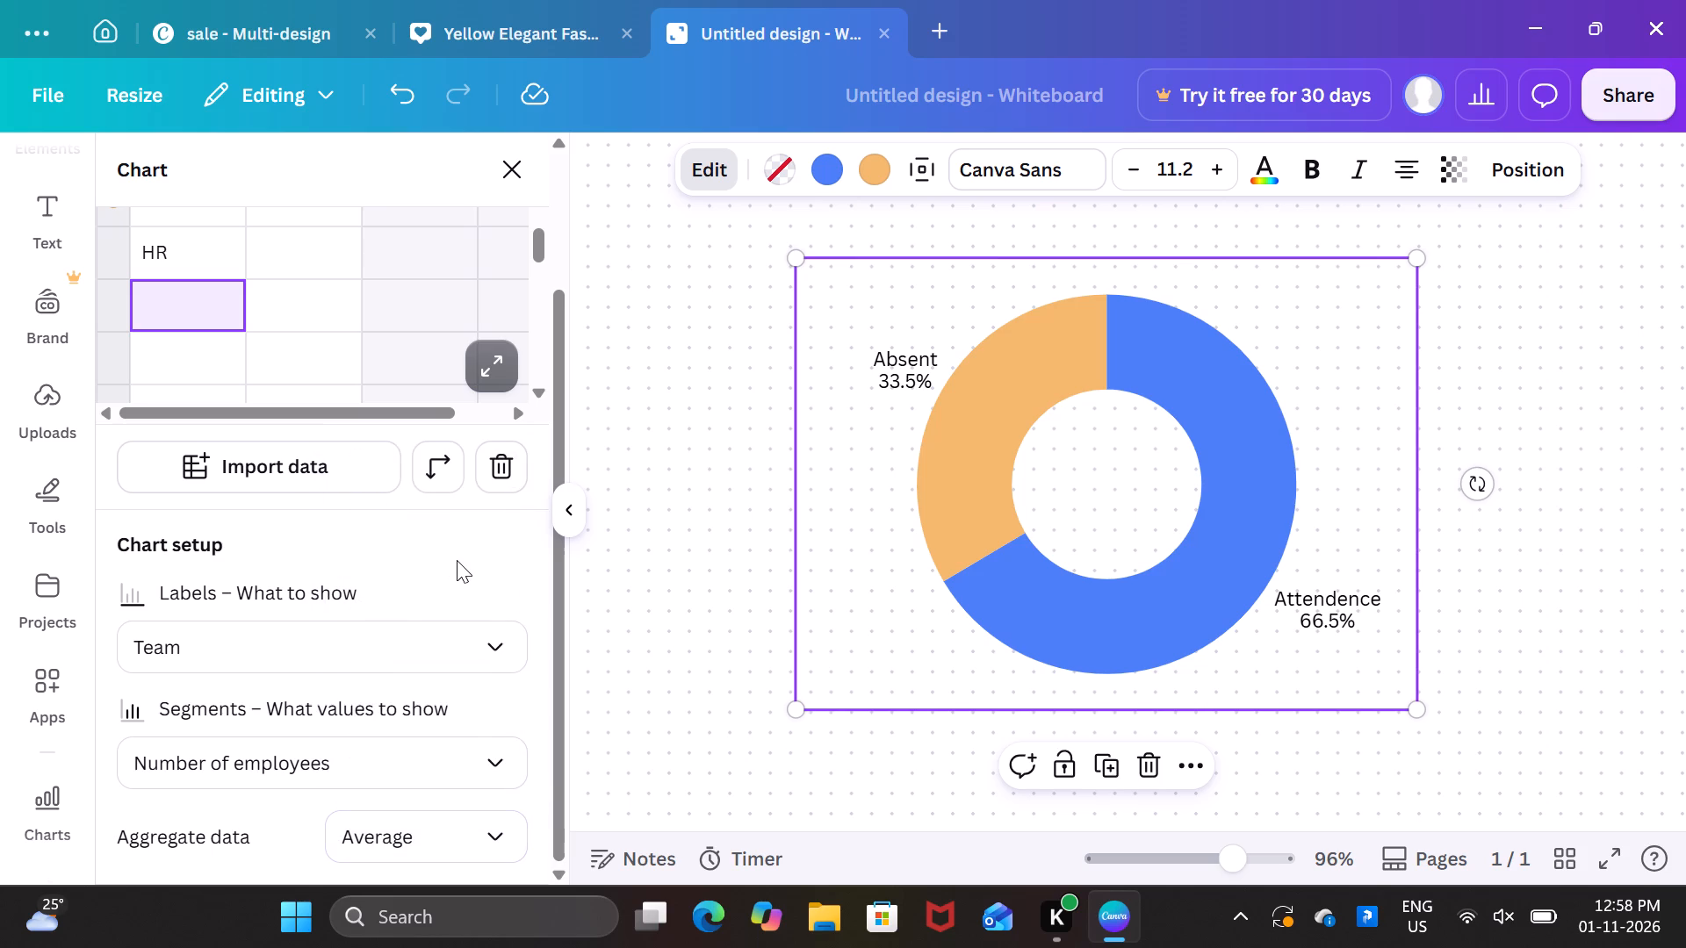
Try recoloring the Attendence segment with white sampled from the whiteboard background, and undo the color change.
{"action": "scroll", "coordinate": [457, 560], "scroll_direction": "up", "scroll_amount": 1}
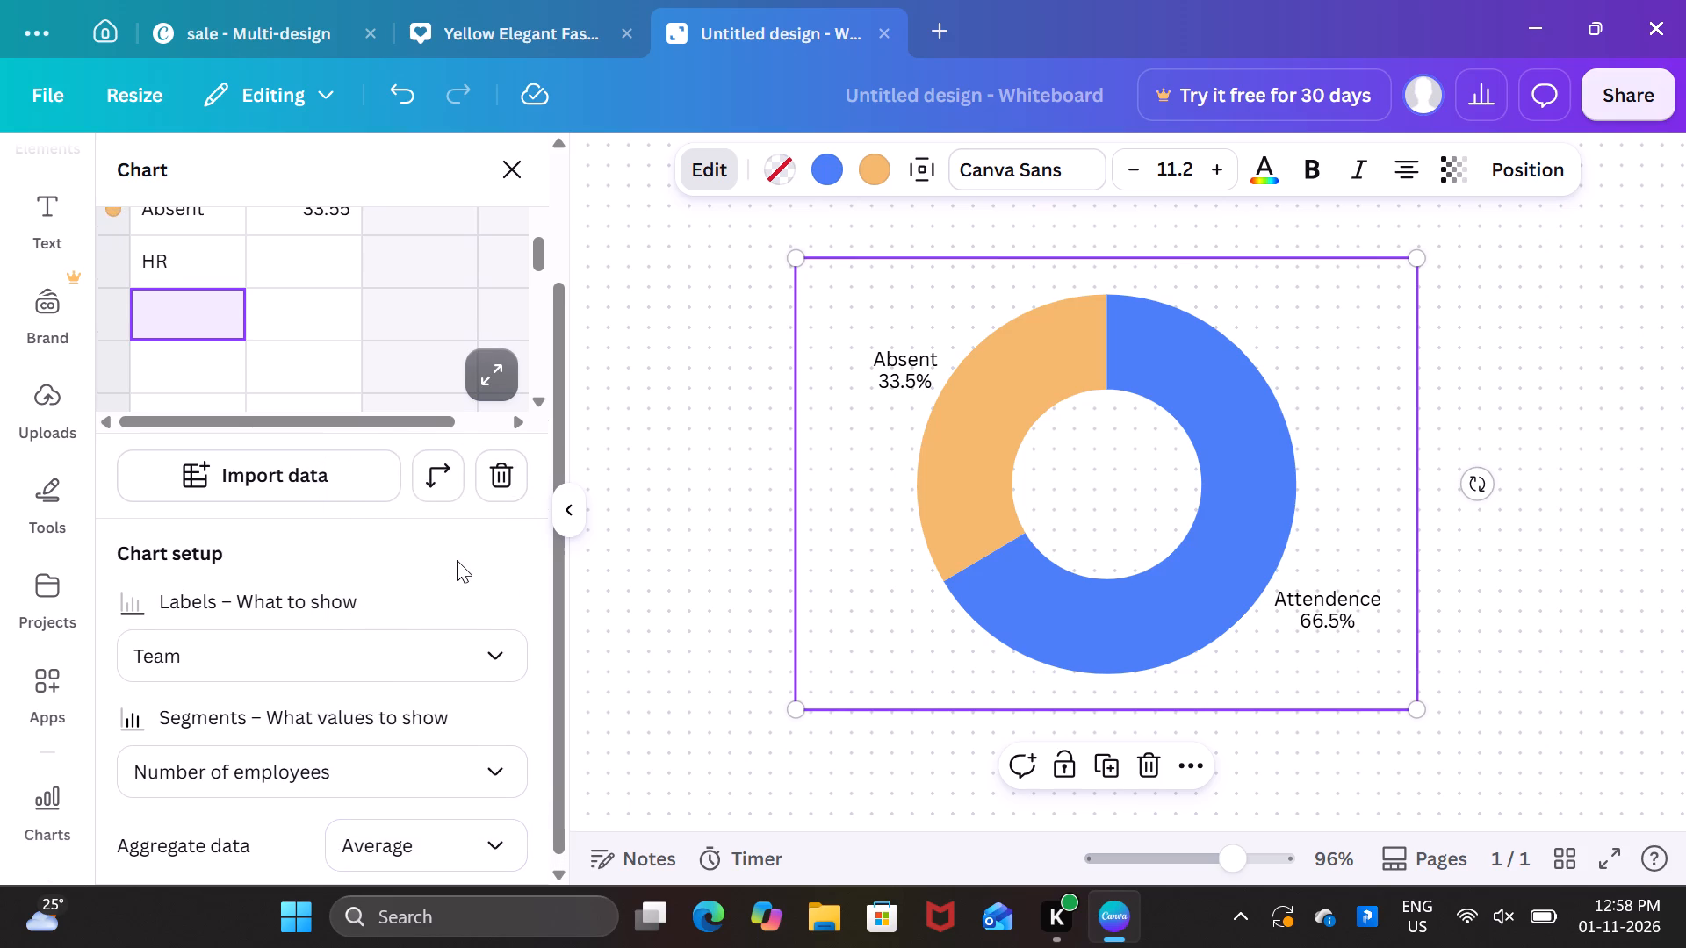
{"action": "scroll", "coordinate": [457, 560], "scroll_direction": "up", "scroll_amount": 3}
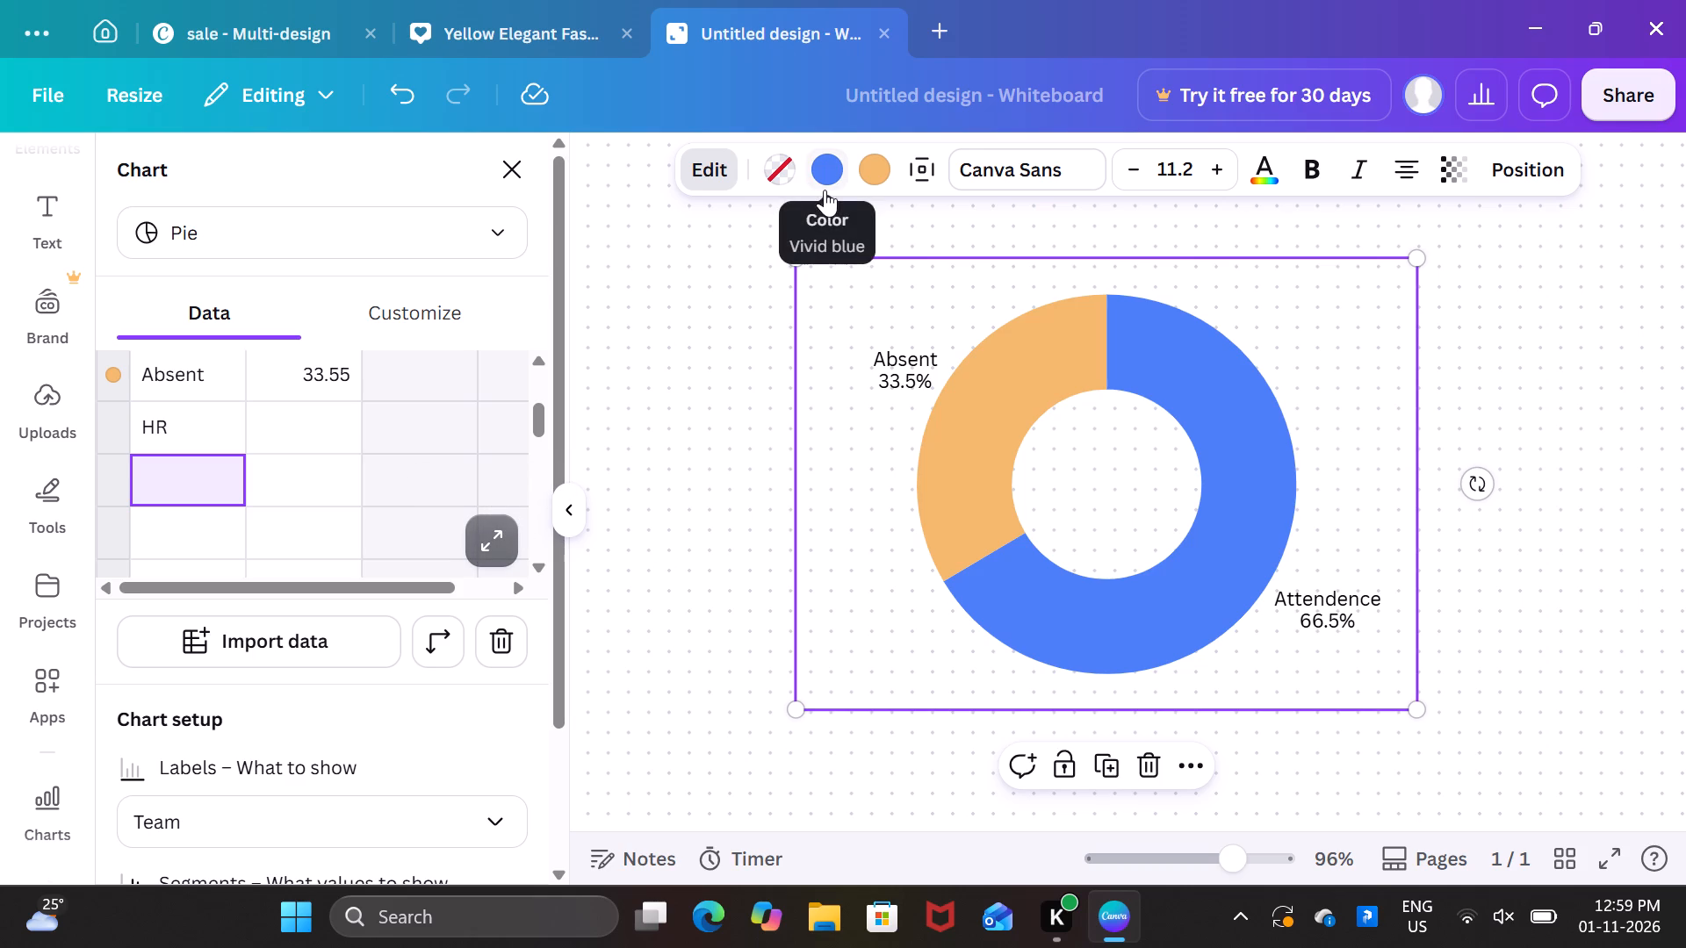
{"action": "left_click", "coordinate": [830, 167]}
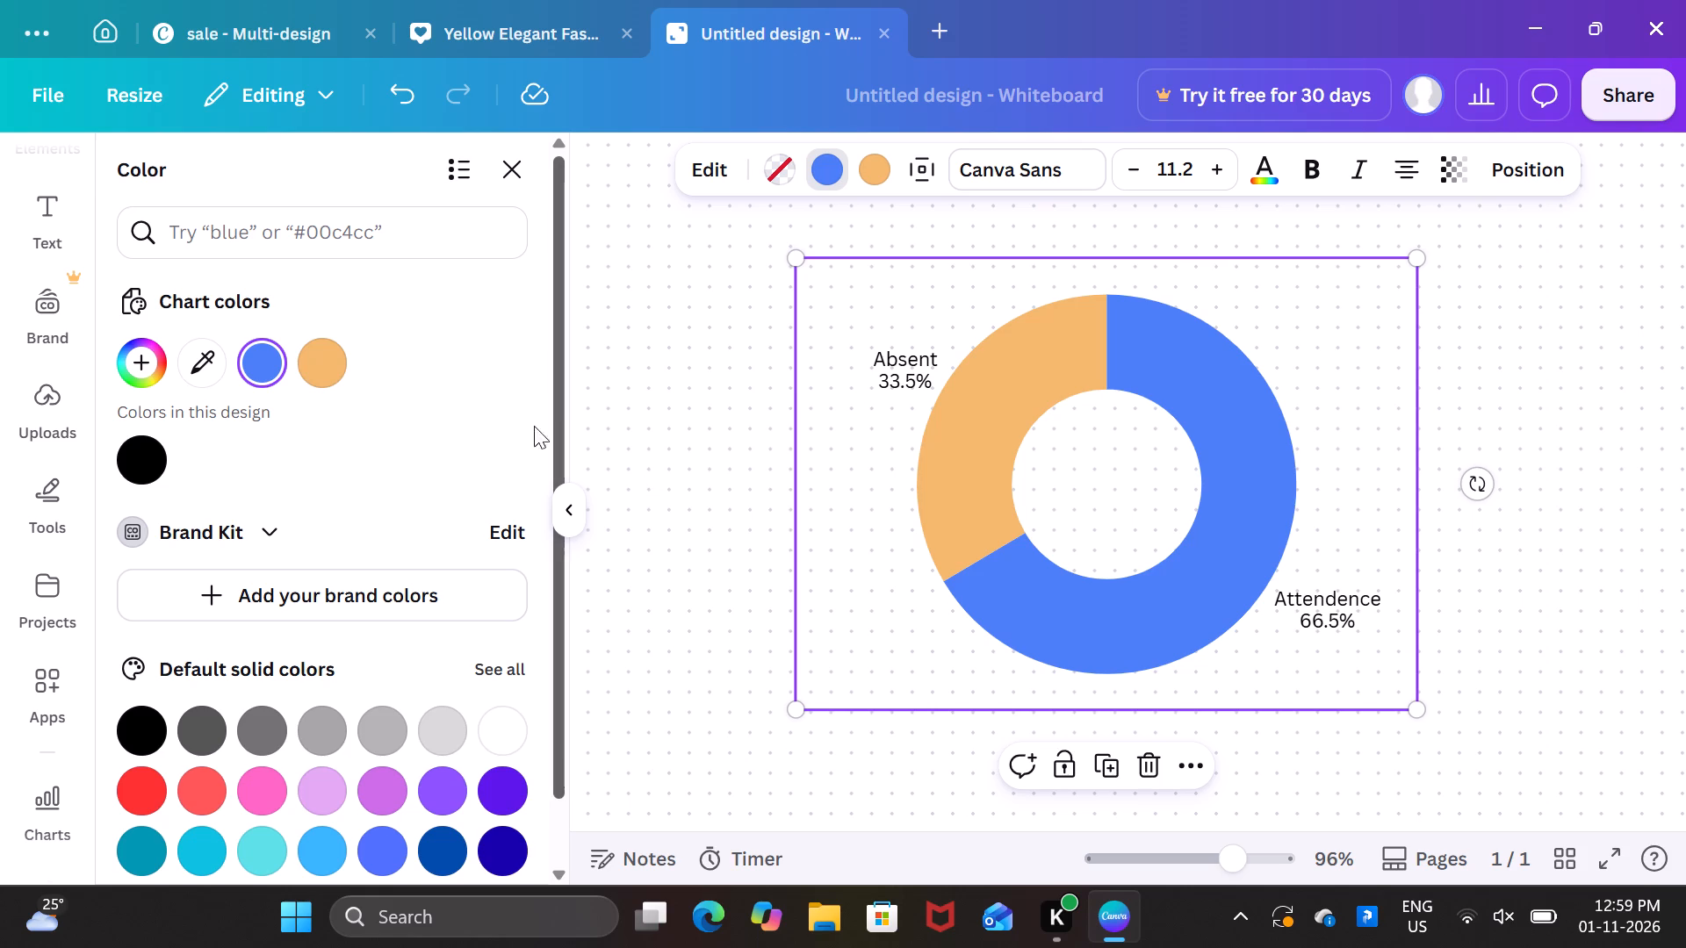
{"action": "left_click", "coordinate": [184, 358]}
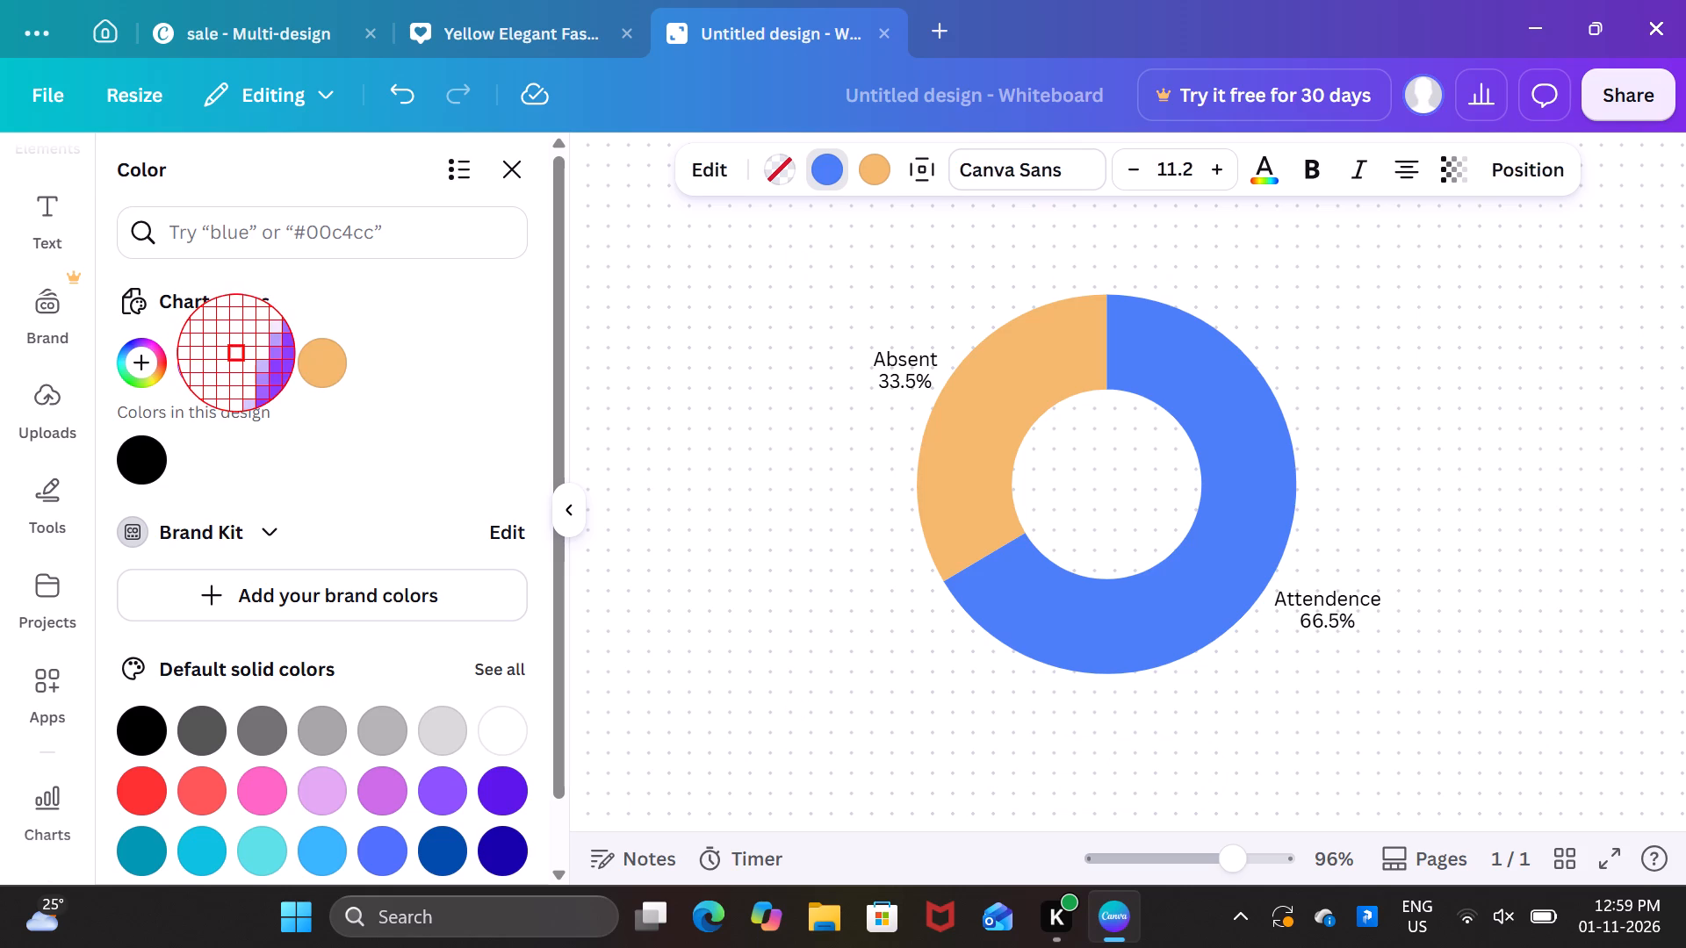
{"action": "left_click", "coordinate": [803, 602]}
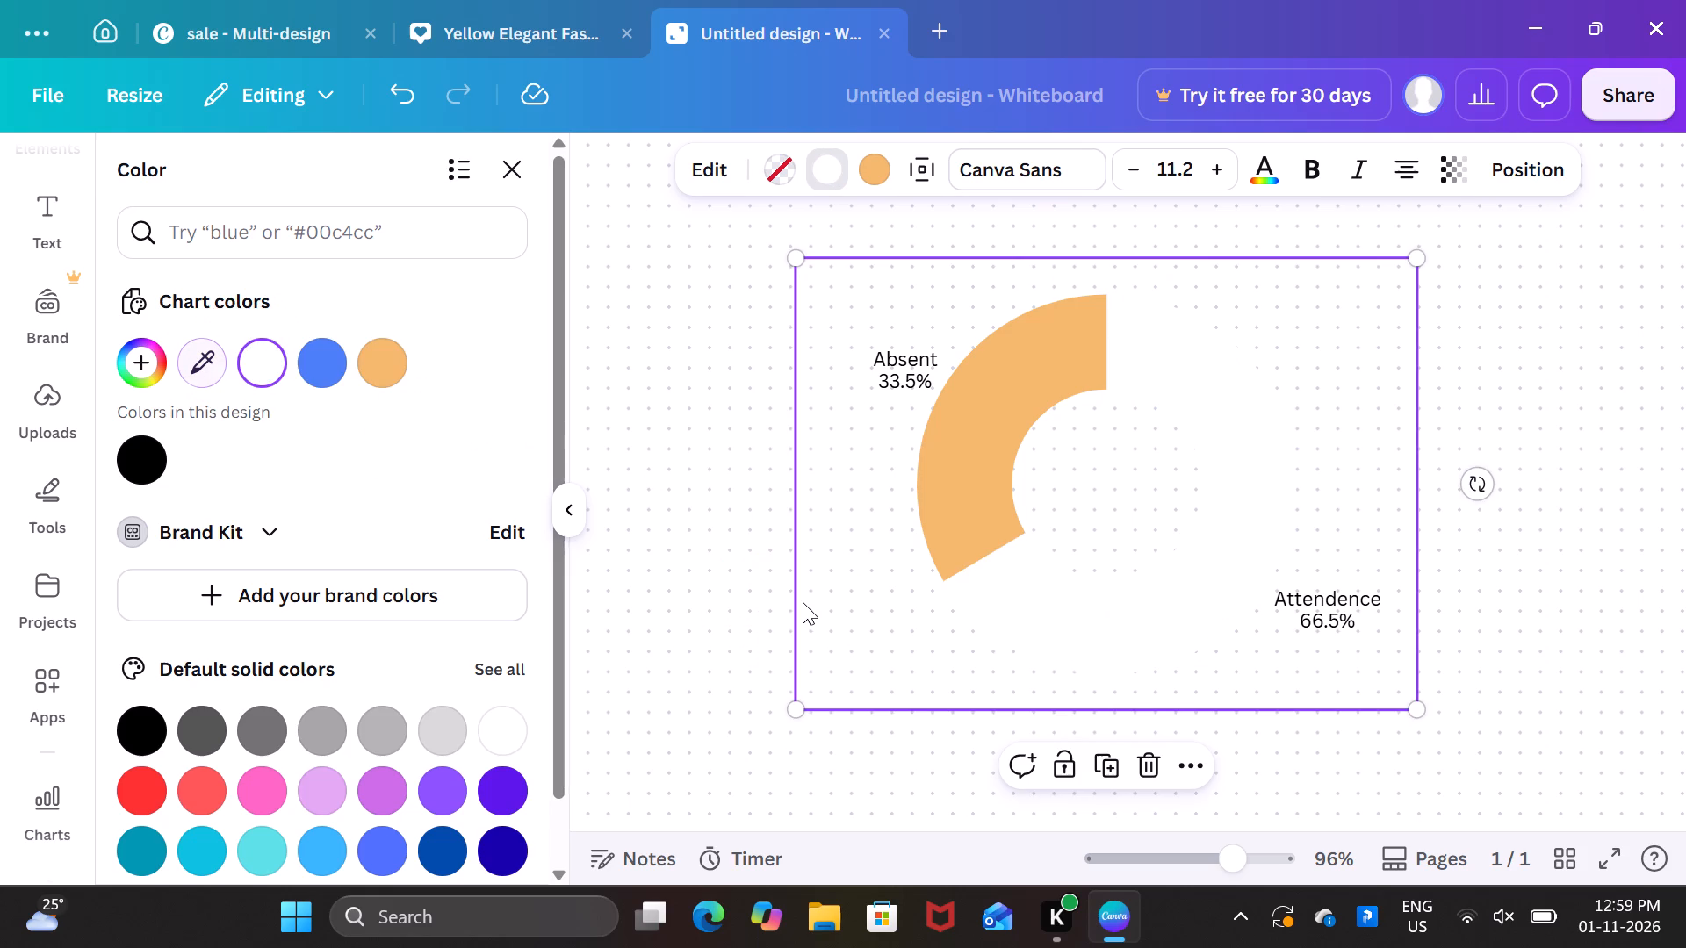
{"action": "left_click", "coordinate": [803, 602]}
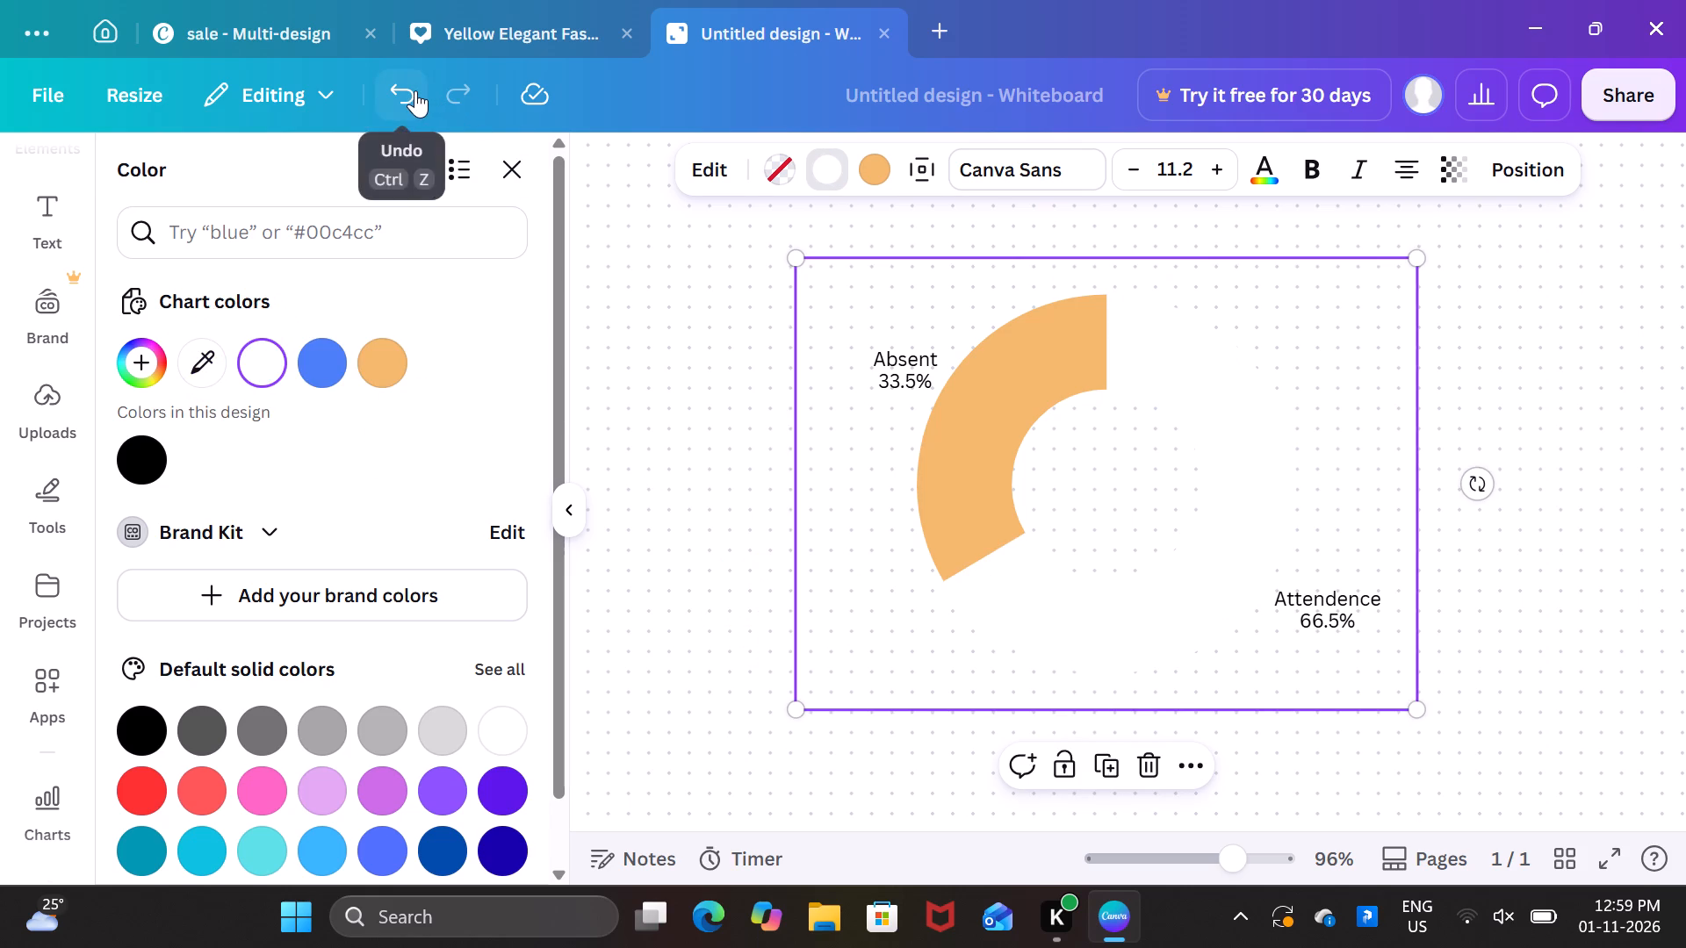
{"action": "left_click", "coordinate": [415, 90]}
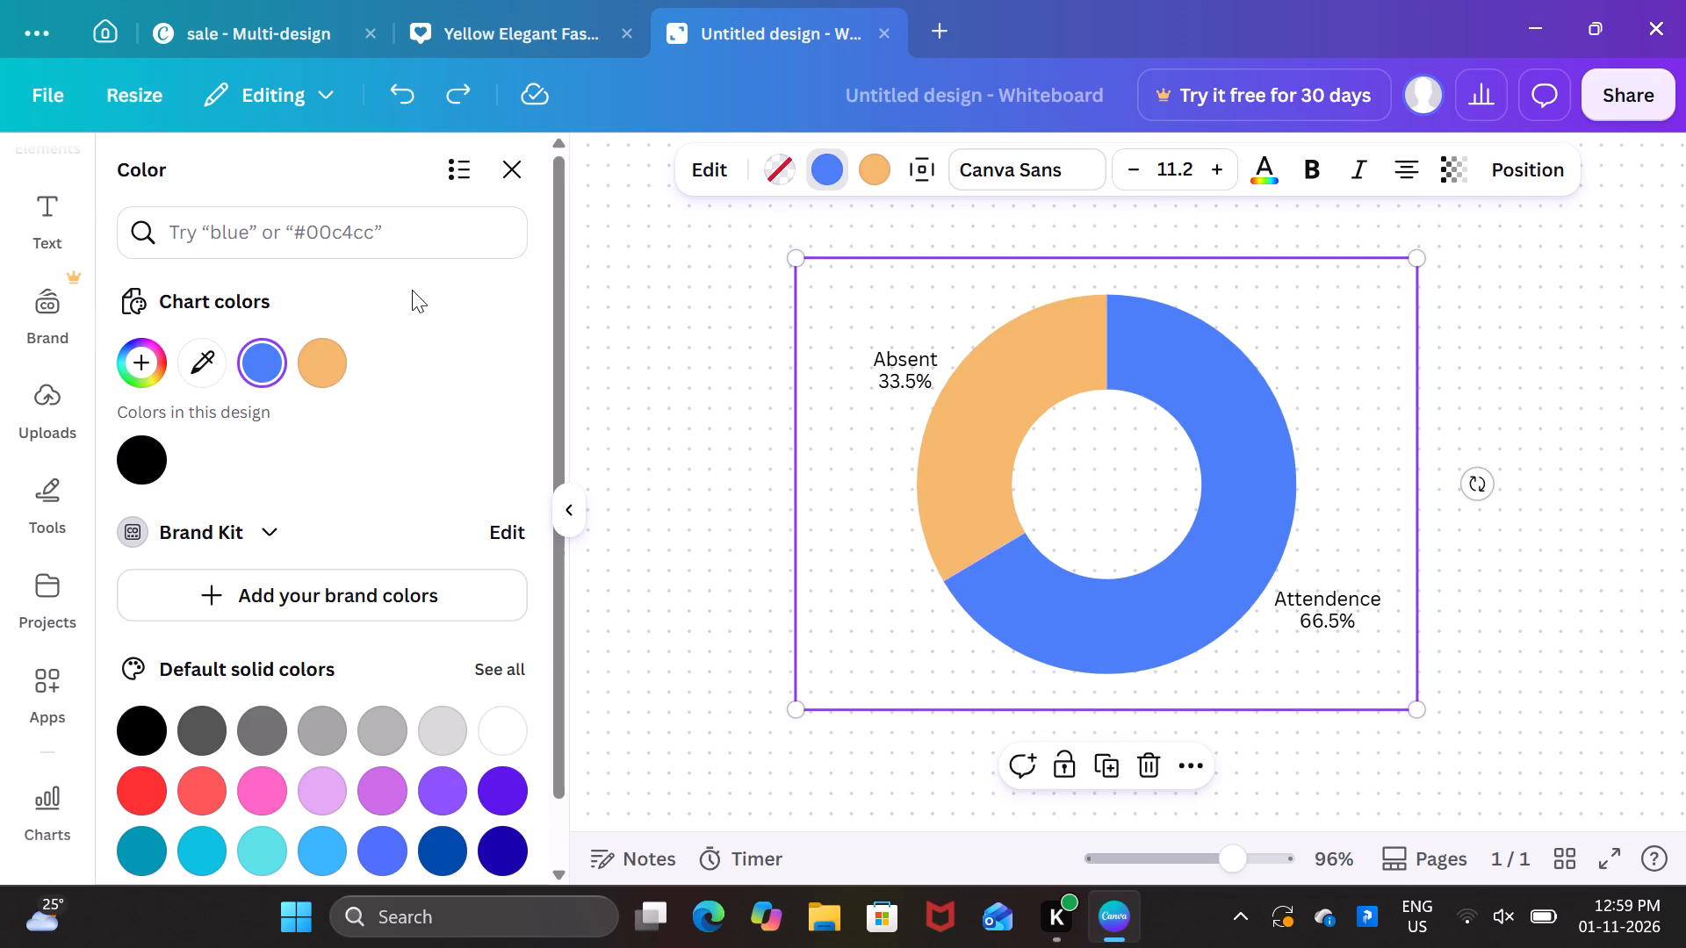
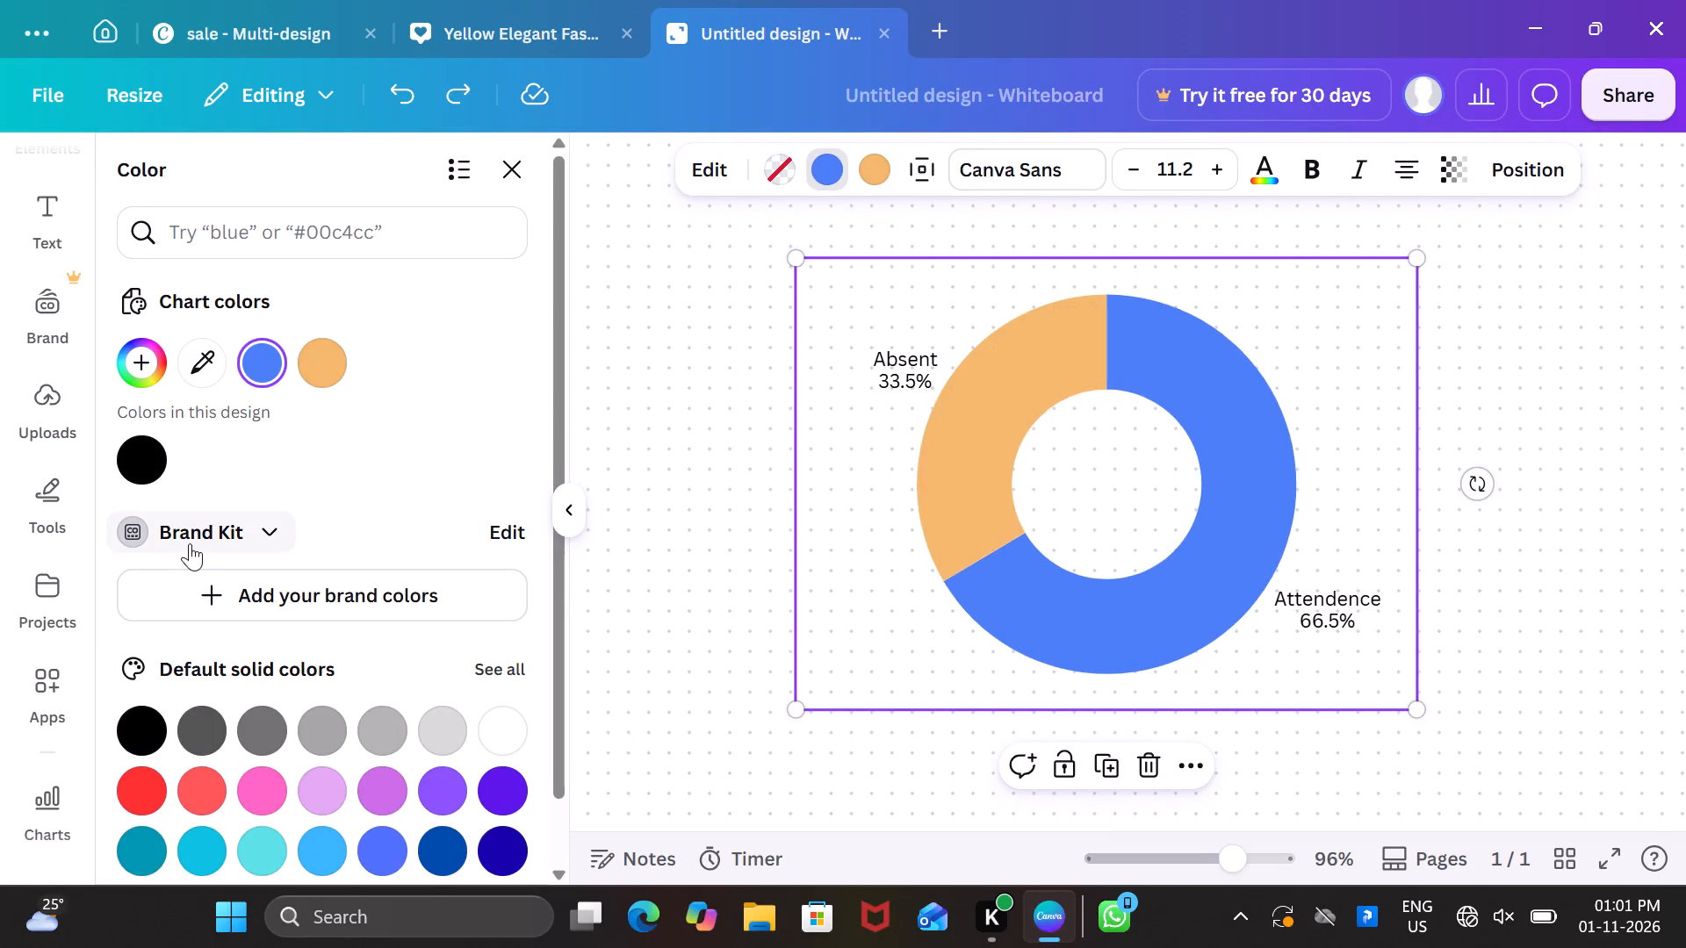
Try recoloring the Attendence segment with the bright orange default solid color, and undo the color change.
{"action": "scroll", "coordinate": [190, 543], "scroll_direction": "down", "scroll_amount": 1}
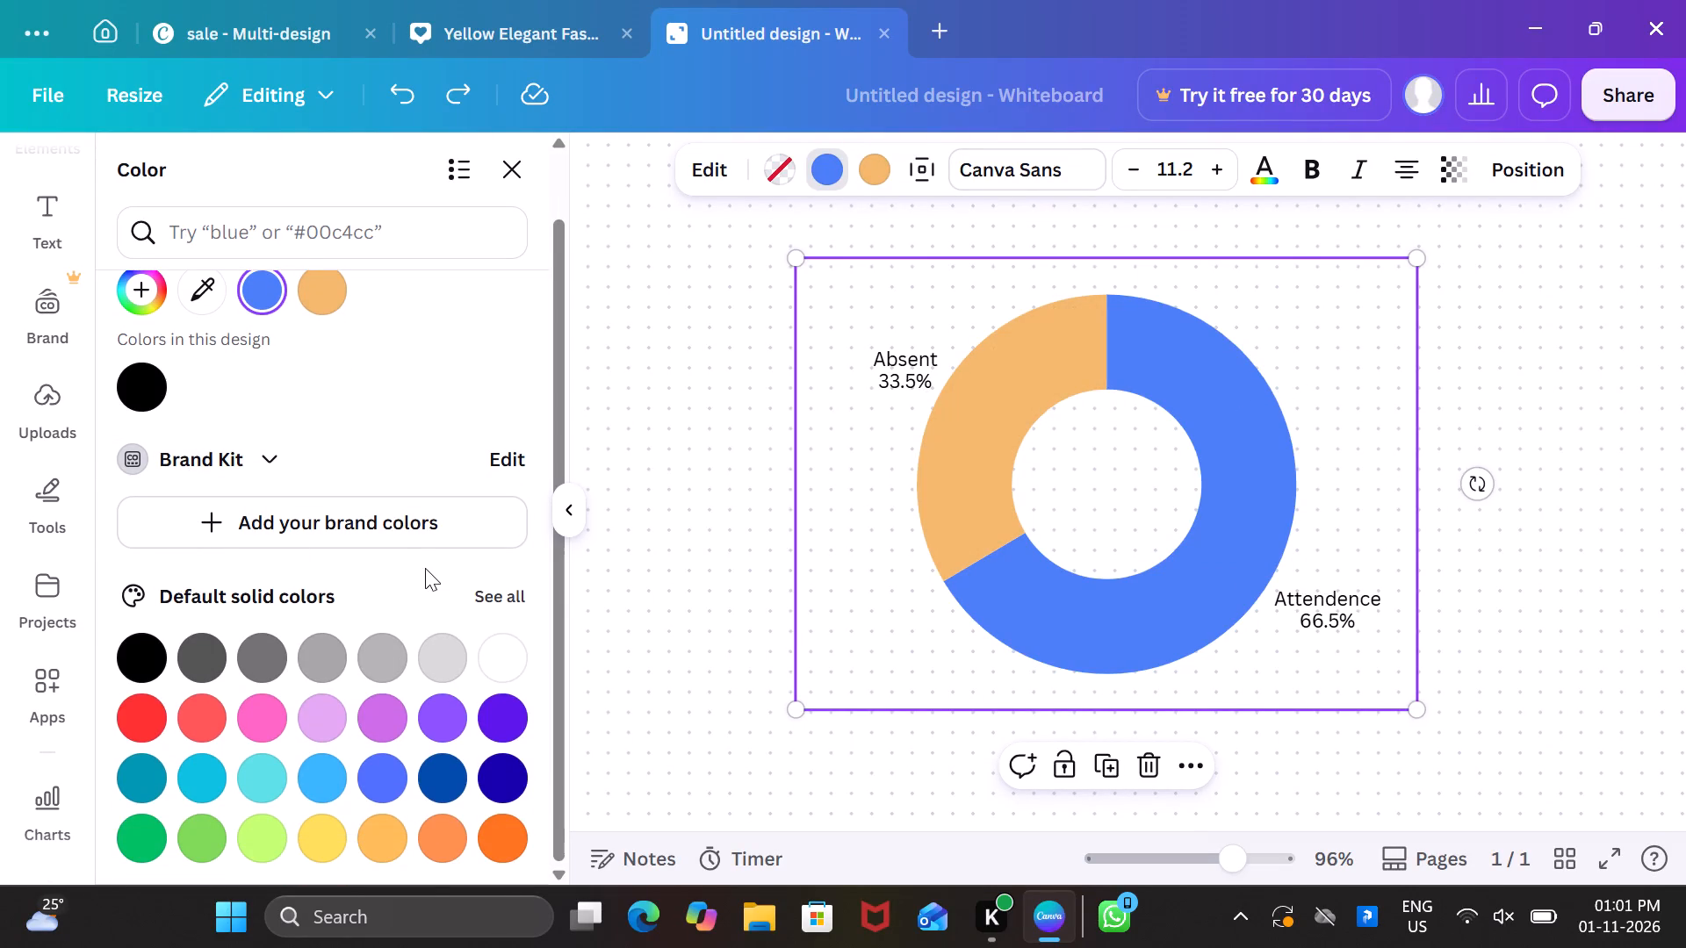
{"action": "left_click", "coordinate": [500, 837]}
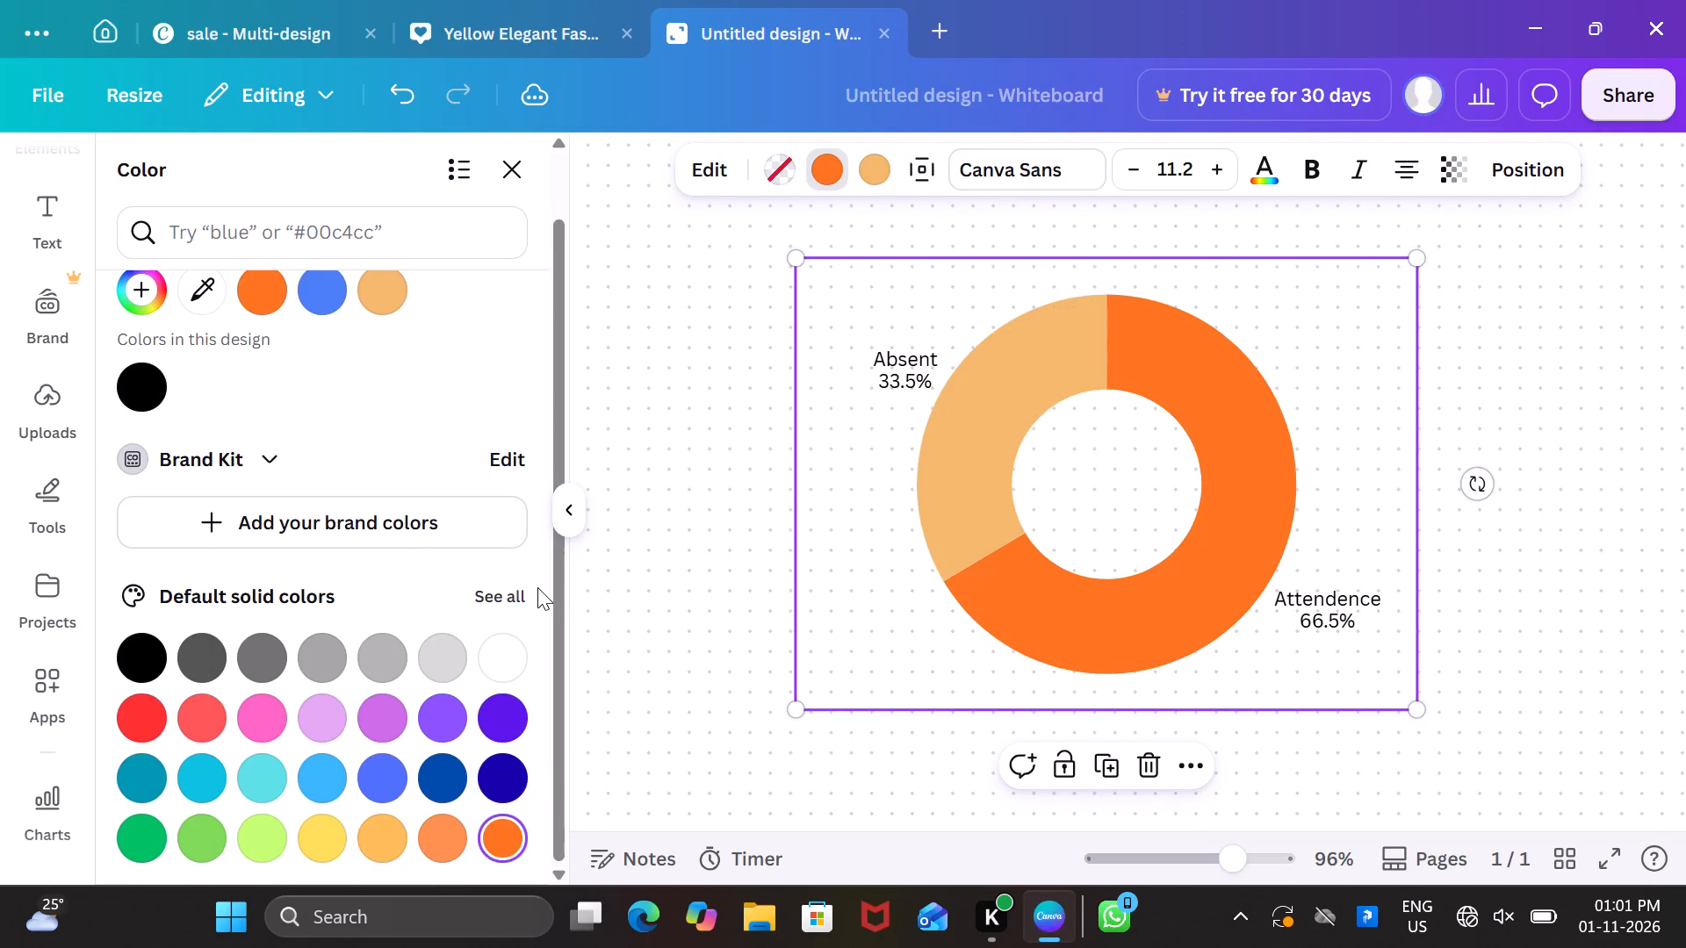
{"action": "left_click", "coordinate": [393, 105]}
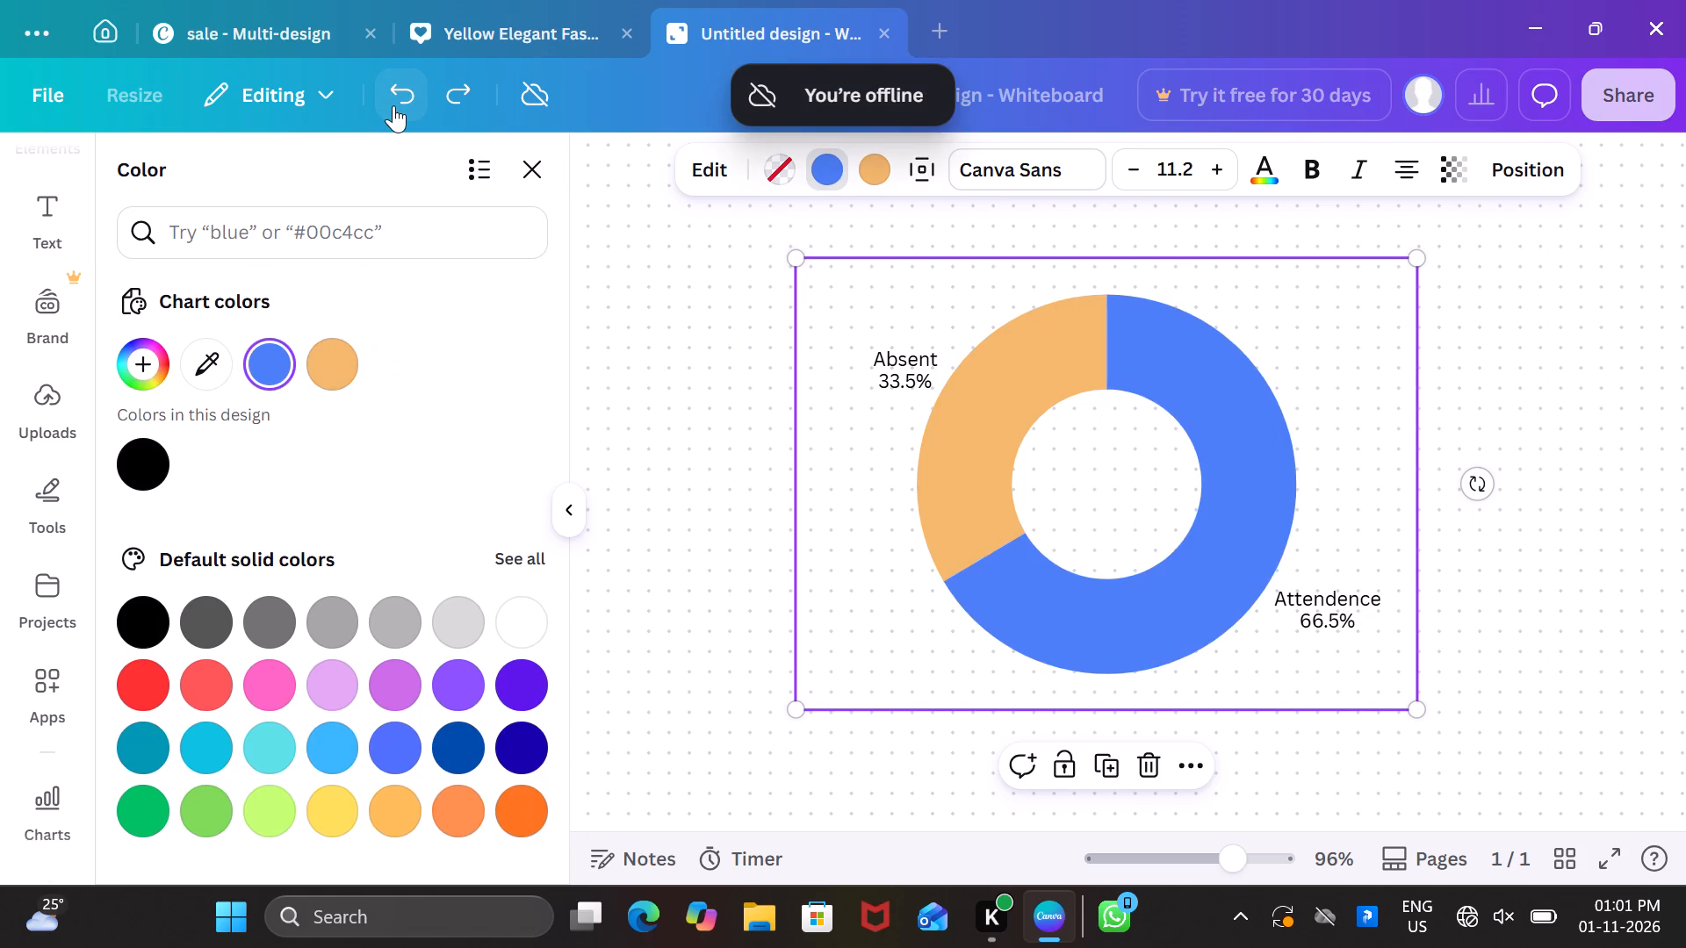
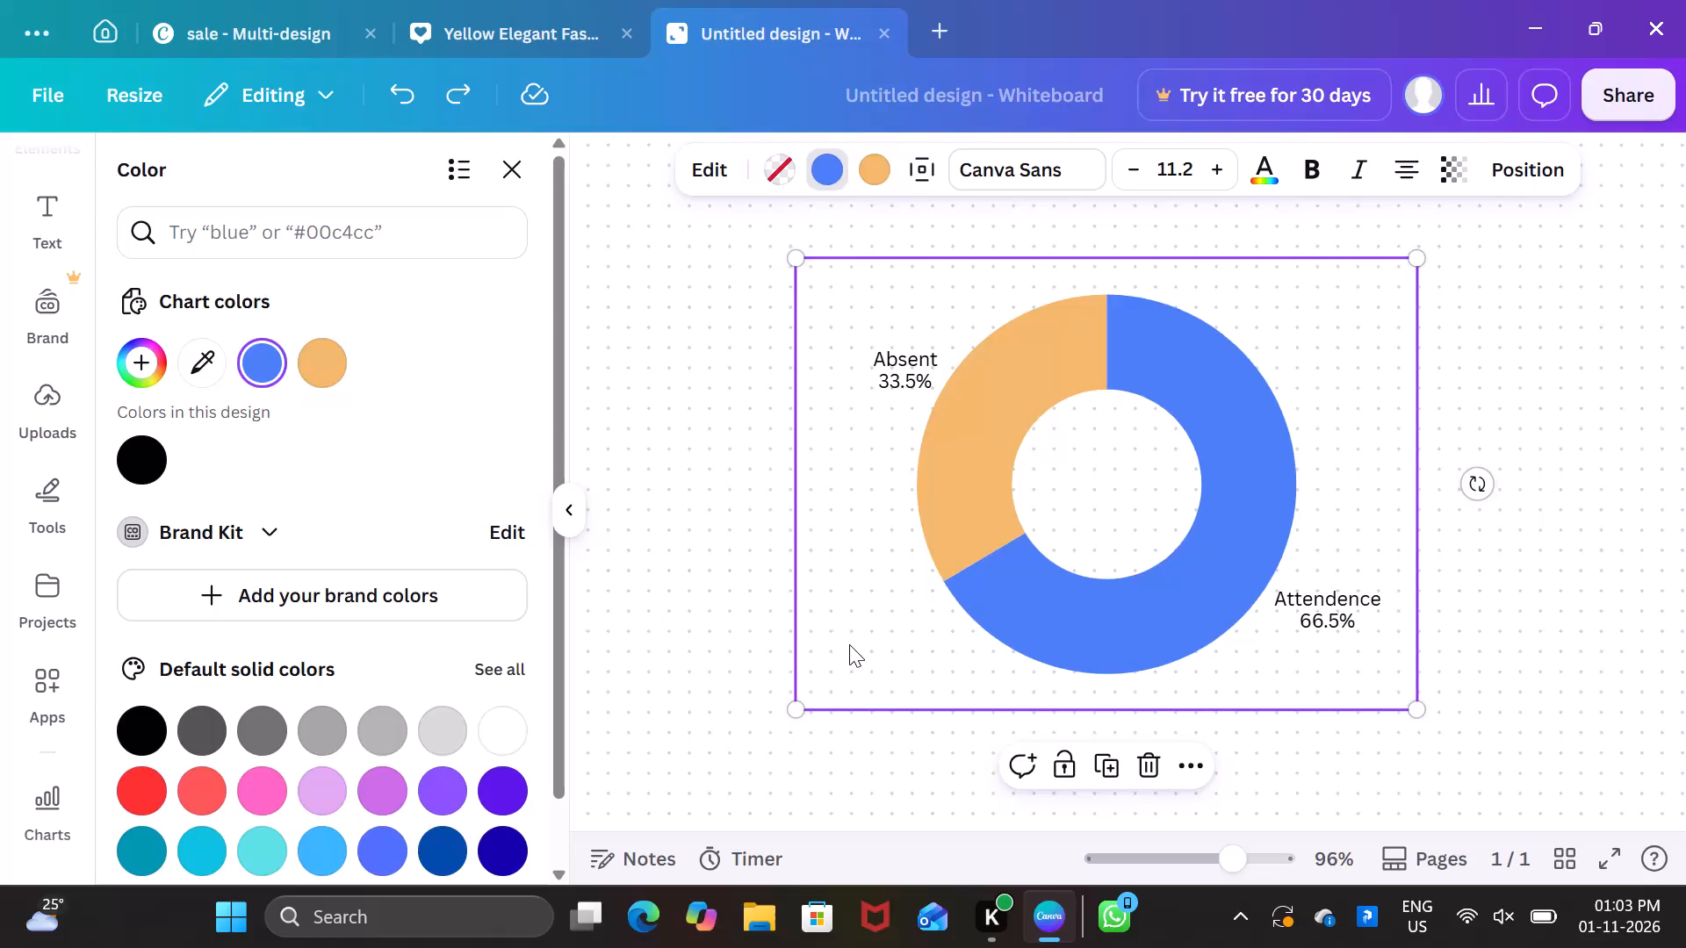
Clear the leftover HR label from the row below Absent in the chart's data table.
{"action": "left_click", "coordinate": [849, 644]}
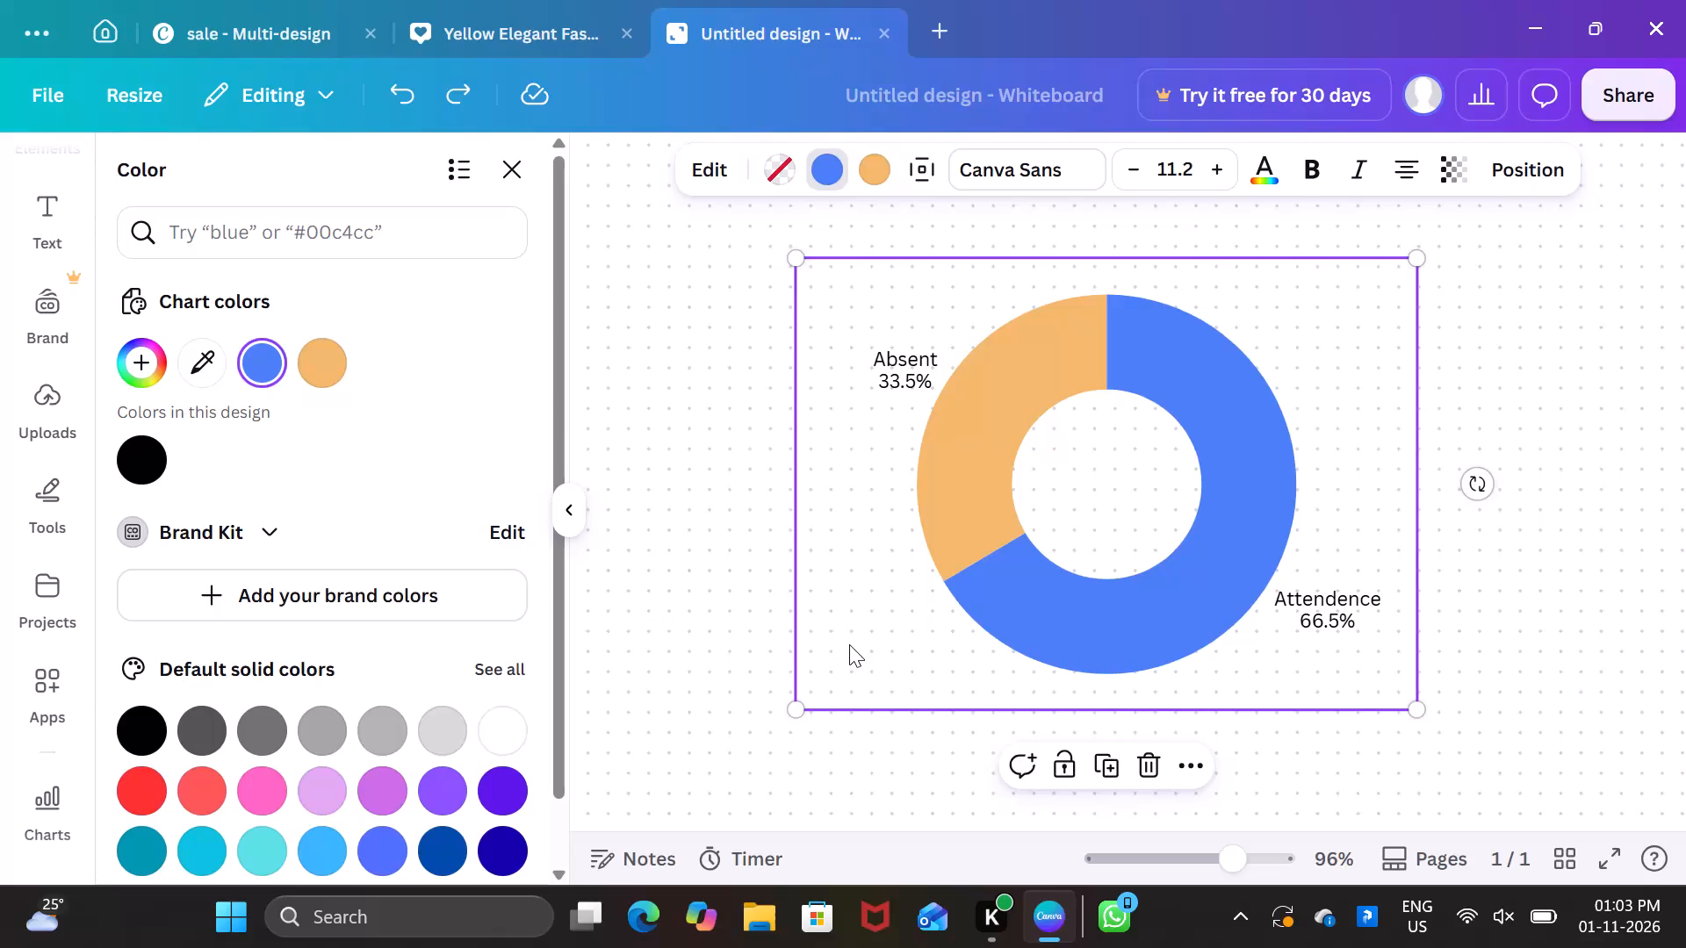
{"action": "triple_click", "coordinate": [849, 644]}
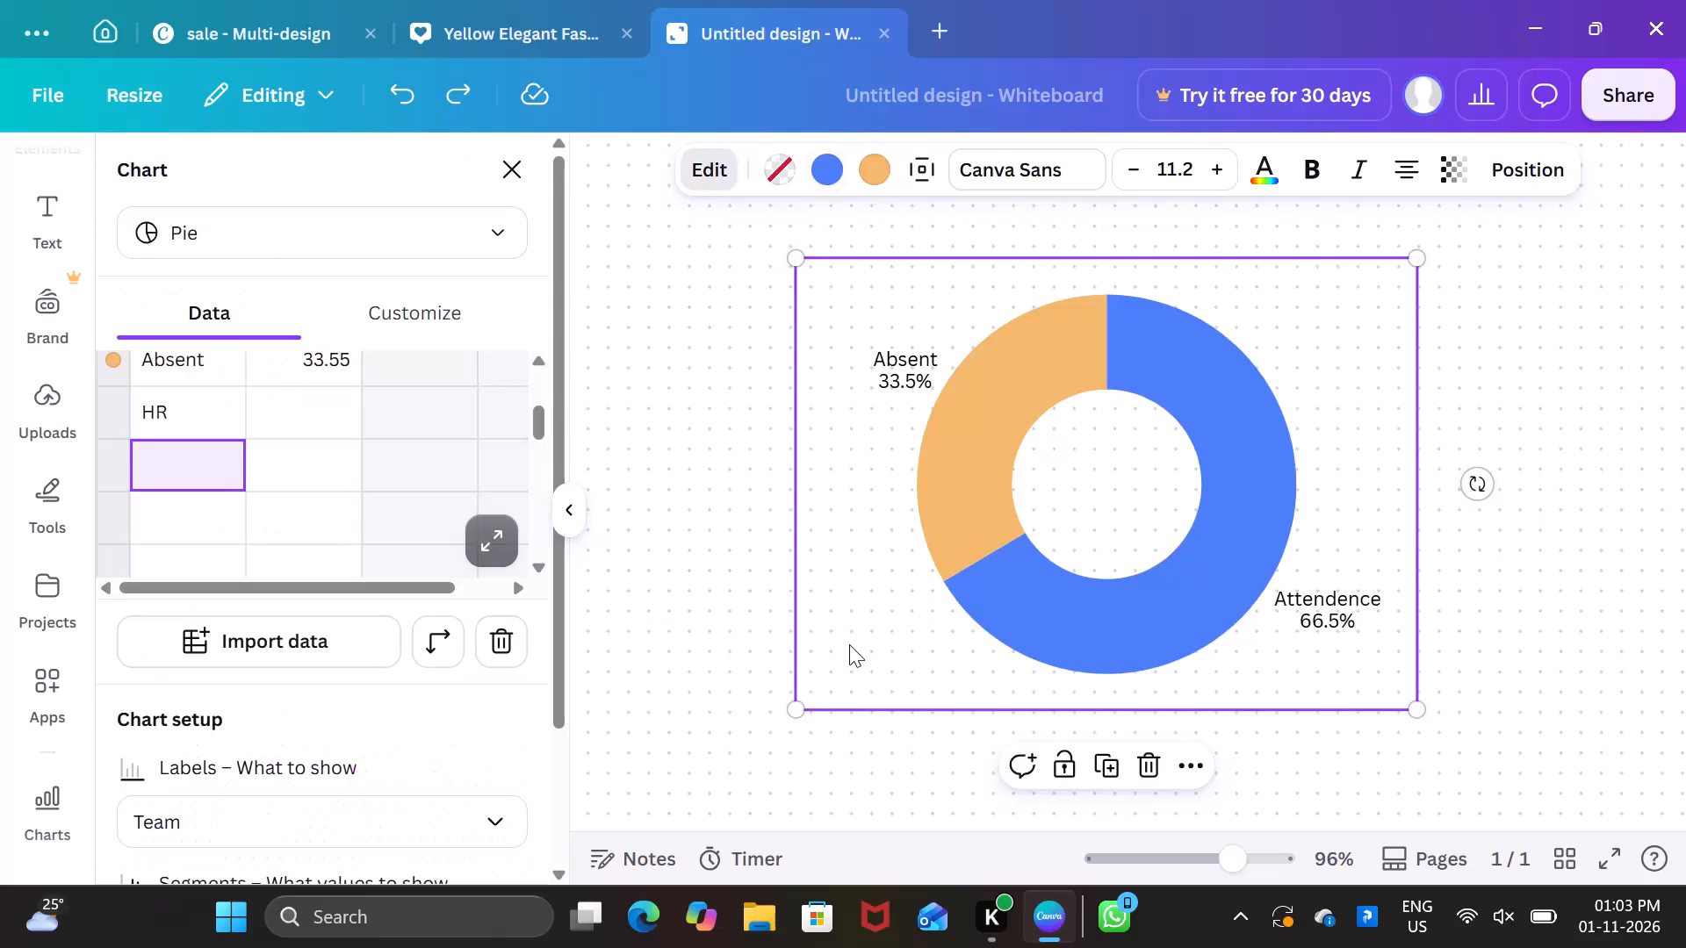
{"action": "triple_click", "coordinate": [849, 644]}
{"action": "left_click", "coordinate": [849, 644]}
{"action": "left_click", "coordinate": [220, 531]}
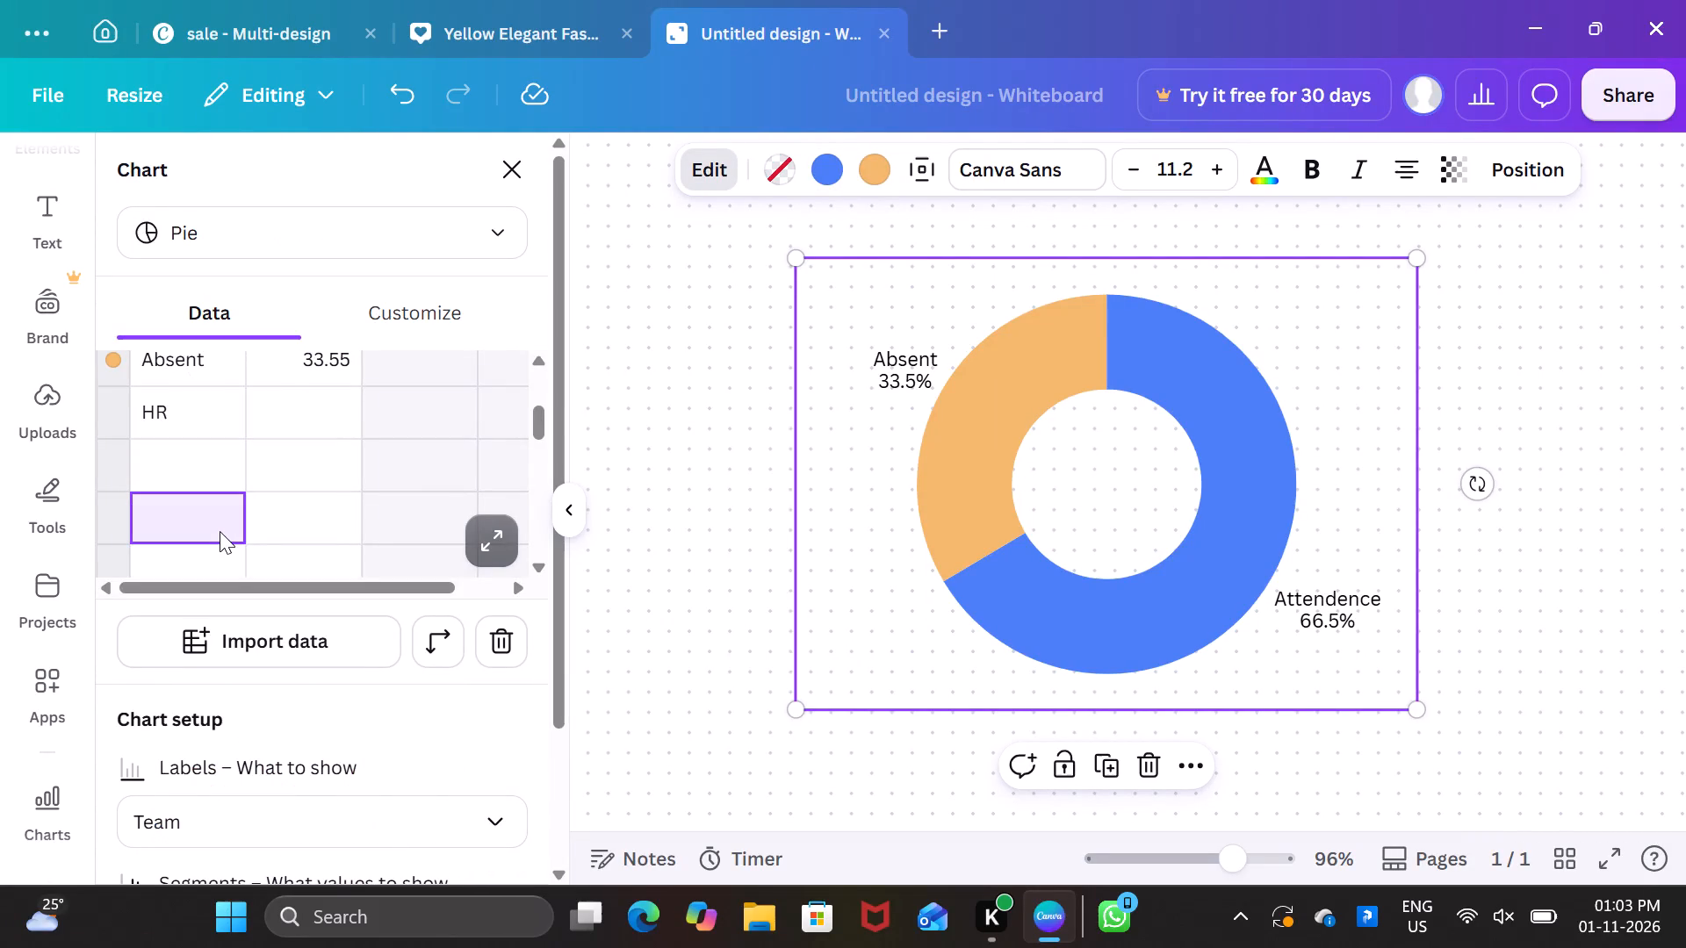
{"action": "left_click", "coordinate": [214, 512]}
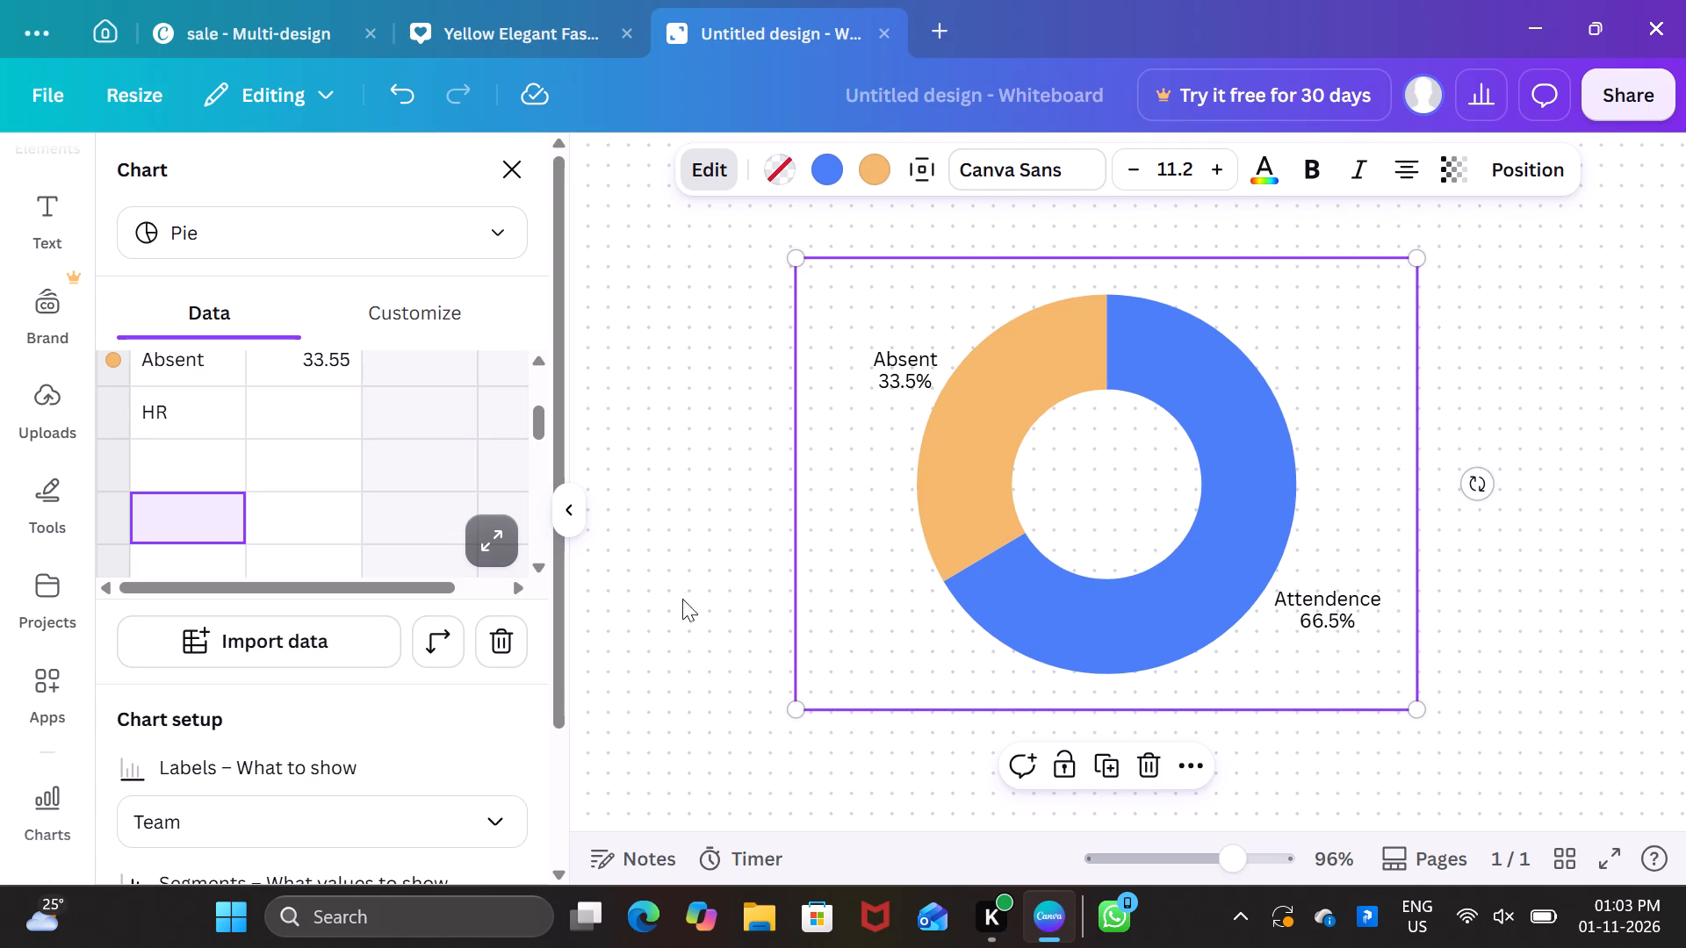
{"action": "left_click", "coordinate": [819, 601]}
{"action": "triple_click", "coordinate": [819, 601]}
{"action": "left_click", "coordinate": [191, 416]}
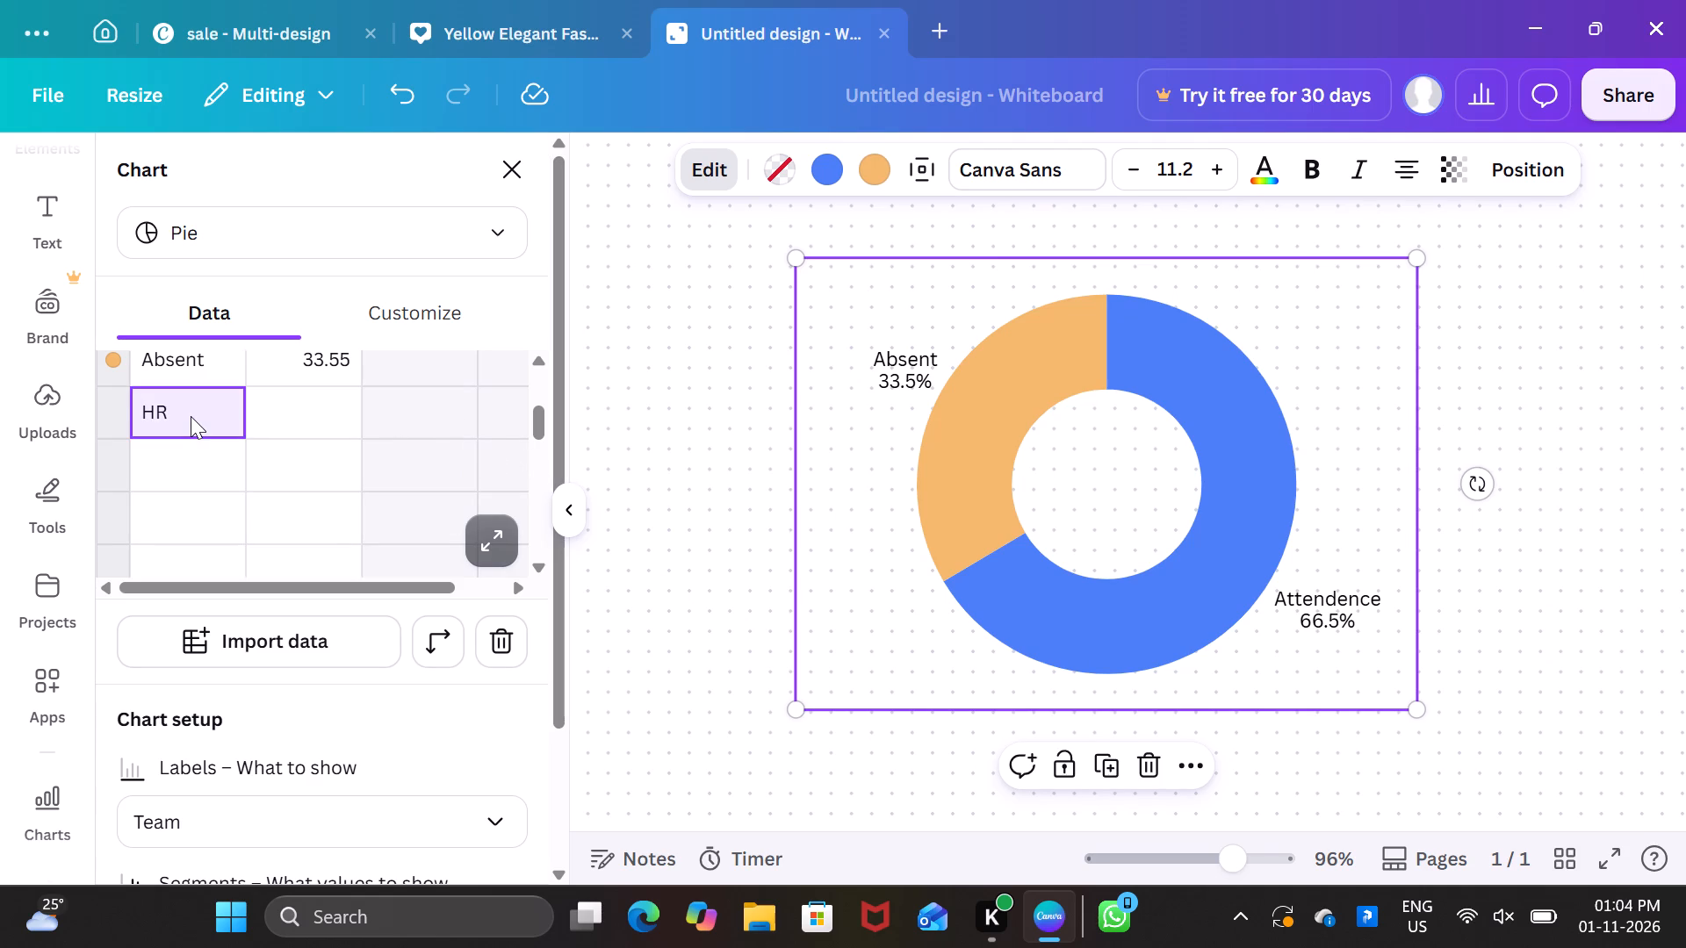
{"action": "key", "text": "BackSpace"}
Examine the chart setup options for labels, segments and data aggregation.
{"action": "scroll", "coordinate": [407, 689], "scroll_direction": "down", "scroll_amount": 2}
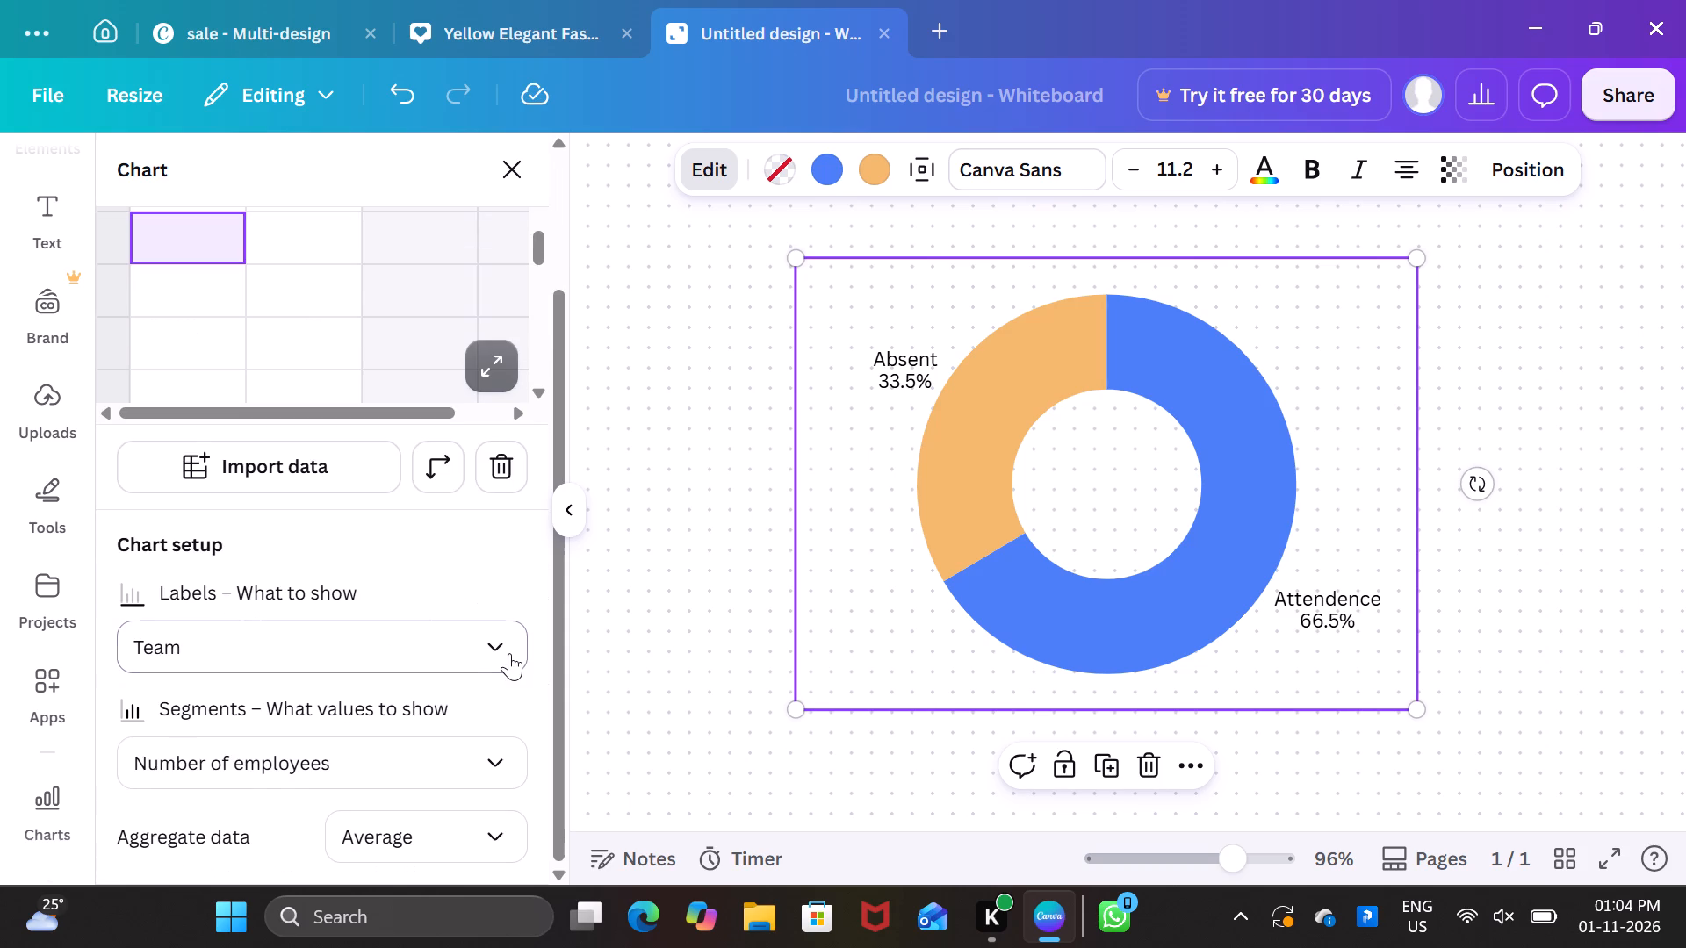
{"action": "left_click", "coordinate": [509, 653]}
{"action": "left_click", "coordinate": [509, 653]}
{"action": "scroll", "coordinate": [508, 636], "scroll_direction": "down", "scroll_amount": 1}
{"action": "scroll", "coordinate": [508, 636], "scroll_direction": "up", "scroll_amount": 5}
{"action": "scroll", "coordinate": [508, 636], "scroll_direction": "down", "scroll_amount": 5}
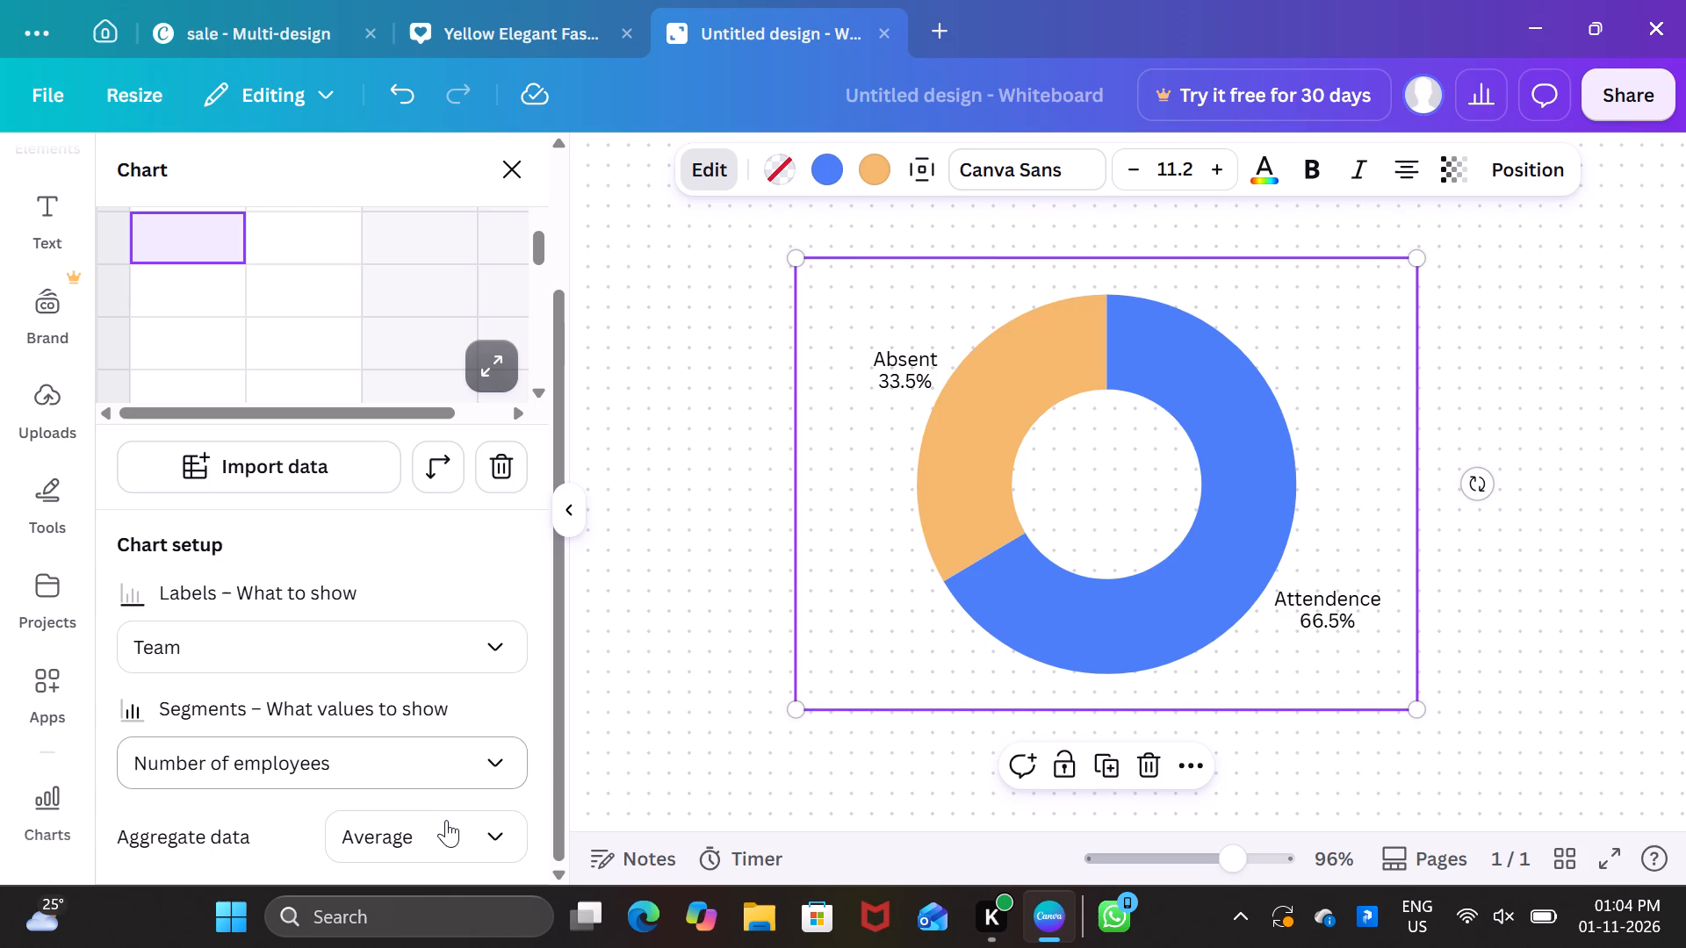
{"action": "left_click", "coordinate": [450, 829]}
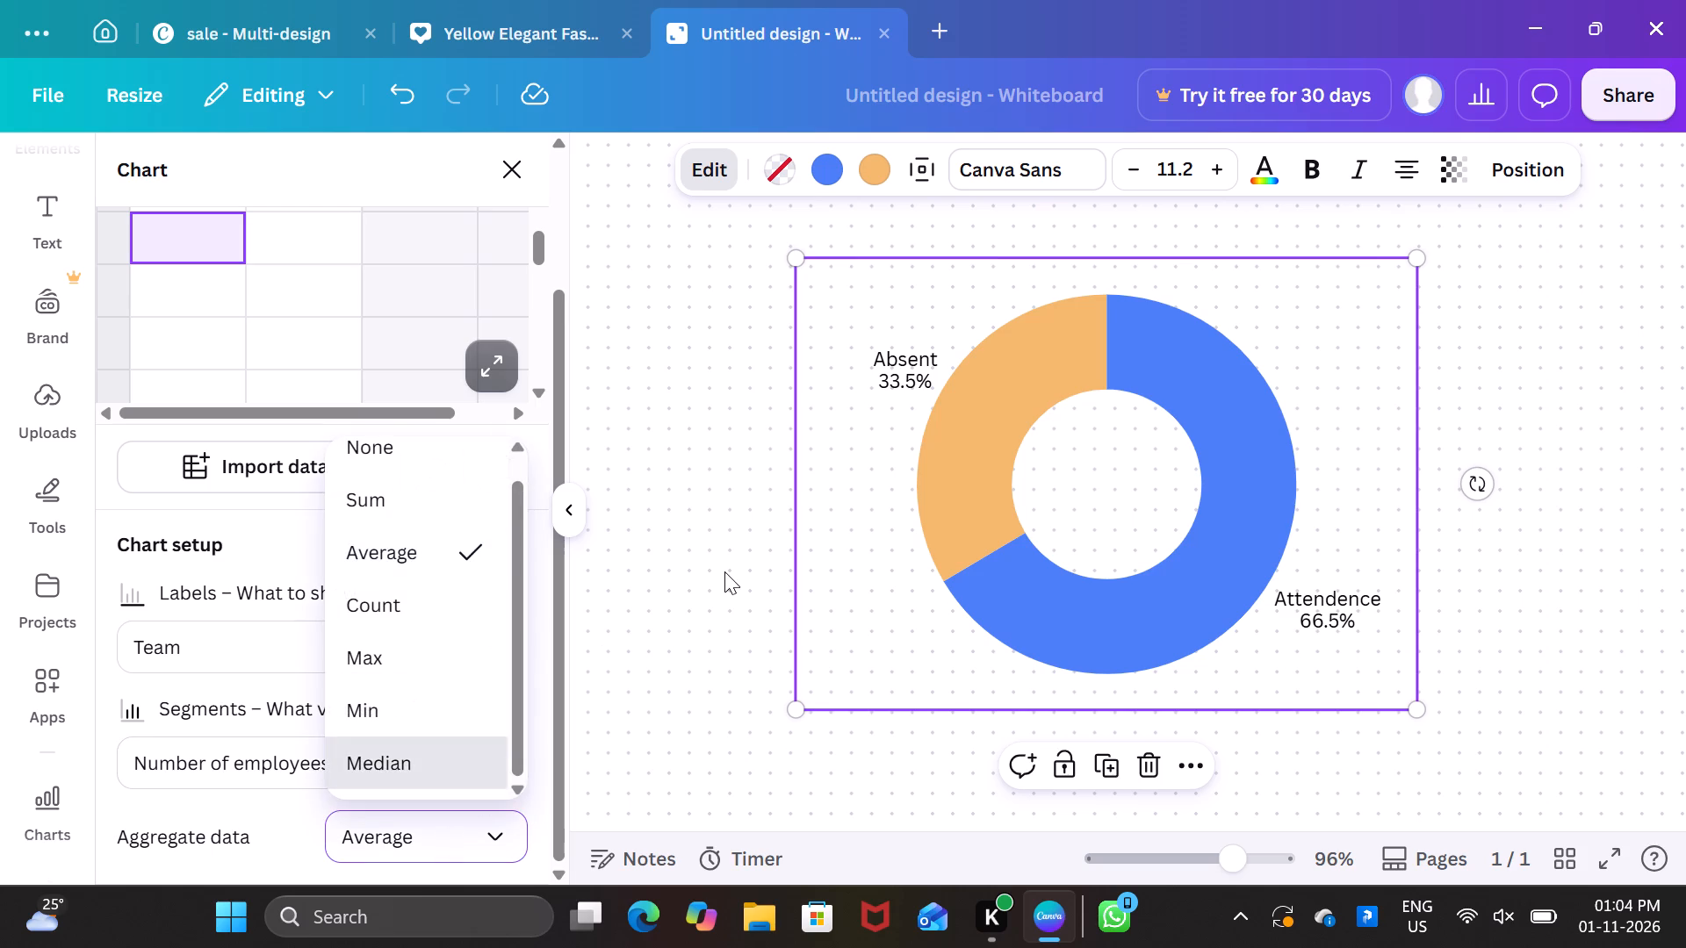
{"action": "left_click", "coordinate": [724, 571]}
Browse the available chart types, including the full set of bar charts.
{"action": "scroll", "coordinate": [385, 589], "scroll_direction": "down", "scroll_amount": 2}
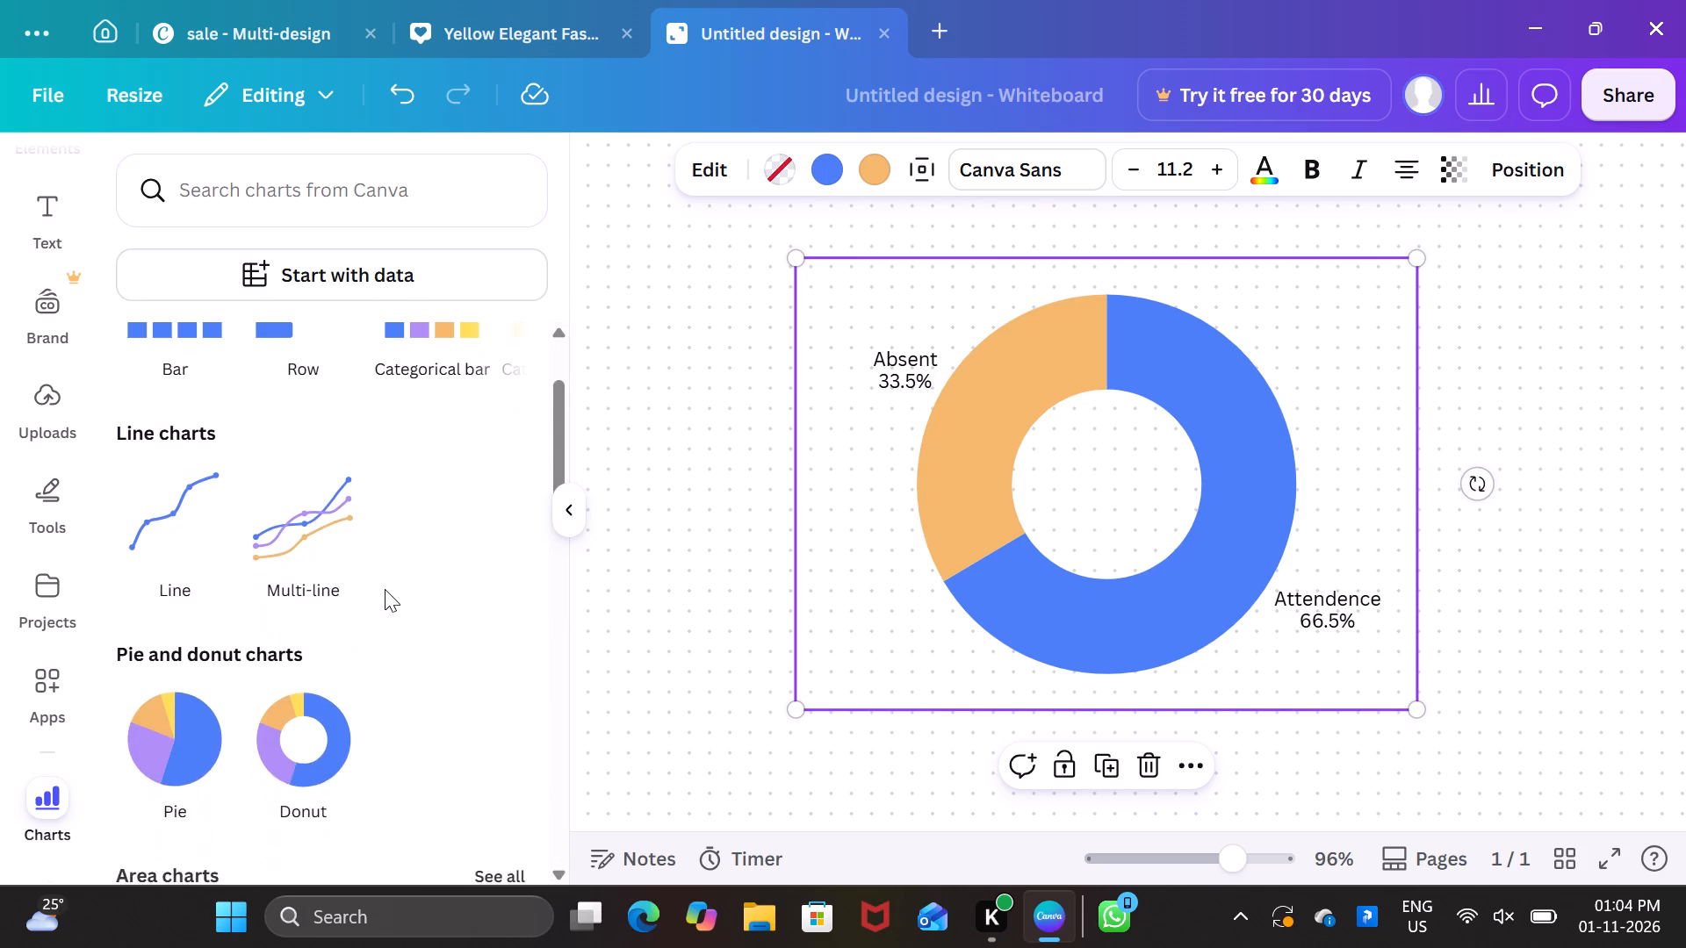
{"action": "scroll", "coordinate": [385, 589], "scroll_direction": "down", "scroll_amount": 6}
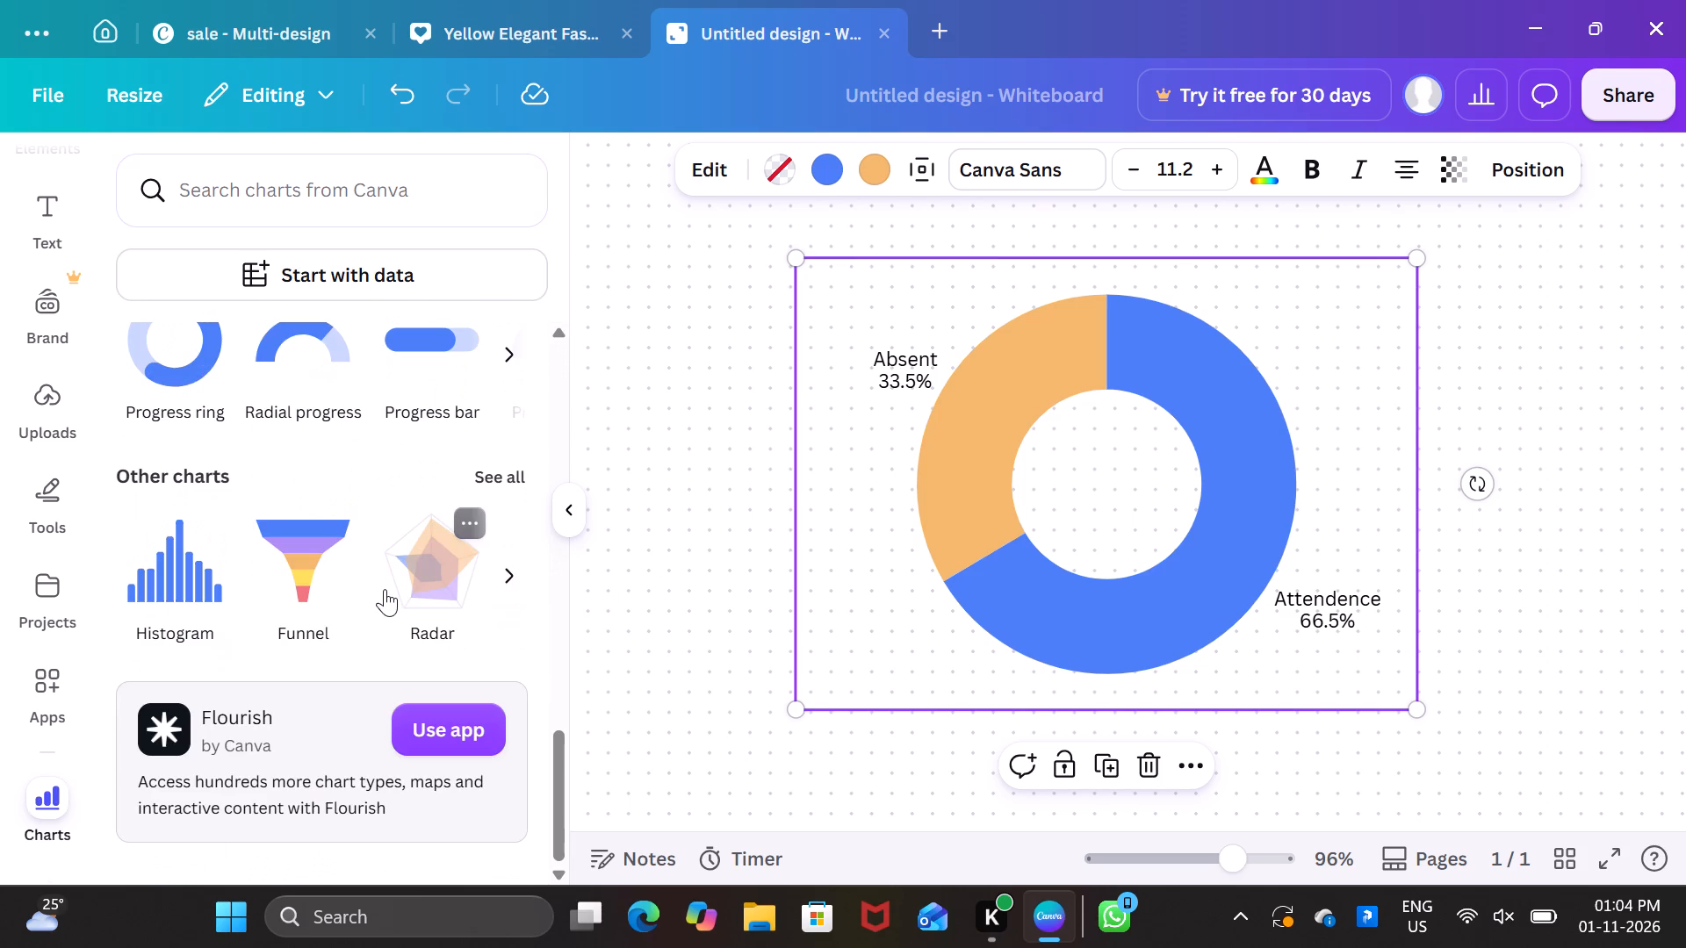
{"action": "scroll", "coordinate": [385, 589], "scroll_direction": "up", "scroll_amount": 7}
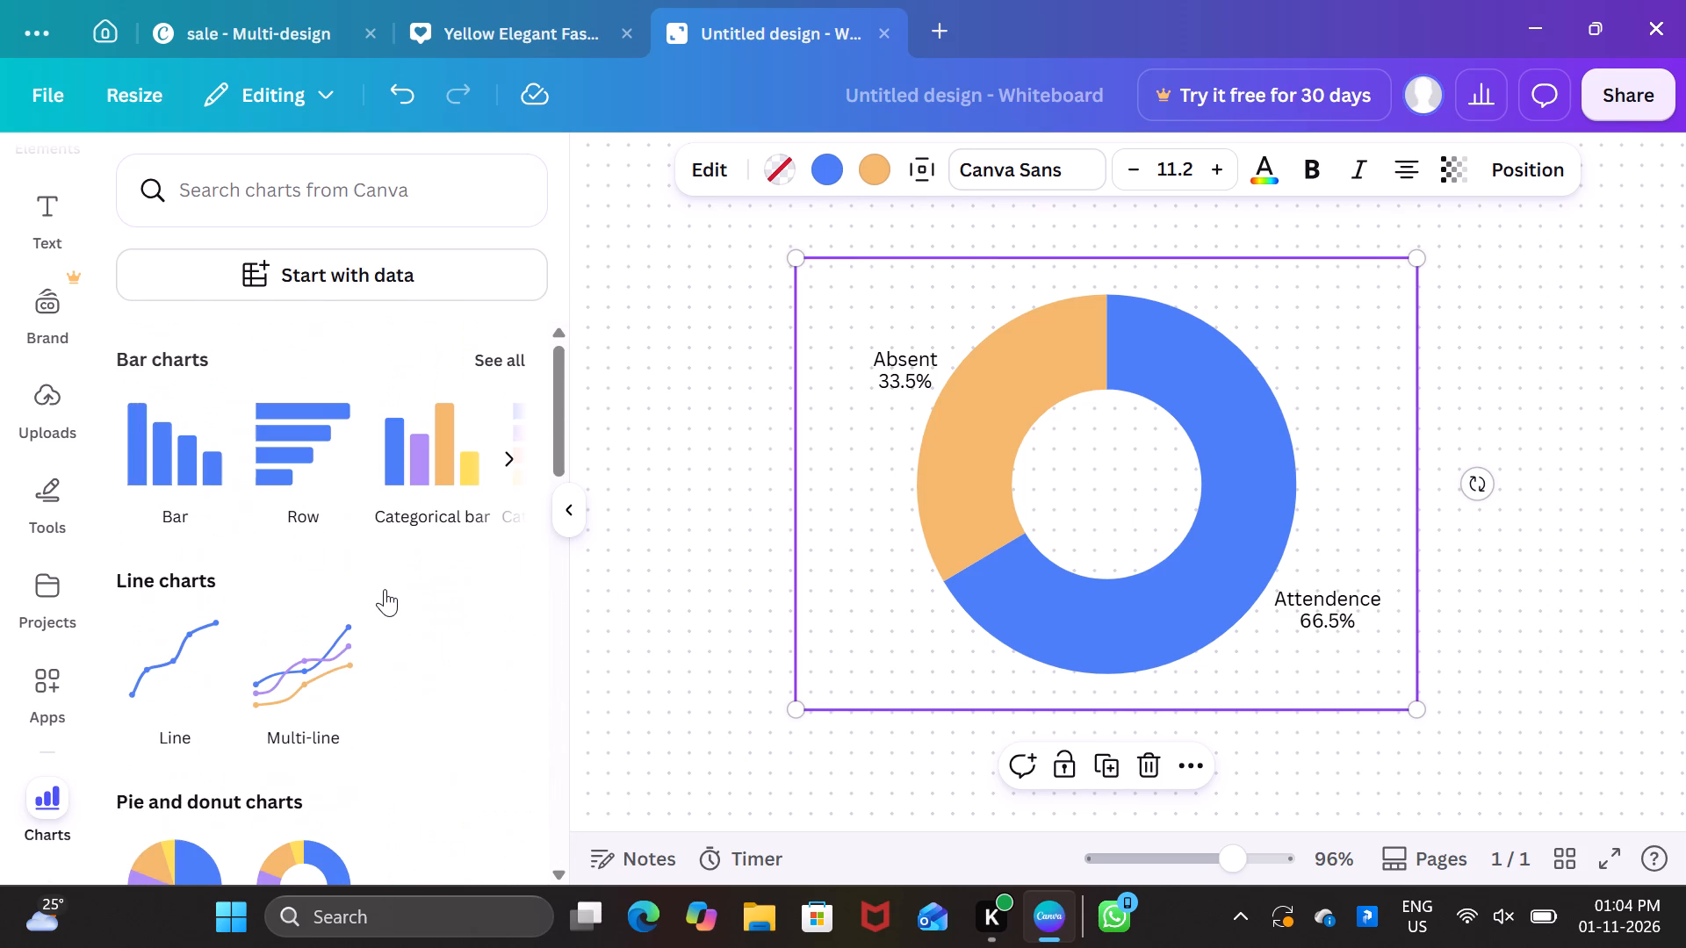
{"action": "left_click", "coordinate": [499, 364]}
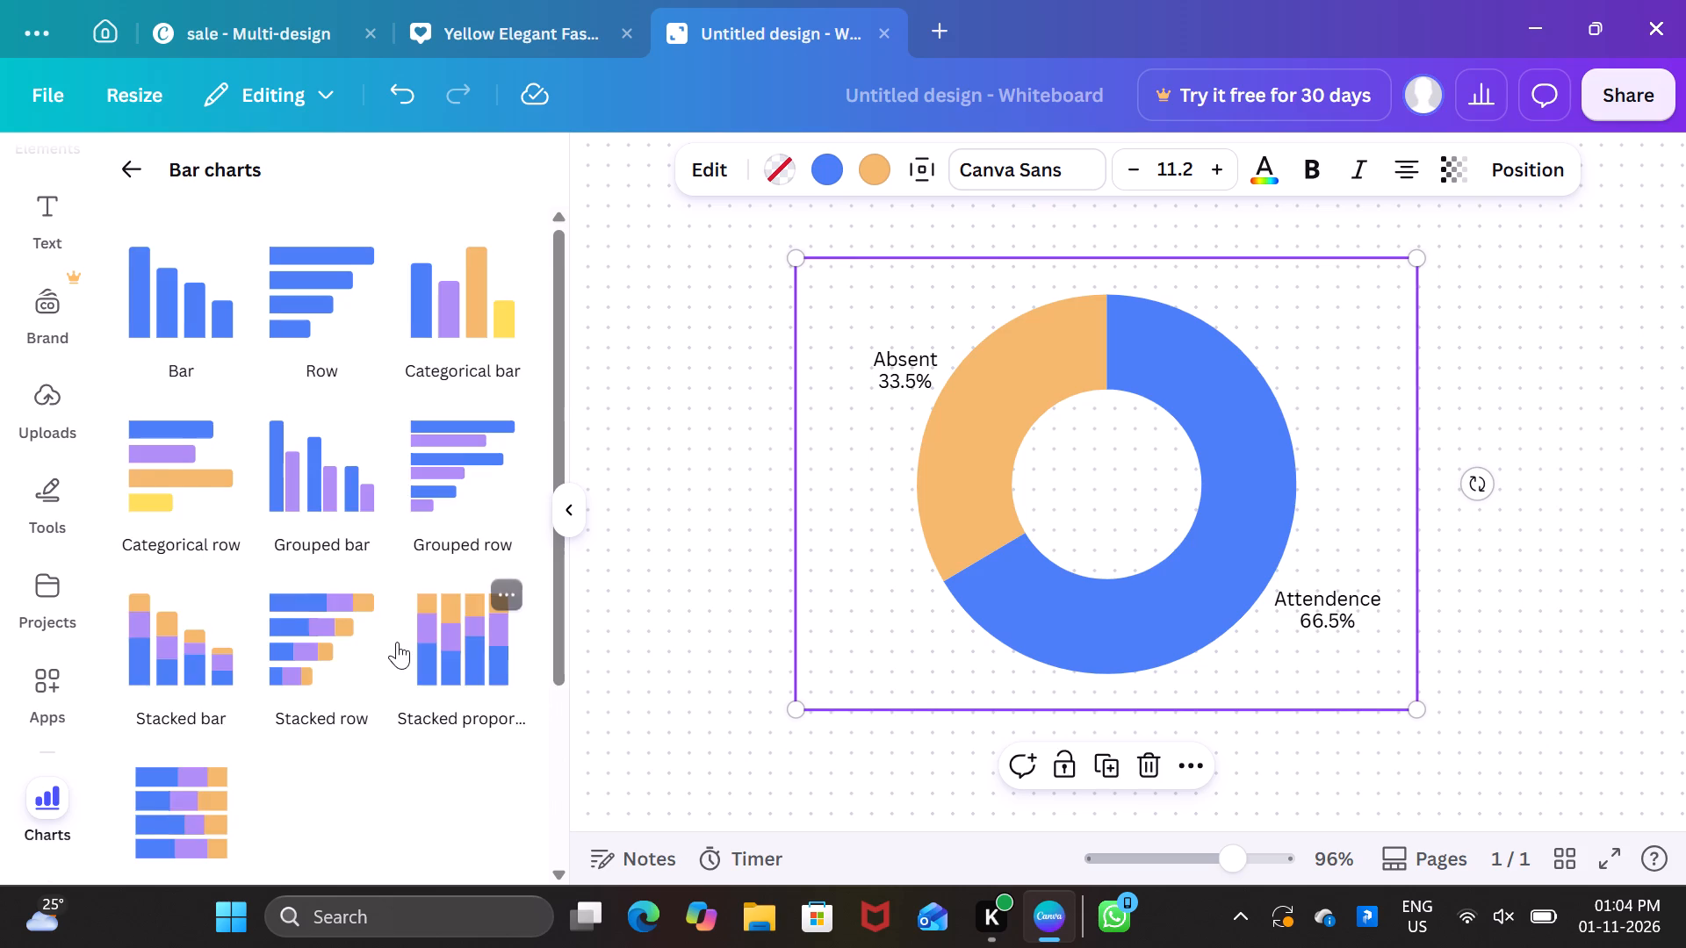
{"action": "scroll", "coordinate": [397, 642], "scroll_direction": "down", "scroll_amount": 7}
{"action": "scroll", "coordinate": [397, 642], "scroll_direction": "up", "scroll_amount": 4}
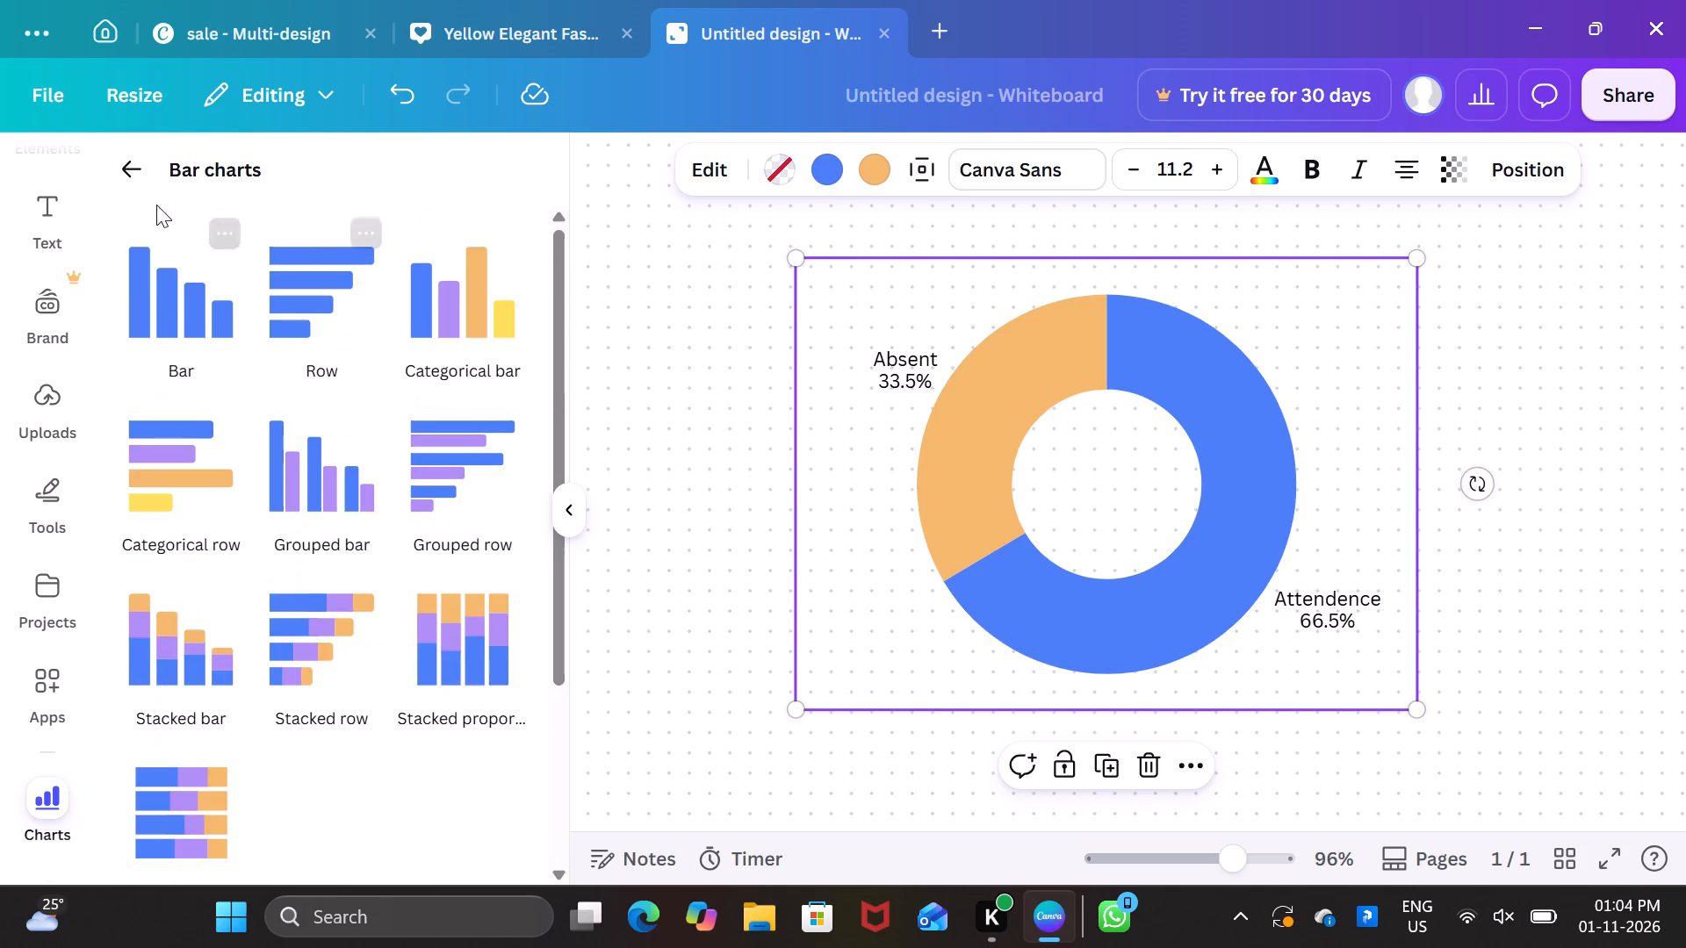
{"action": "left_click", "coordinate": [132, 171]}
Add a text box with the default paragraph text beneath the donut chart.
{"action": "left_click", "coordinate": [57, 202]}
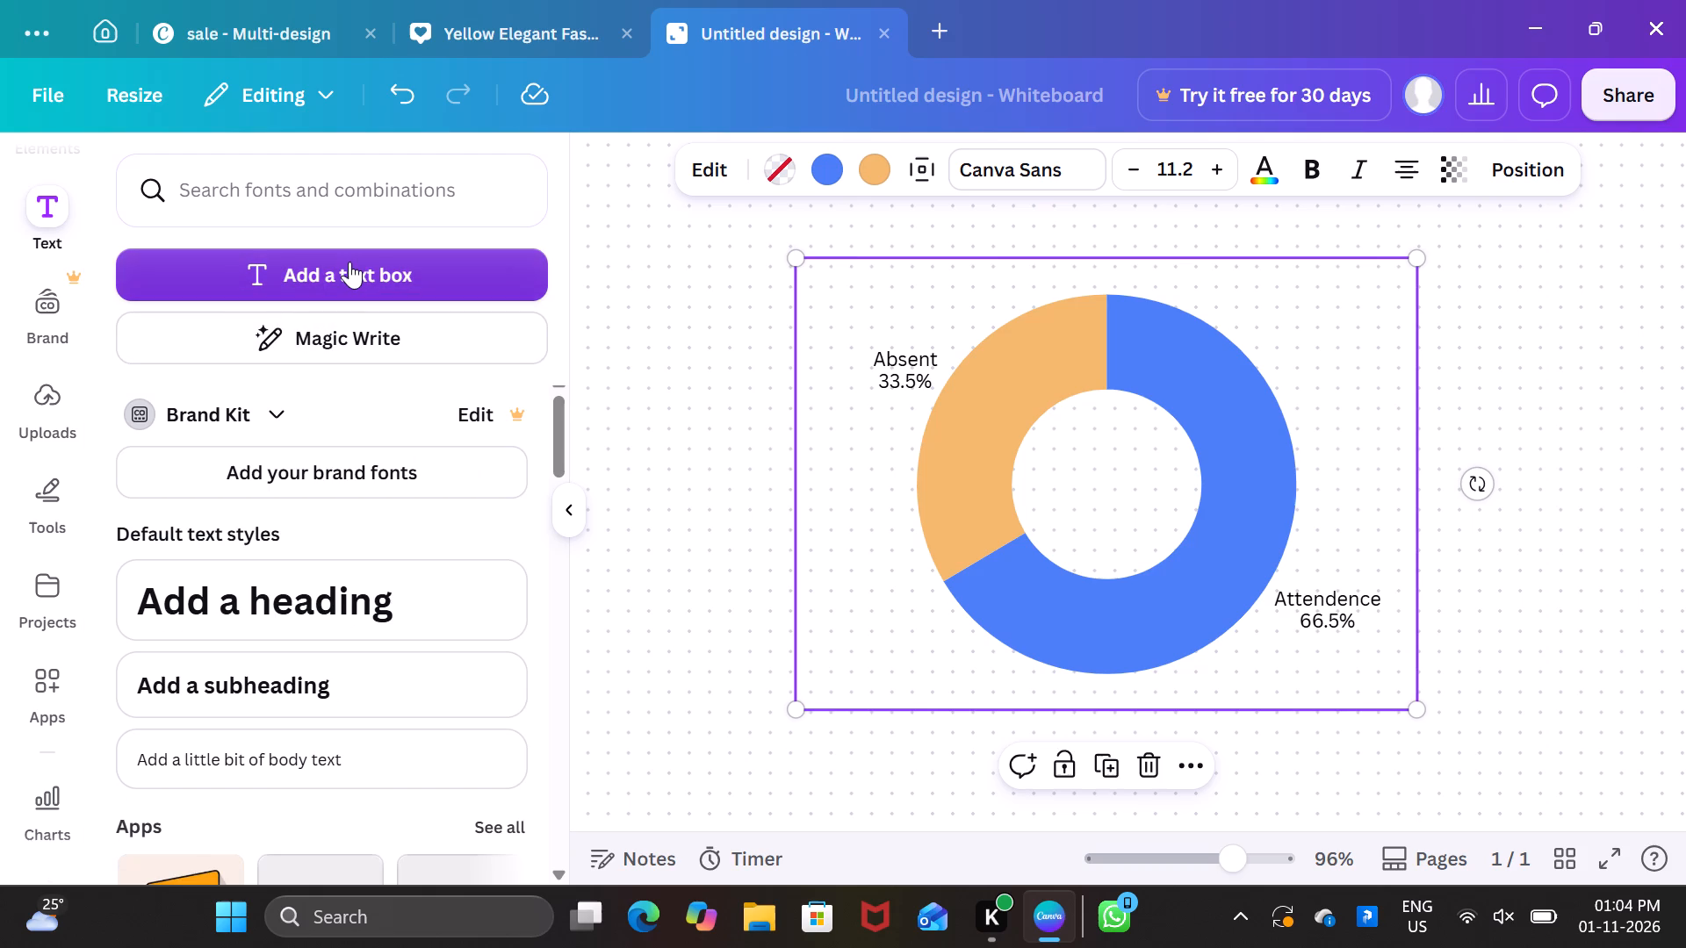
{"action": "left_click", "coordinate": [349, 262]}
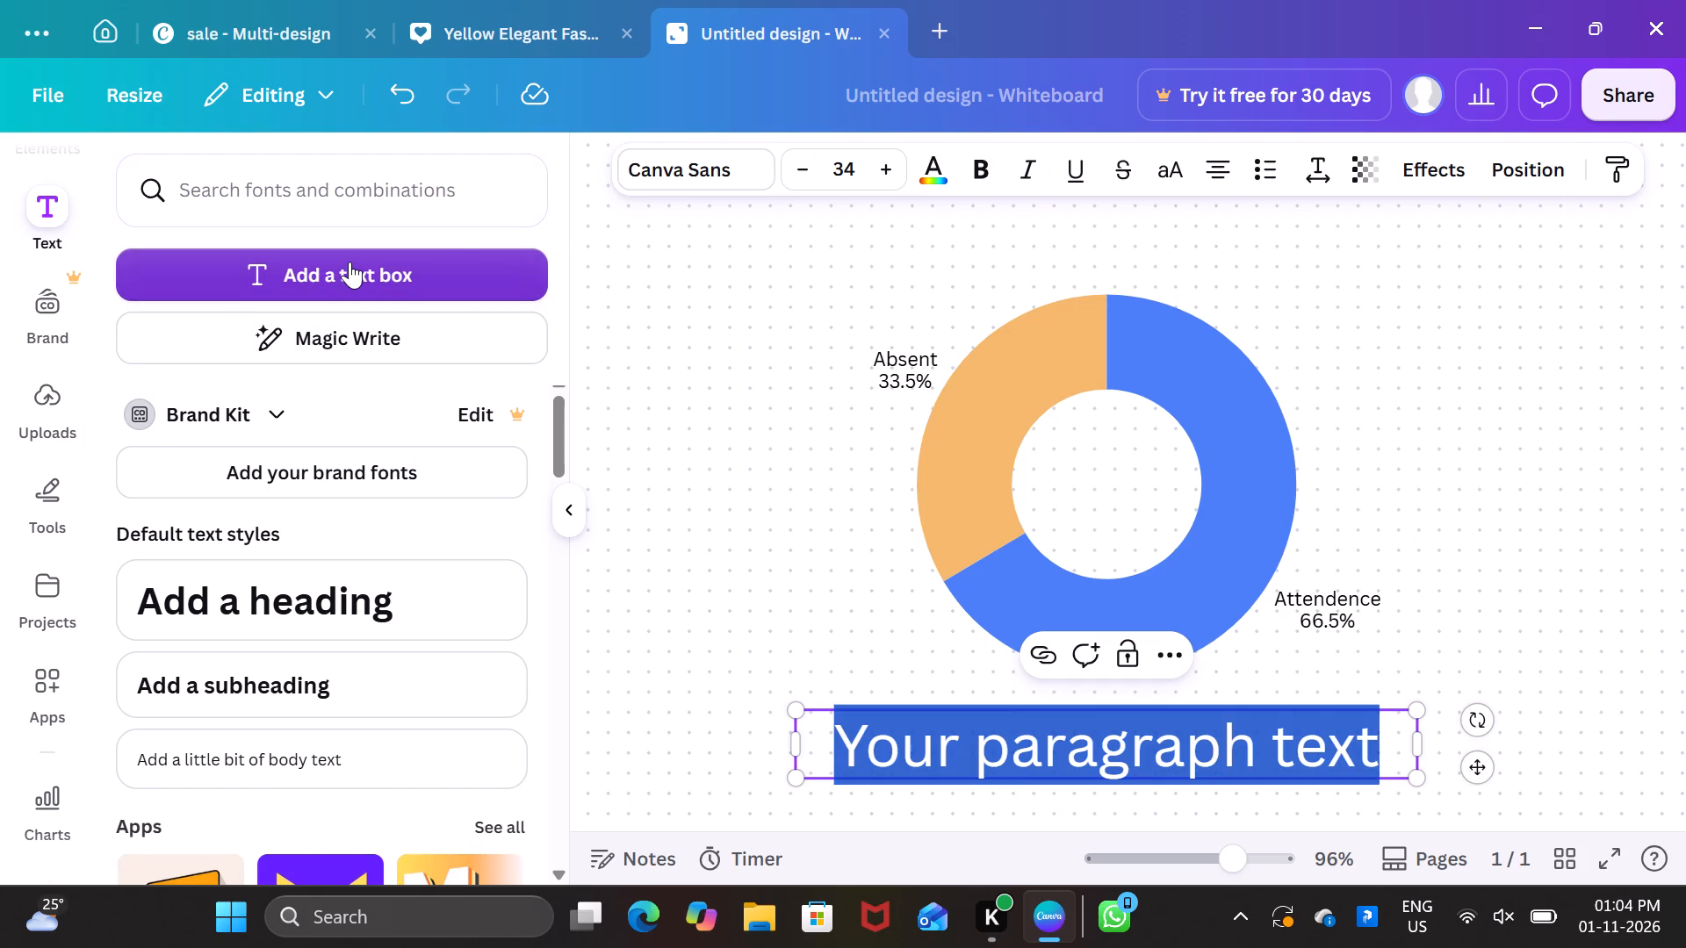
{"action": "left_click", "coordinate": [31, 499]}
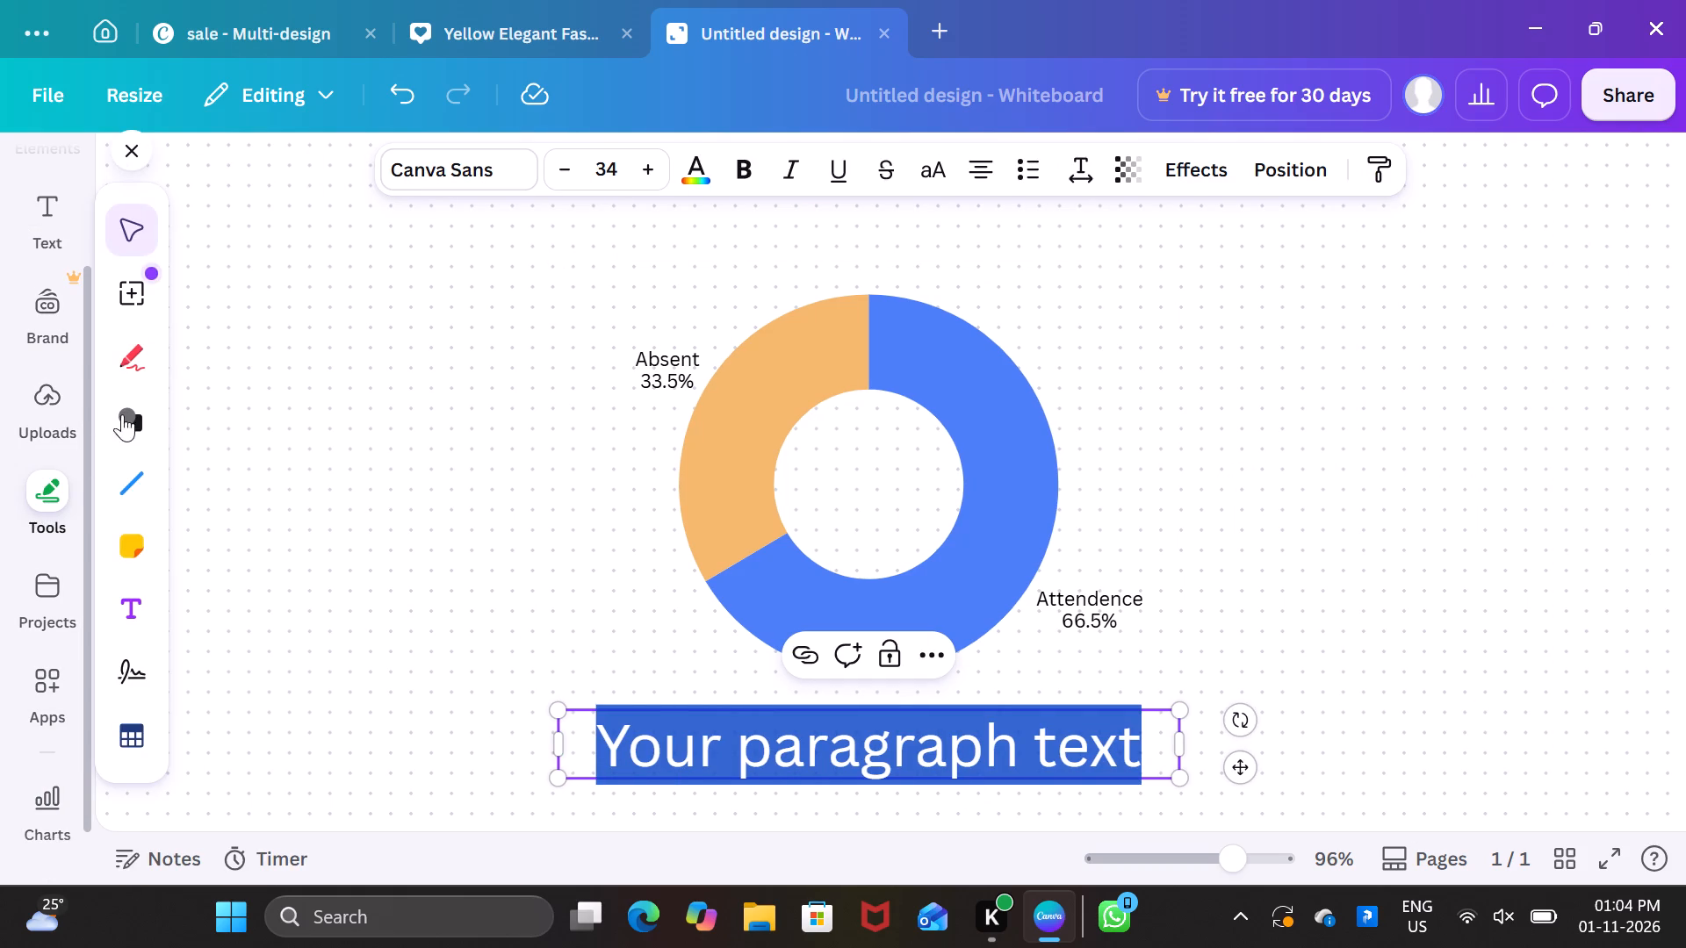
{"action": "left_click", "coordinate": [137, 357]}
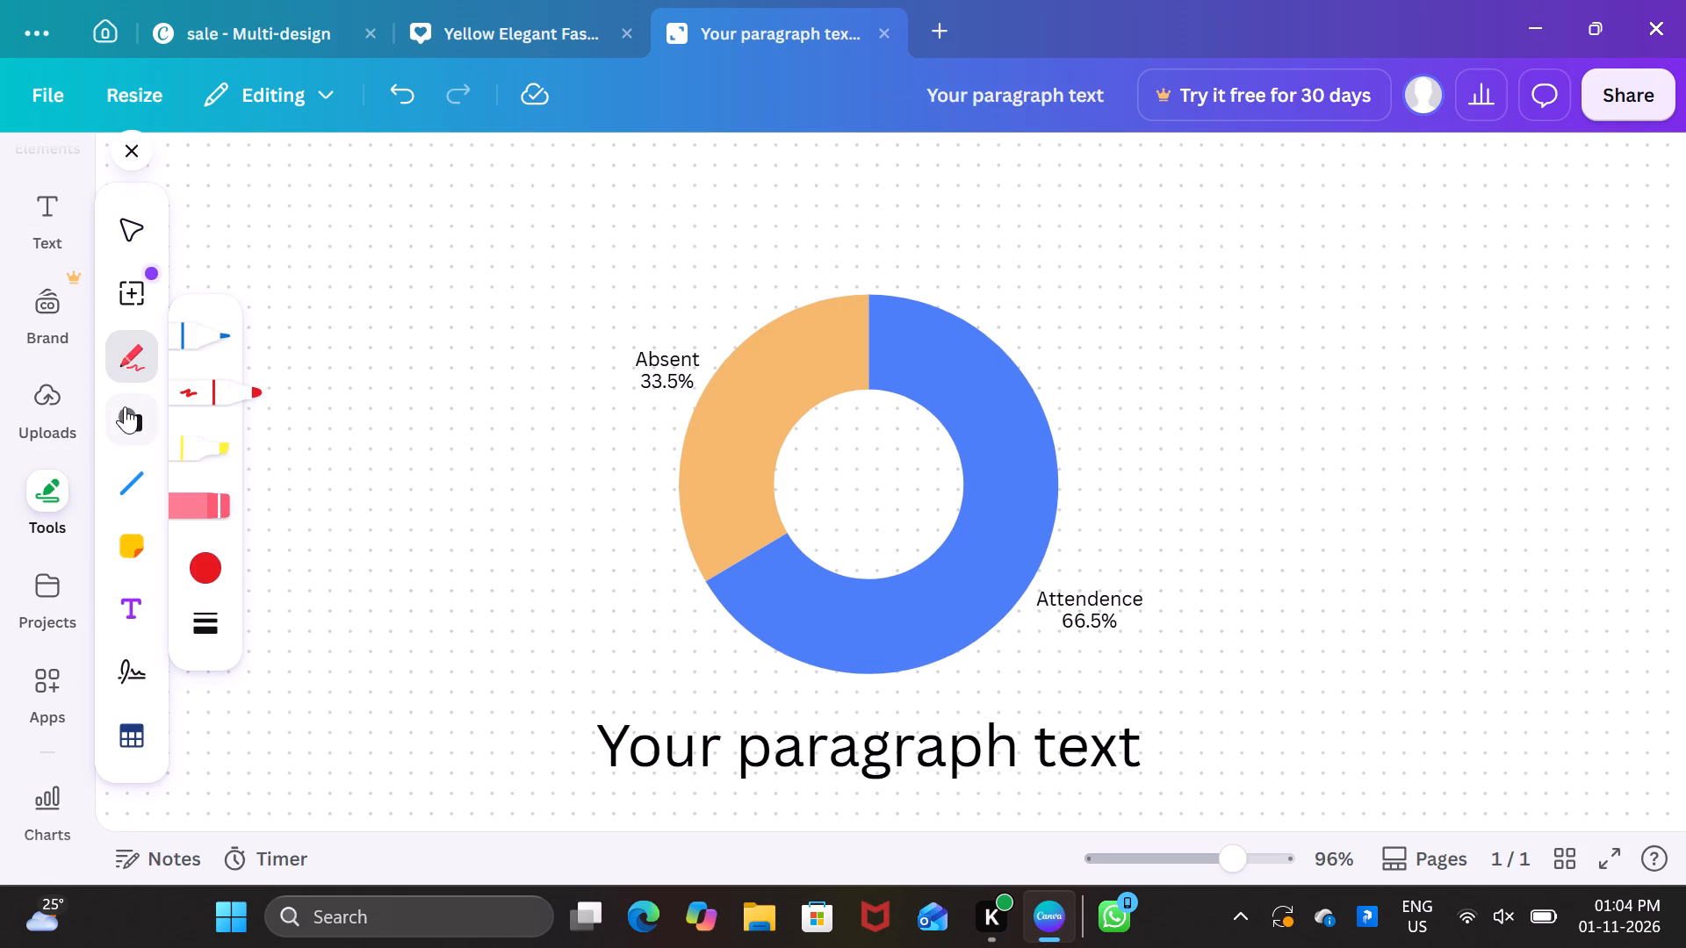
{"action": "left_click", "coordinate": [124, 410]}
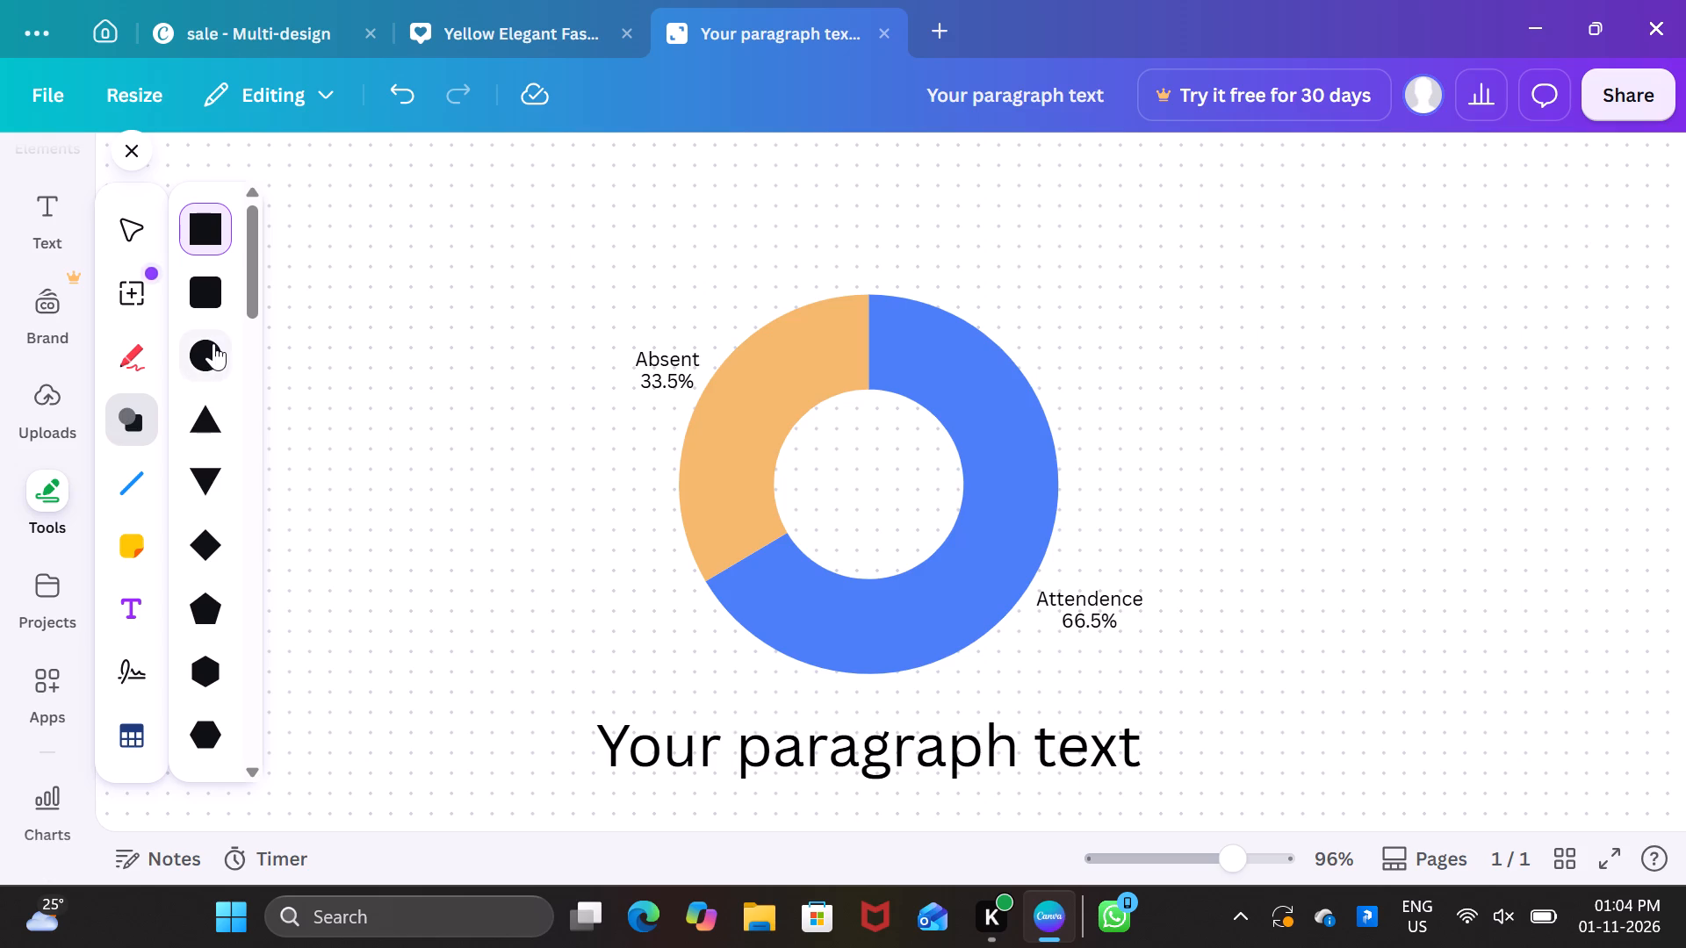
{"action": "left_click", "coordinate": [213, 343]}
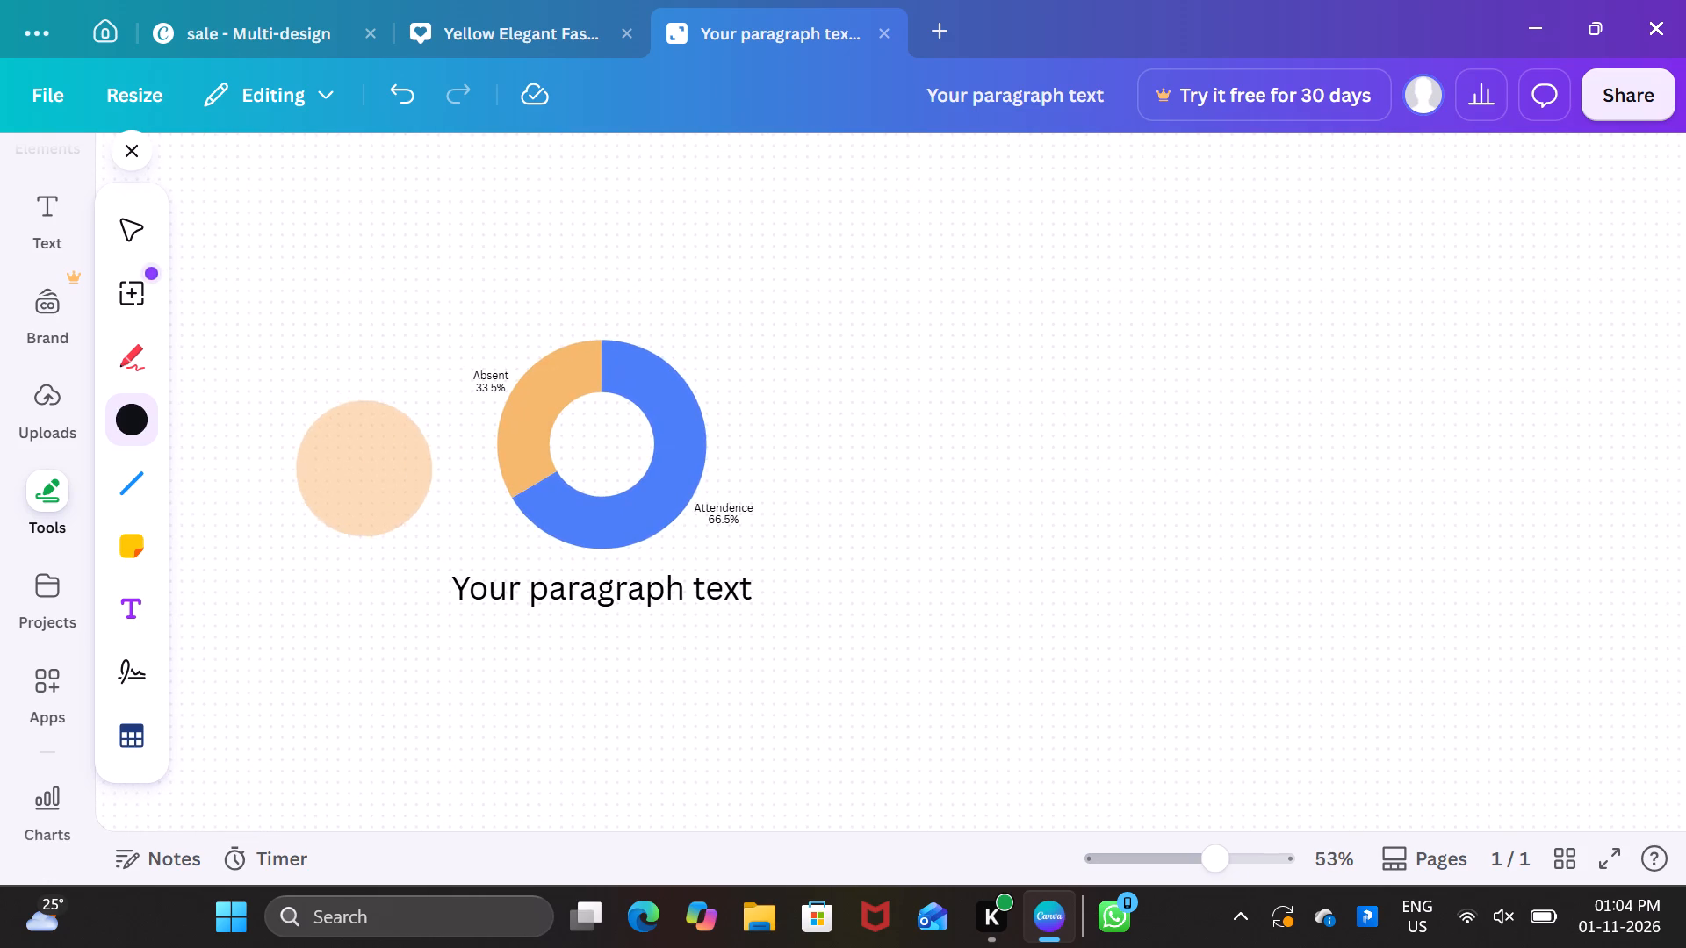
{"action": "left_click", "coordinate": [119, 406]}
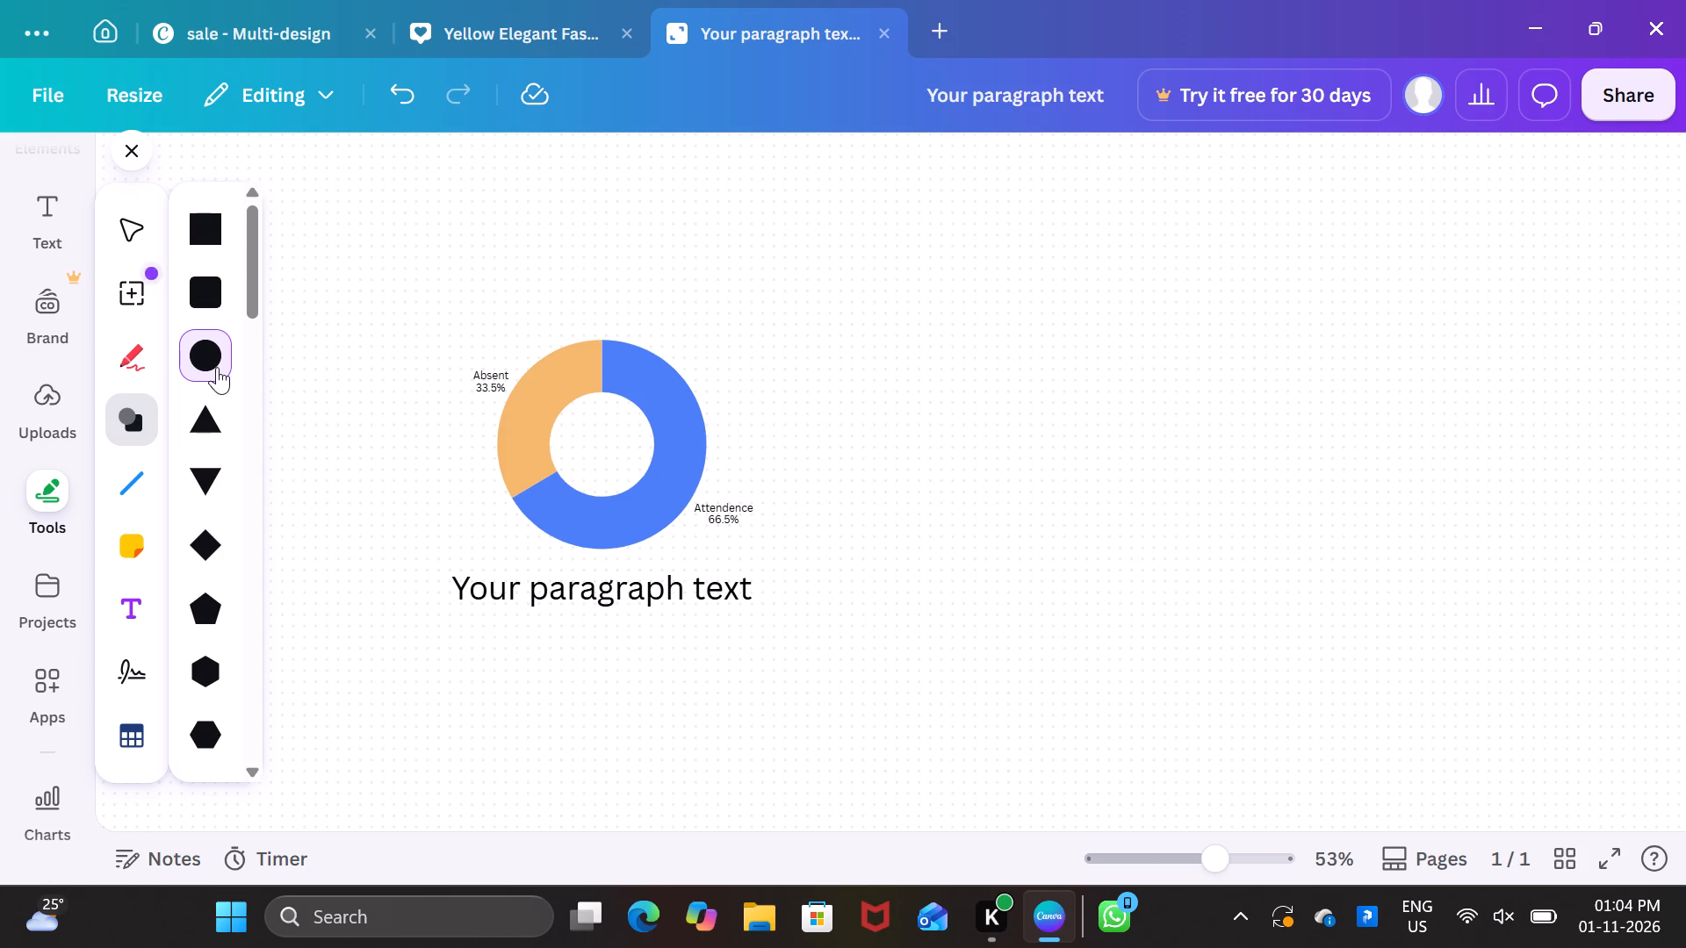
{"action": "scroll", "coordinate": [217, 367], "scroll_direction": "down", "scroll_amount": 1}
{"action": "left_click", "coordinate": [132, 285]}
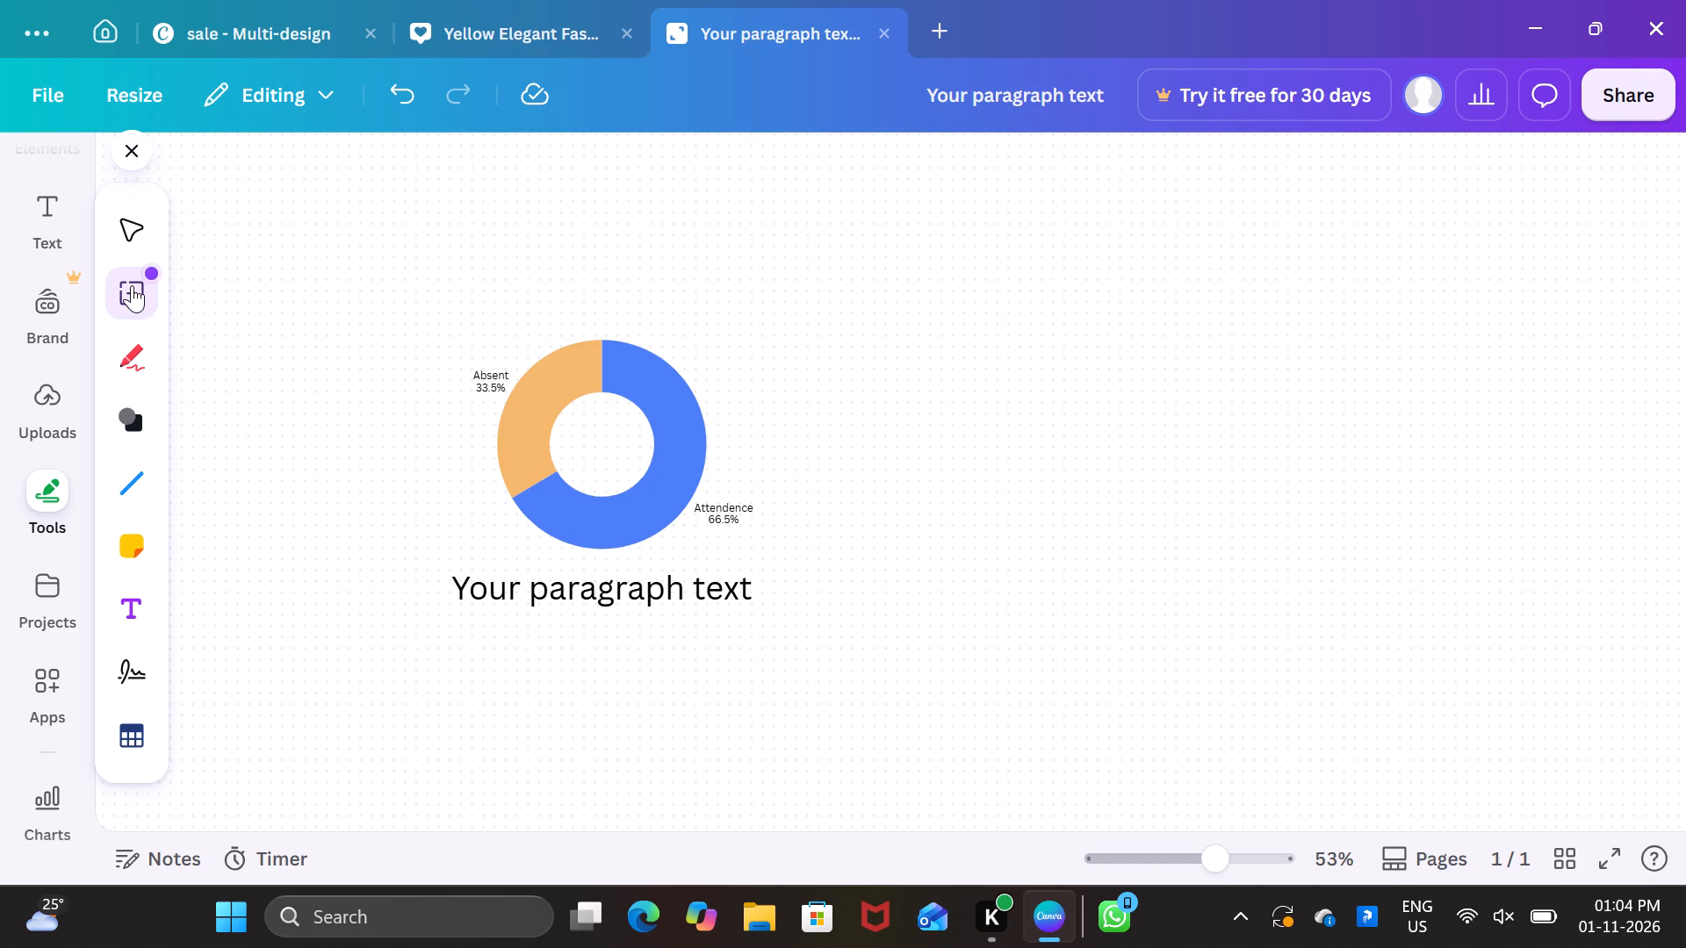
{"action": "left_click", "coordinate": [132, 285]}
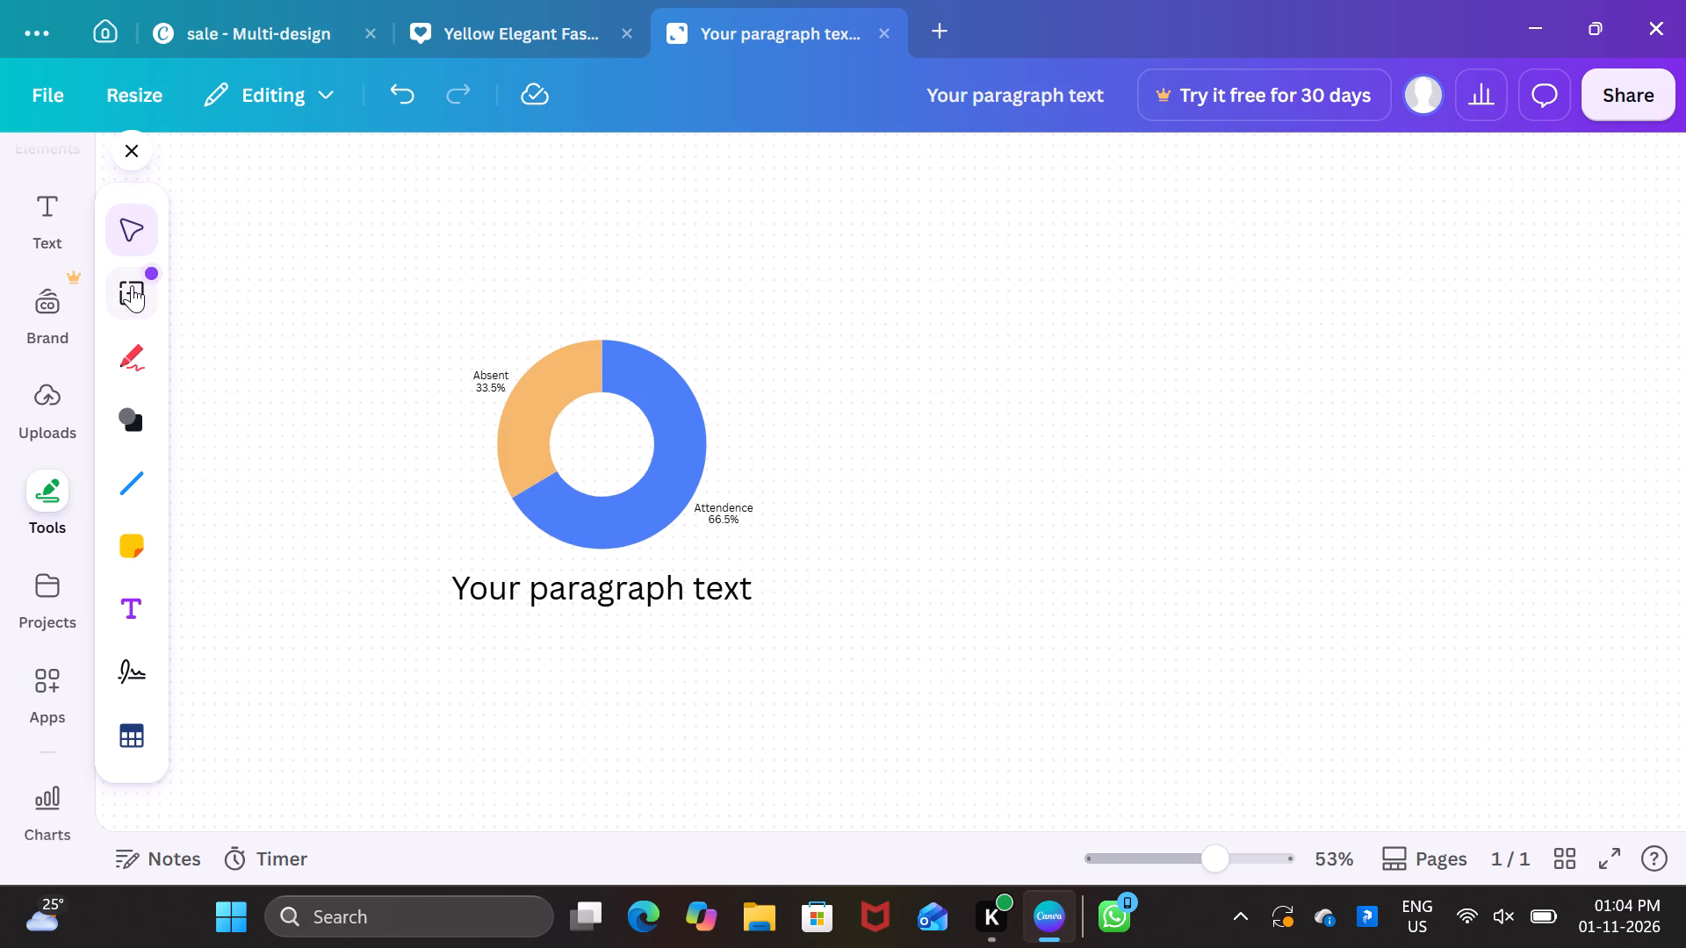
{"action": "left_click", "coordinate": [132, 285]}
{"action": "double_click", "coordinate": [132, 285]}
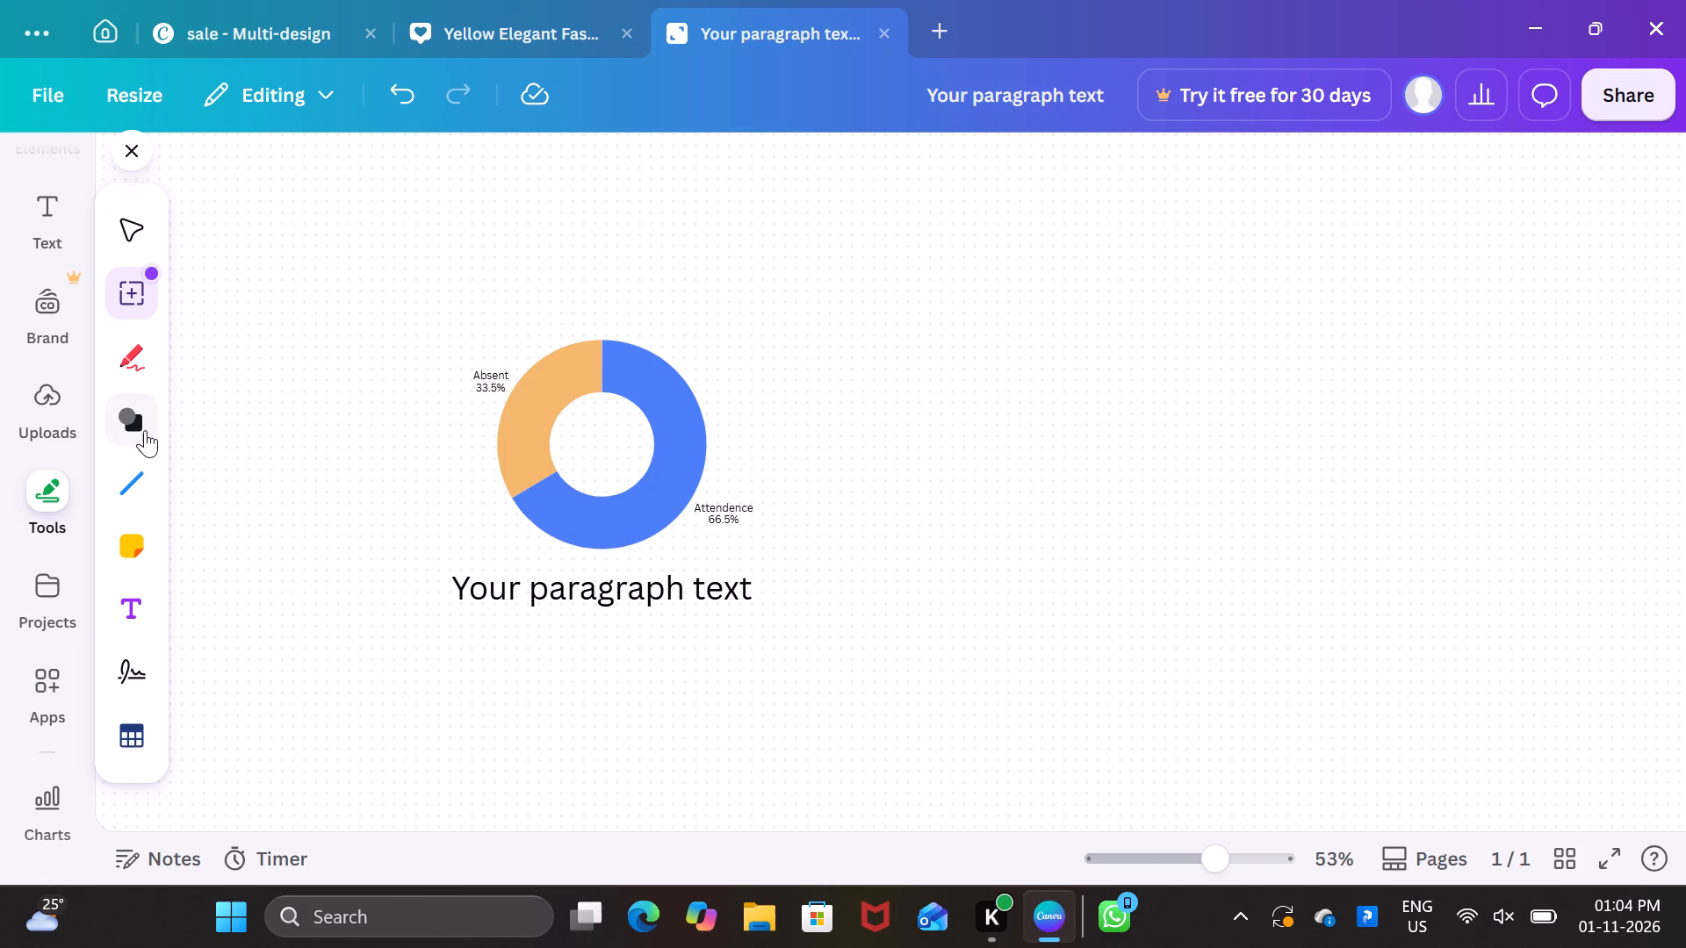
Place a circle shape on the whiteboard to the left of the donut chart.
{"action": "left_click", "coordinate": [147, 427]}
{"action": "left_click", "coordinate": [214, 351]}
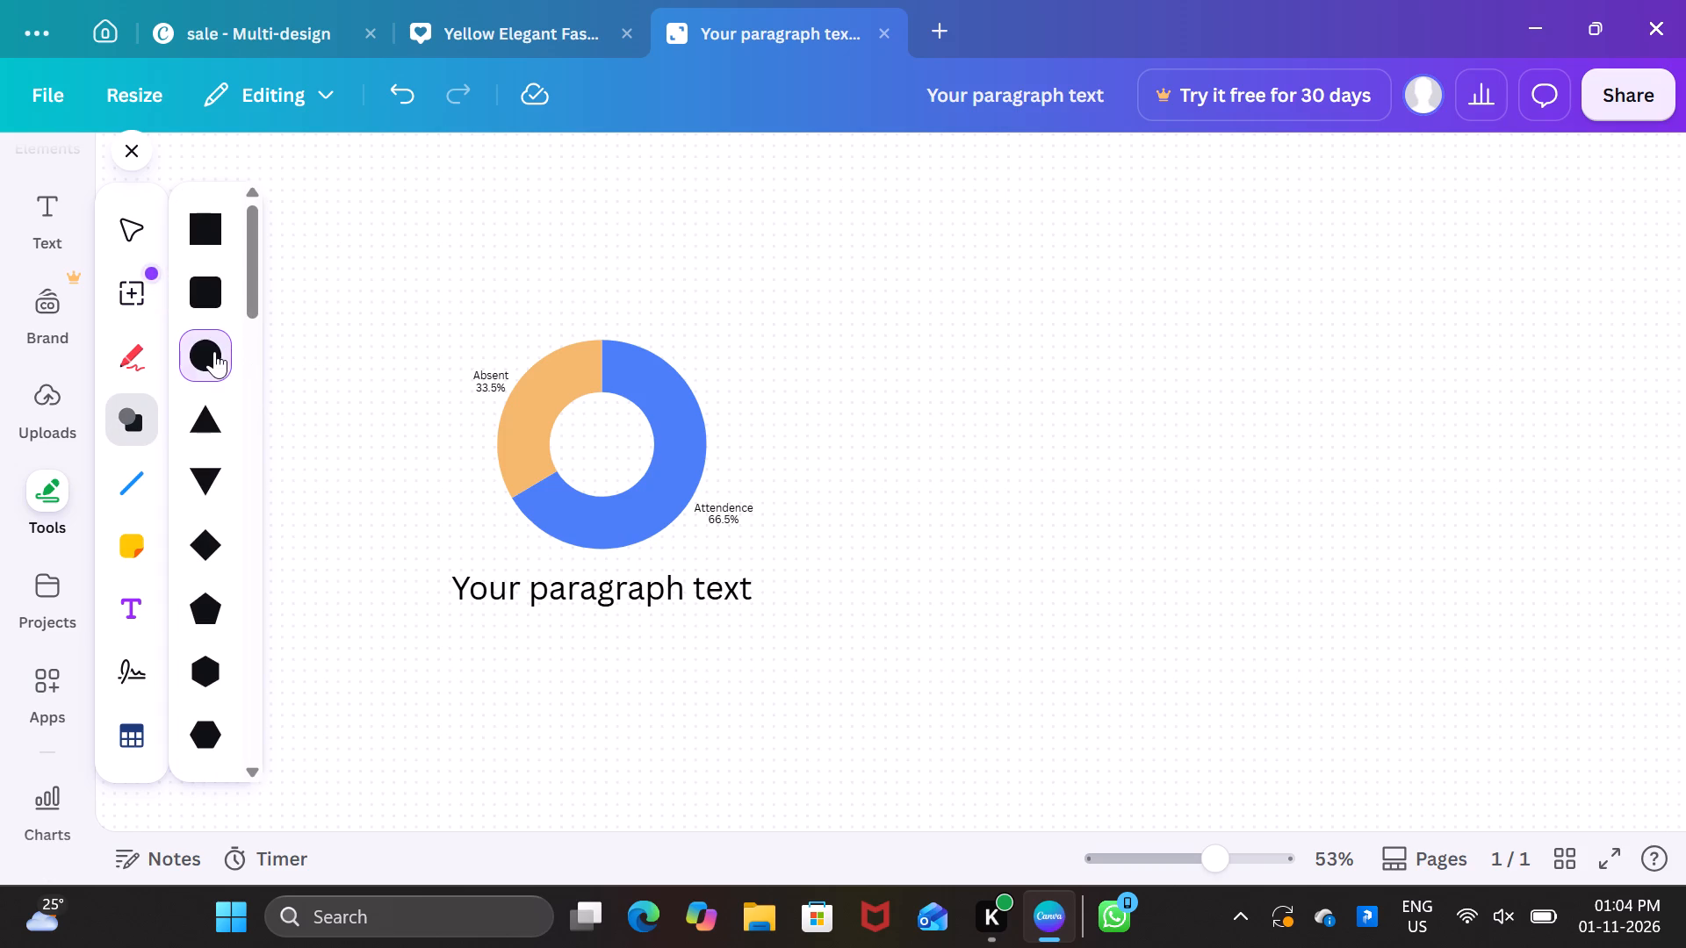
{"action": "scroll", "coordinate": [214, 351], "scroll_direction": "right", "scroll_amount": 1}
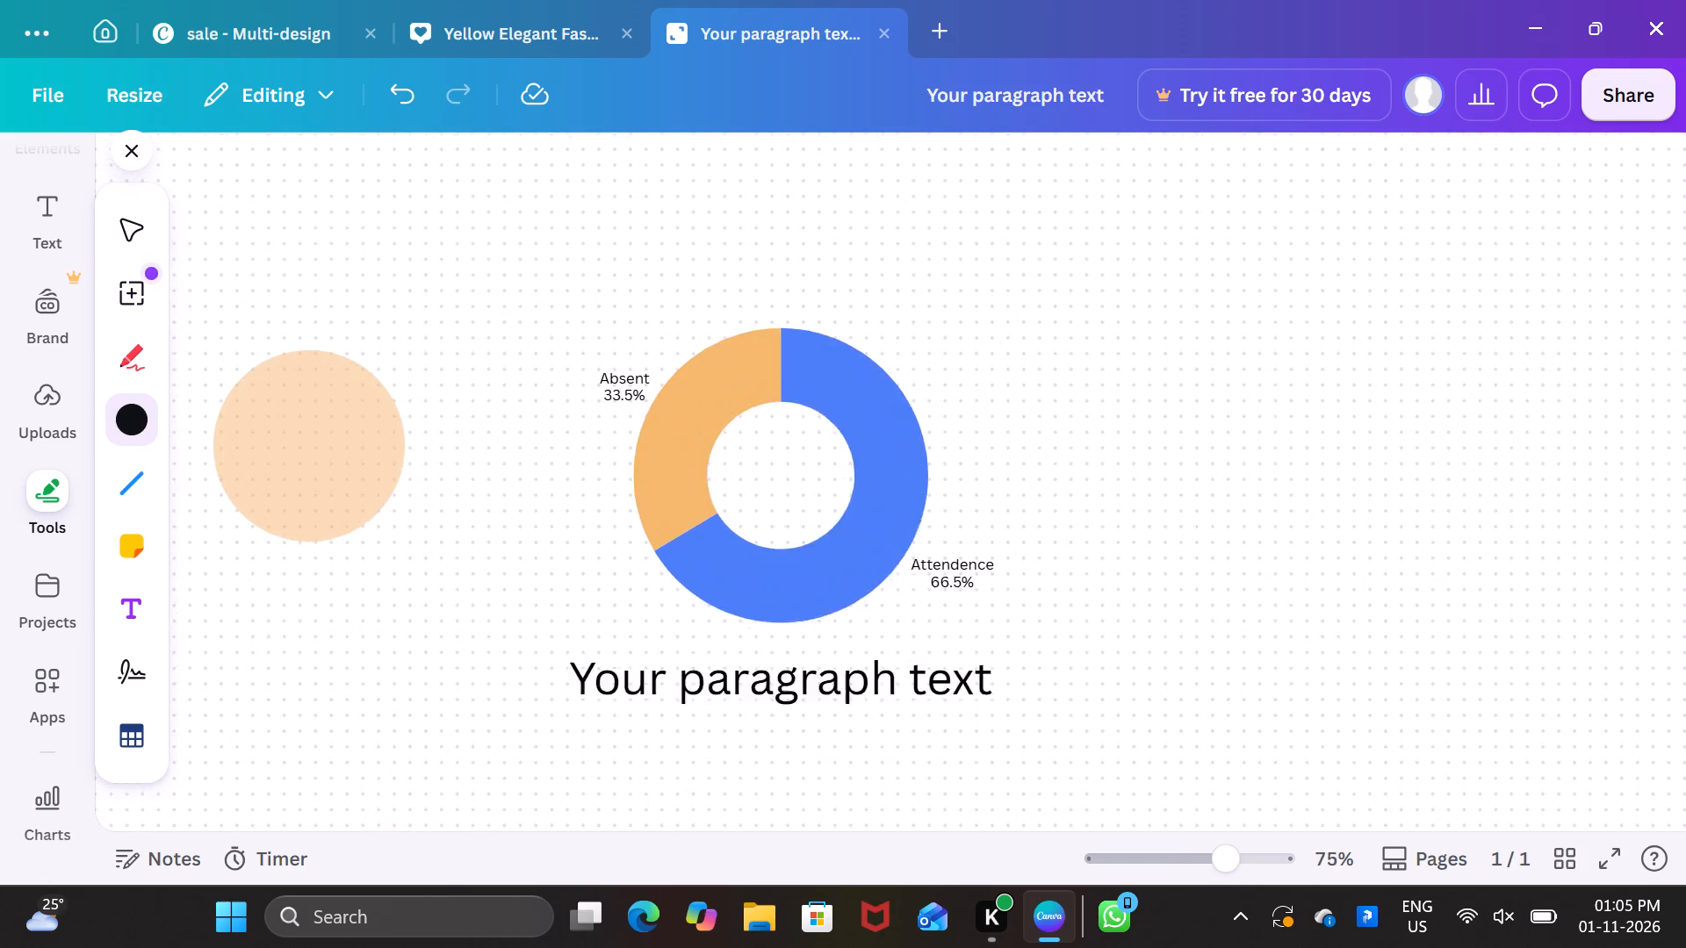
{"action": "scroll", "coordinate": [214, 351], "scroll_direction": "right", "scroll_amount": 1}
{"action": "double_click", "coordinate": [285, 406]}
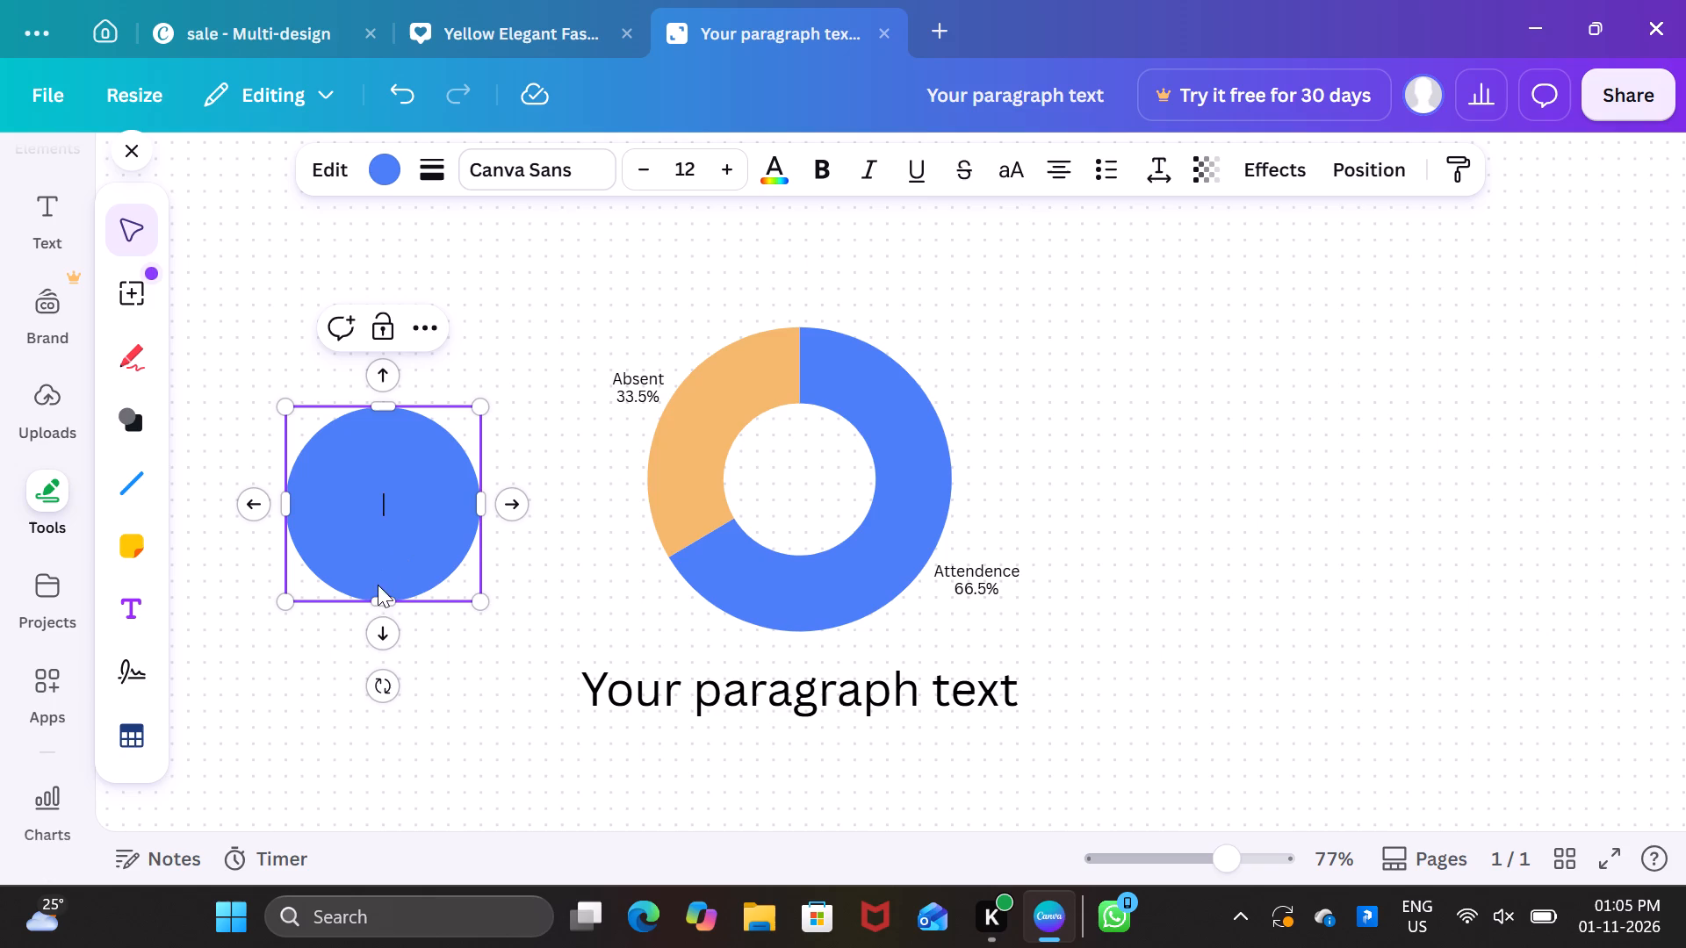
Reduce the blue circle's height from its bottom edge to make a horizontal ellipse.
{"action": "left_click_drag", "start_coordinate": [375, 592], "coordinate": [373, 542]}
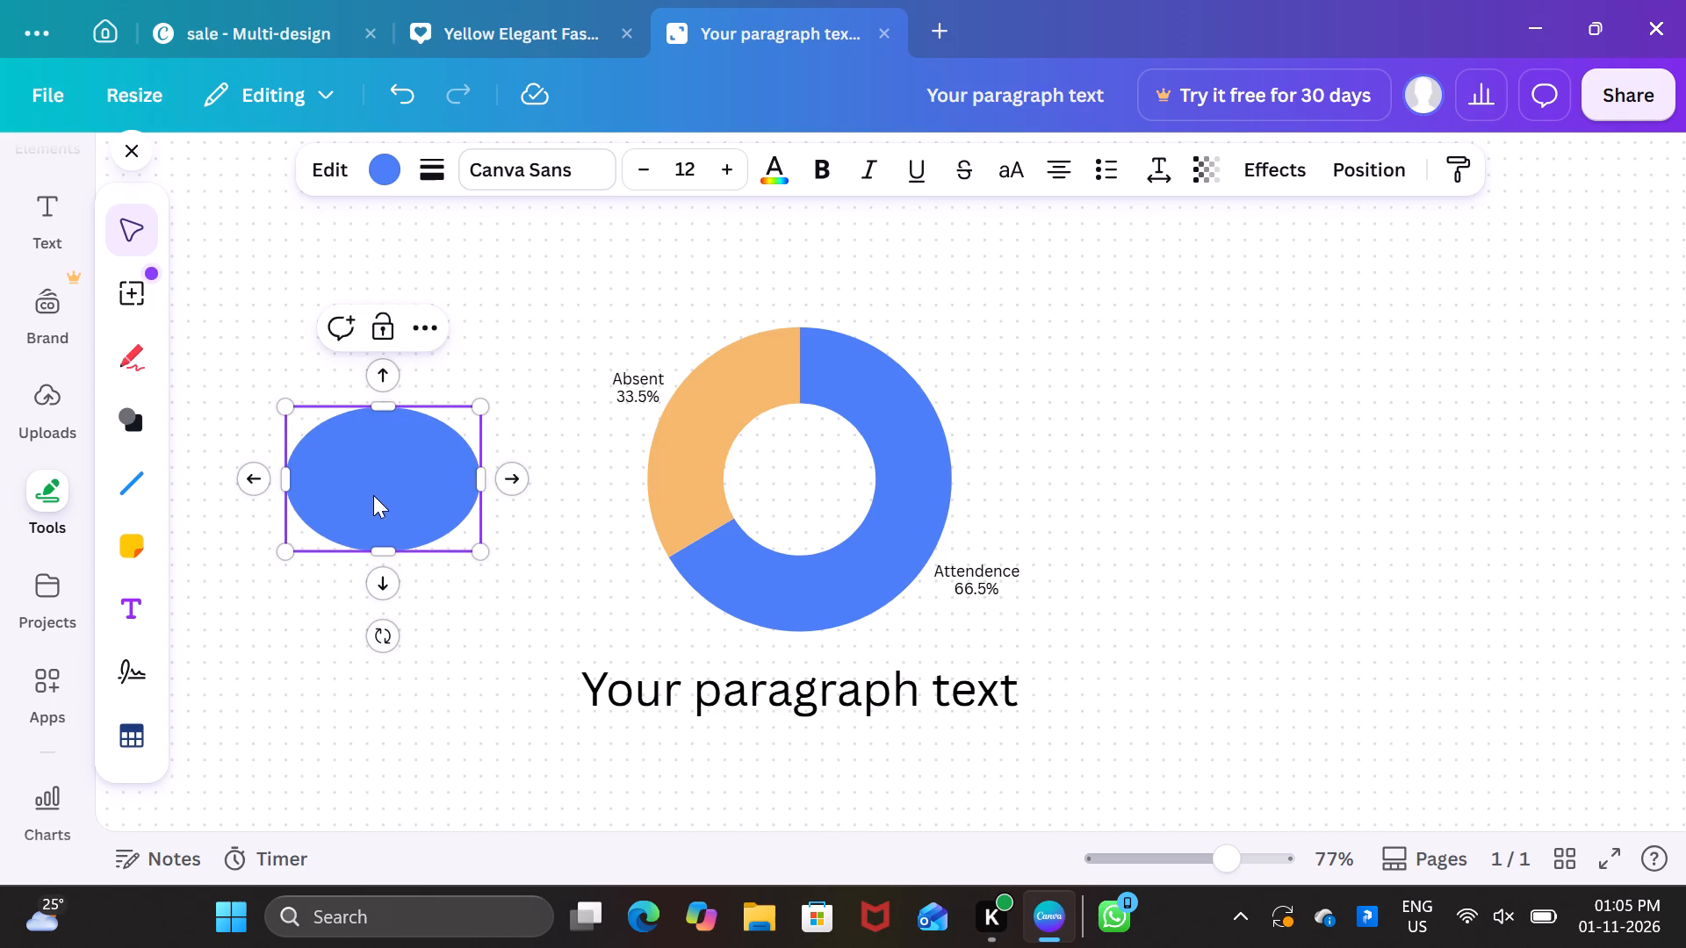
Add a connected matching ellipse on the left side of the blue ellipse, and reselect the original ellipse.
{"action": "left_click_drag", "start_coordinate": [246, 467], "coordinate": [276, 463]}
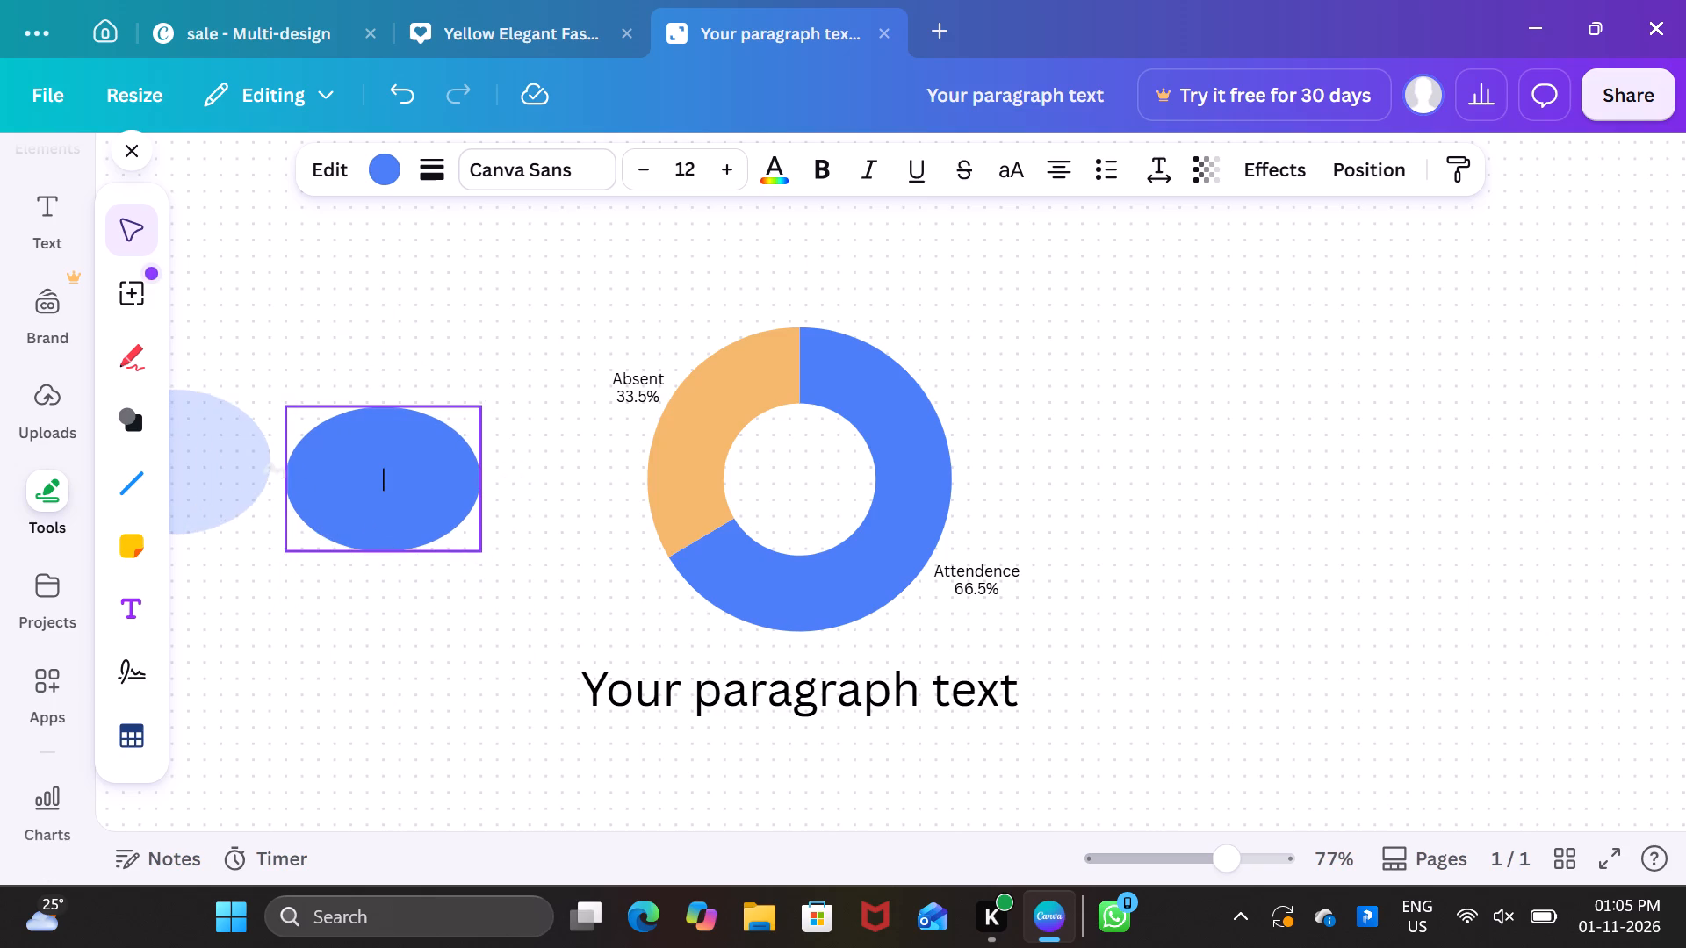
{"action": "left_click_drag", "start_coordinate": [276, 463], "coordinate": [275, 463]}
{"action": "left_click", "coordinate": [275, 463]}
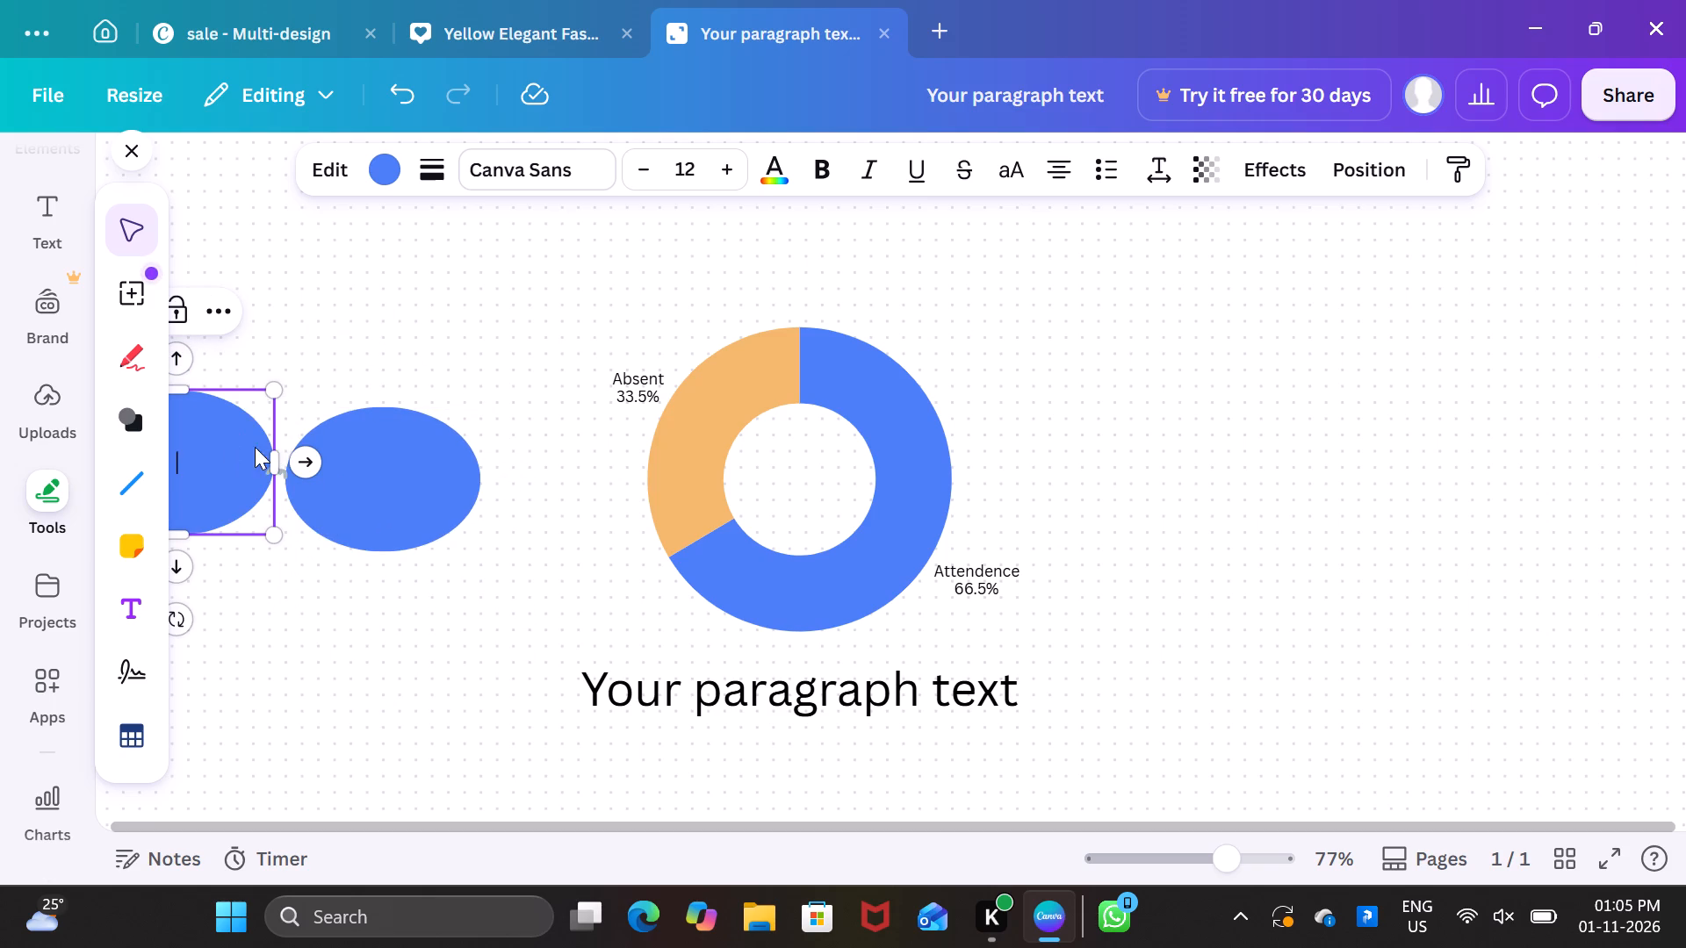
{"action": "left_click", "coordinate": [332, 423]}
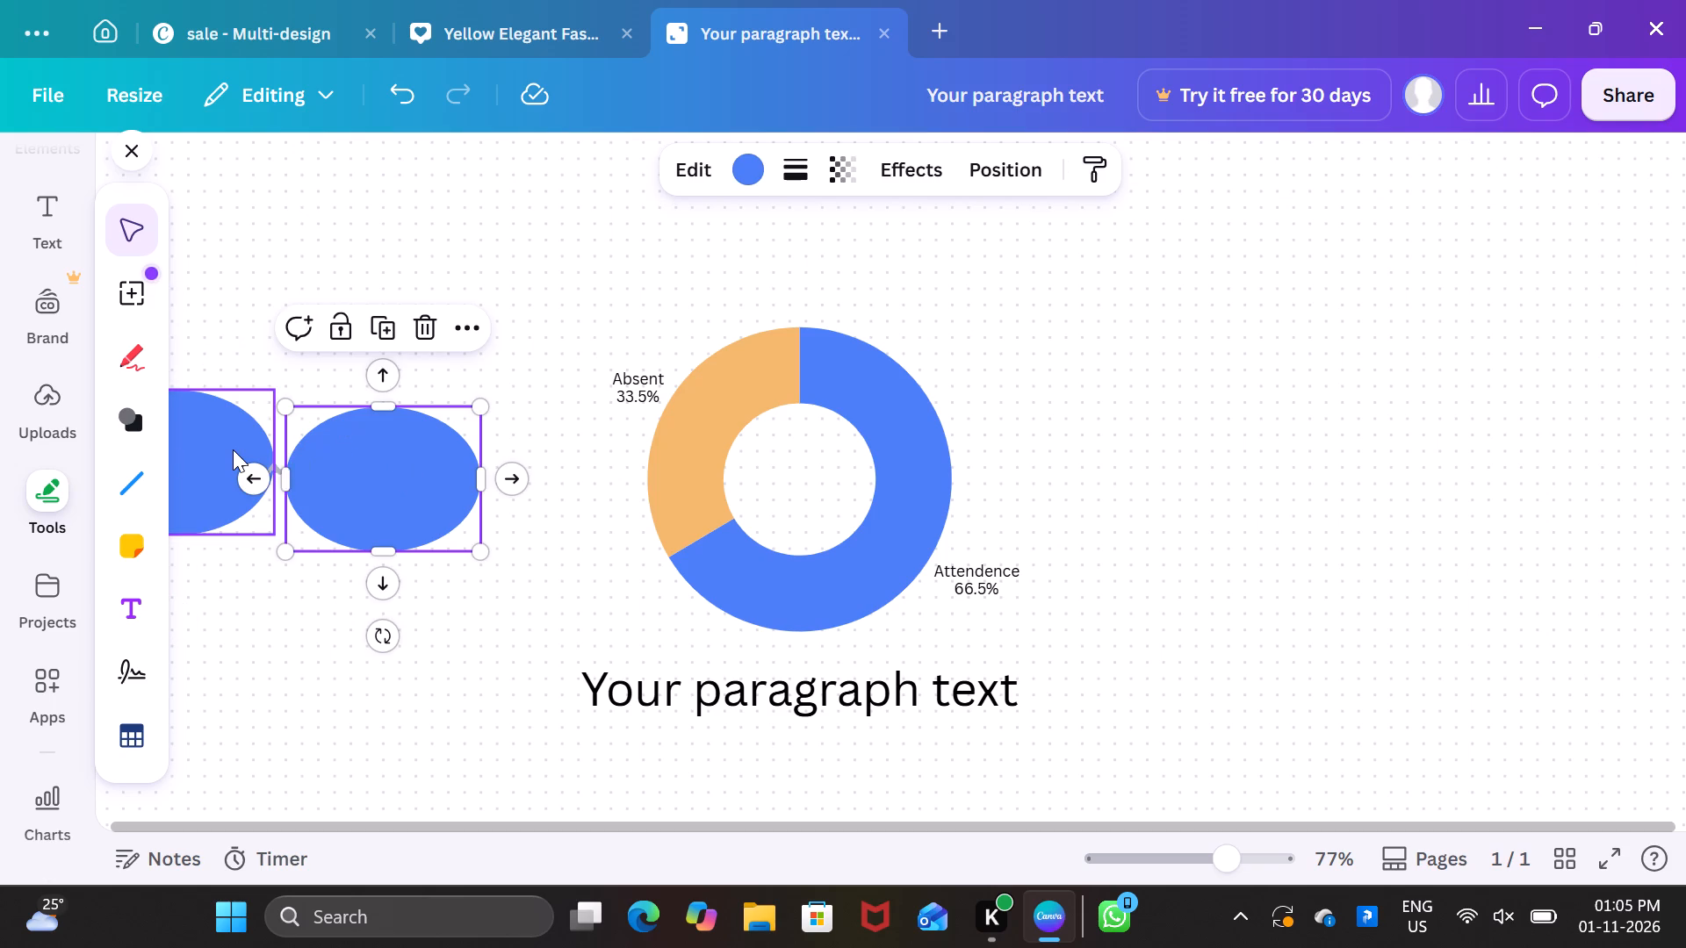
Delete the connected ellipse to the left of the original blue ellipse.
{"action": "left_click", "coordinate": [233, 449]}
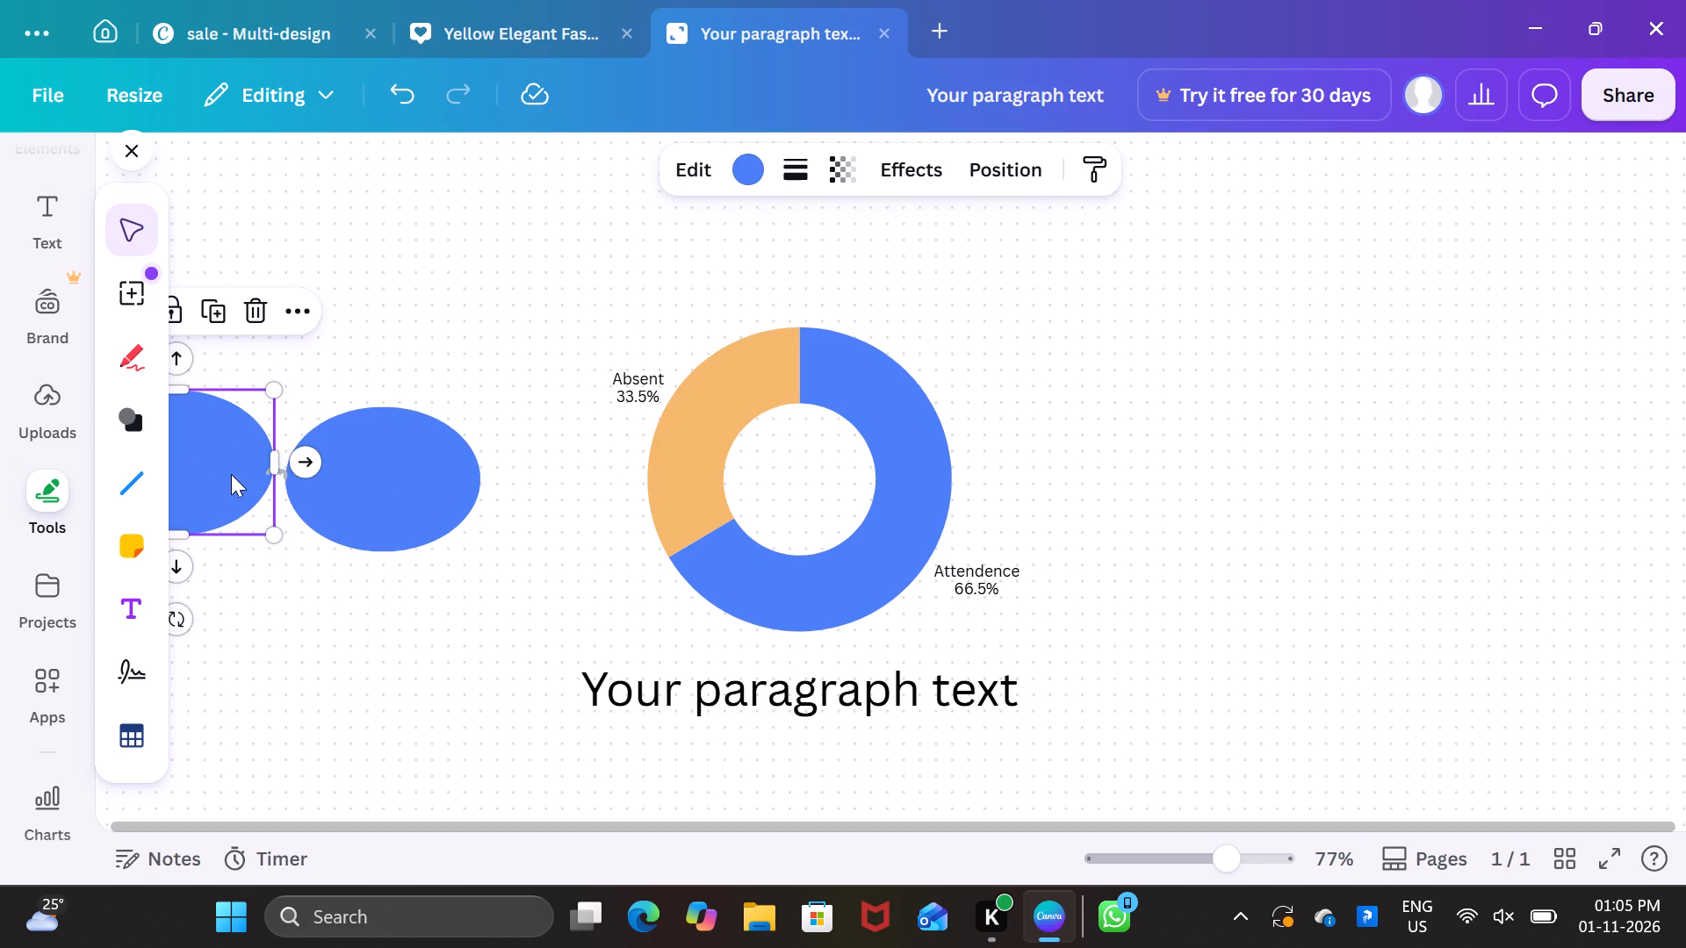
{"action": "left_click_drag", "start_coordinate": [226, 456], "coordinate": [258, 518]}
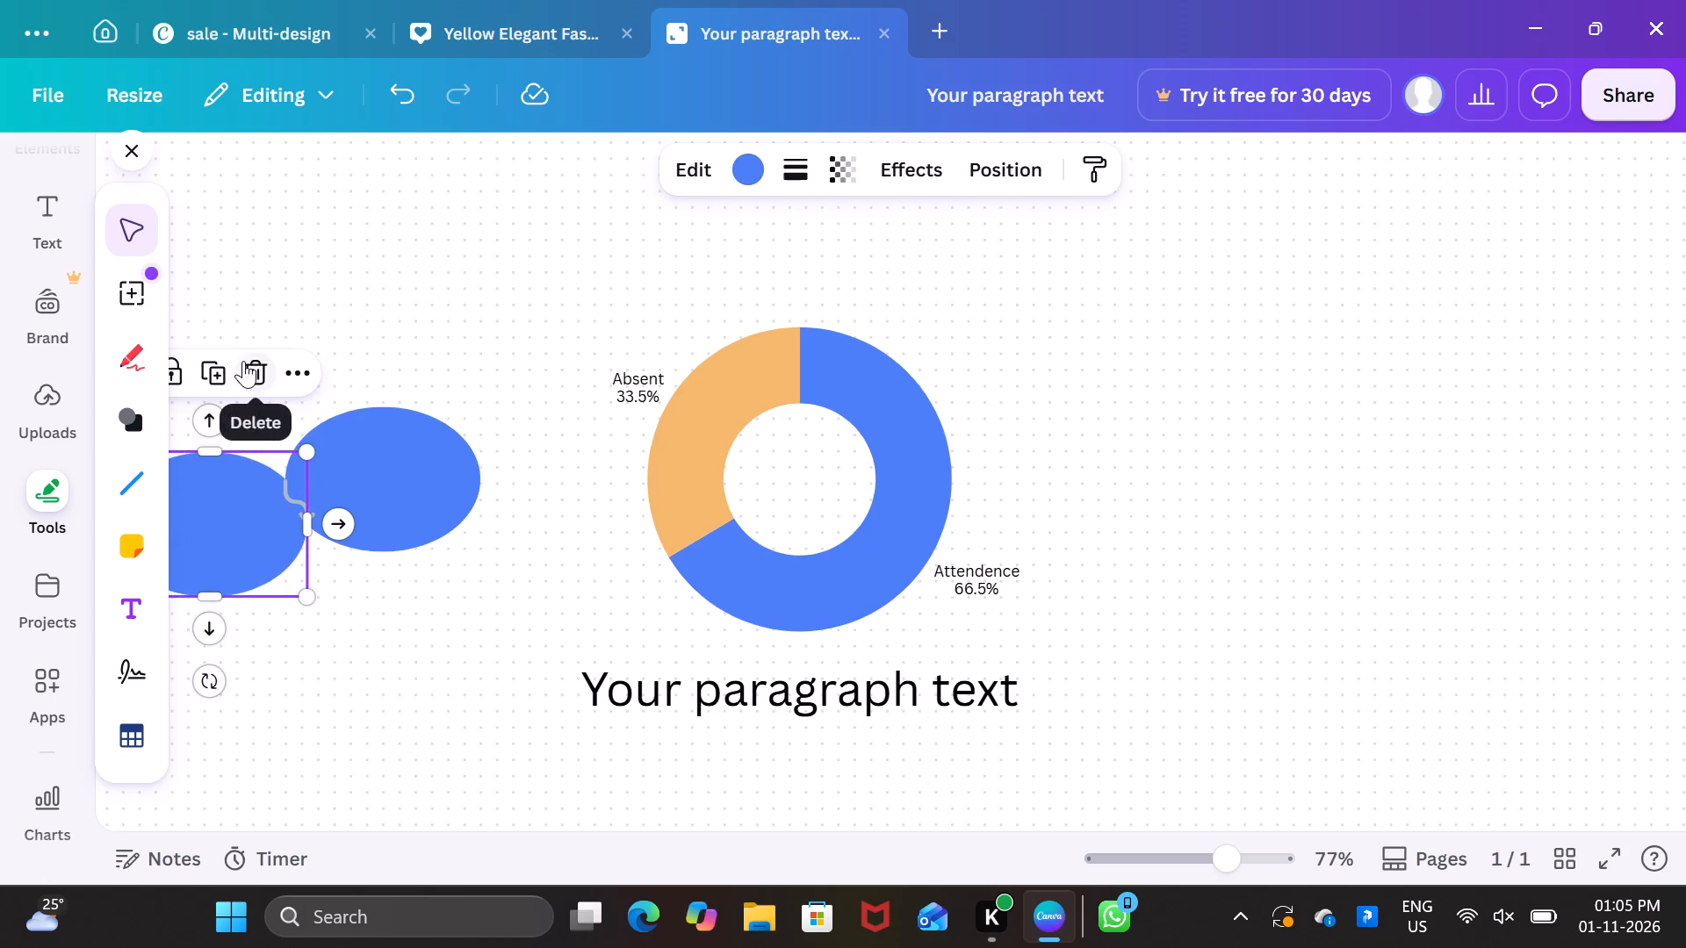
{"action": "left_click", "coordinate": [243, 361]}
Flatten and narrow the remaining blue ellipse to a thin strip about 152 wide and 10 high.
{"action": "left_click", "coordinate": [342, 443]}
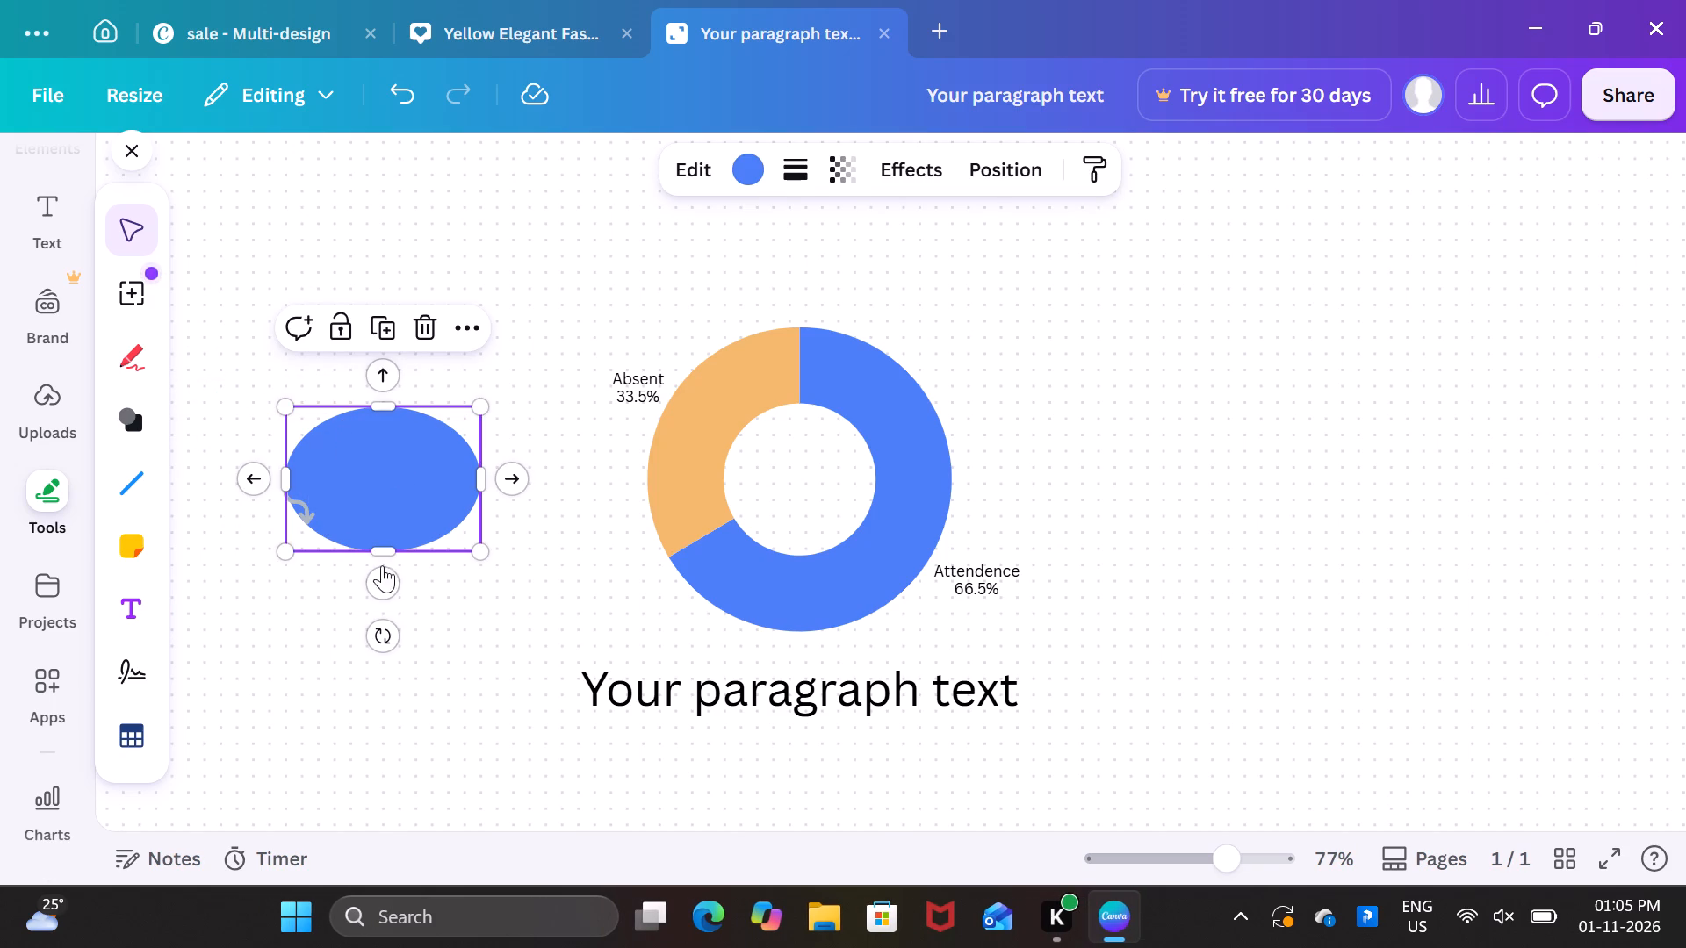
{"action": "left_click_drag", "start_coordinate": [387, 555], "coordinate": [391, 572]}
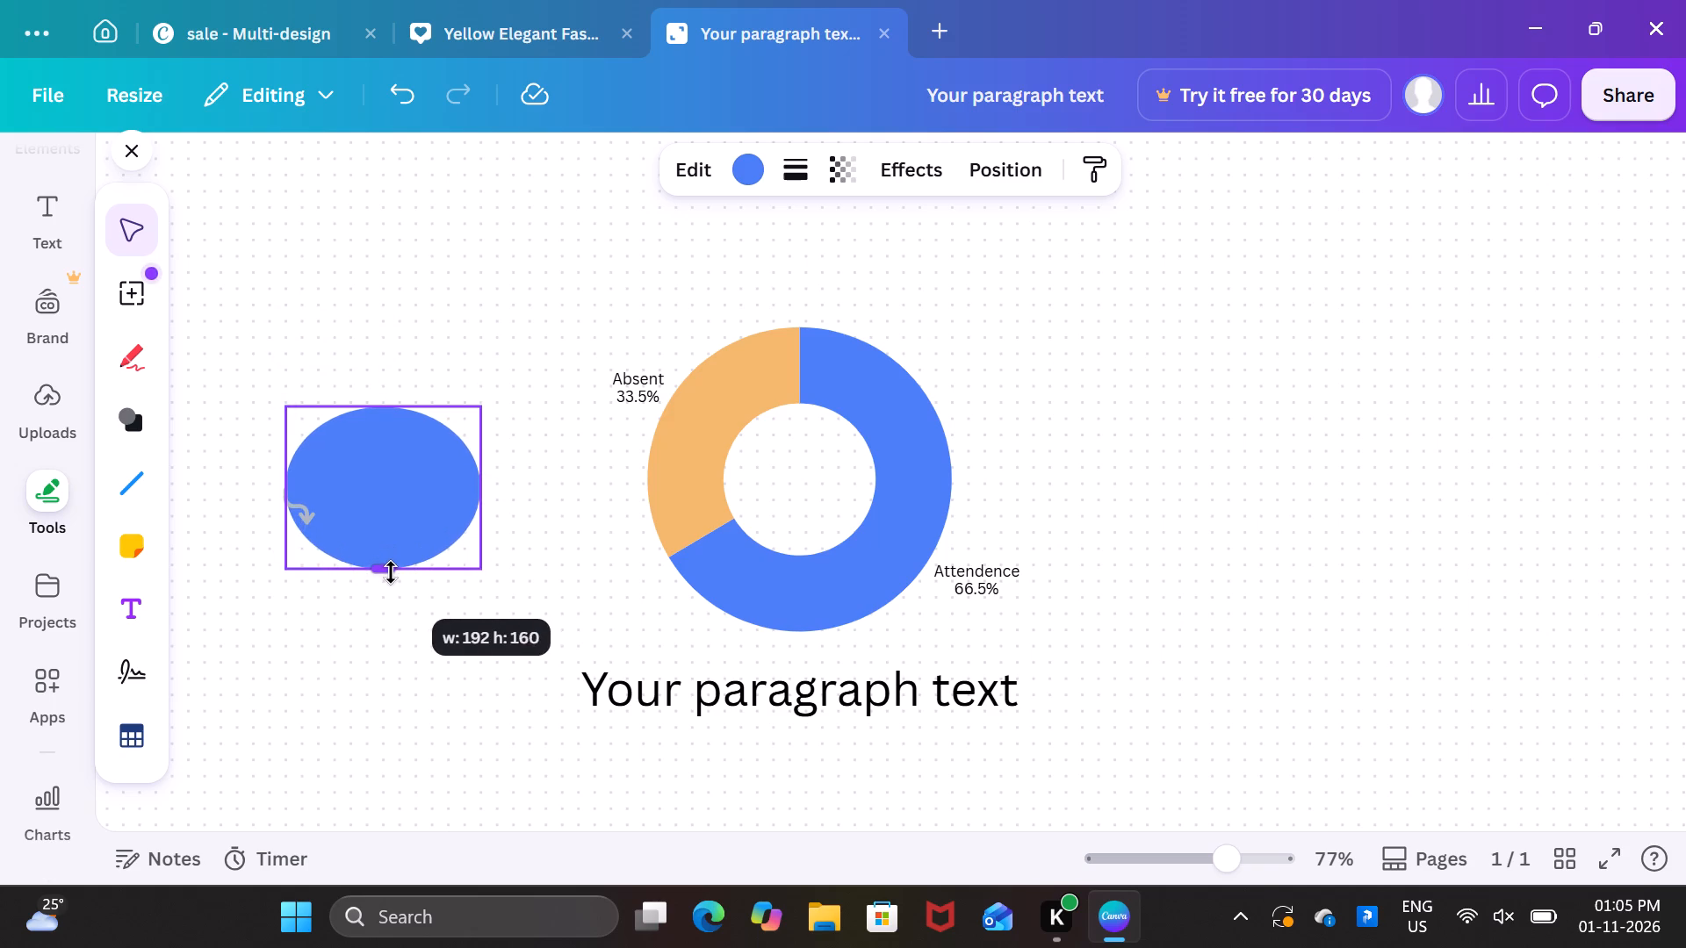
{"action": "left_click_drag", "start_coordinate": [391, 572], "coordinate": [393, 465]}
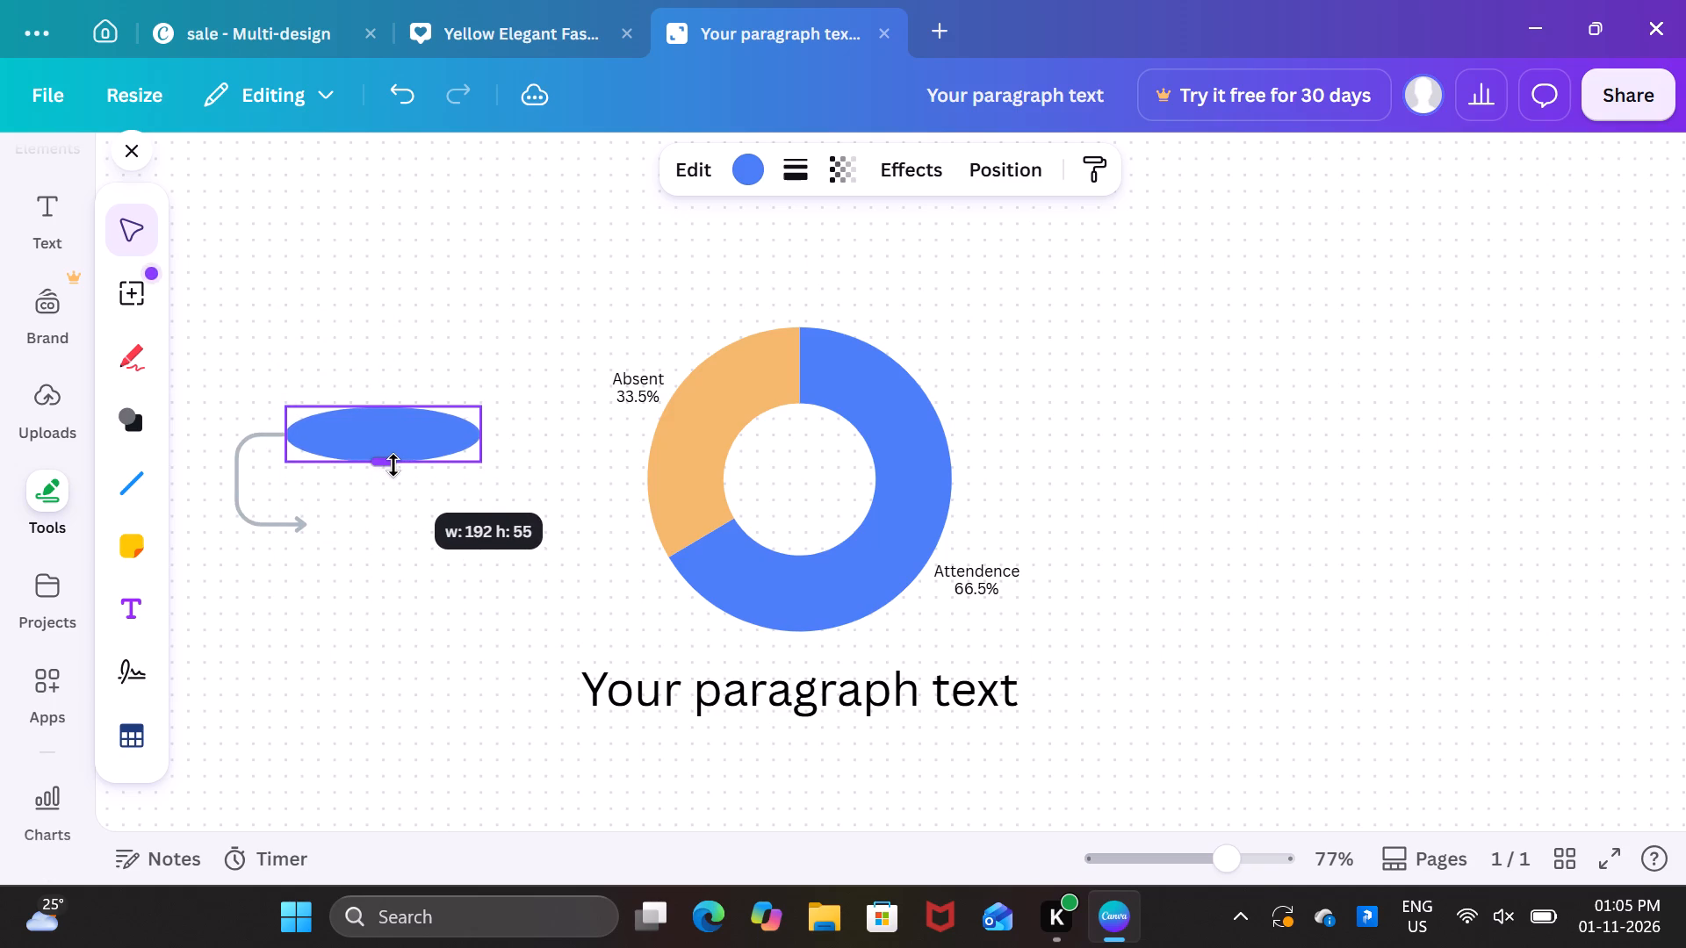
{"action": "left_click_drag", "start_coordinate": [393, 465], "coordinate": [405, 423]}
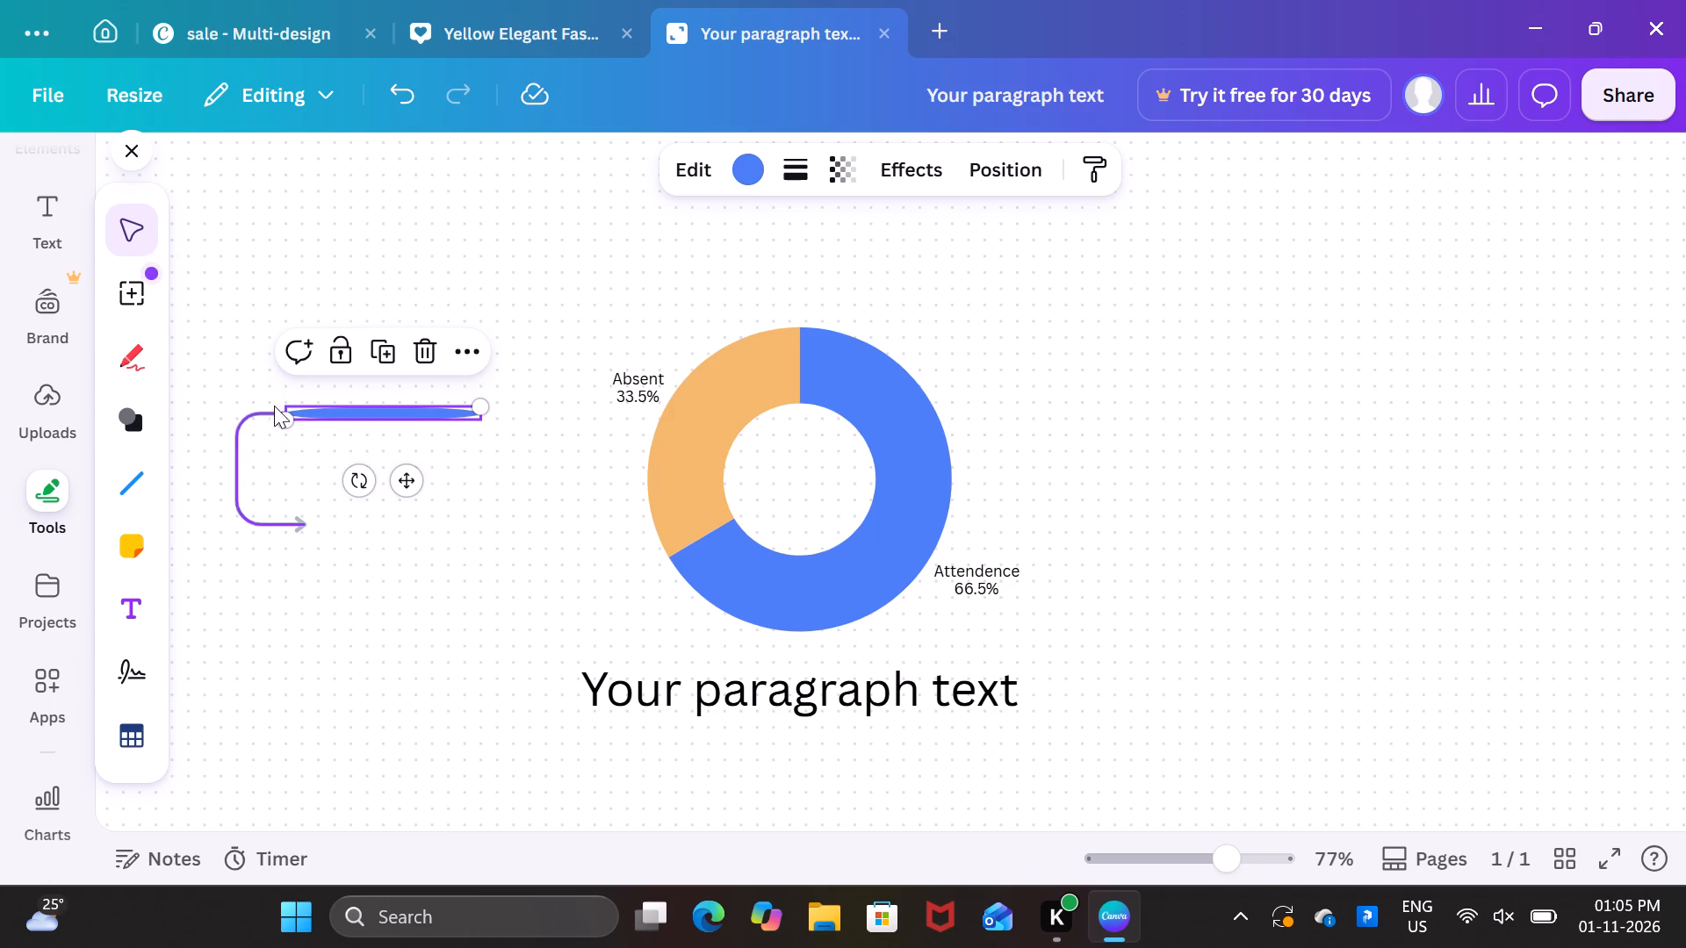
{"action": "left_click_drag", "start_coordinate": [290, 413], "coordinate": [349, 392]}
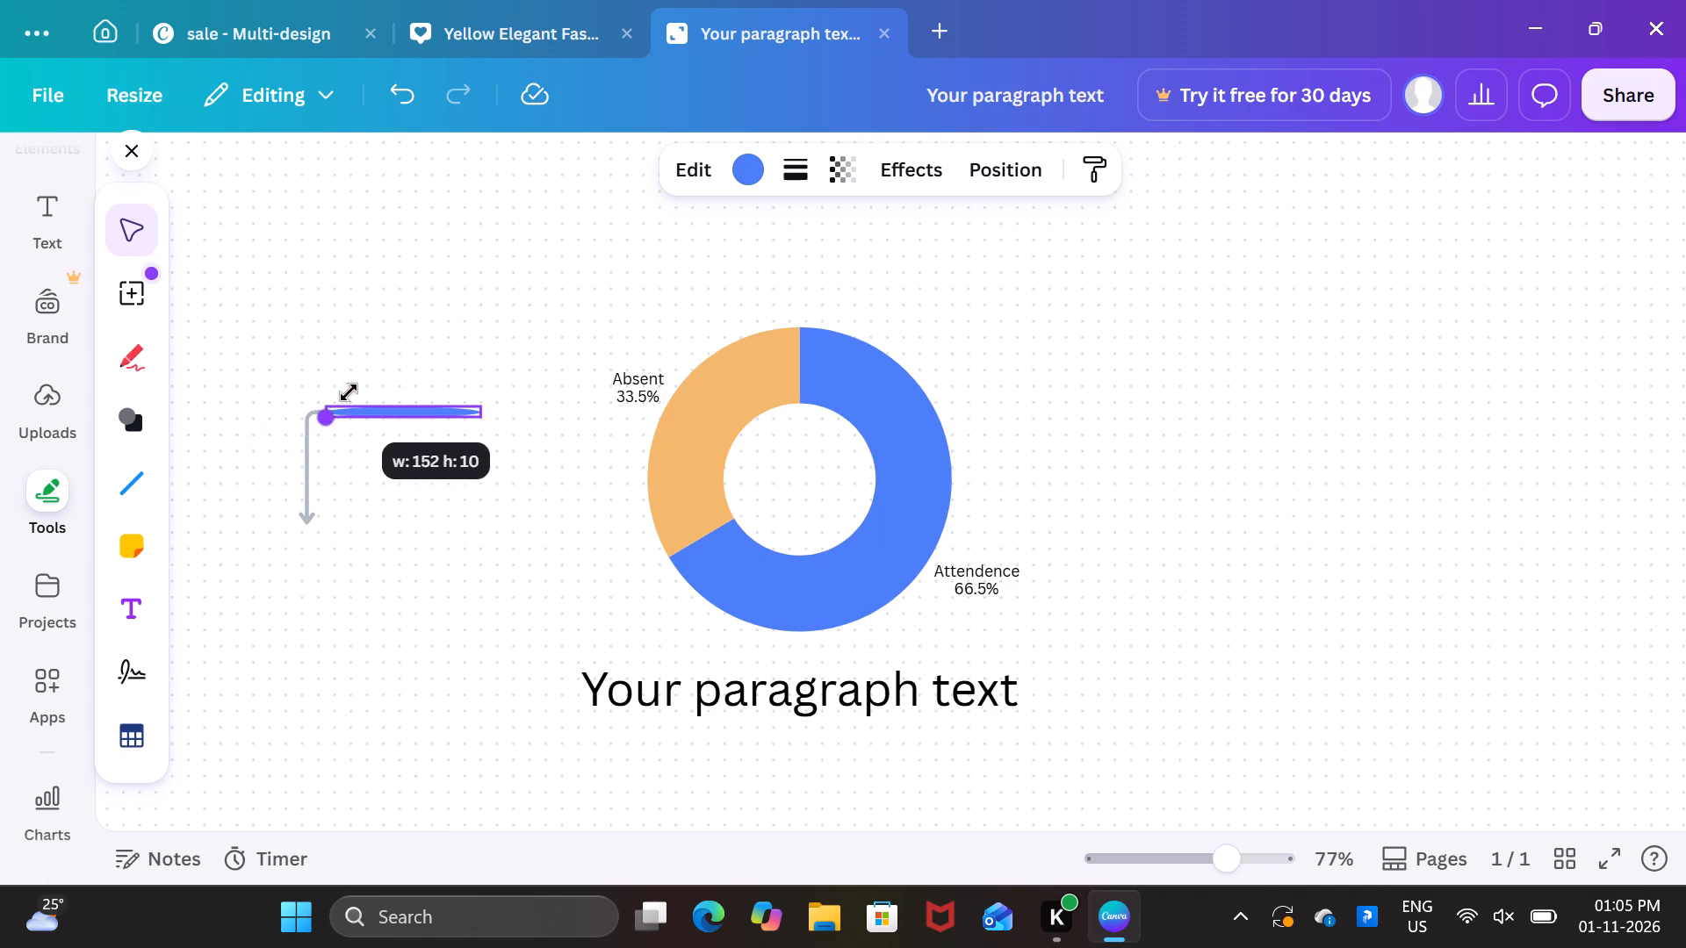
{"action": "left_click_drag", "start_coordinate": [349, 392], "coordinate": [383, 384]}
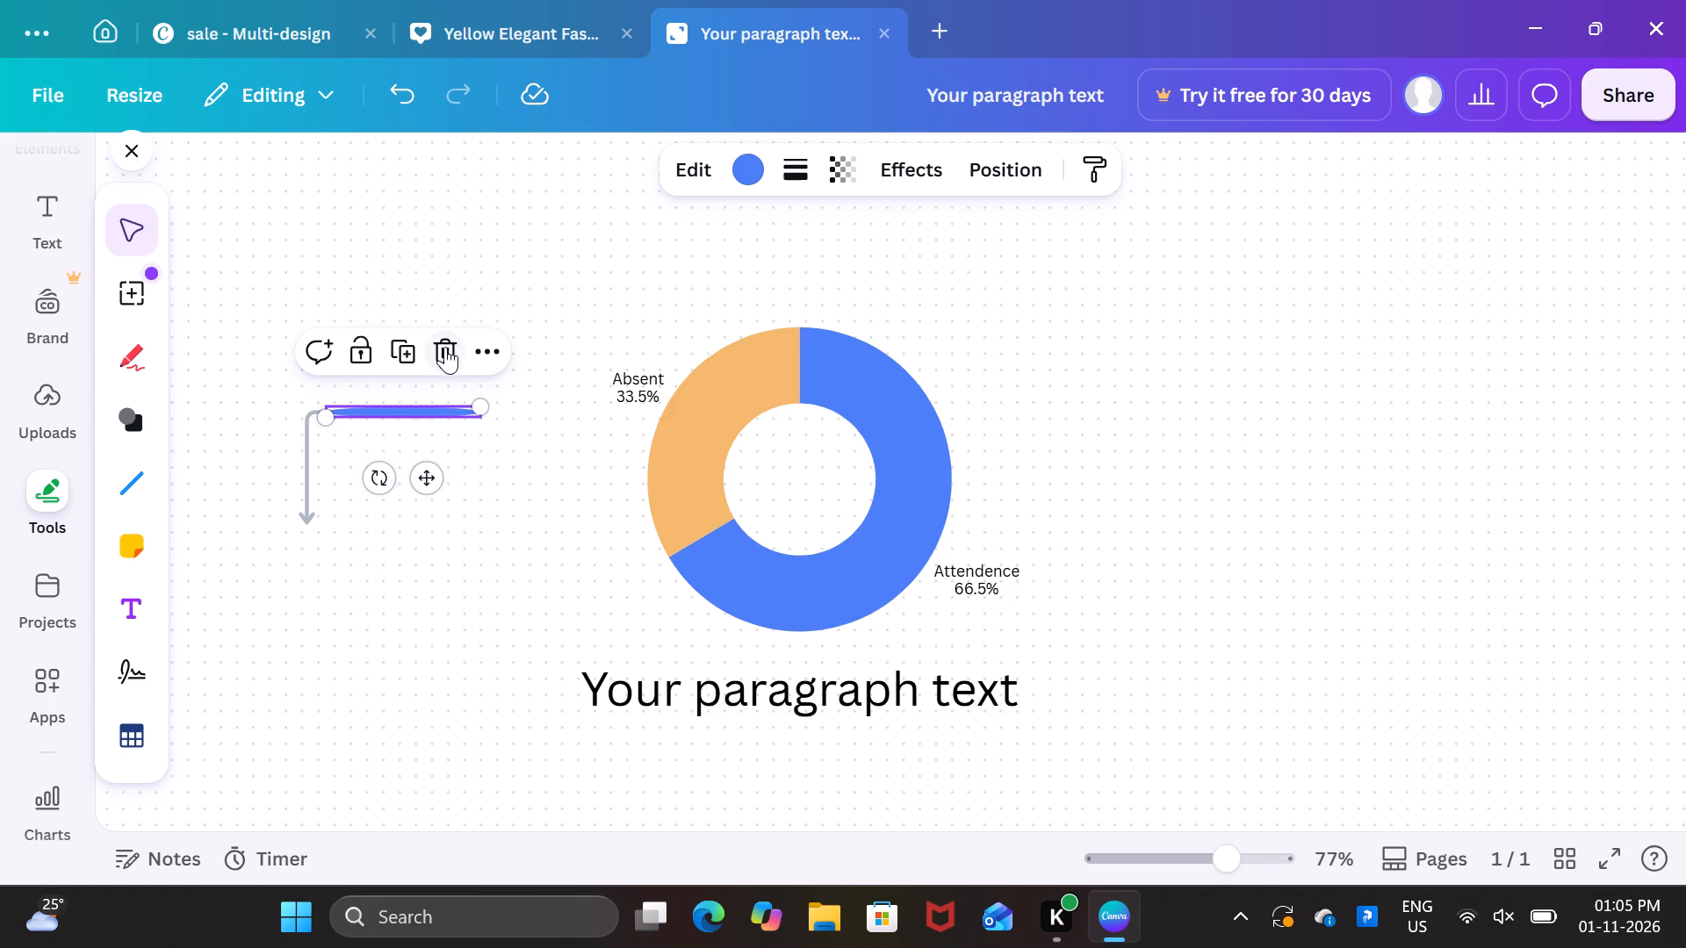
Delete the flattened blue ellipse and its leftover connector arrow.
{"action": "left_click_drag", "start_coordinate": [444, 346], "coordinate": [454, 352]}
{"action": "left_click", "coordinate": [454, 352]}
{"action": "left_click", "coordinate": [301, 491]}
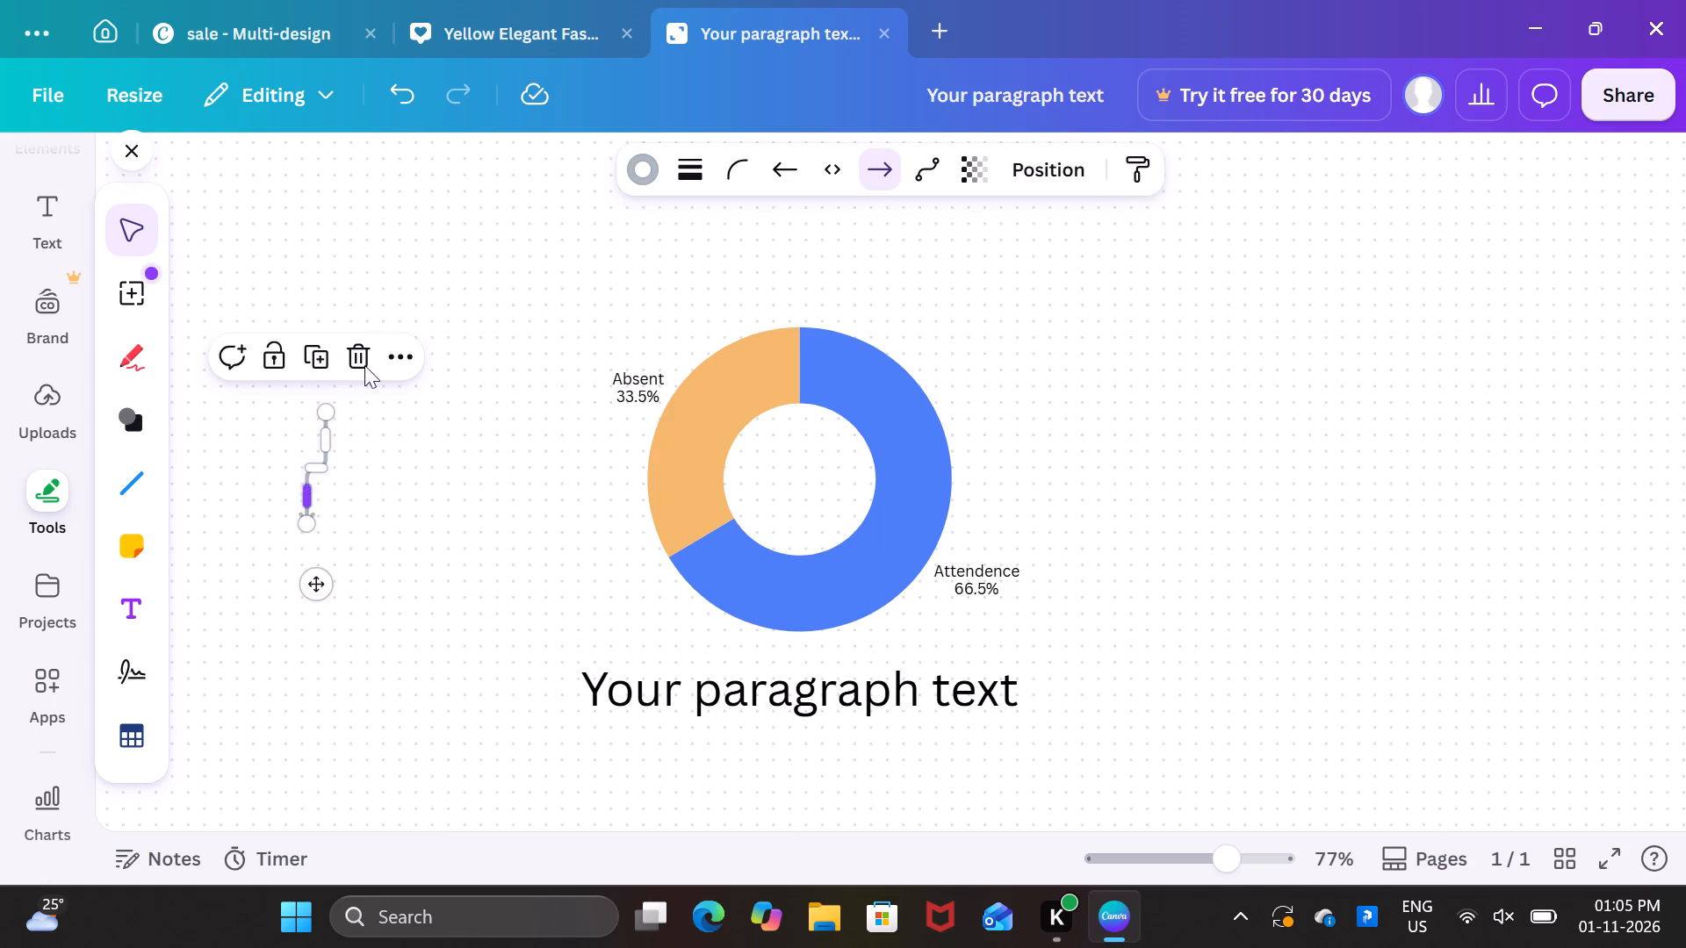
{"action": "left_click", "coordinate": [360, 354]}
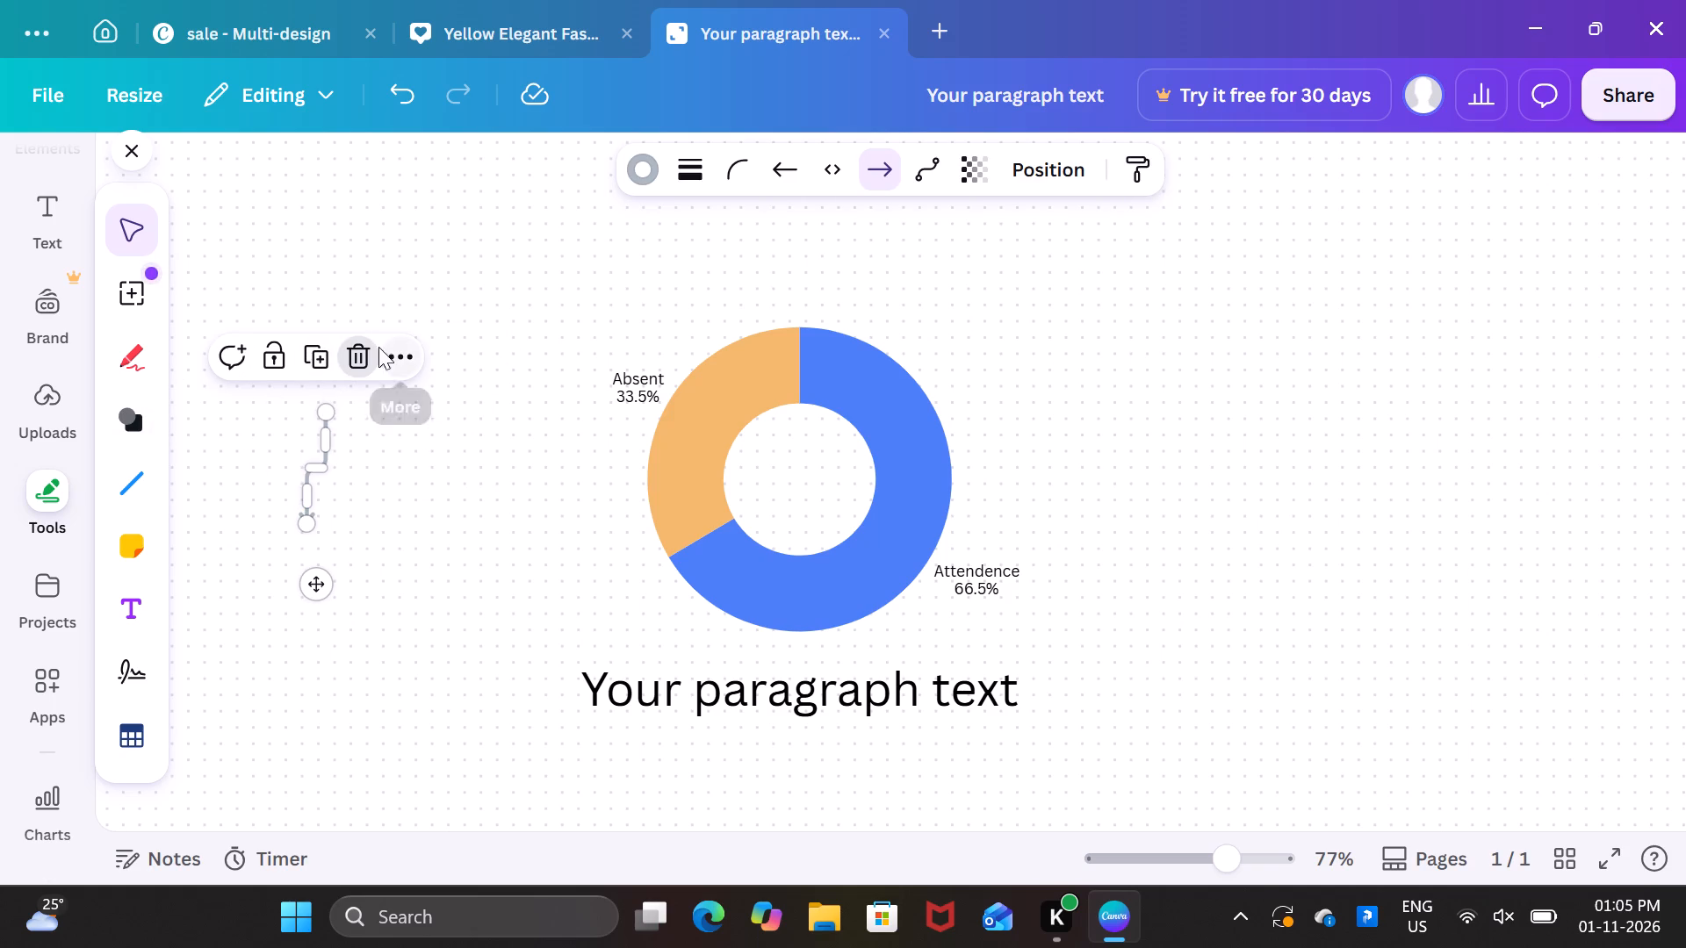
{"action": "left_click", "coordinate": [366, 351]}
Place a new circle shape on the whiteboard to the right of the donut chart.
{"action": "left_click", "coordinate": [137, 416]}
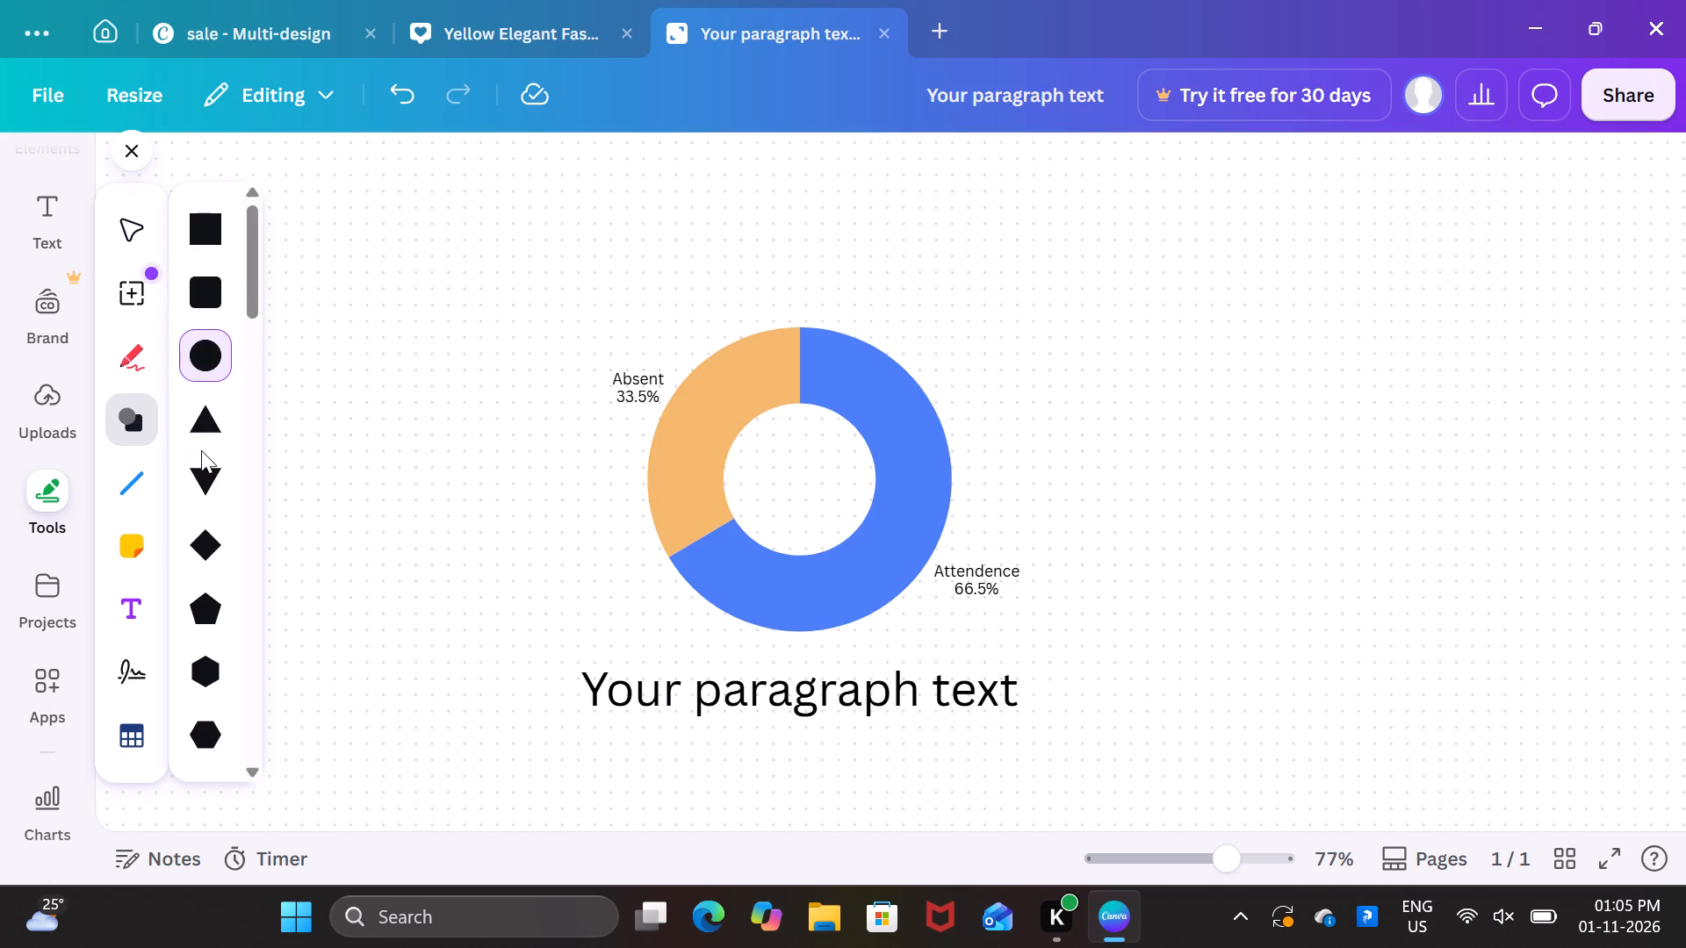
{"action": "scroll", "coordinate": [201, 450], "scroll_direction": "down", "scroll_amount": 4}
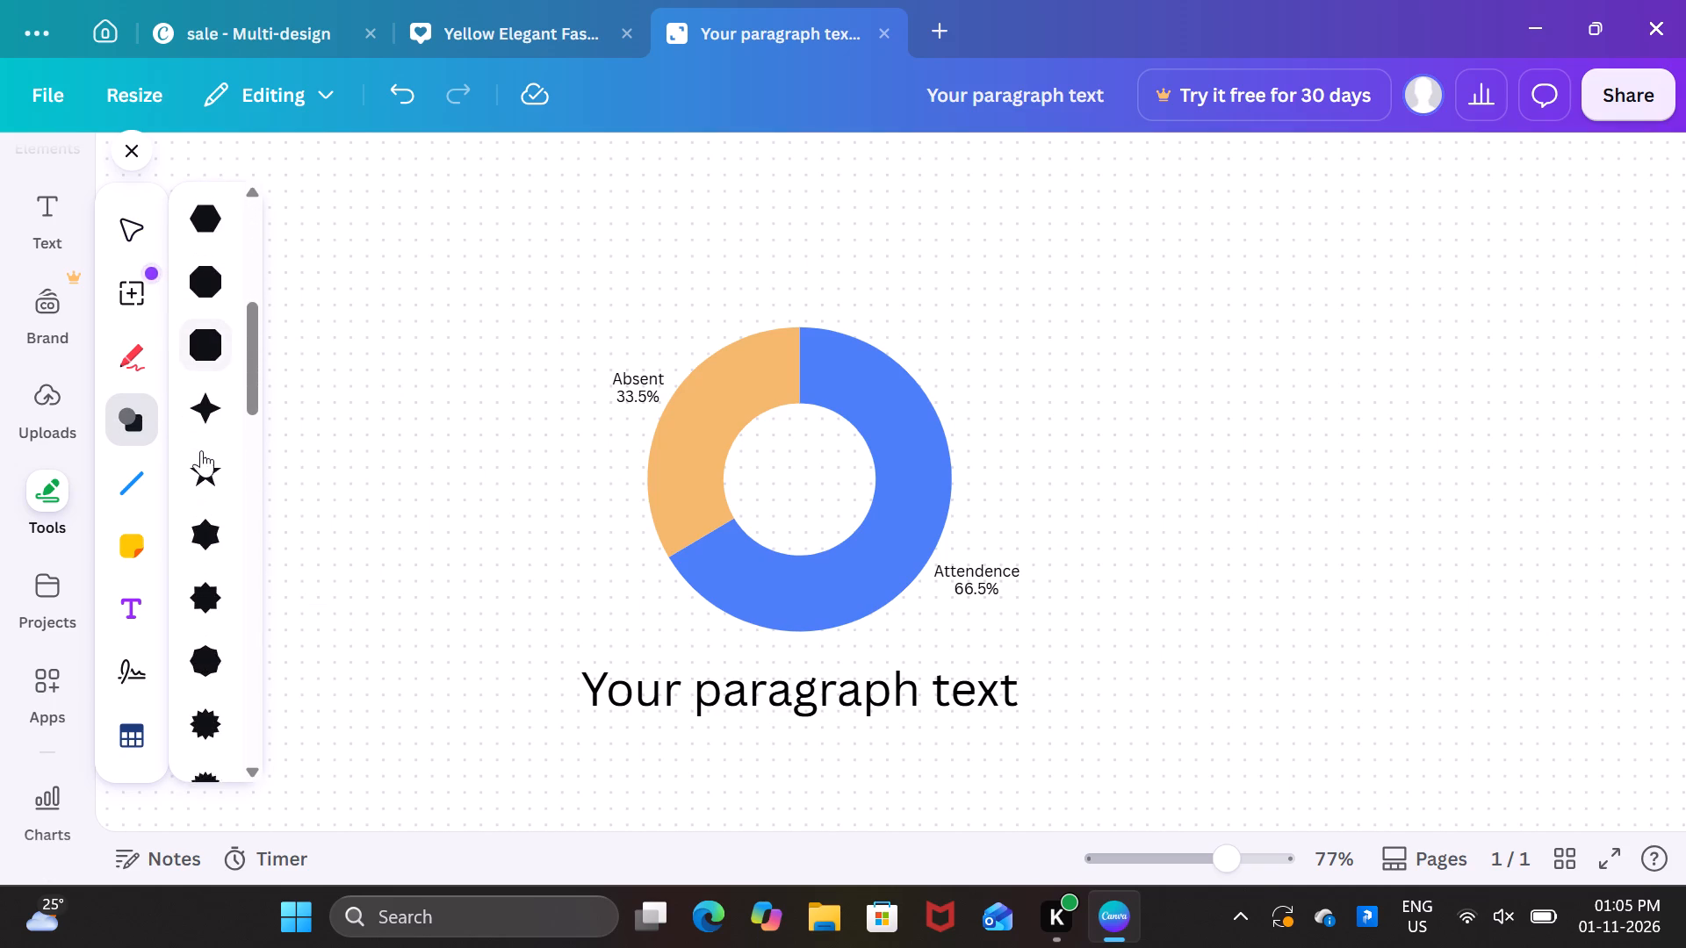
{"action": "scroll", "coordinate": [201, 450], "scroll_direction": "down", "scroll_amount": 3}
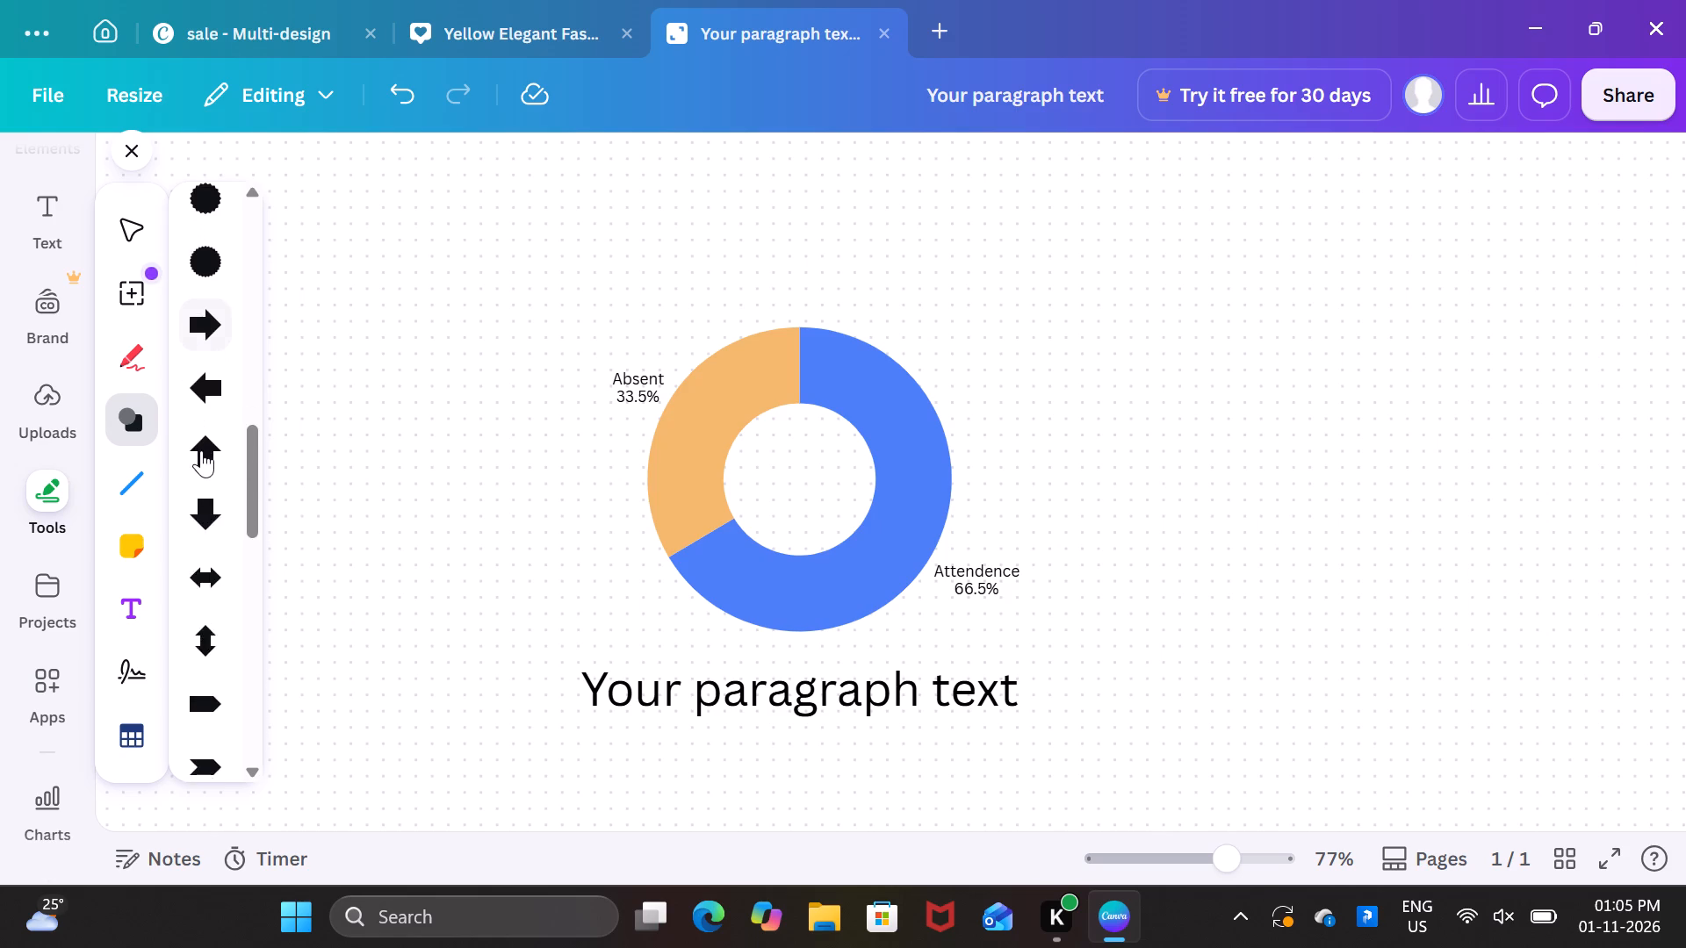
{"action": "scroll", "coordinate": [201, 450], "scroll_direction": "down", "scroll_amount": 5}
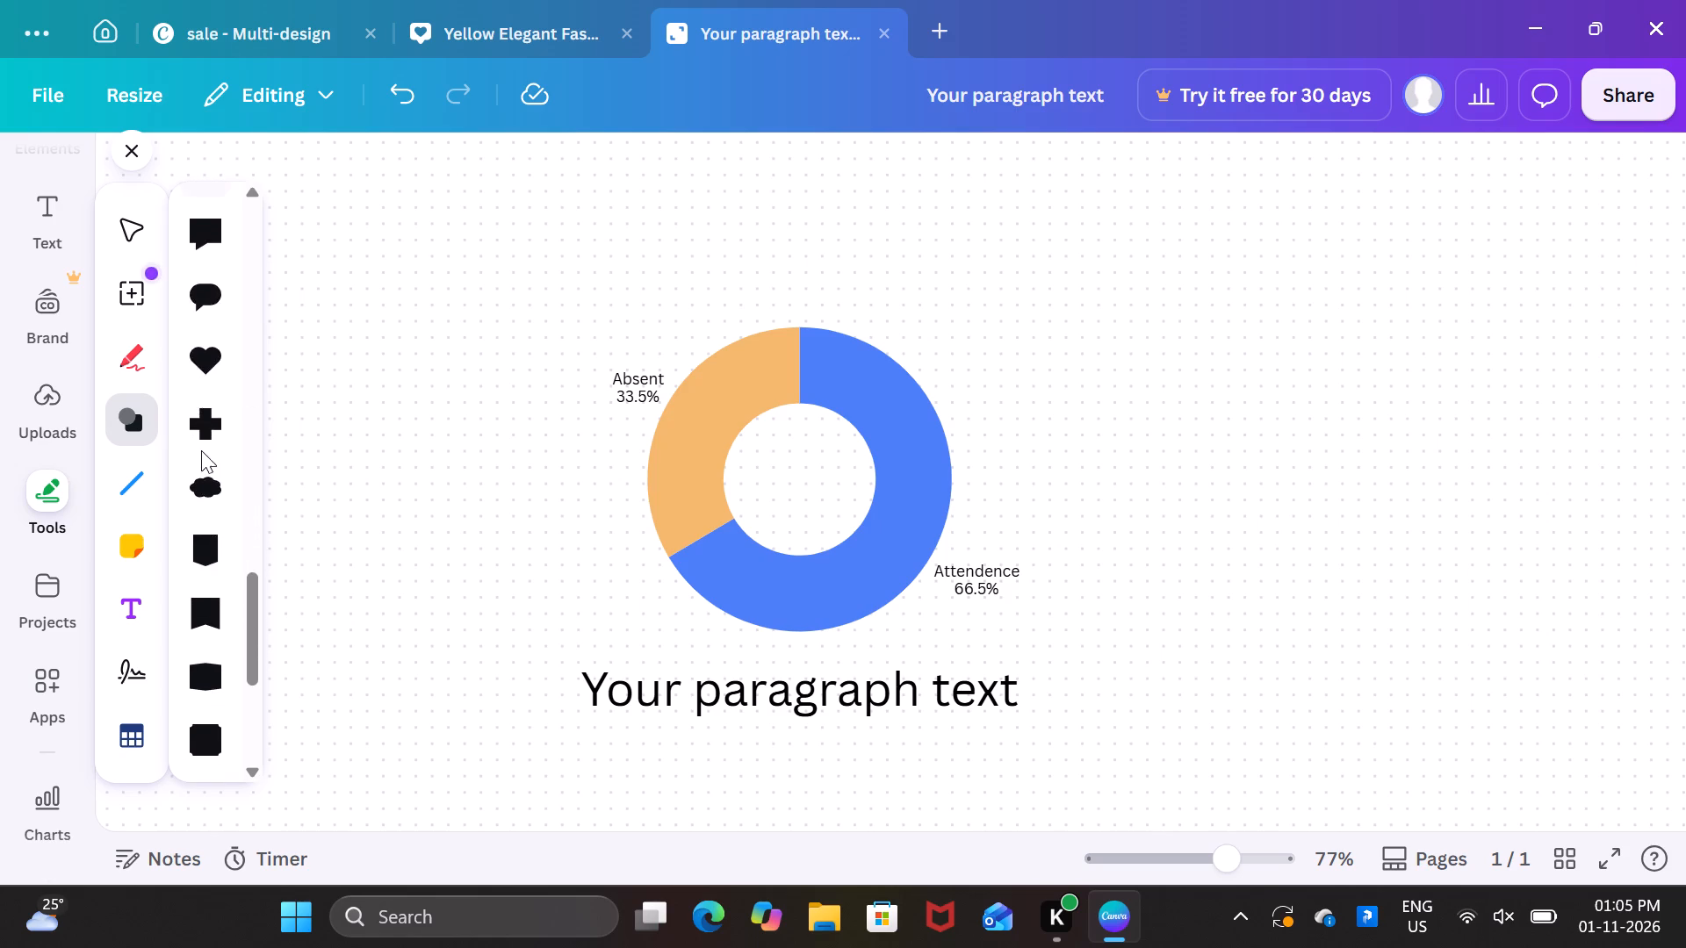
{"action": "scroll", "coordinate": [201, 450], "scroll_direction": "down", "scroll_amount": 3}
{"action": "scroll", "coordinate": [201, 450], "scroll_direction": "up", "scroll_amount": 11}
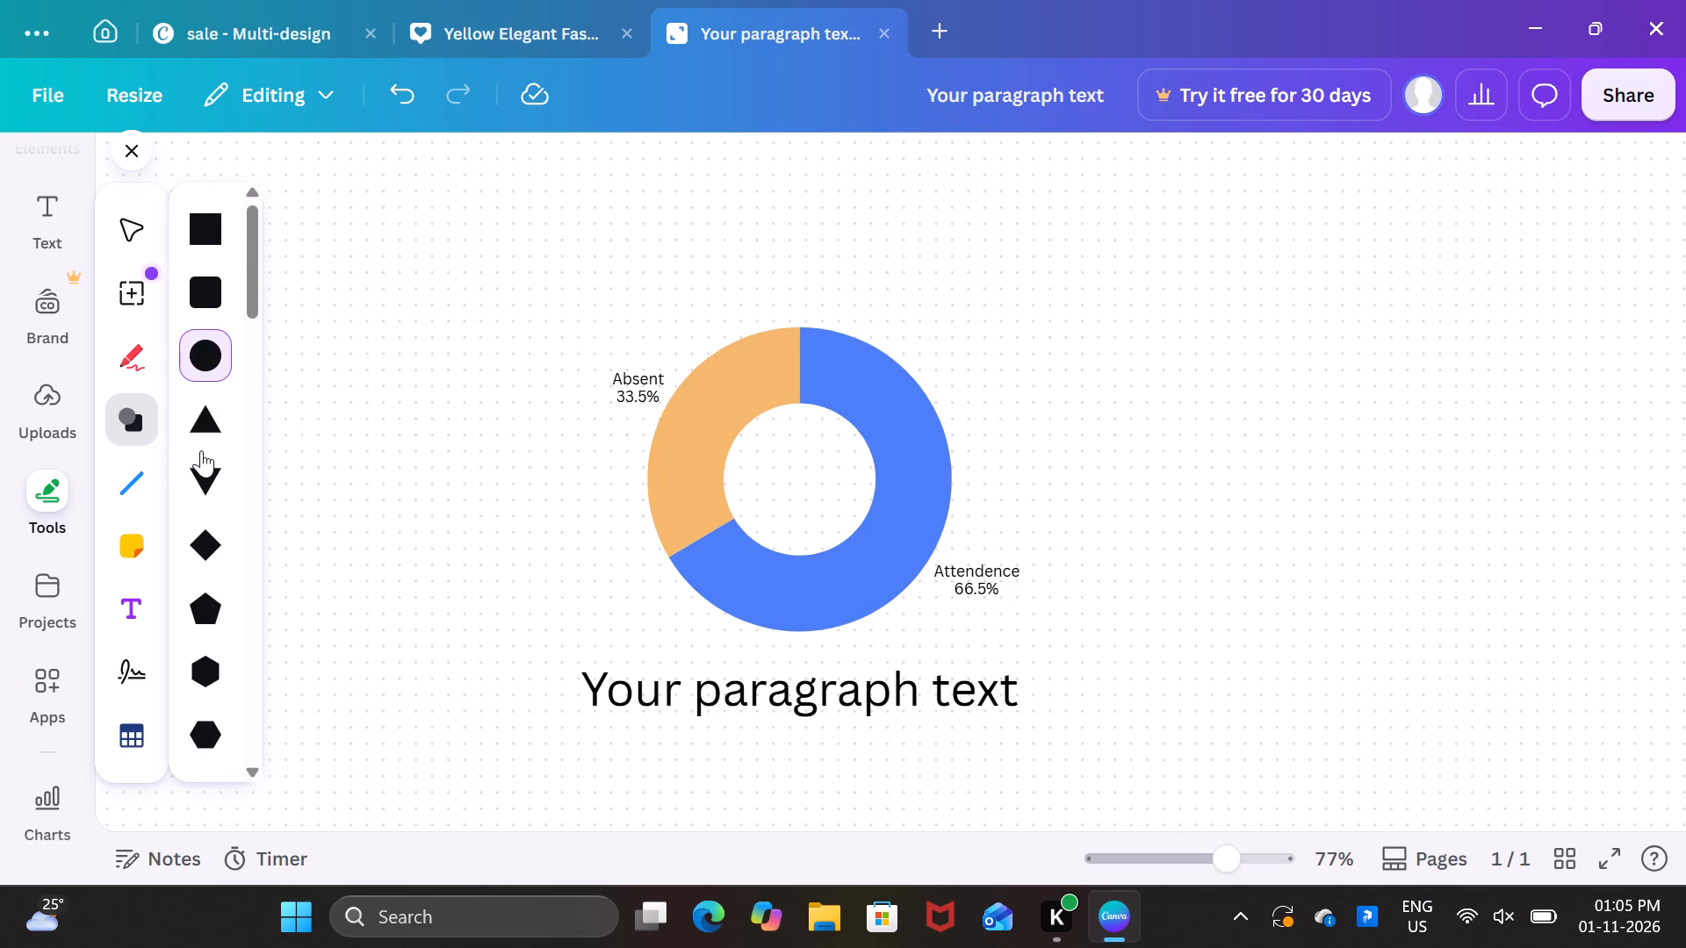
{"action": "left_click", "coordinate": [201, 356]}
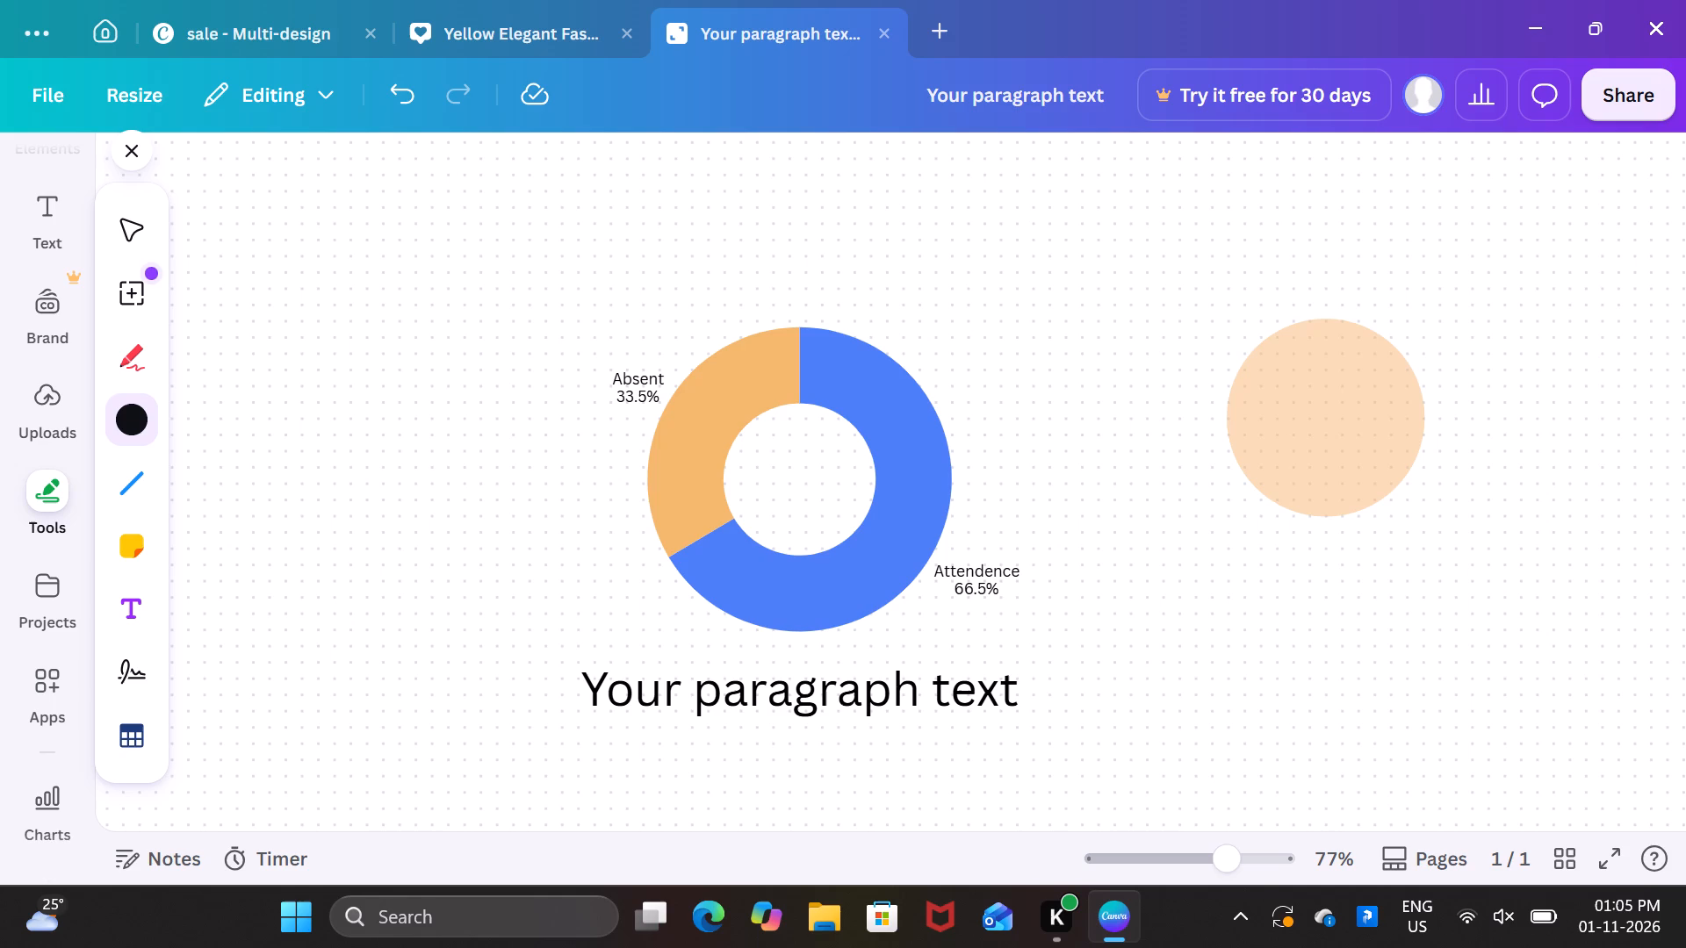
{"action": "left_click", "coordinate": [1272, 276]}
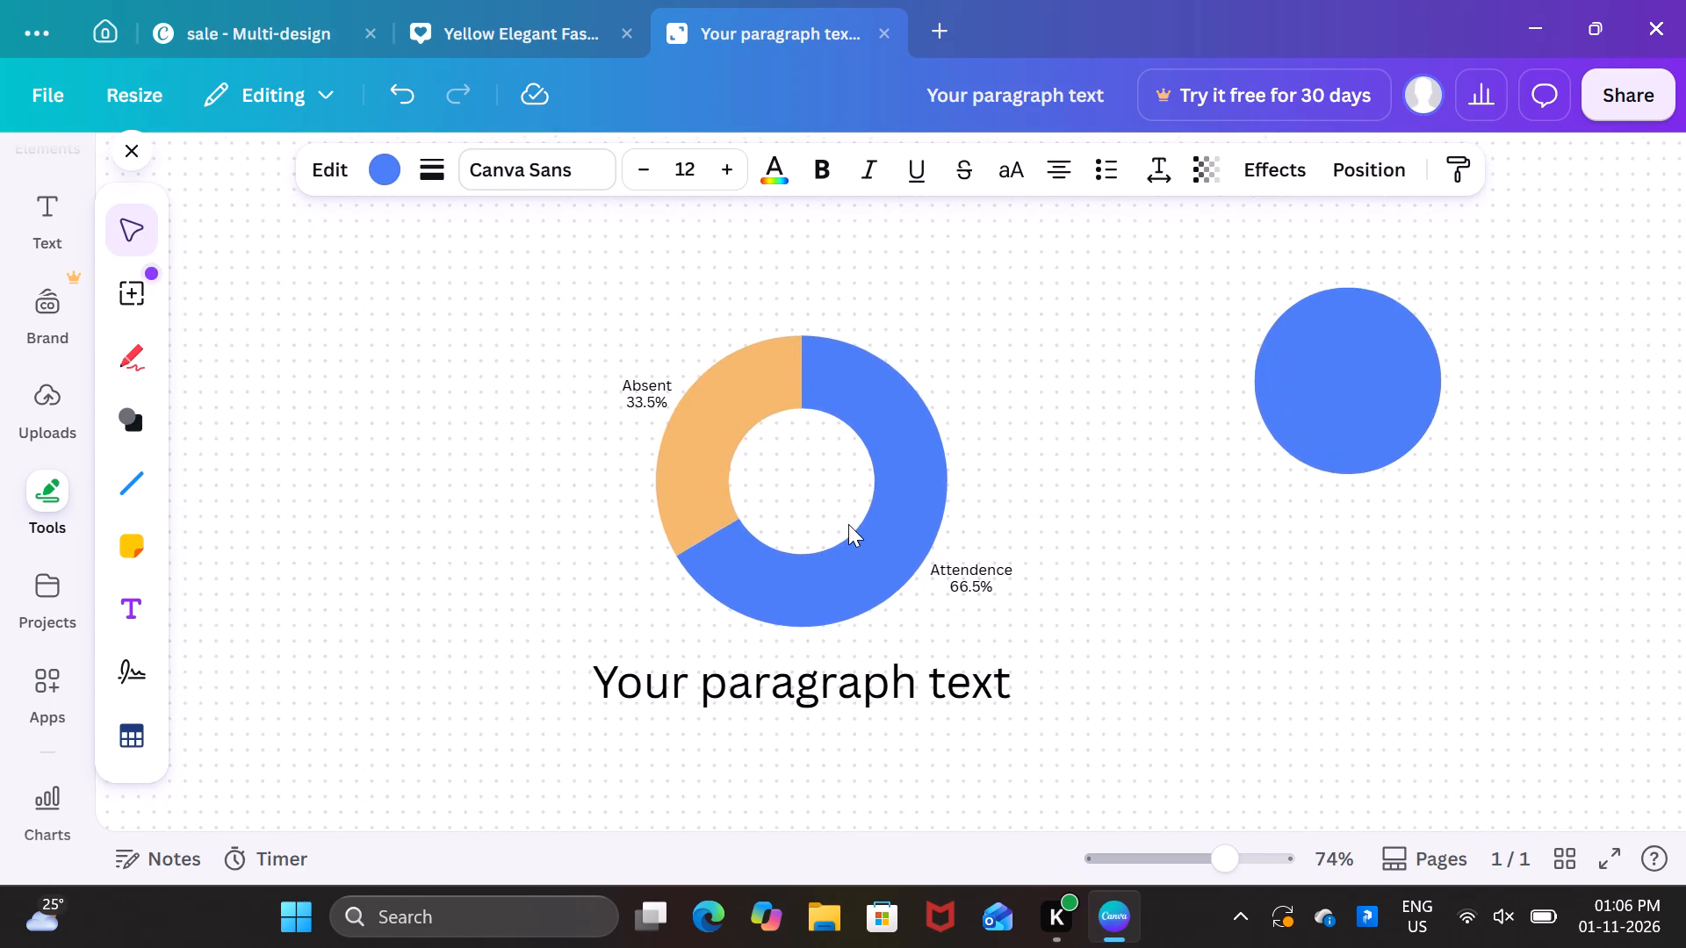
Delete the paragraph text box beneath the donut chart.
{"action": "left_click", "coordinate": [898, 665]}
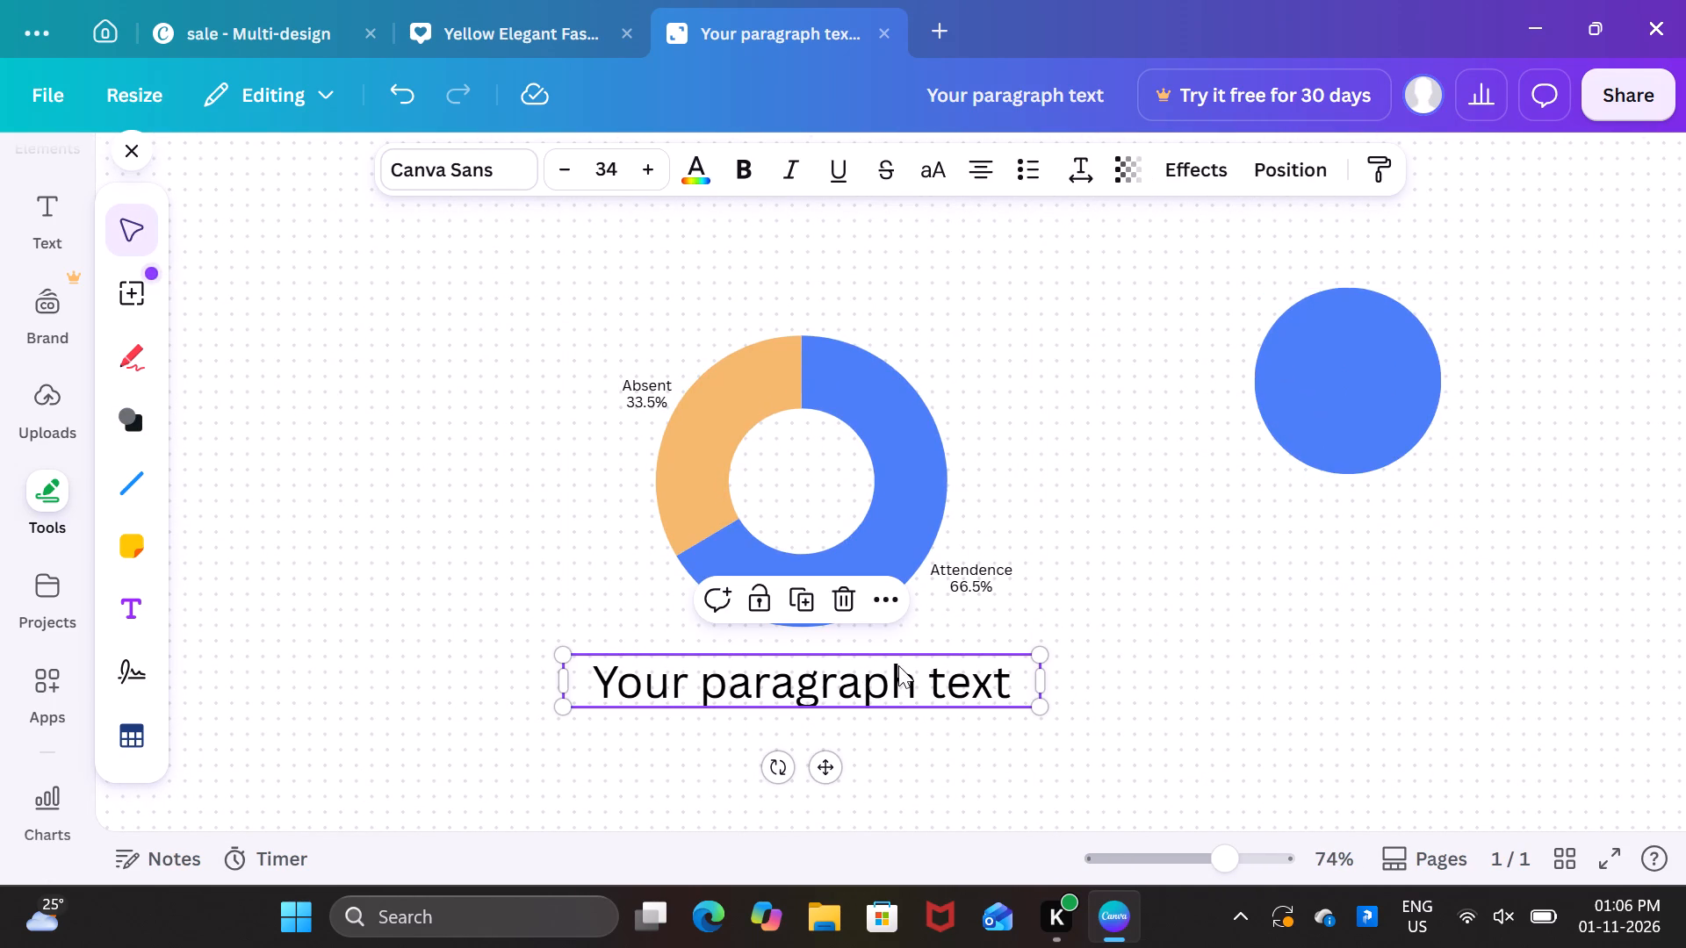
{"action": "left_click", "coordinate": [843, 593]}
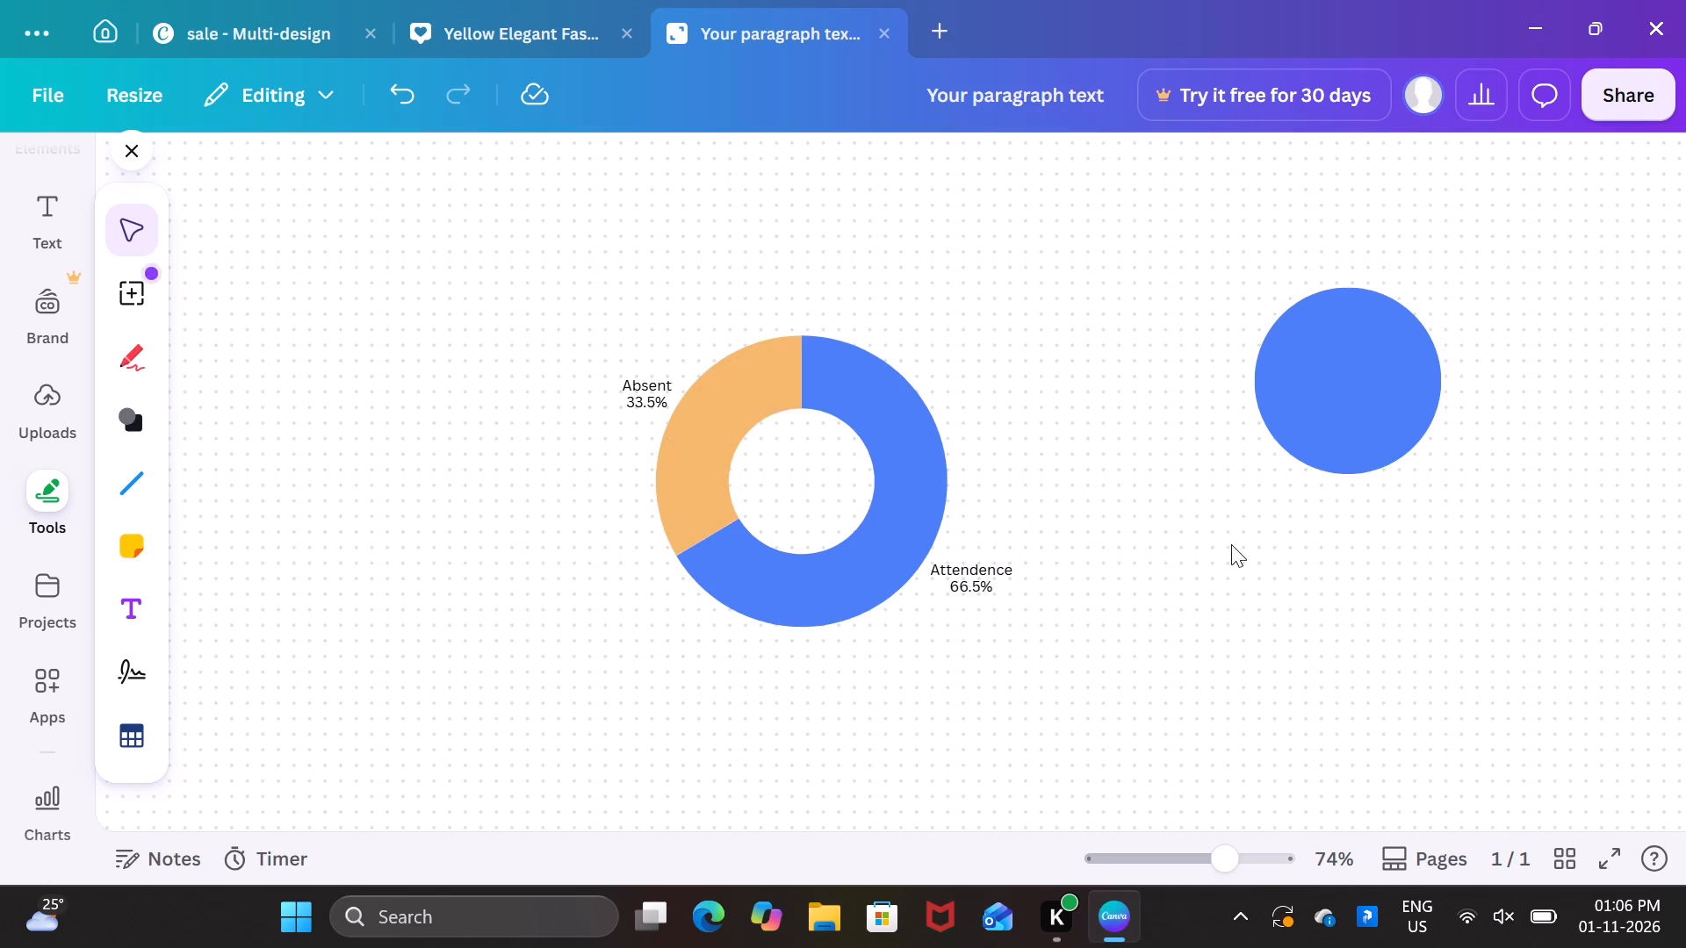
Rotate the blue circle beside the donut chart.
{"action": "scroll", "coordinate": [989, 493], "scroll_direction": "up", "scroll_amount": 1}
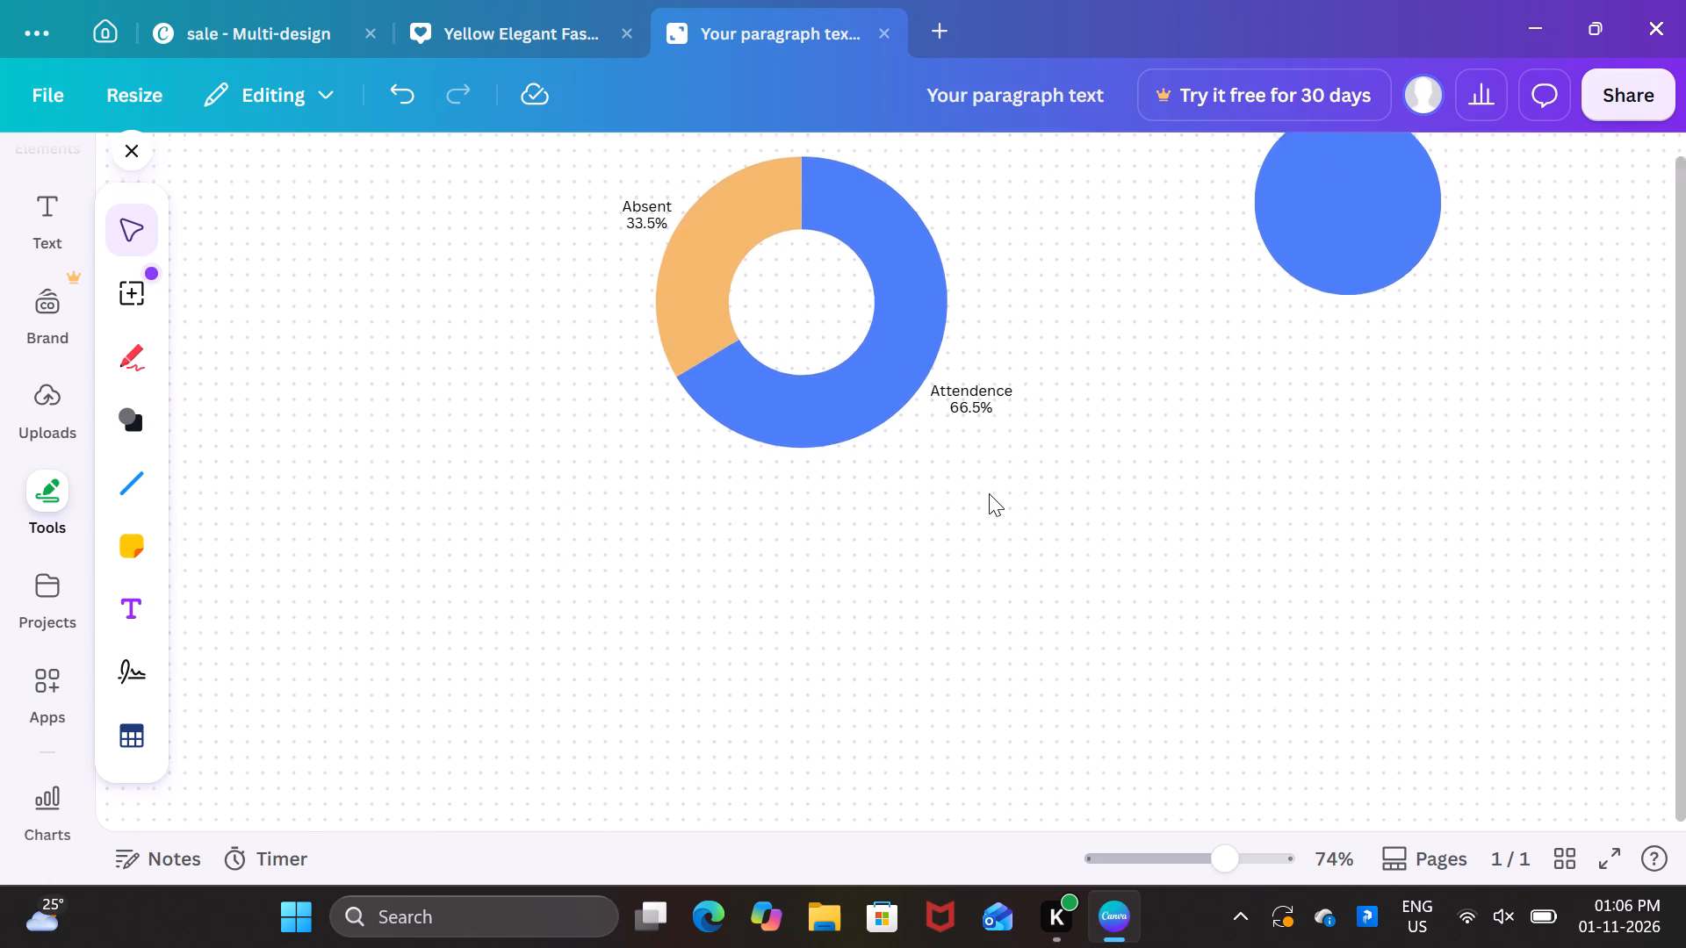
{"action": "scroll", "coordinate": [989, 493], "scroll_direction": "up", "scroll_amount": 1}
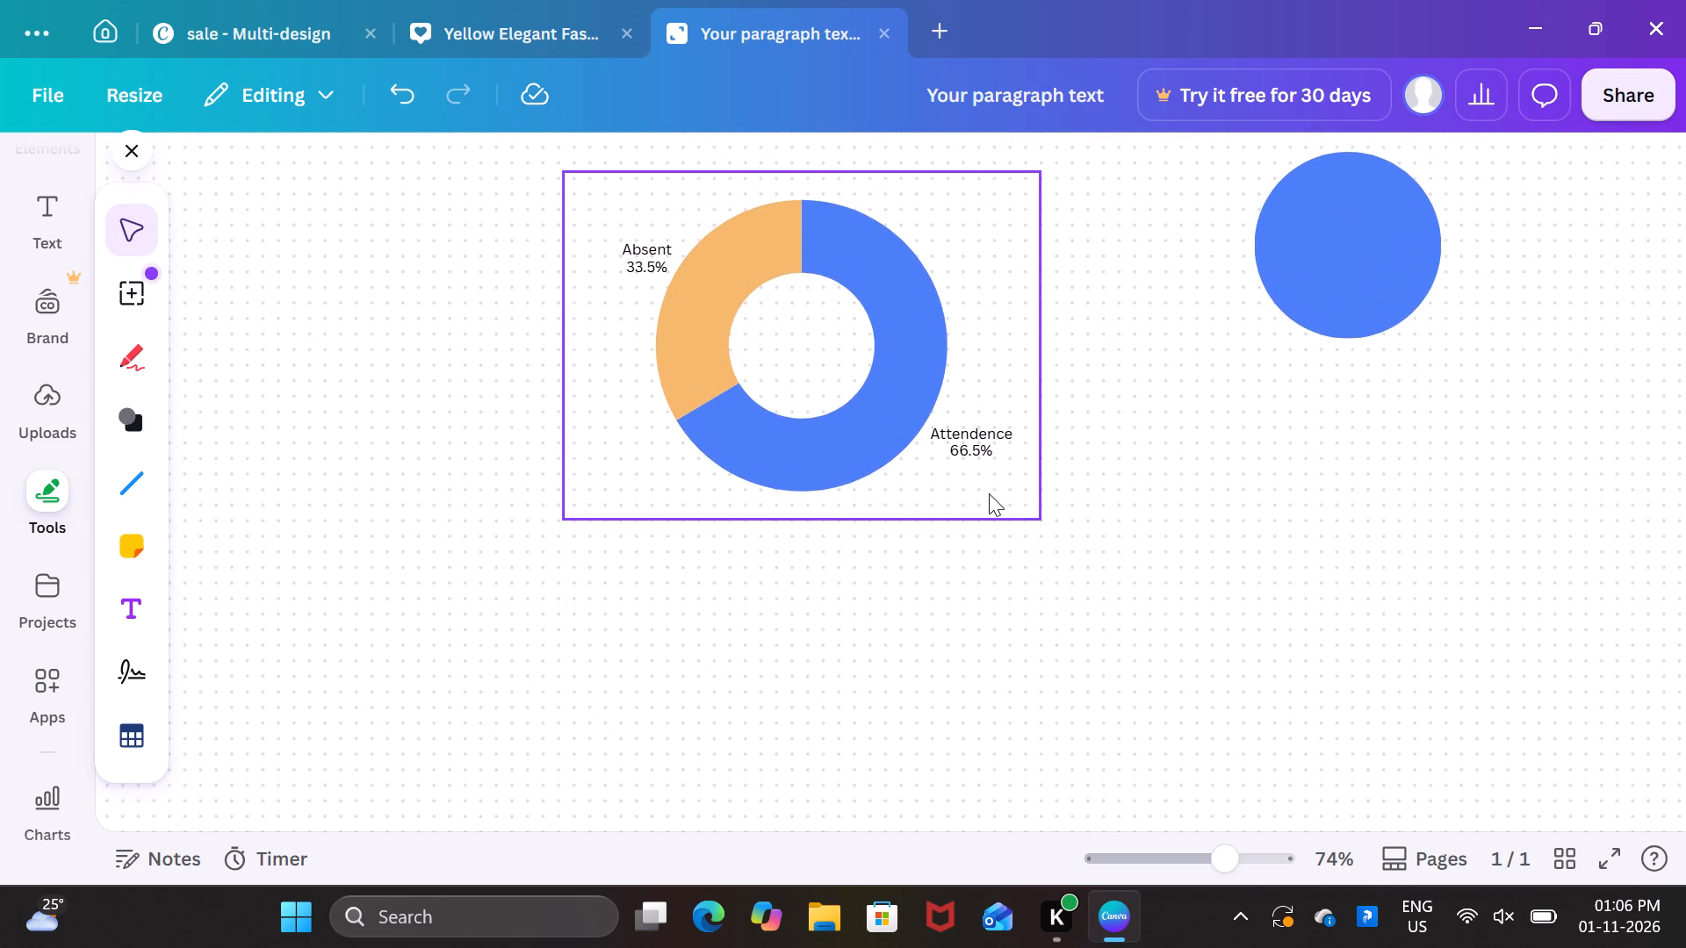
{"action": "left_click", "coordinate": [1383, 194]}
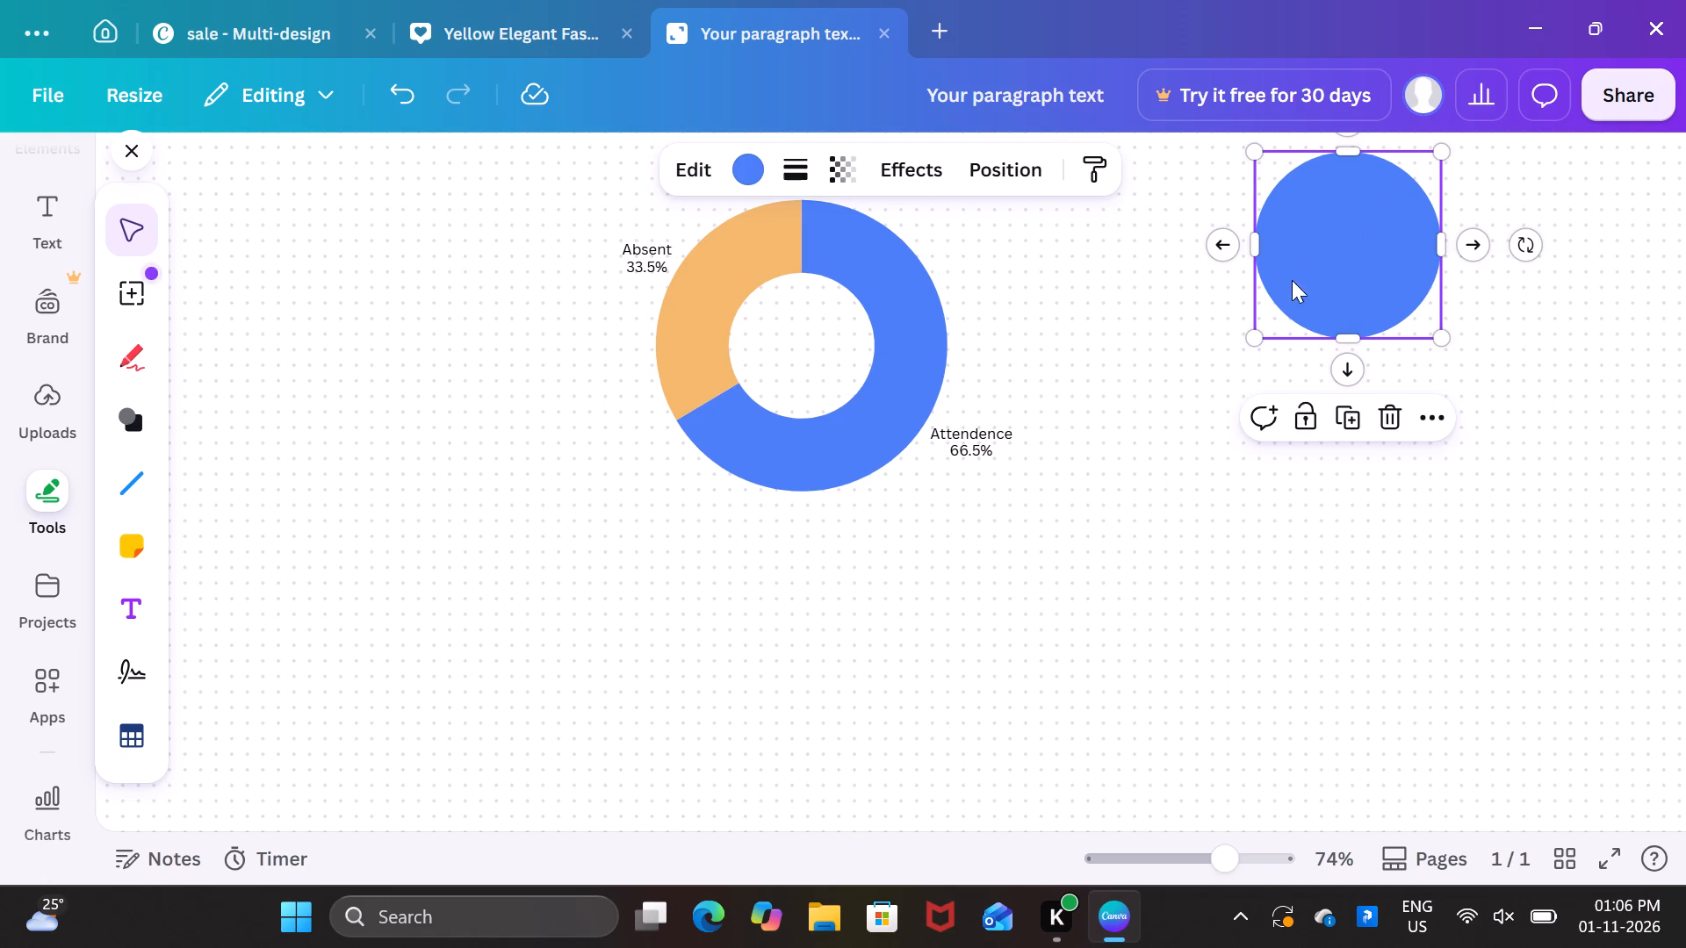
{"action": "left_click", "coordinate": [1535, 255]}
{"action": "left_click_drag", "start_coordinate": [1531, 248], "coordinate": [1351, 503]}
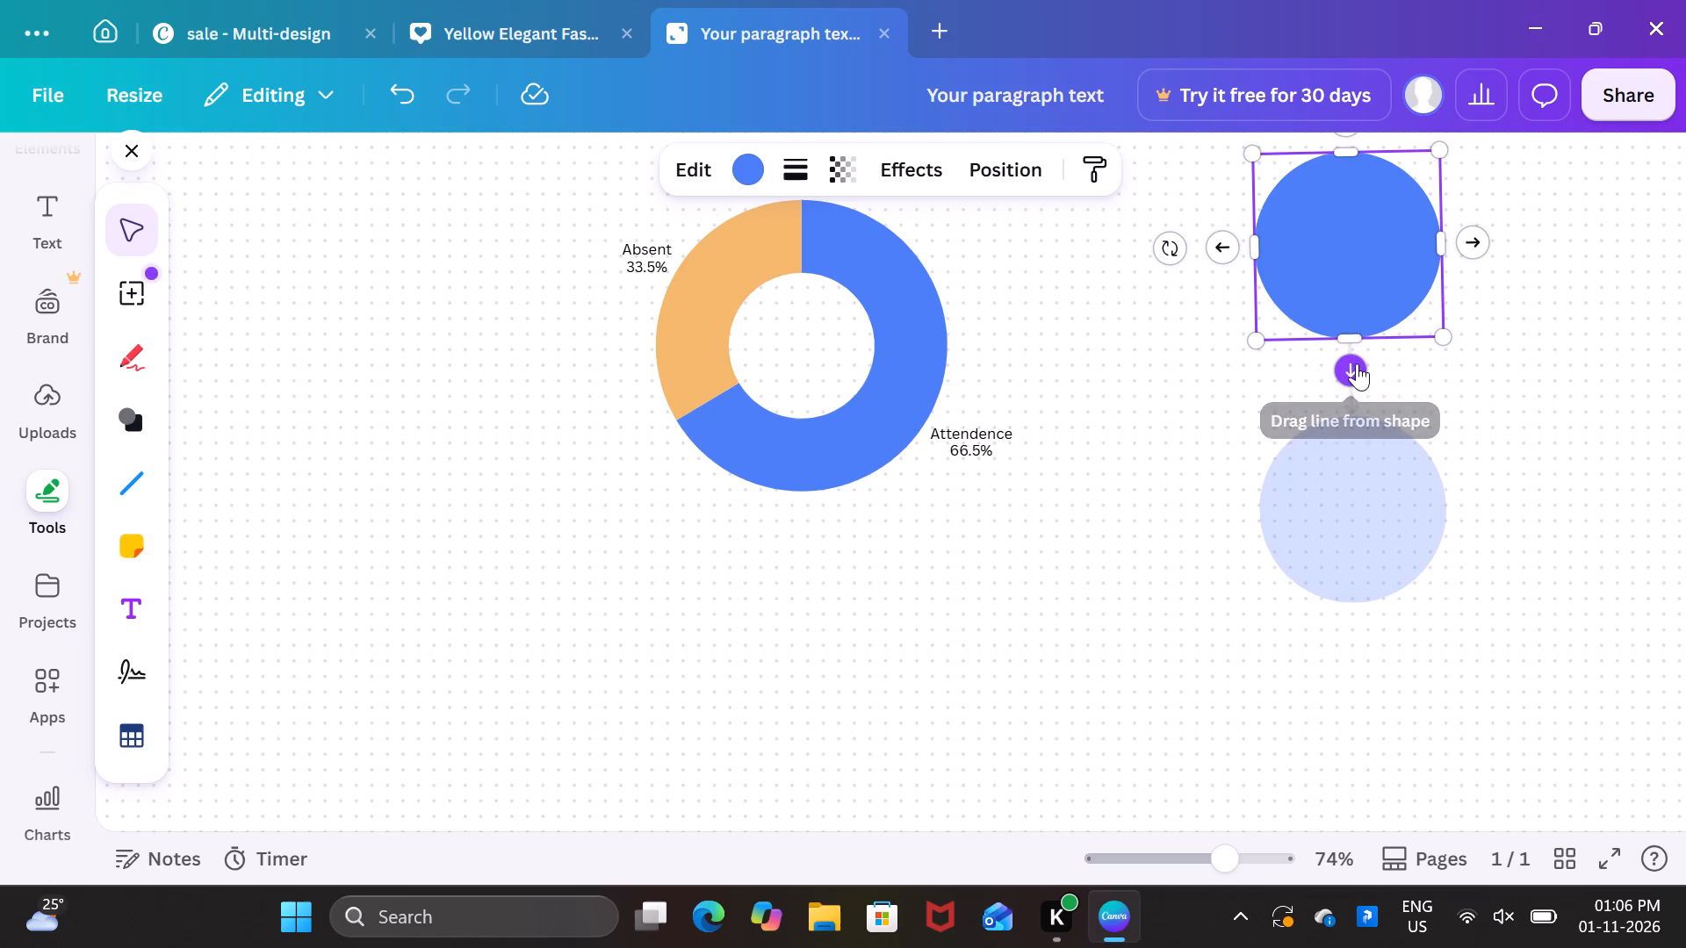
Add a connected matching circle directly below the rotated blue circle.
{"action": "left_click_drag", "start_coordinate": [1357, 363], "coordinate": [1357, 350]}
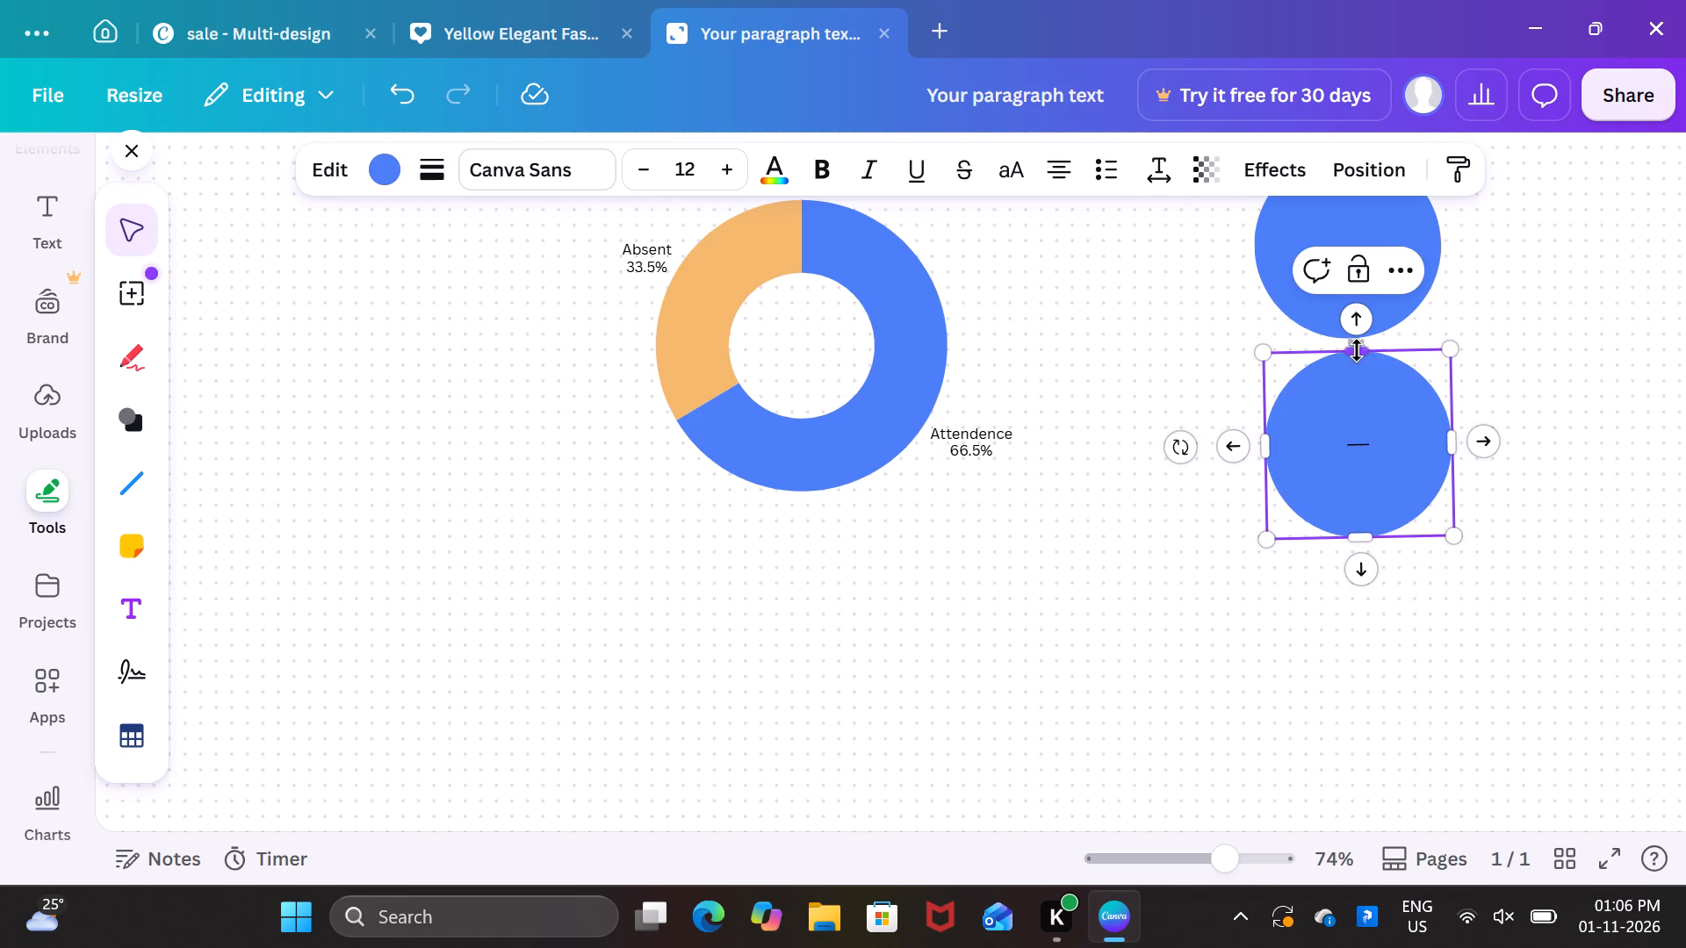
{"action": "left_click", "coordinate": [1398, 419]}
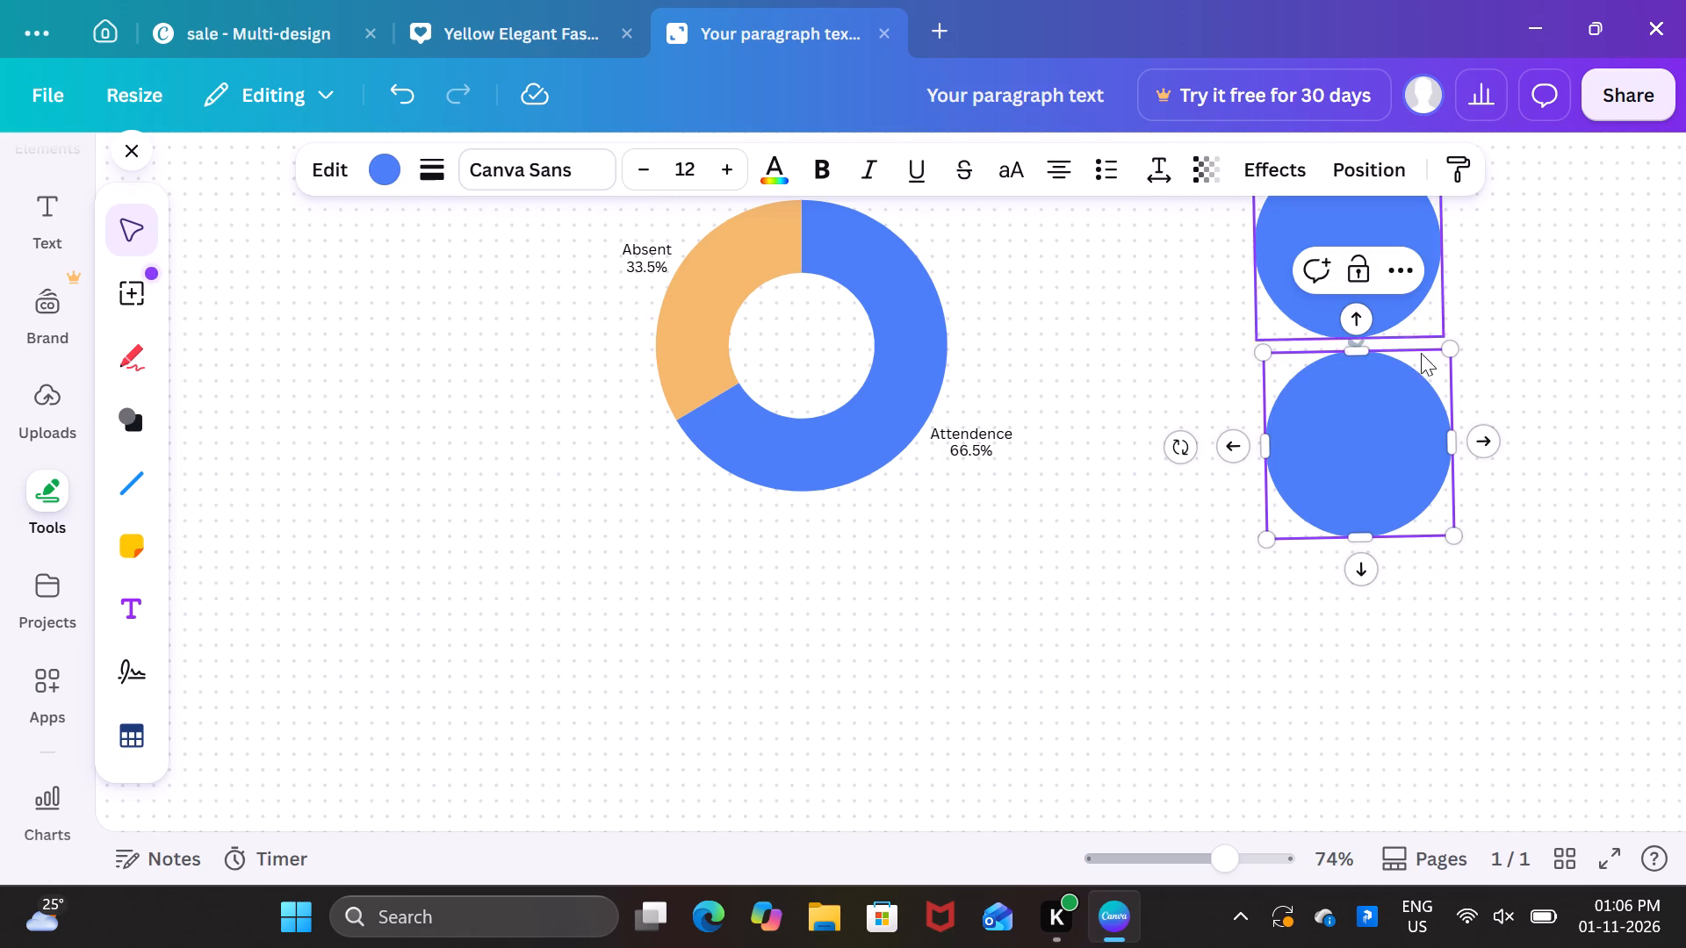
{"action": "left_click", "coordinate": [1383, 461]}
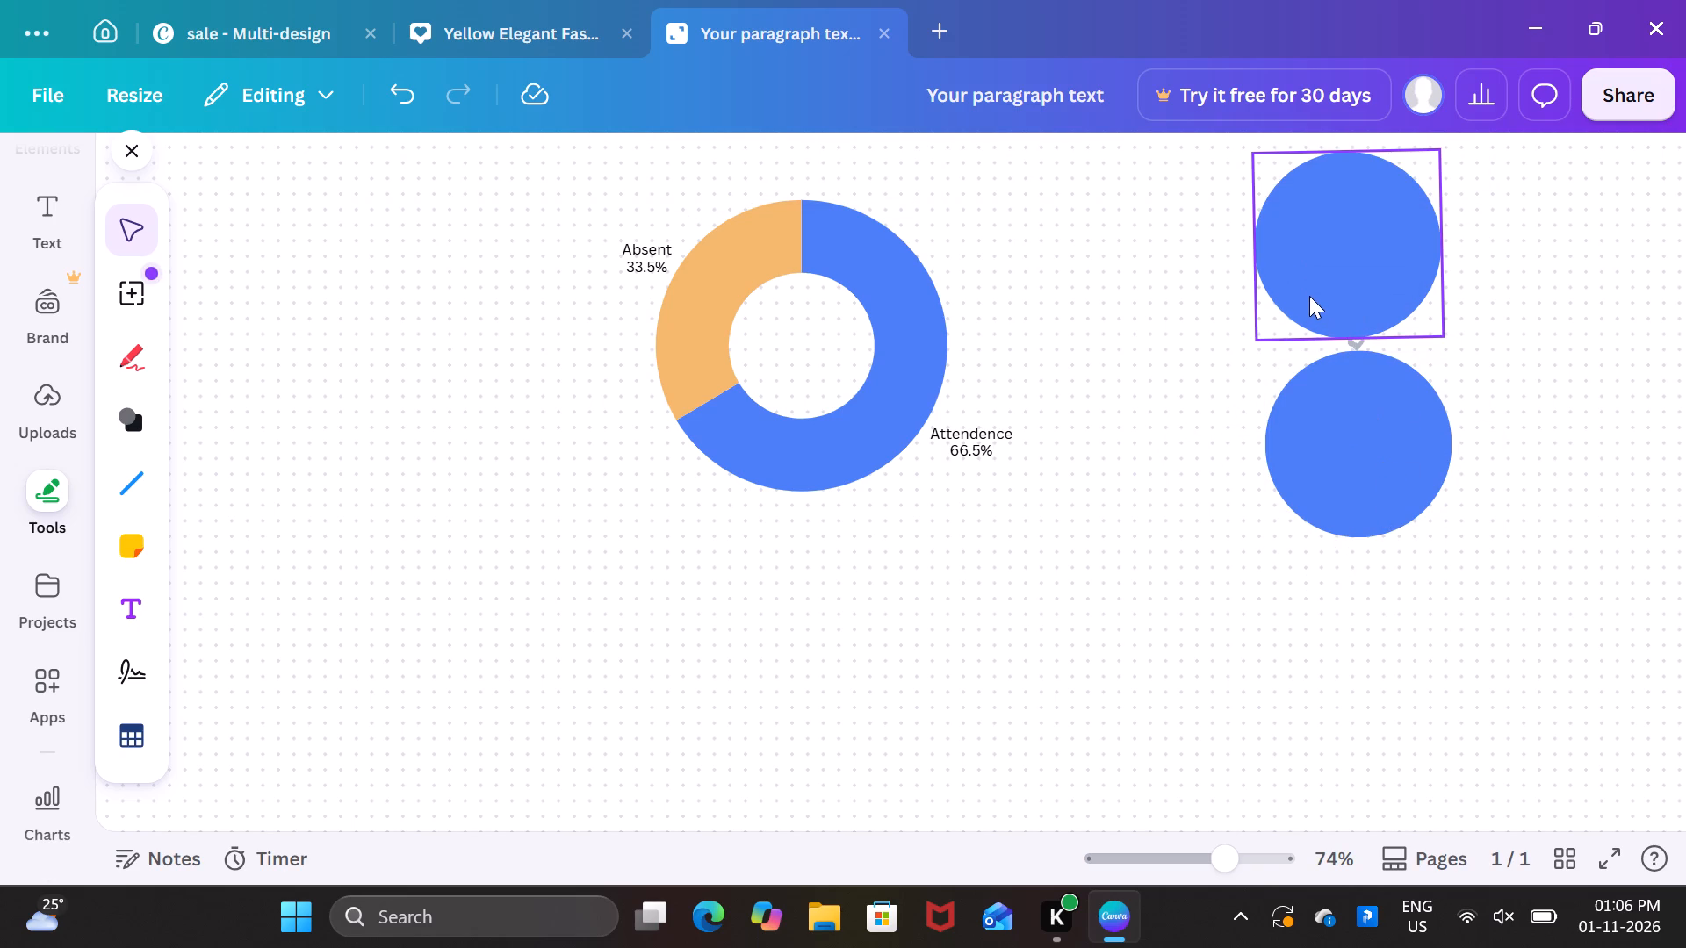
Delete the upper blue circle and the leftover connector above the lower circle.
{"action": "left_click", "coordinate": [1309, 296]}
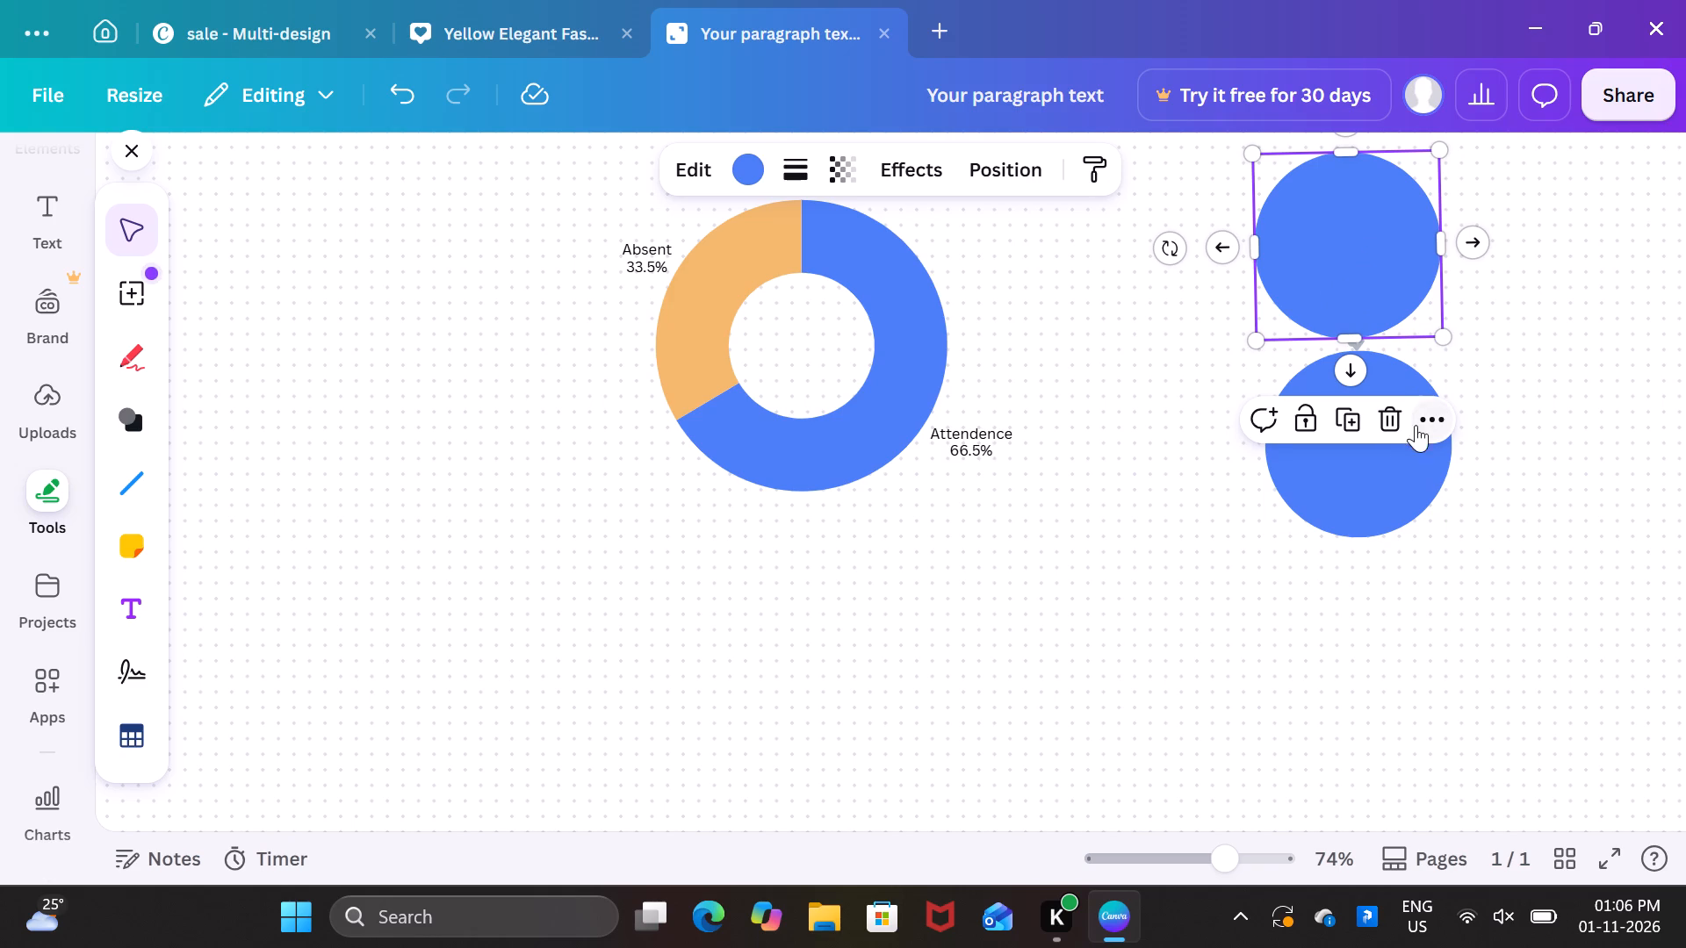
{"action": "left_click", "coordinate": [1395, 426]}
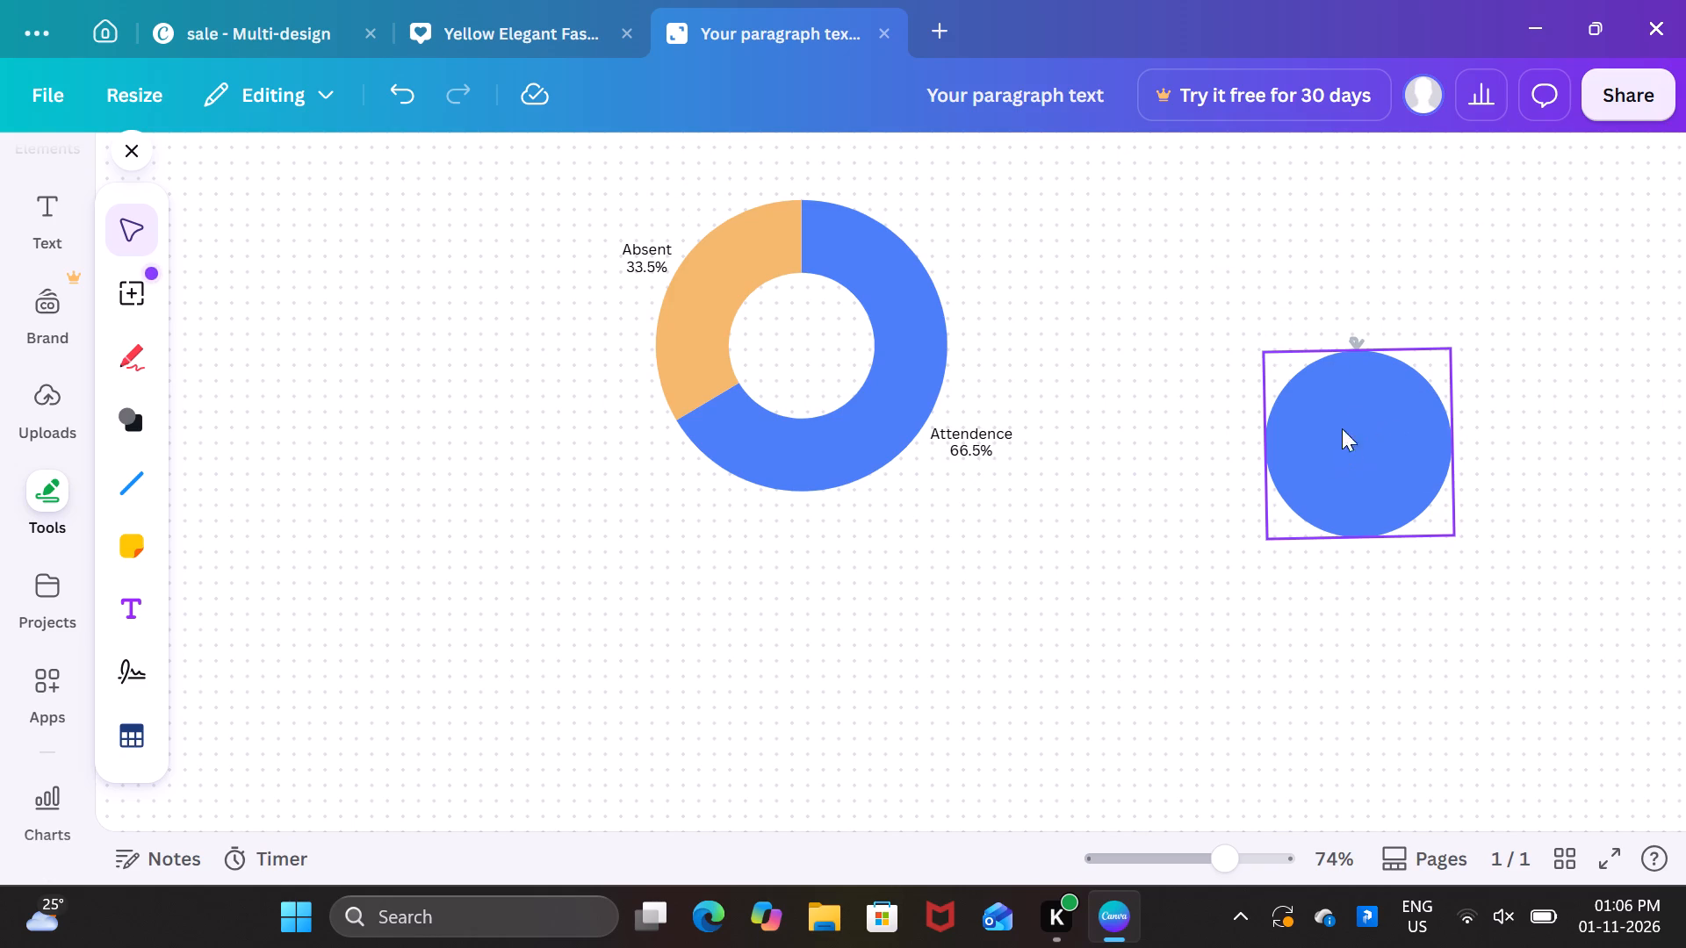
{"action": "left_click", "coordinate": [1351, 333]}
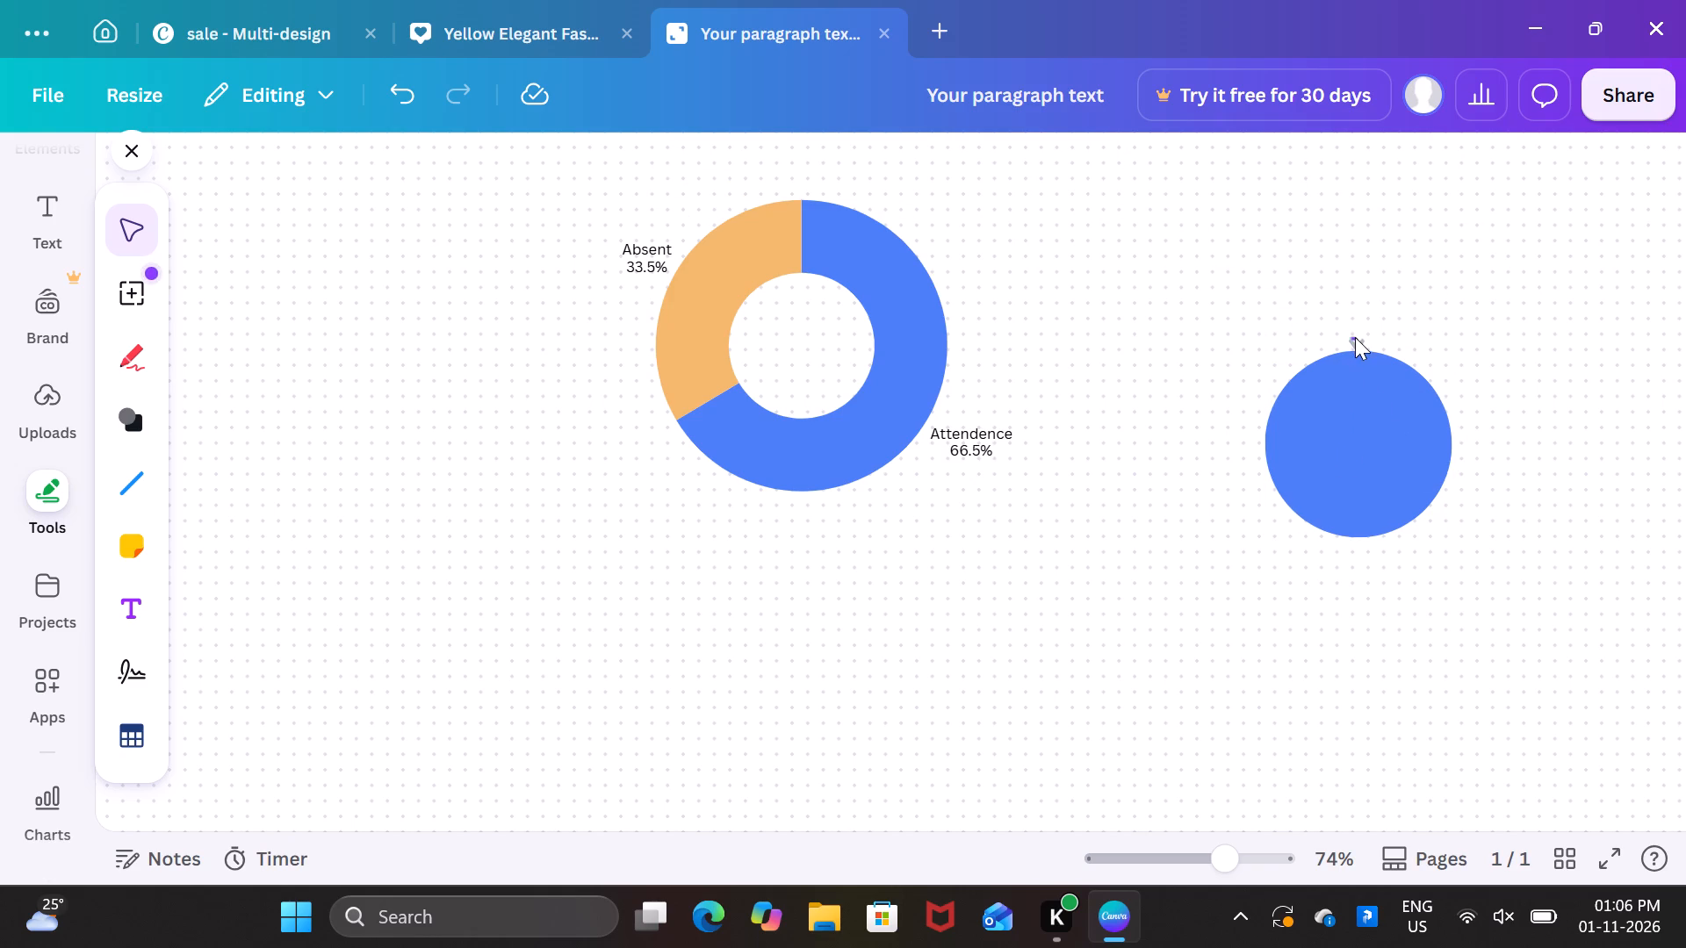
{"action": "left_click", "coordinate": [1357, 340]}
{"action": "left_click", "coordinate": [1387, 278]}
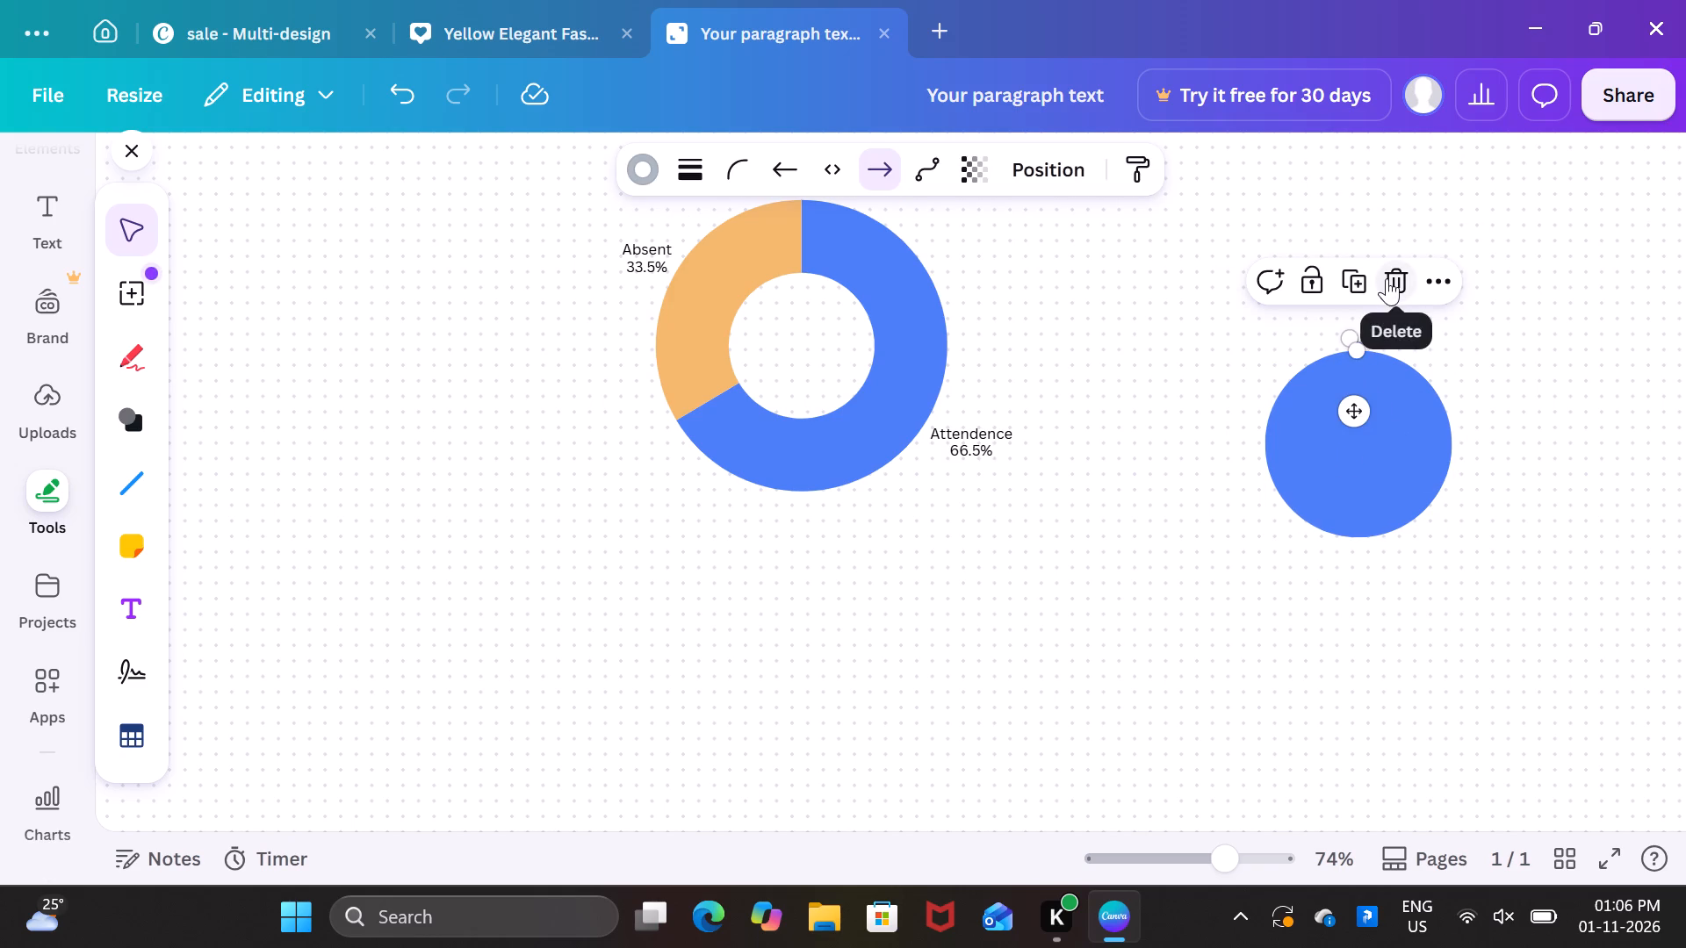
Narrow the blue circle beside the donut chart and reduce its height, reshaping it into a wide oval.
{"action": "left_click", "coordinate": [1351, 435]}
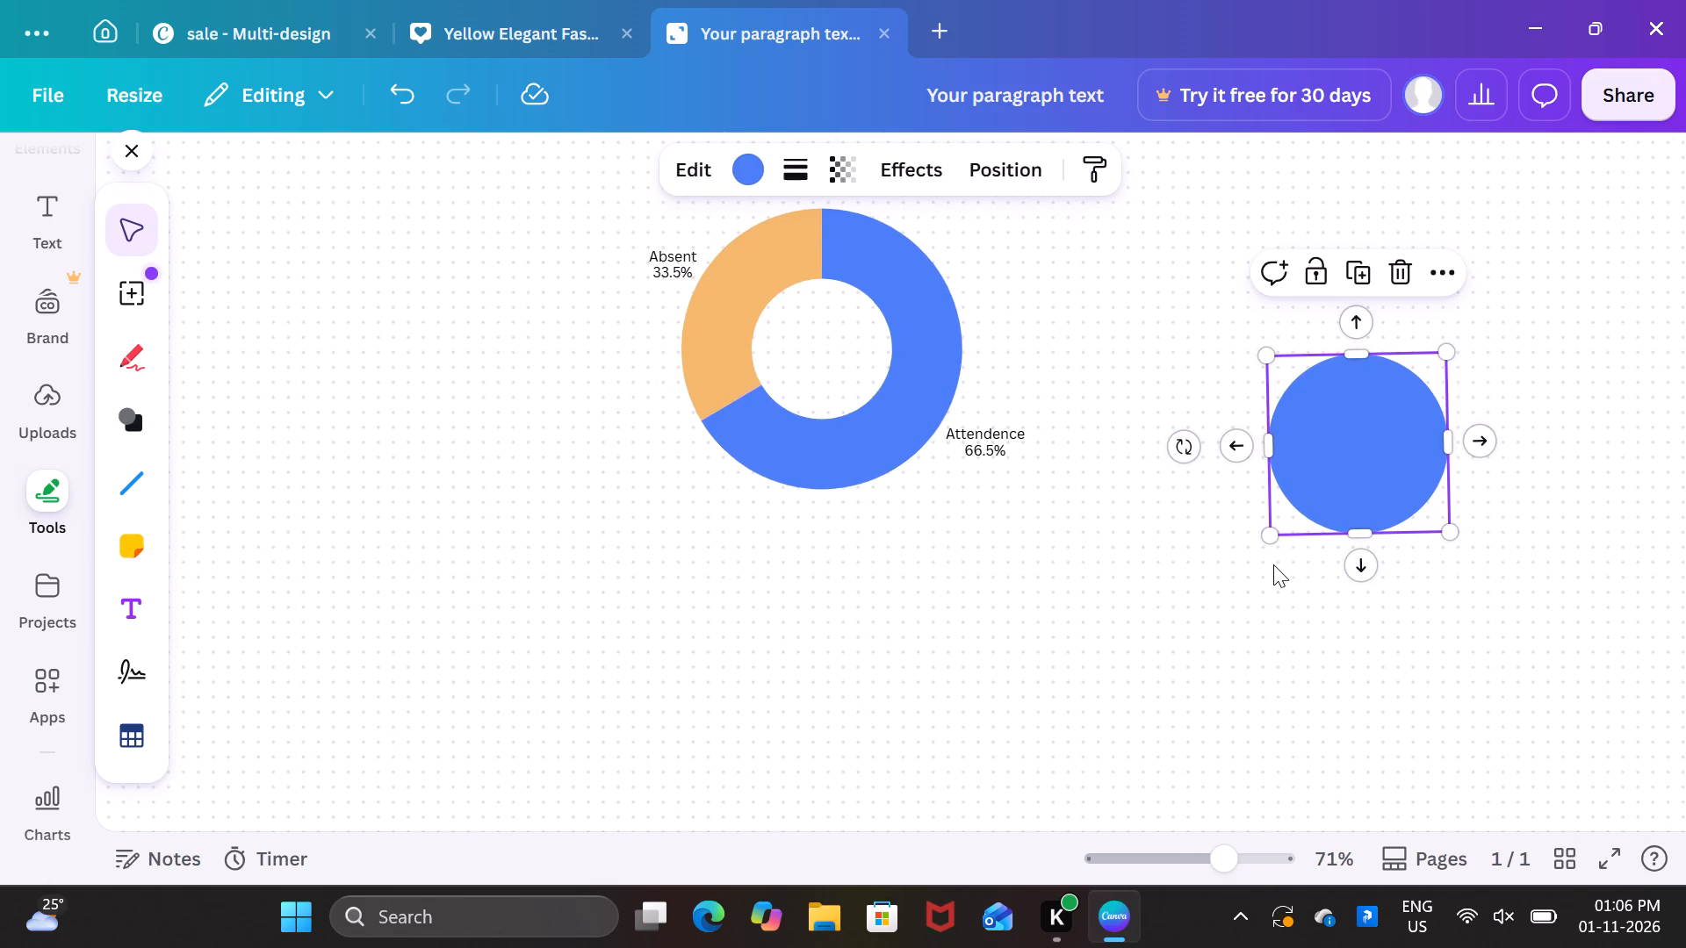
{"action": "right_click_drag", "start_coordinate": [1265, 541], "coordinate": [1291, 509]}
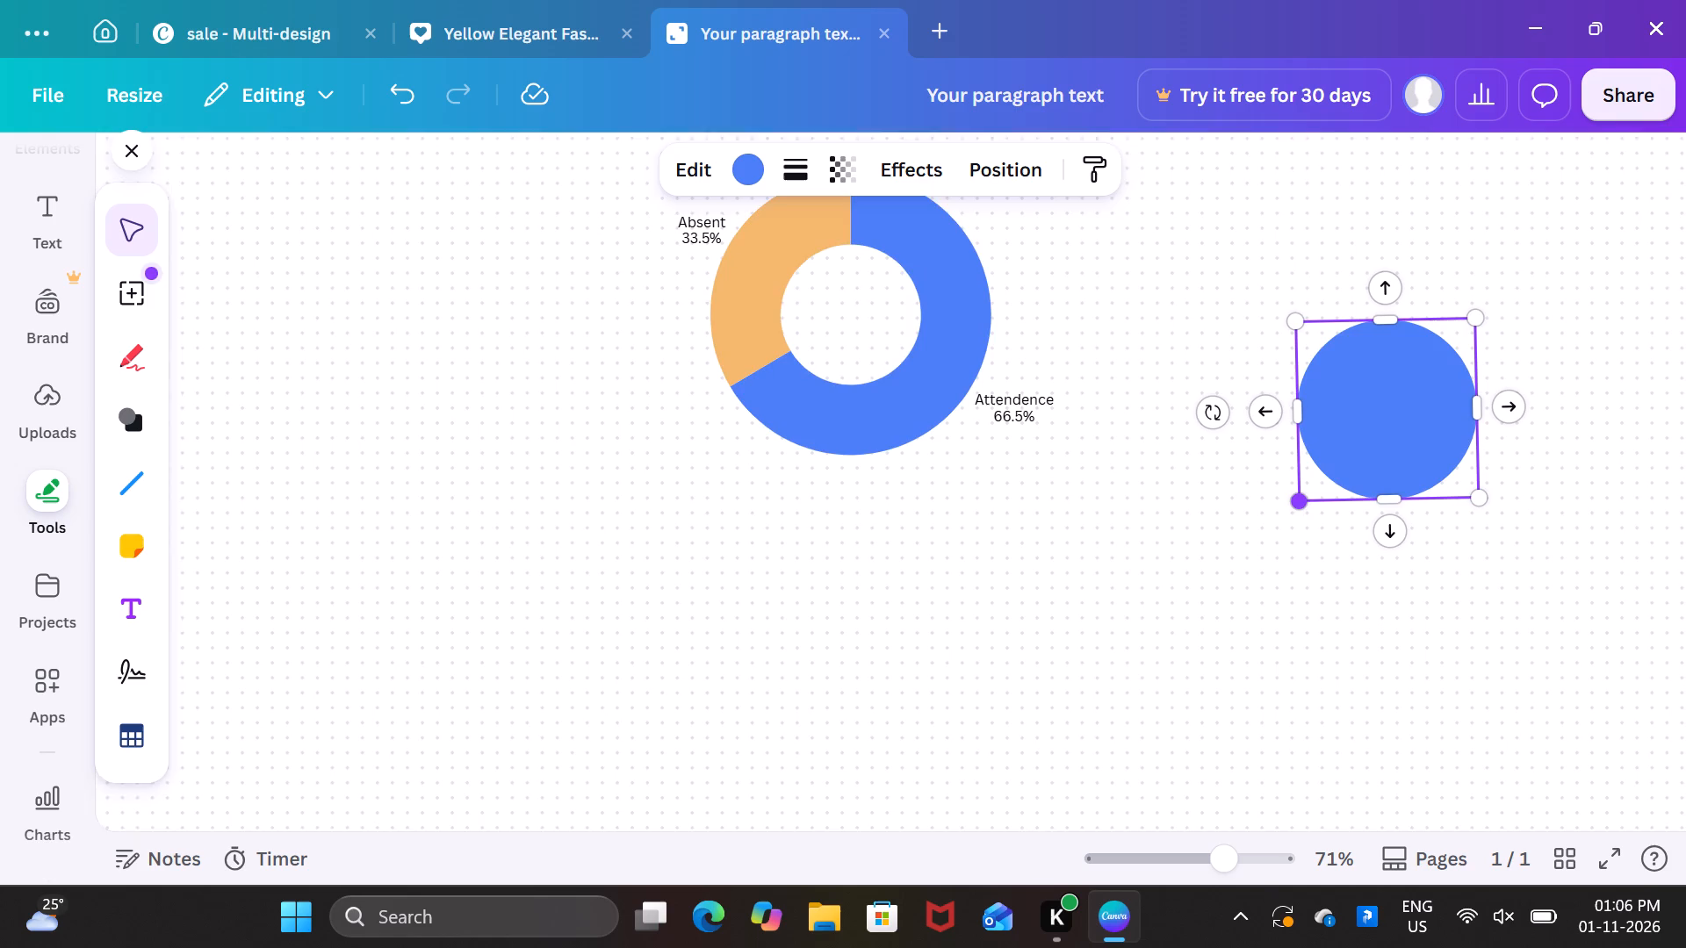
{"action": "right_click_drag", "start_coordinate": [1291, 509], "coordinate": [1271, 521]}
{"action": "right_click_drag", "start_coordinate": [1279, 518], "coordinate": [1301, 496]}
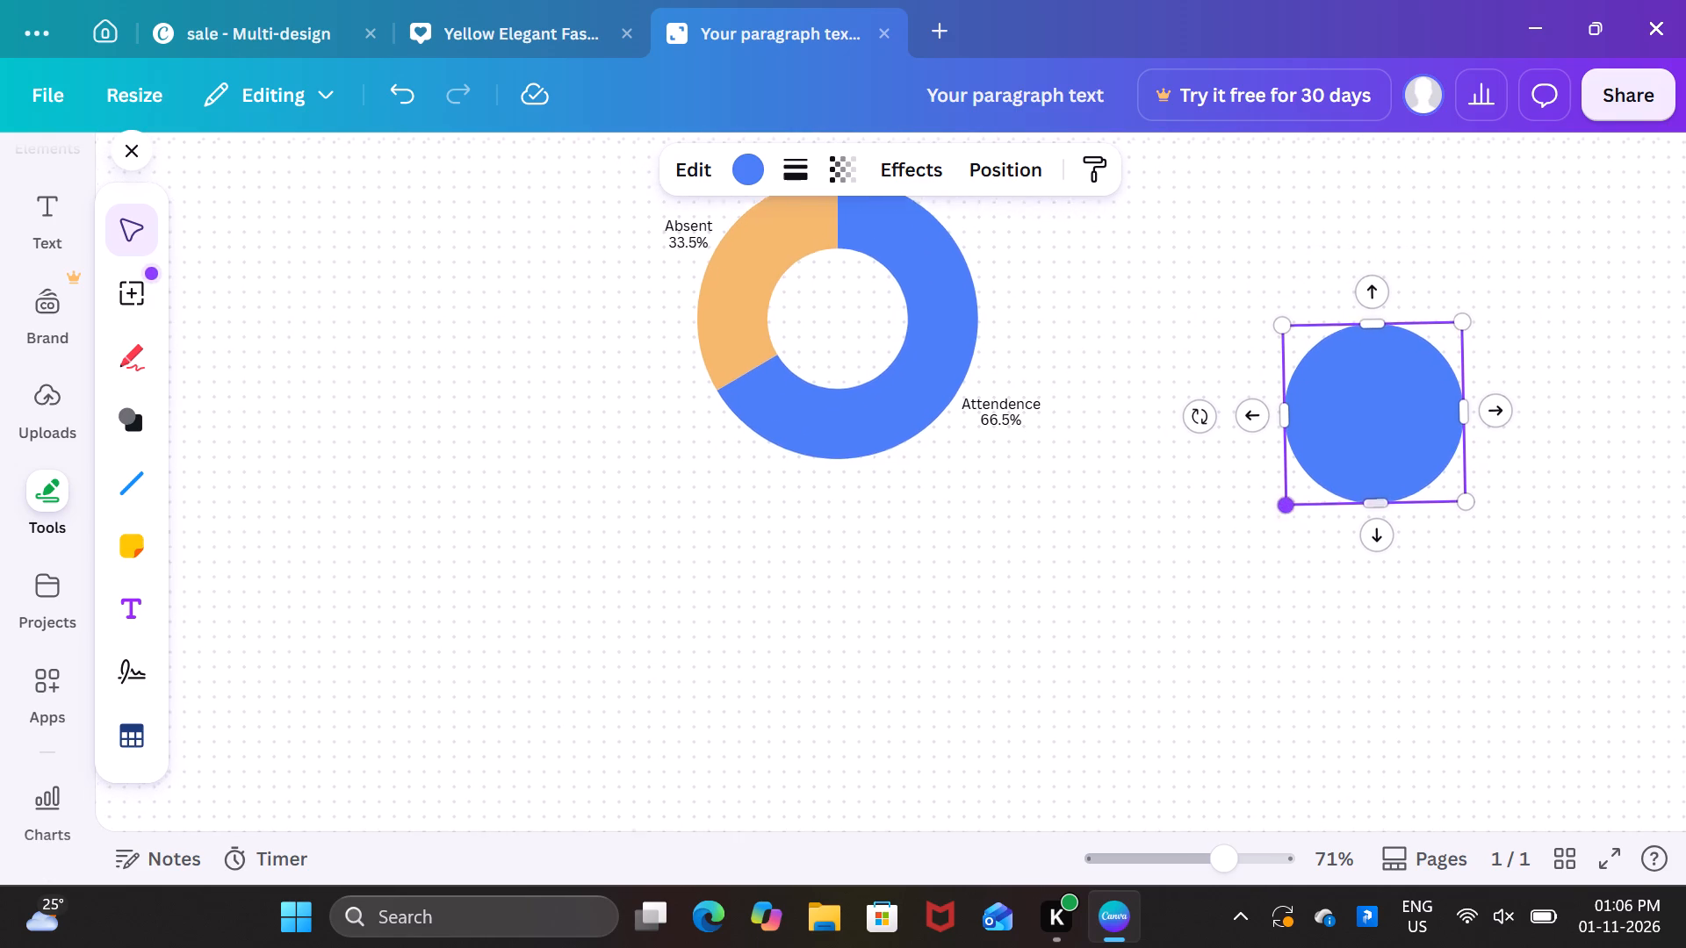
{"action": "right_click_drag", "start_coordinate": [1301, 496], "coordinate": [1303, 492]}
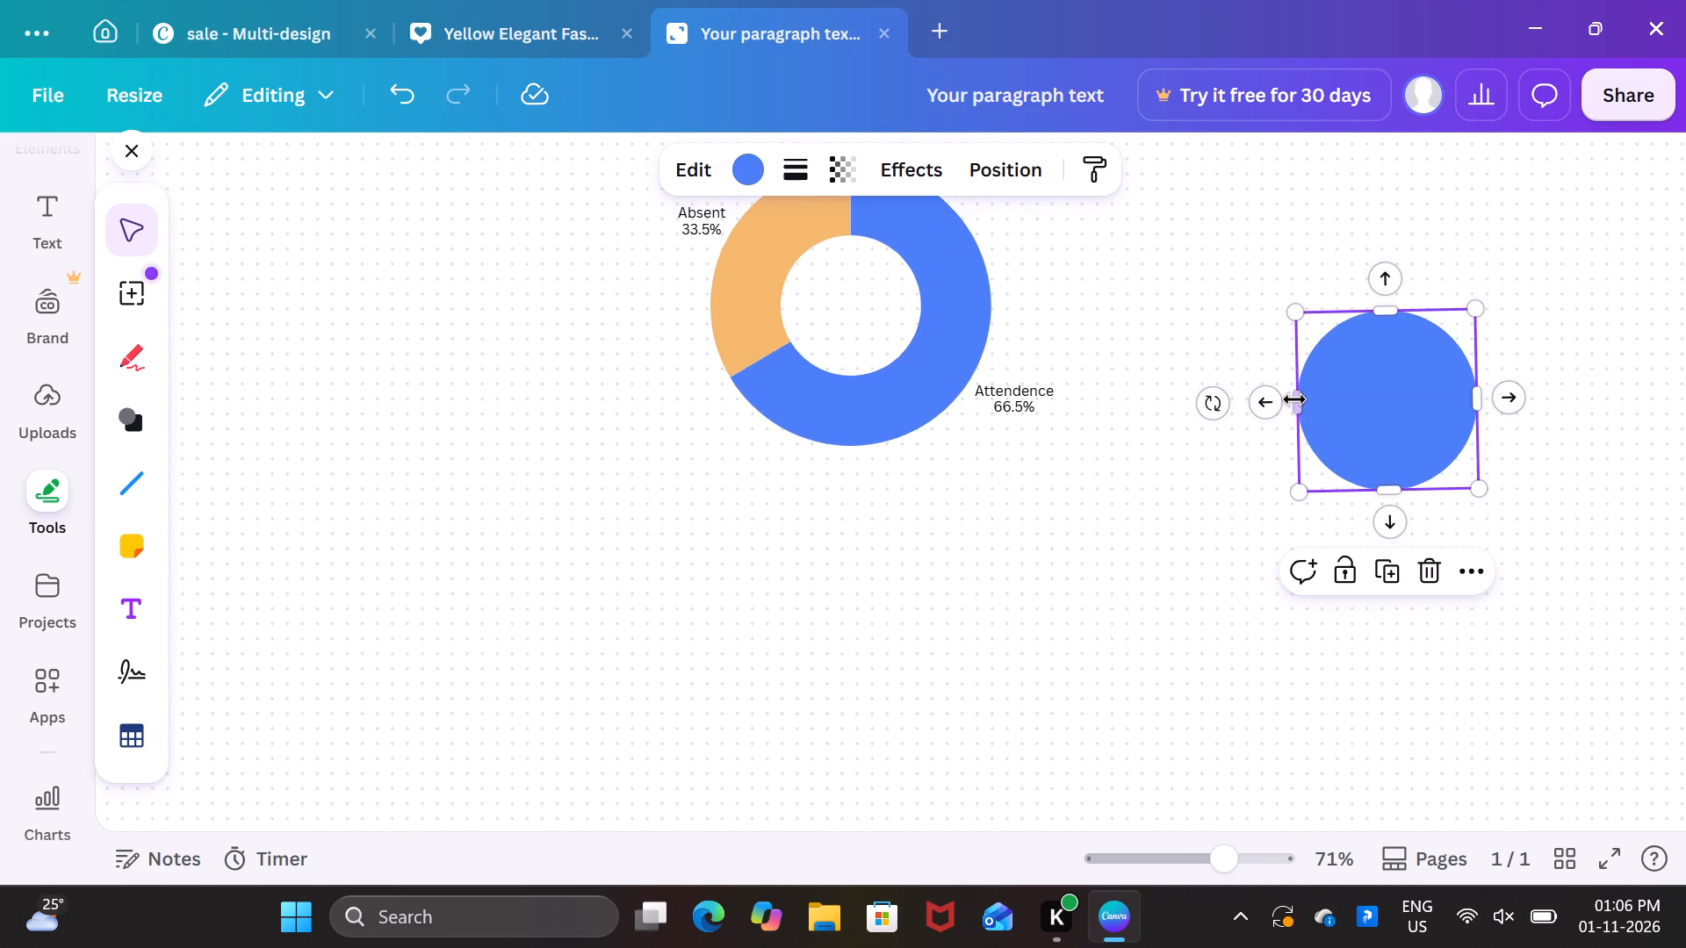
{"action": "left_click_drag", "start_coordinate": [1299, 399], "coordinate": [1335, 388]}
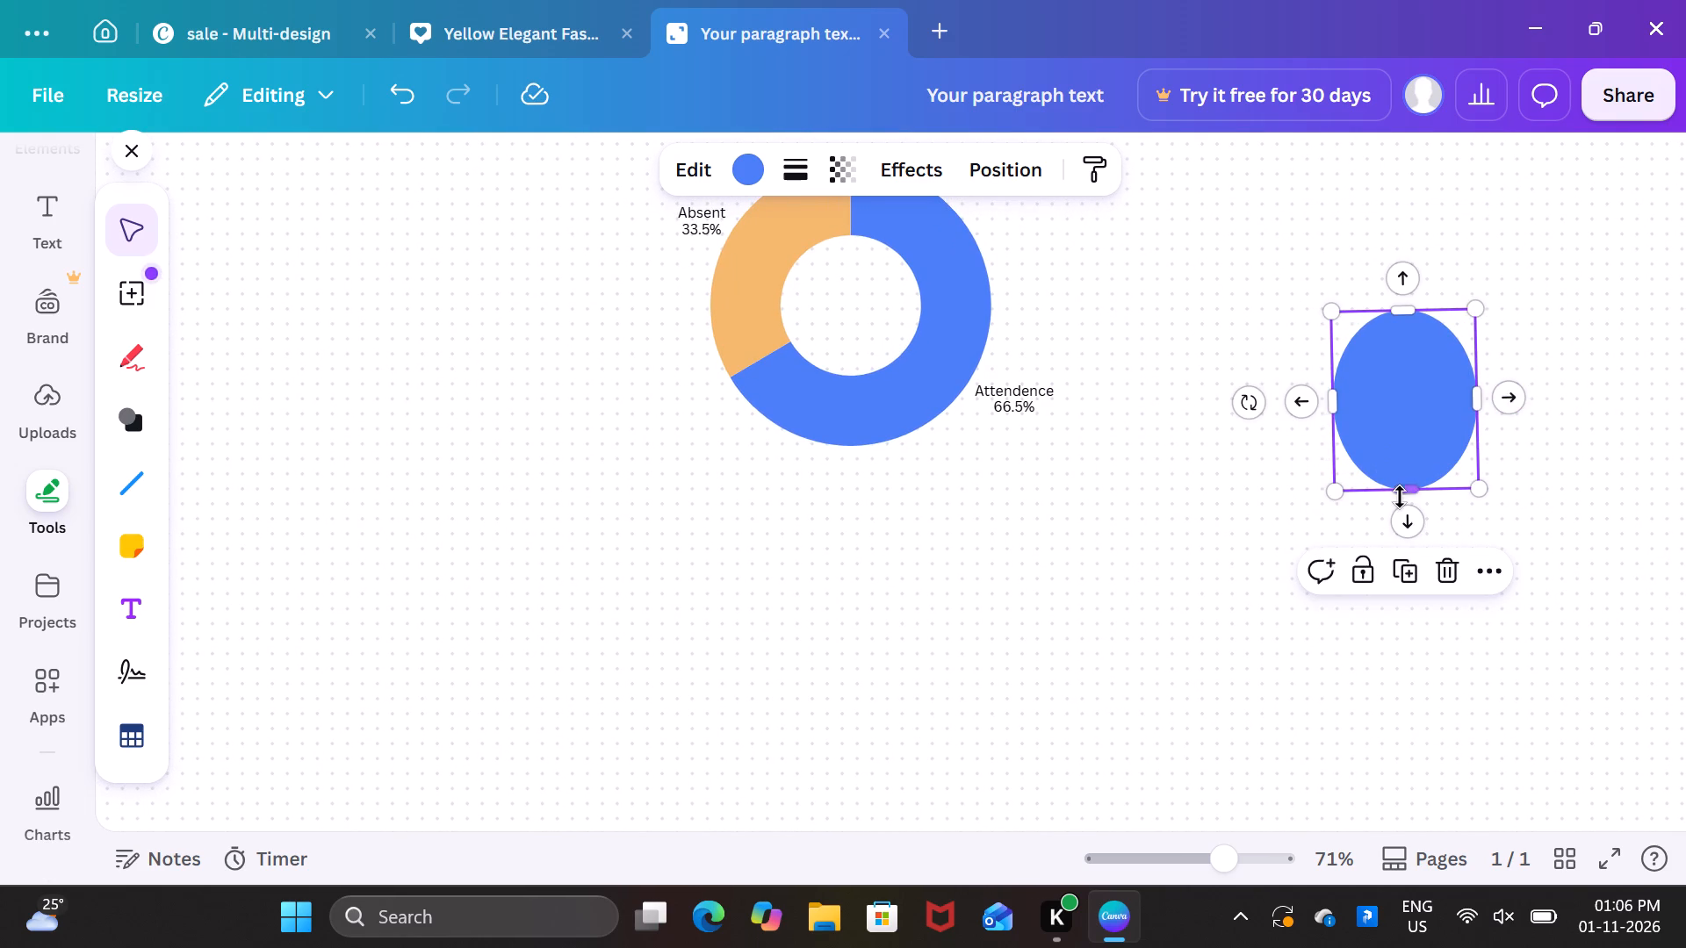
{"action": "right_click_drag", "start_coordinate": [1405, 492], "coordinate": [1401, 456]}
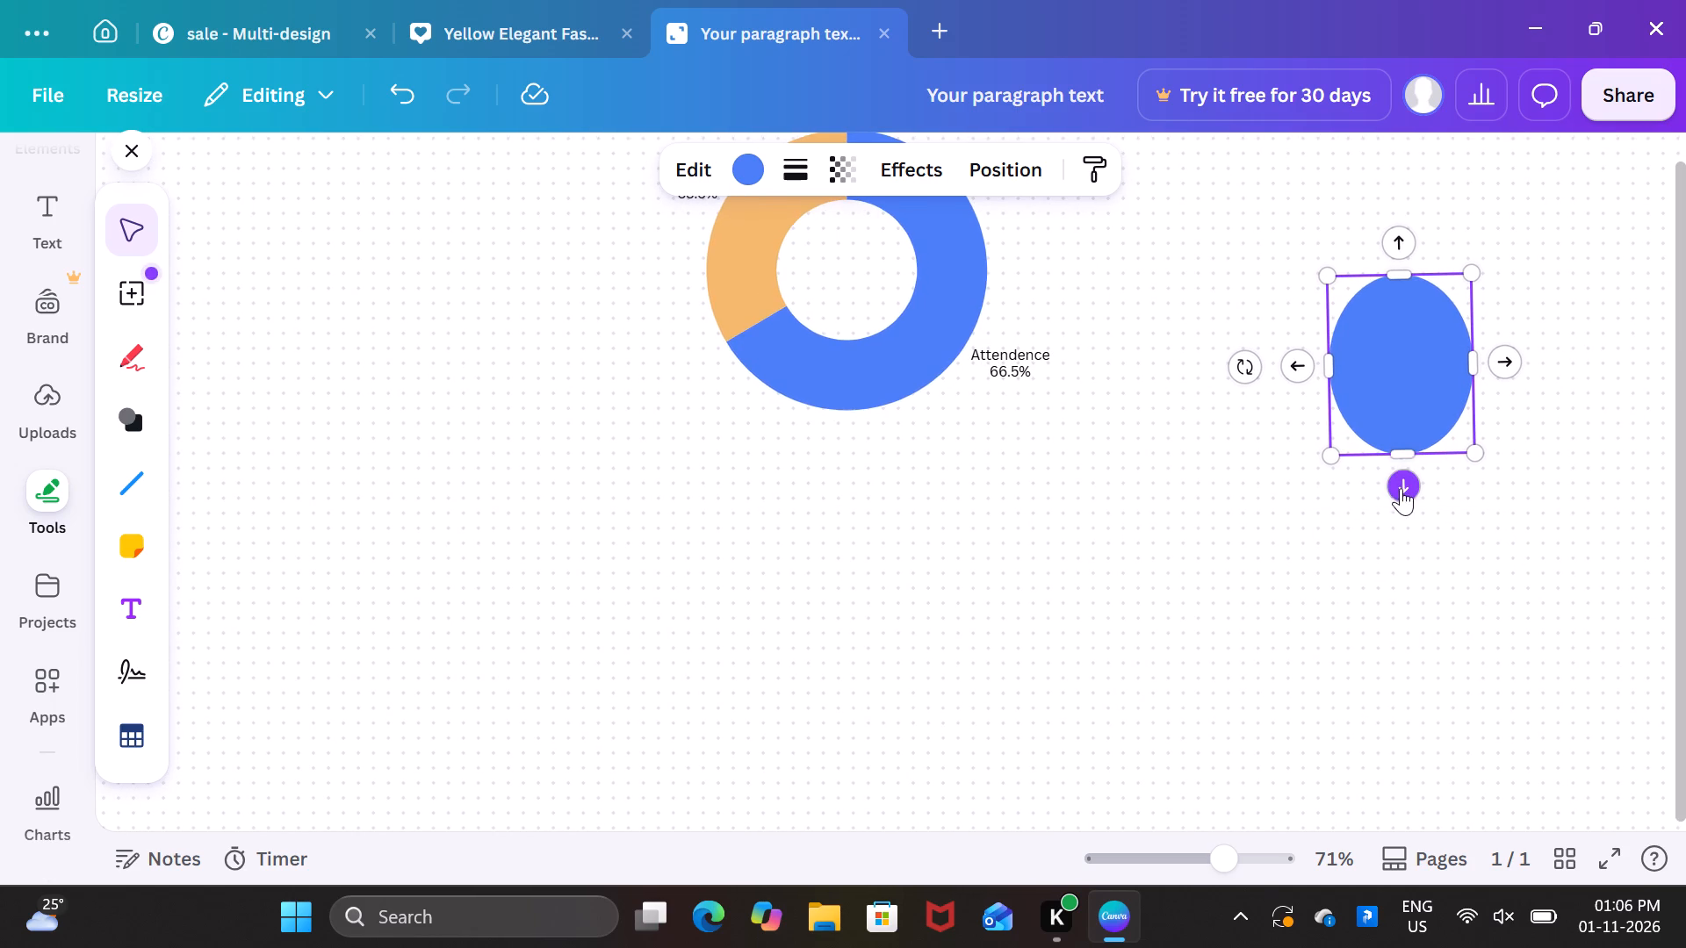
{"action": "scroll", "coordinate": [1396, 445], "scroll_direction": "up", "scroll_amount": 1}
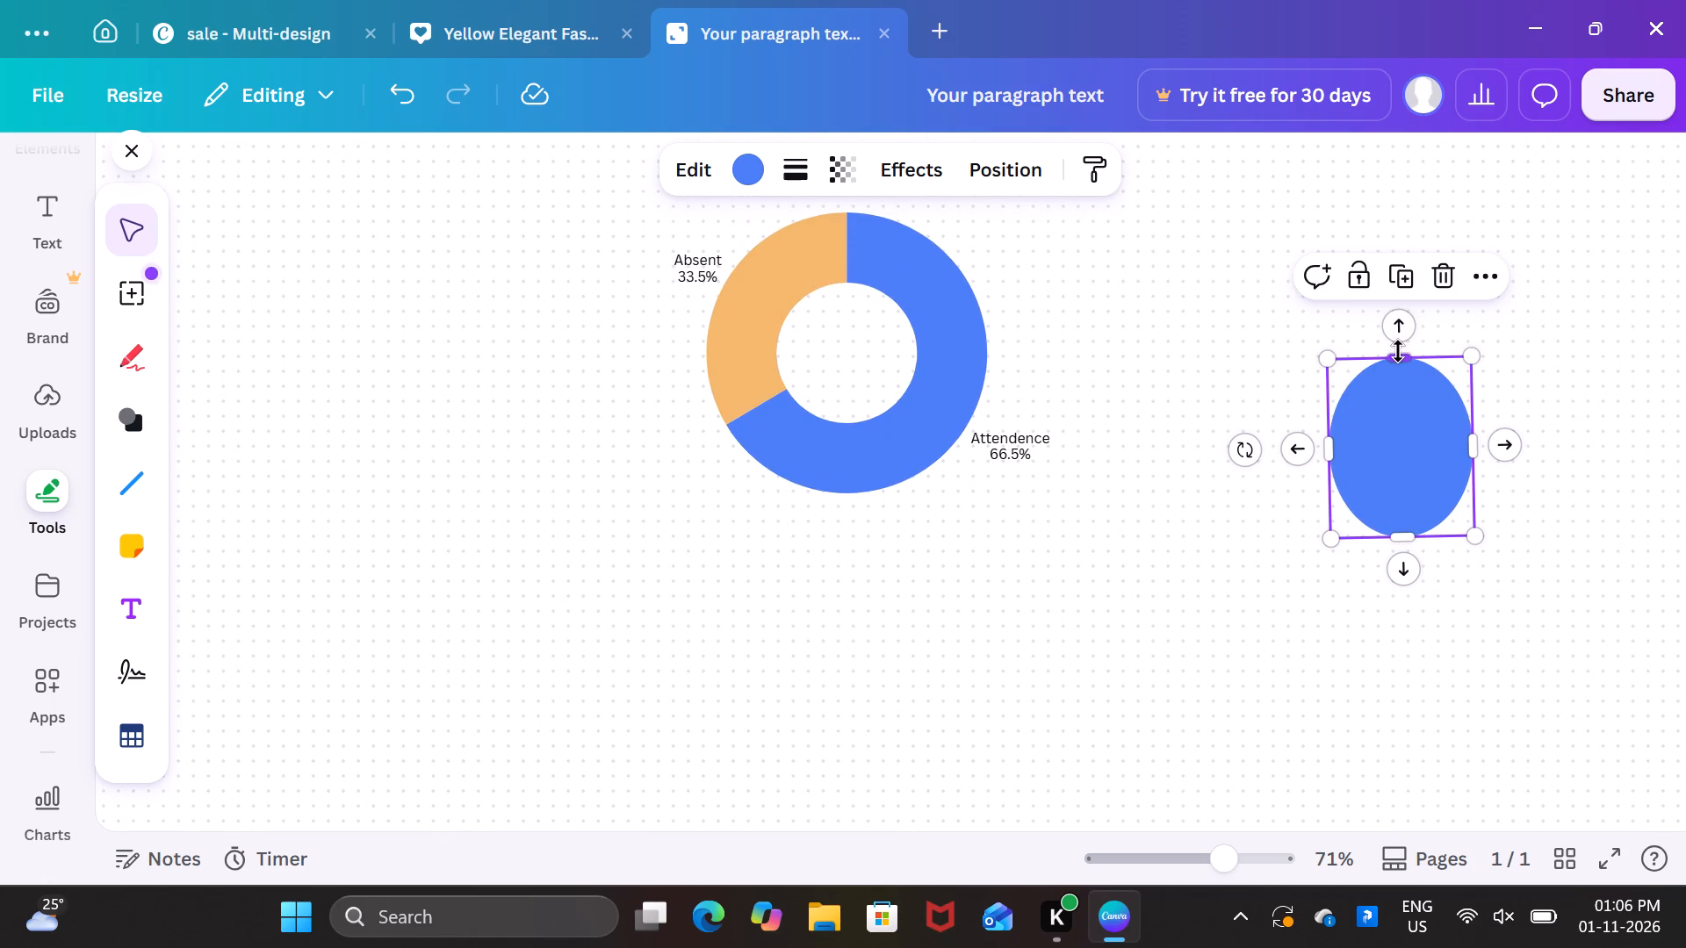
{"action": "left_click_drag", "start_coordinate": [1402, 355], "coordinate": [1407, 376]}
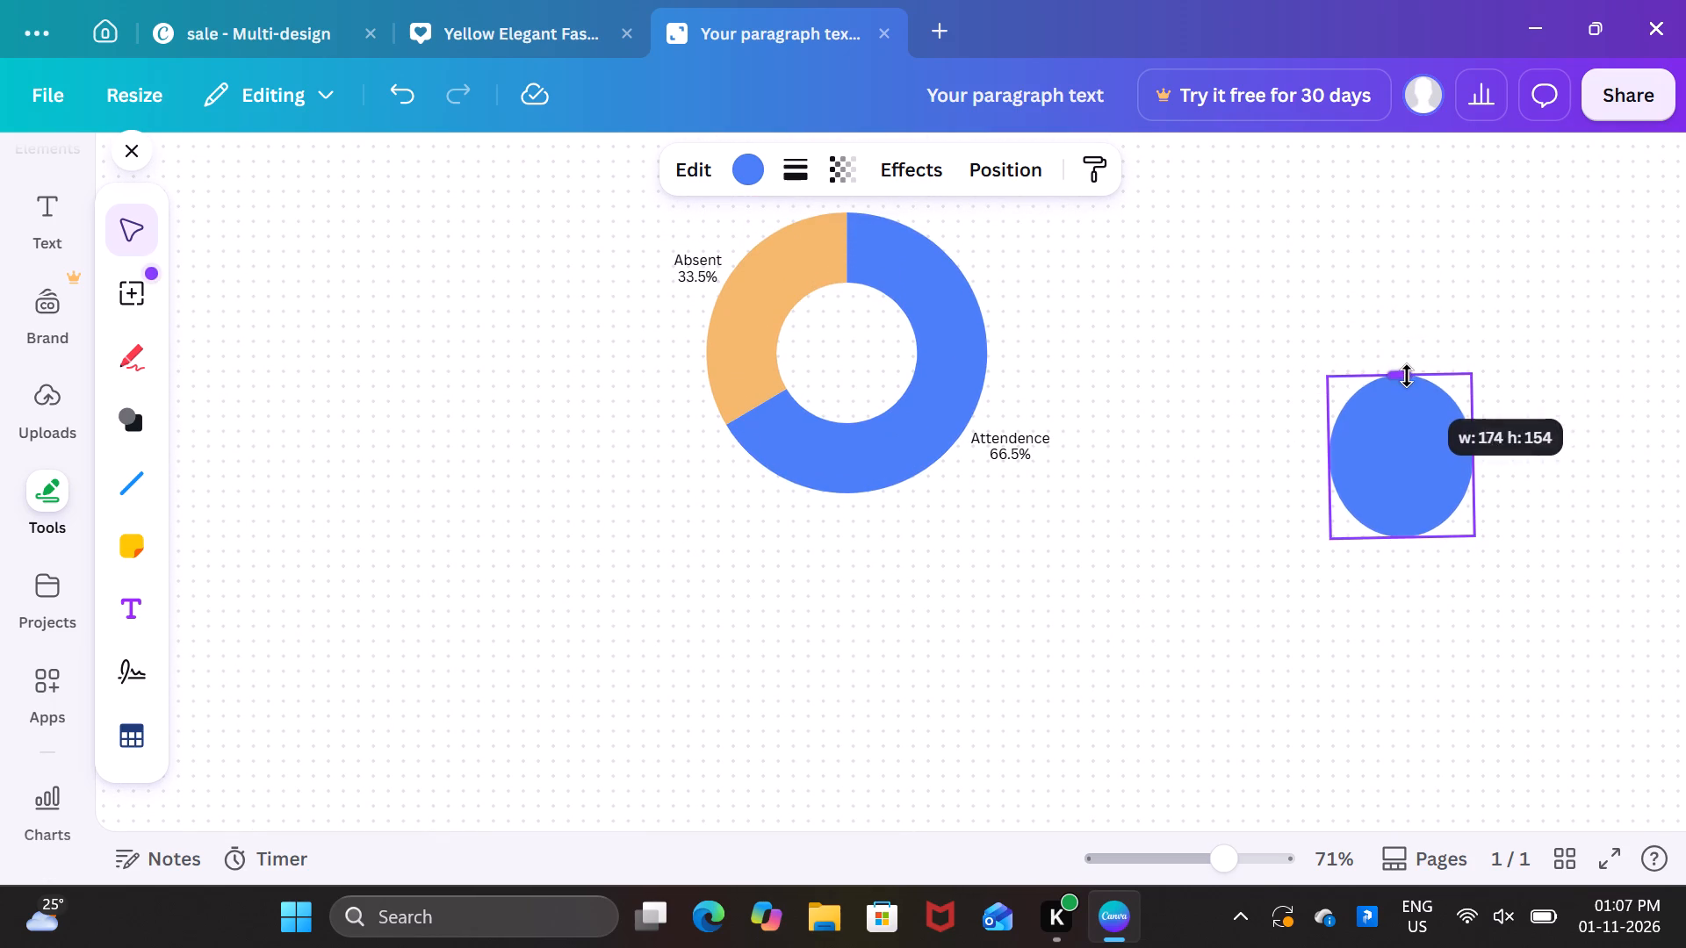
{"action": "left_click_drag", "start_coordinate": [1407, 376], "coordinate": [1433, 439]}
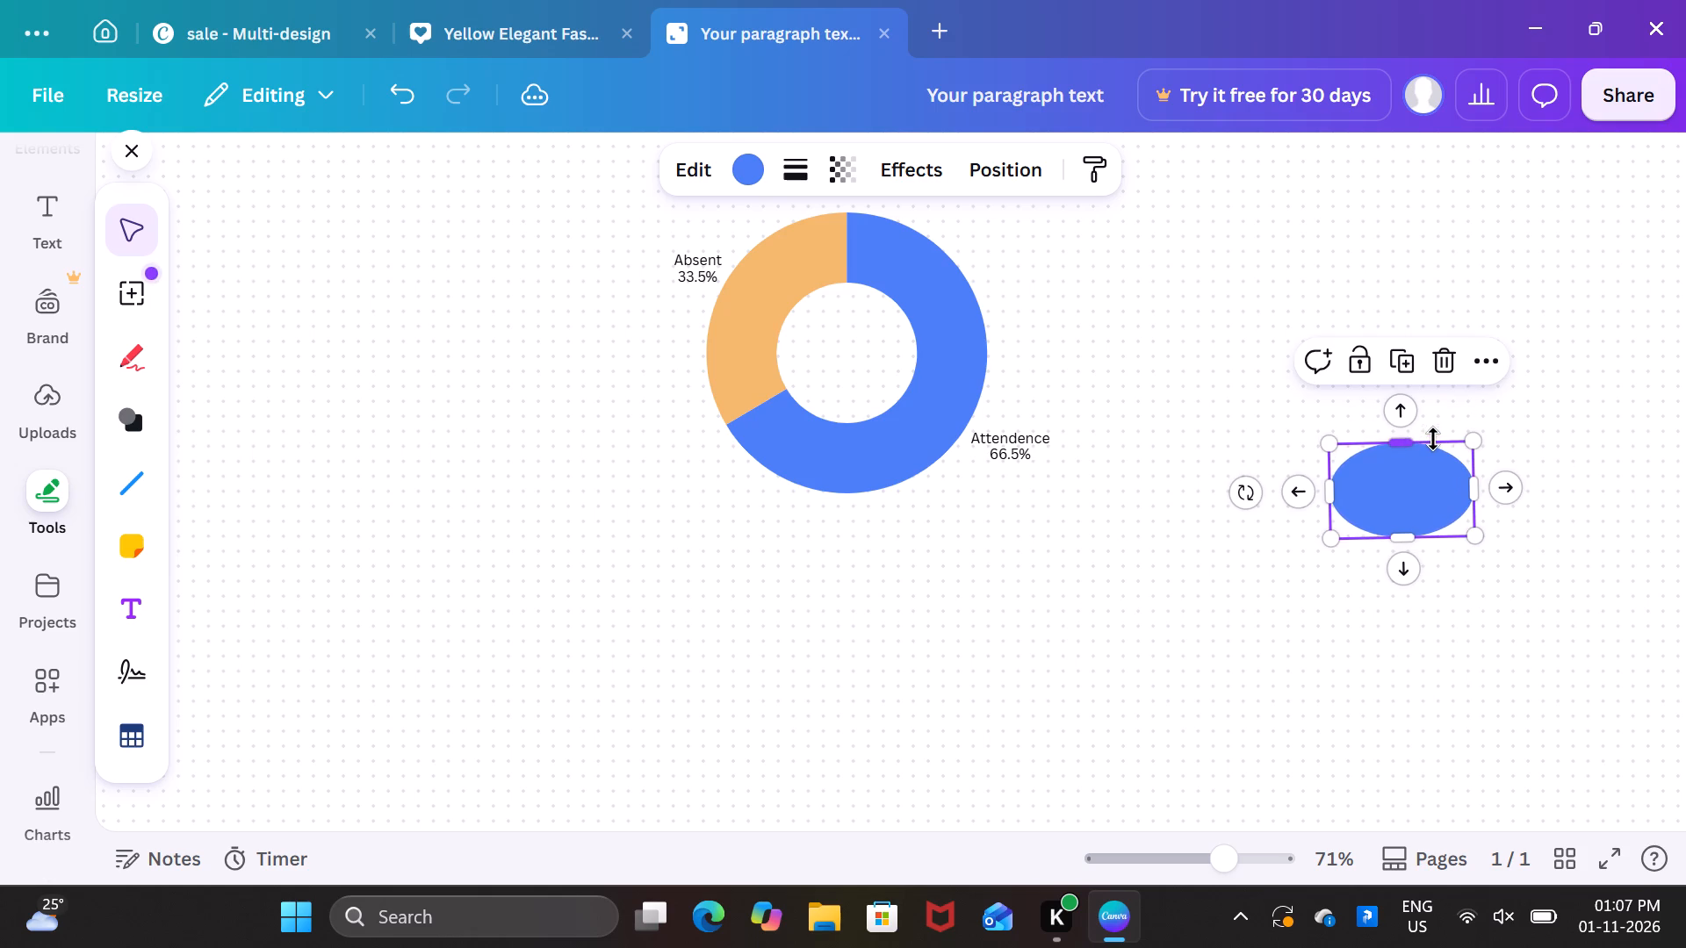
Shrink the blue oval further and stretch its height slightly to make it a small, rounder shape.
{"action": "right_click_drag", "start_coordinate": [1473, 488], "coordinate": [1467, 488]}
{"action": "right_click_drag", "start_coordinate": [1467, 488], "coordinate": [1437, 492]}
{"action": "left_click", "coordinate": [1441, 496]}
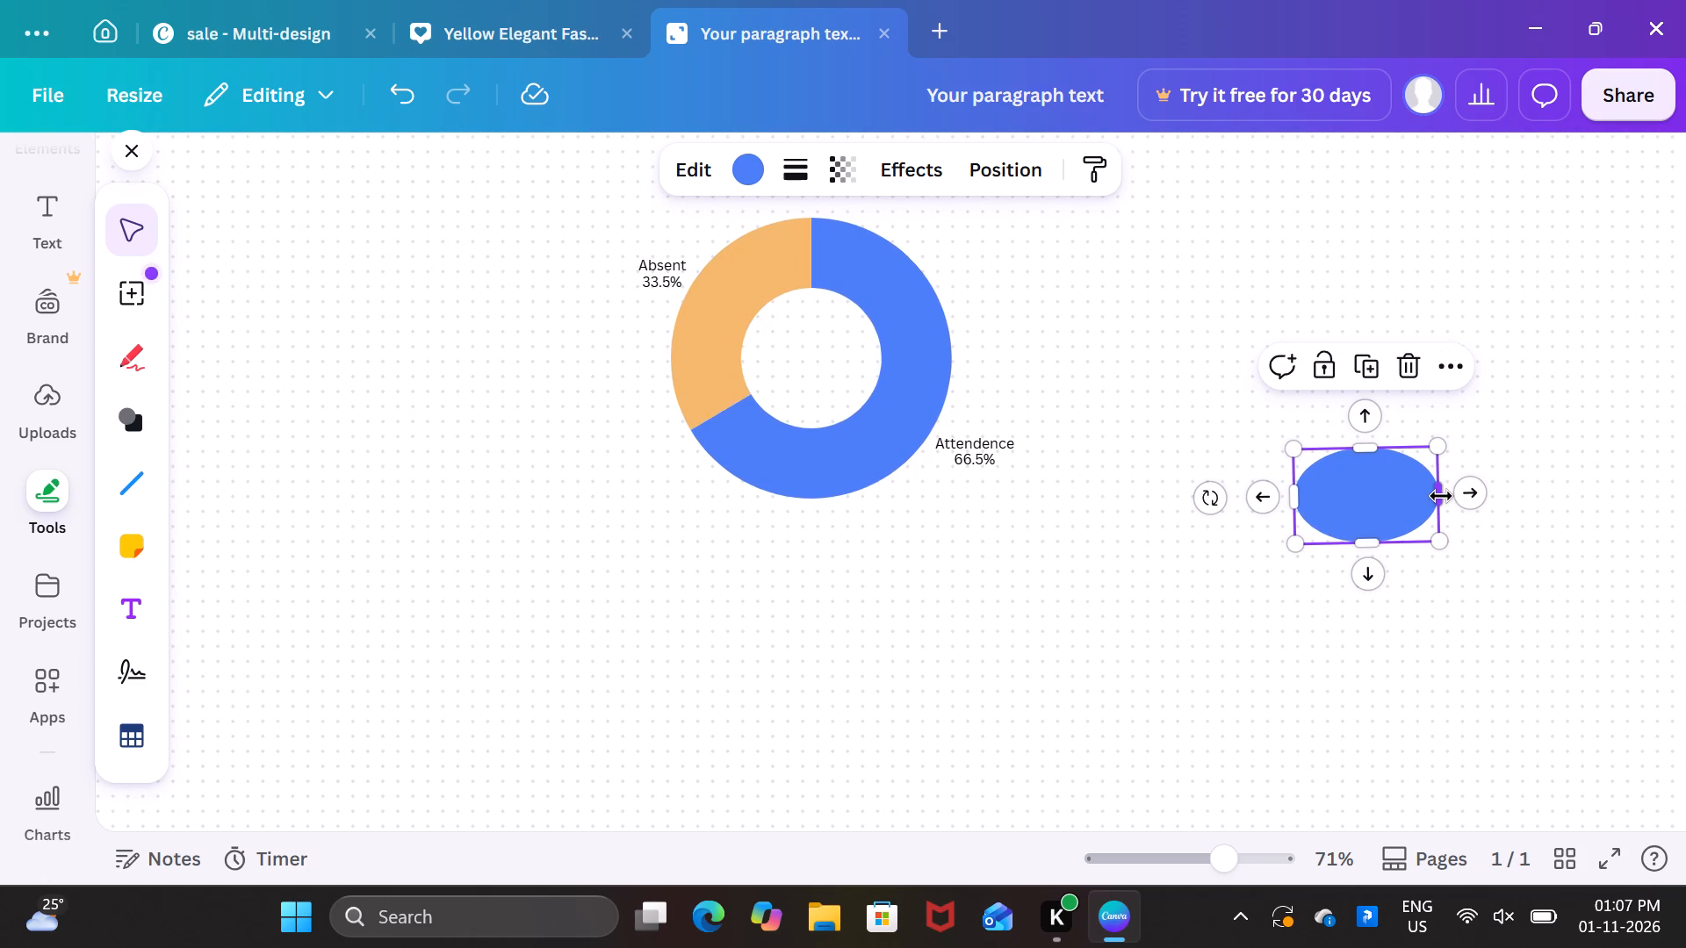
{"action": "right_click_drag", "start_coordinate": [1441, 496], "coordinate": [1416, 499]}
{"action": "left_click", "coordinate": [1416, 499]}
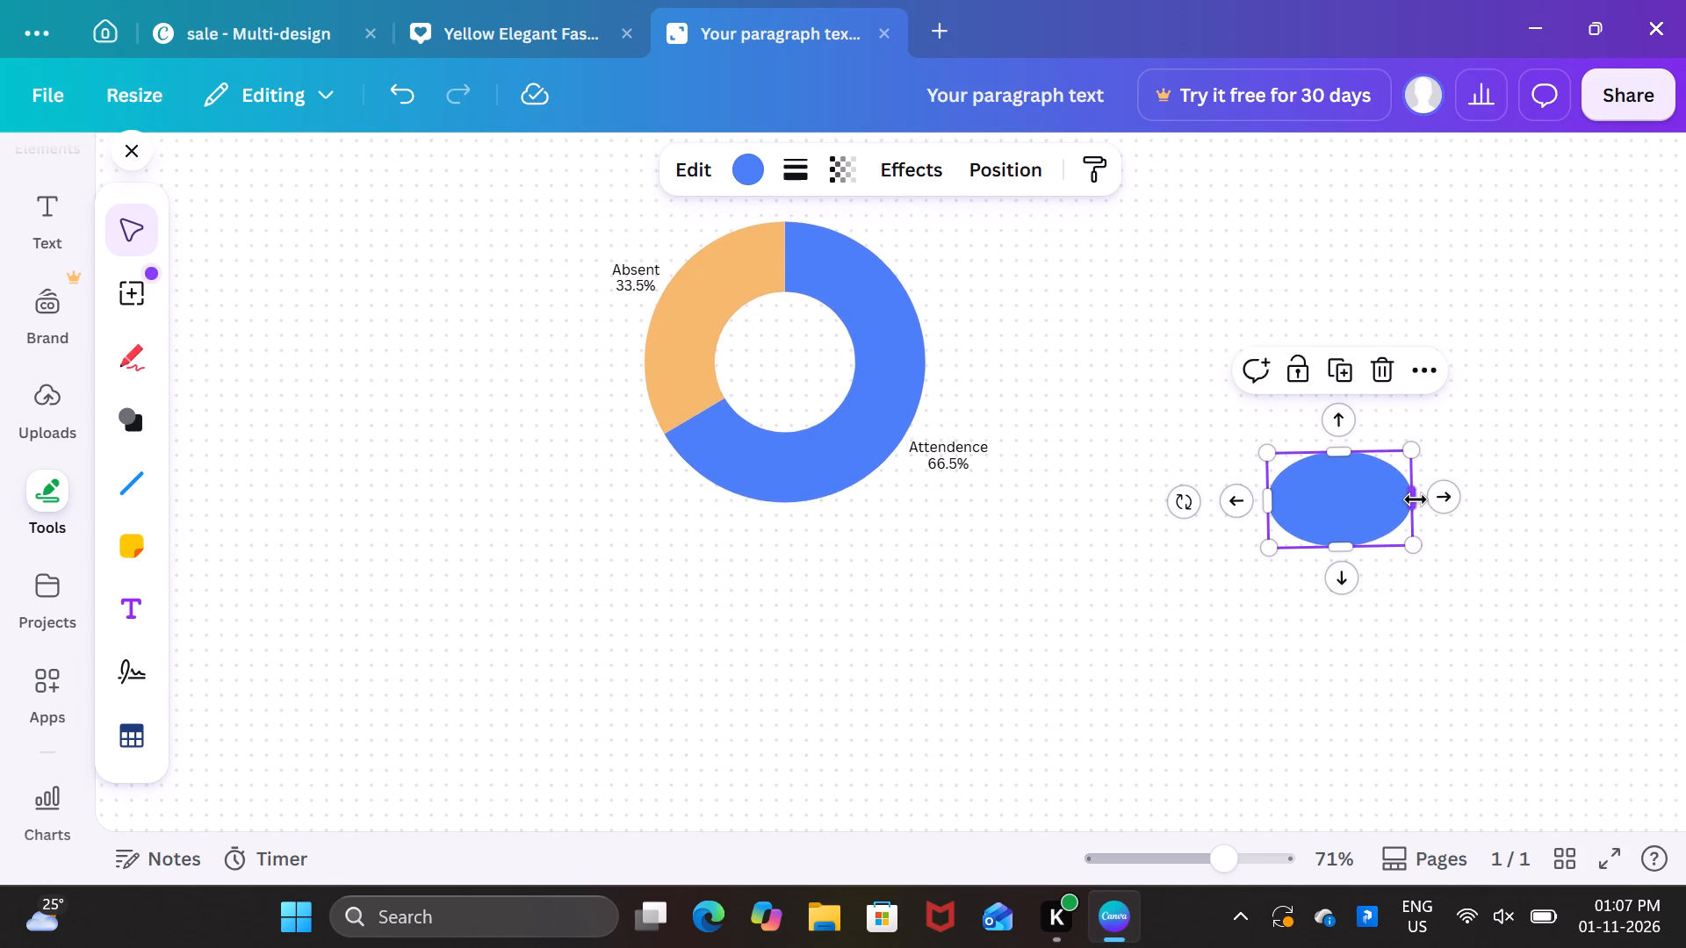
{"action": "right_click_drag", "start_coordinate": [1416, 499], "coordinate": [1387, 501]}
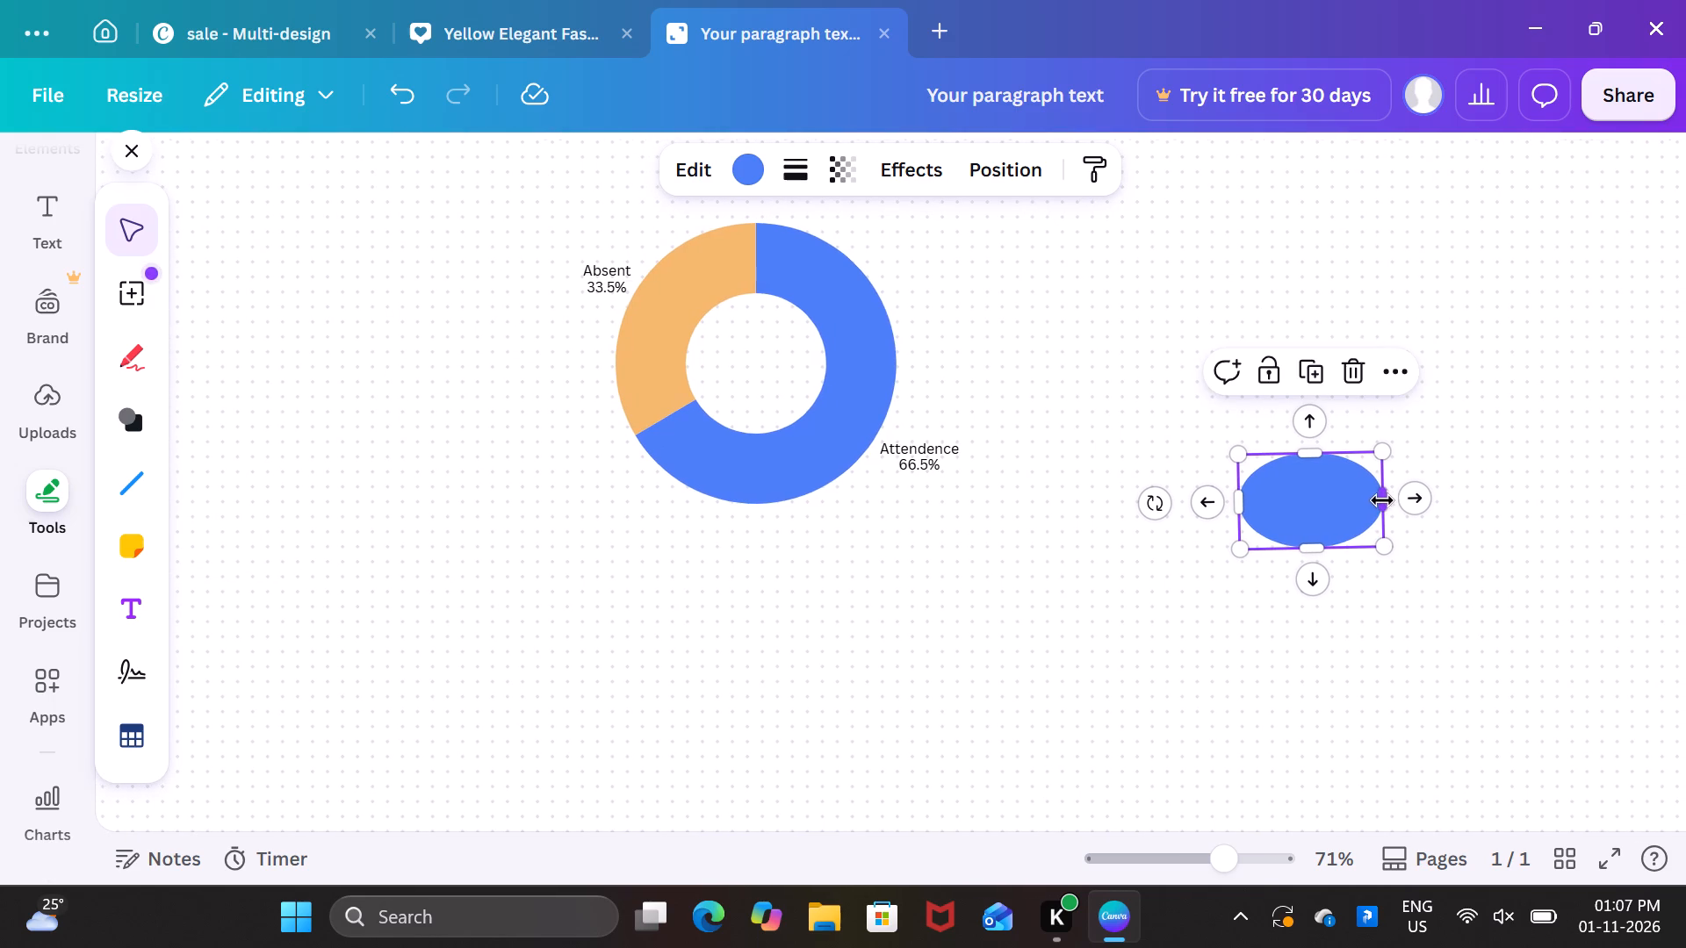
{"action": "right_click_drag", "start_coordinate": [1382, 494], "coordinate": [1358, 499]}
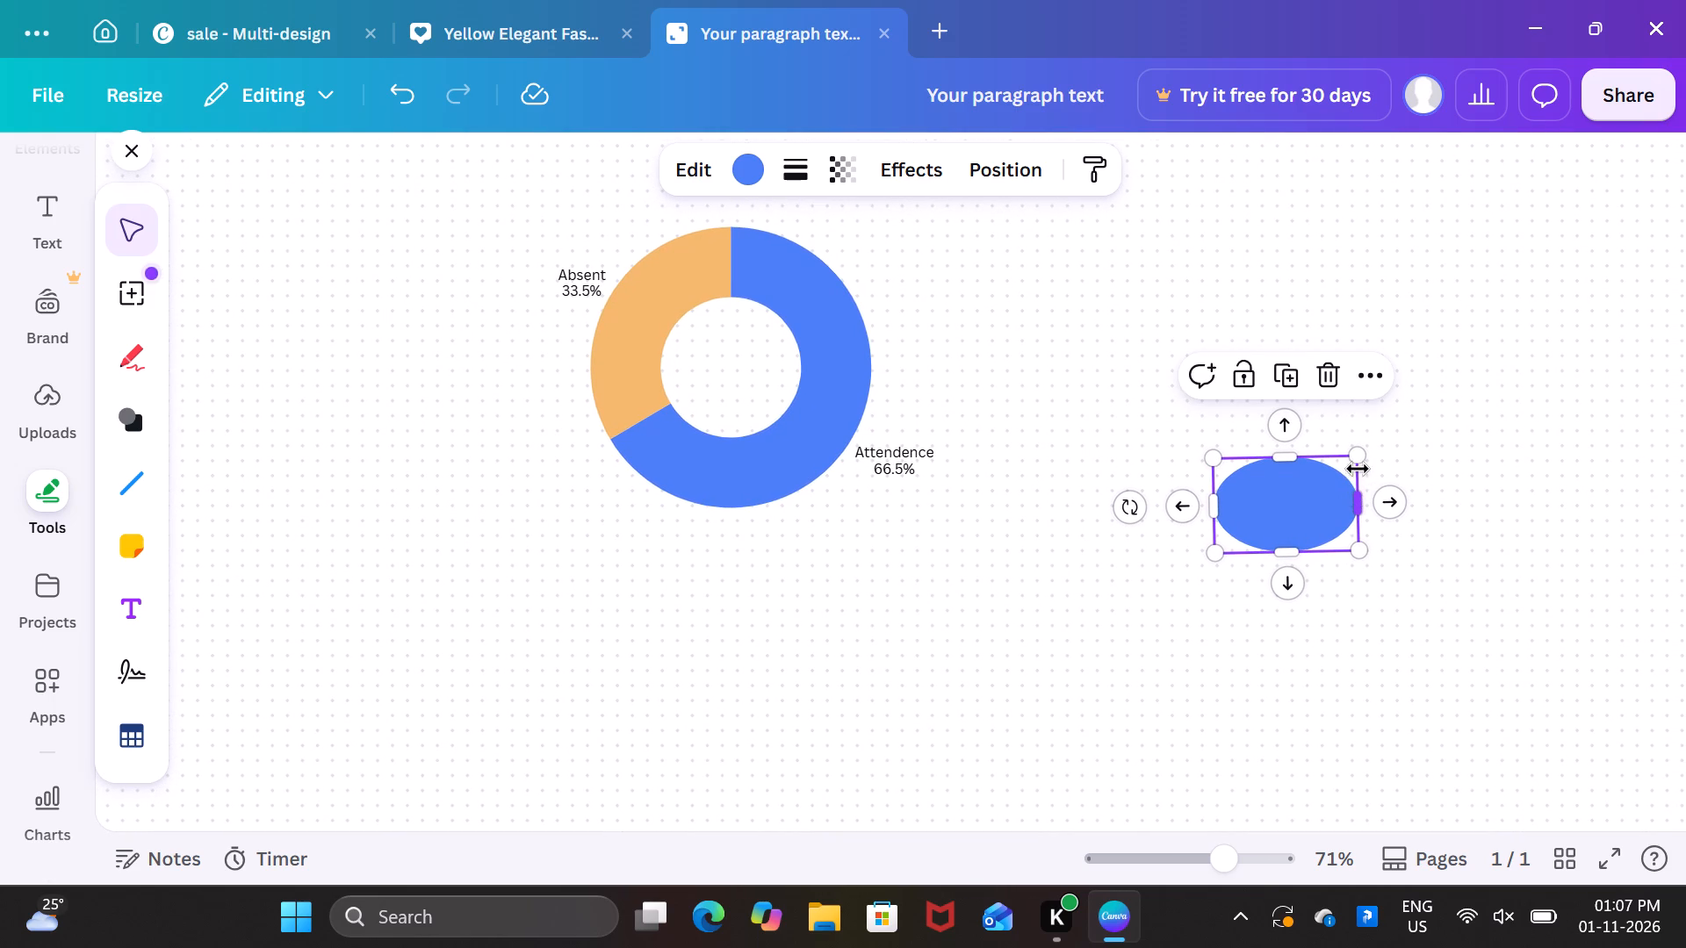
{"action": "left_click_drag", "start_coordinate": [1356, 459], "coordinate": [1322, 480]}
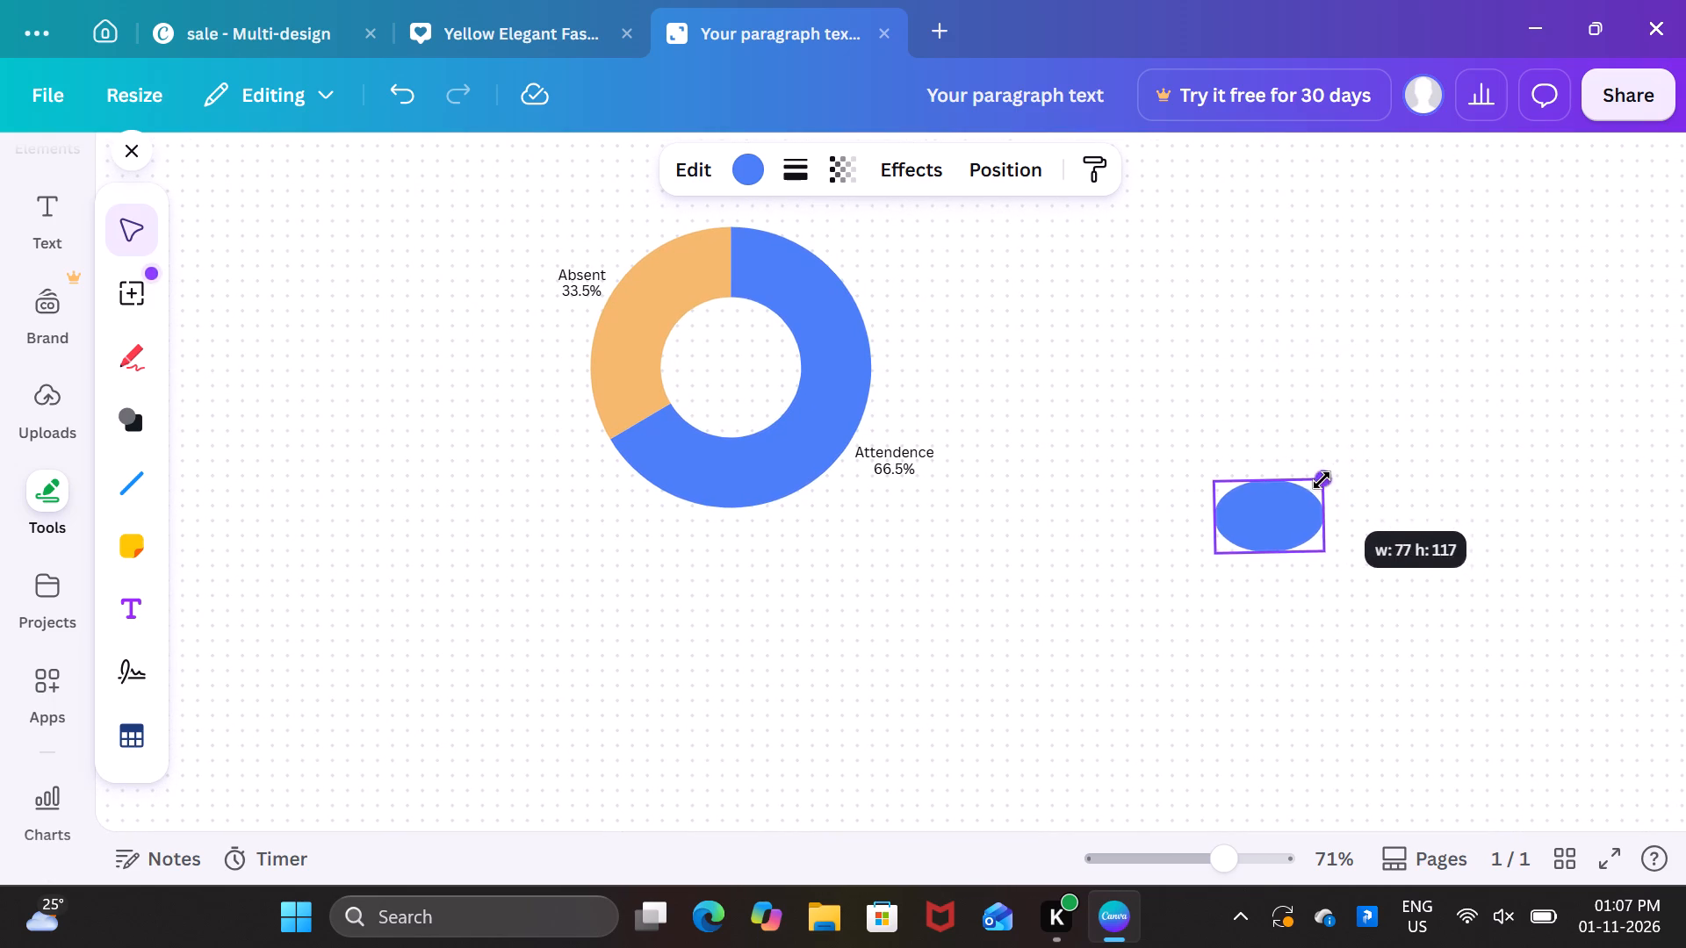
{"action": "left_click_drag", "start_coordinate": [1322, 480], "coordinate": [1318, 459]}
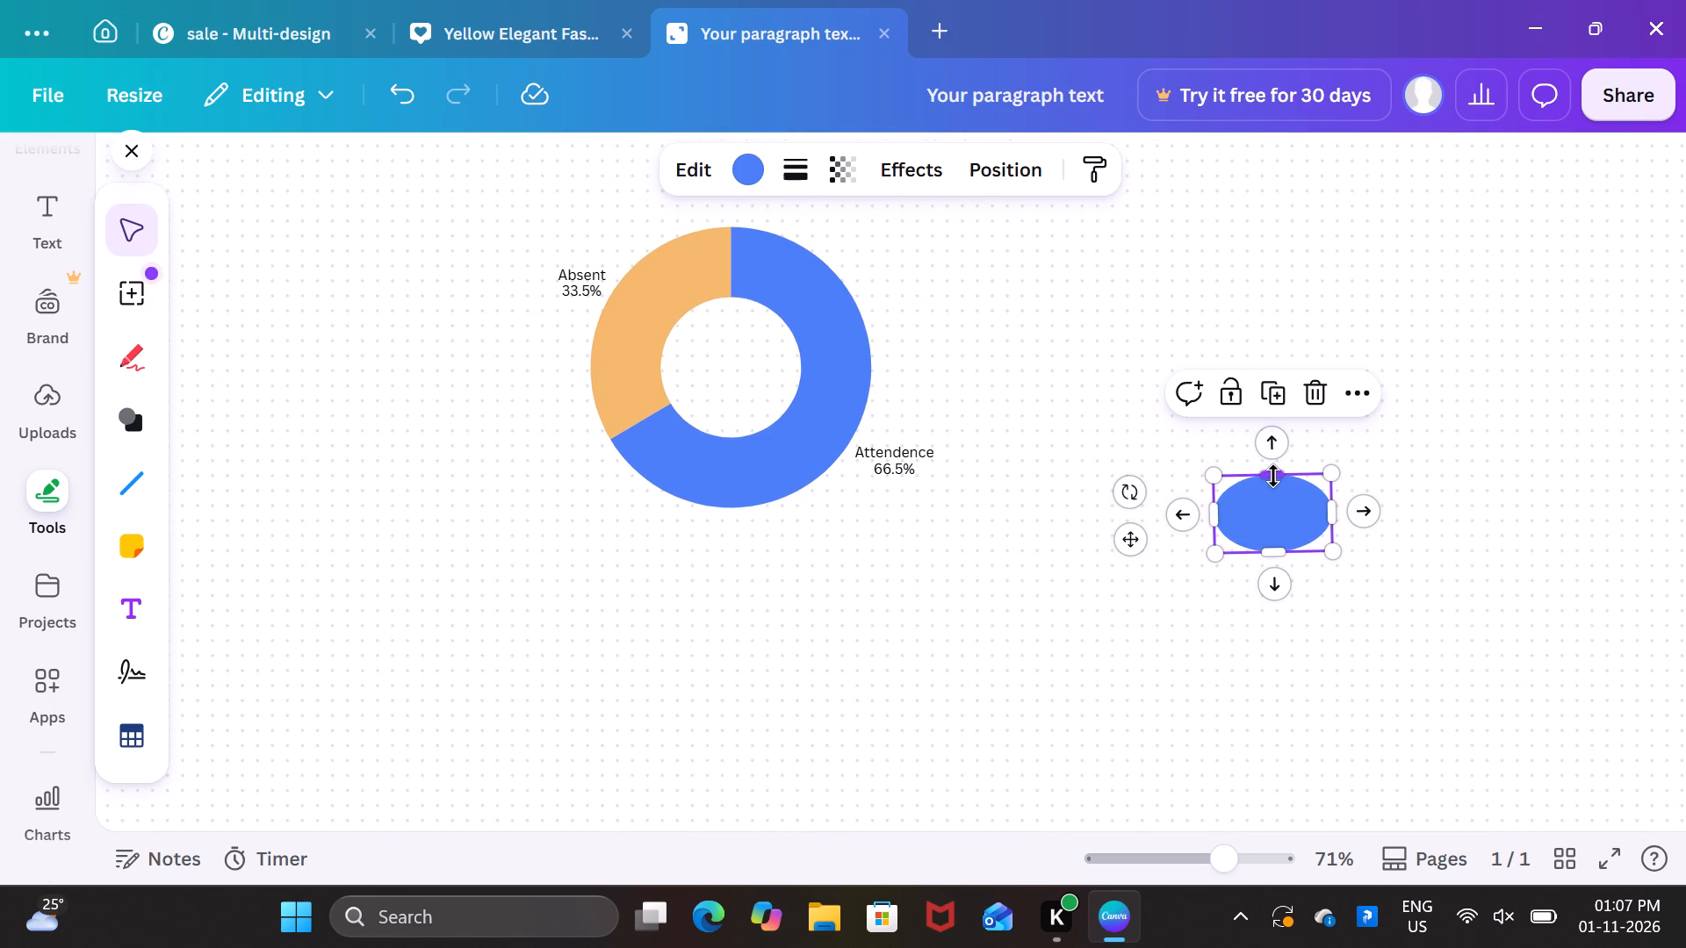
{"action": "left_click_drag", "start_coordinate": [1273, 476], "coordinate": [1264, 454]}
{"action": "left_click", "coordinate": [1276, 491]}
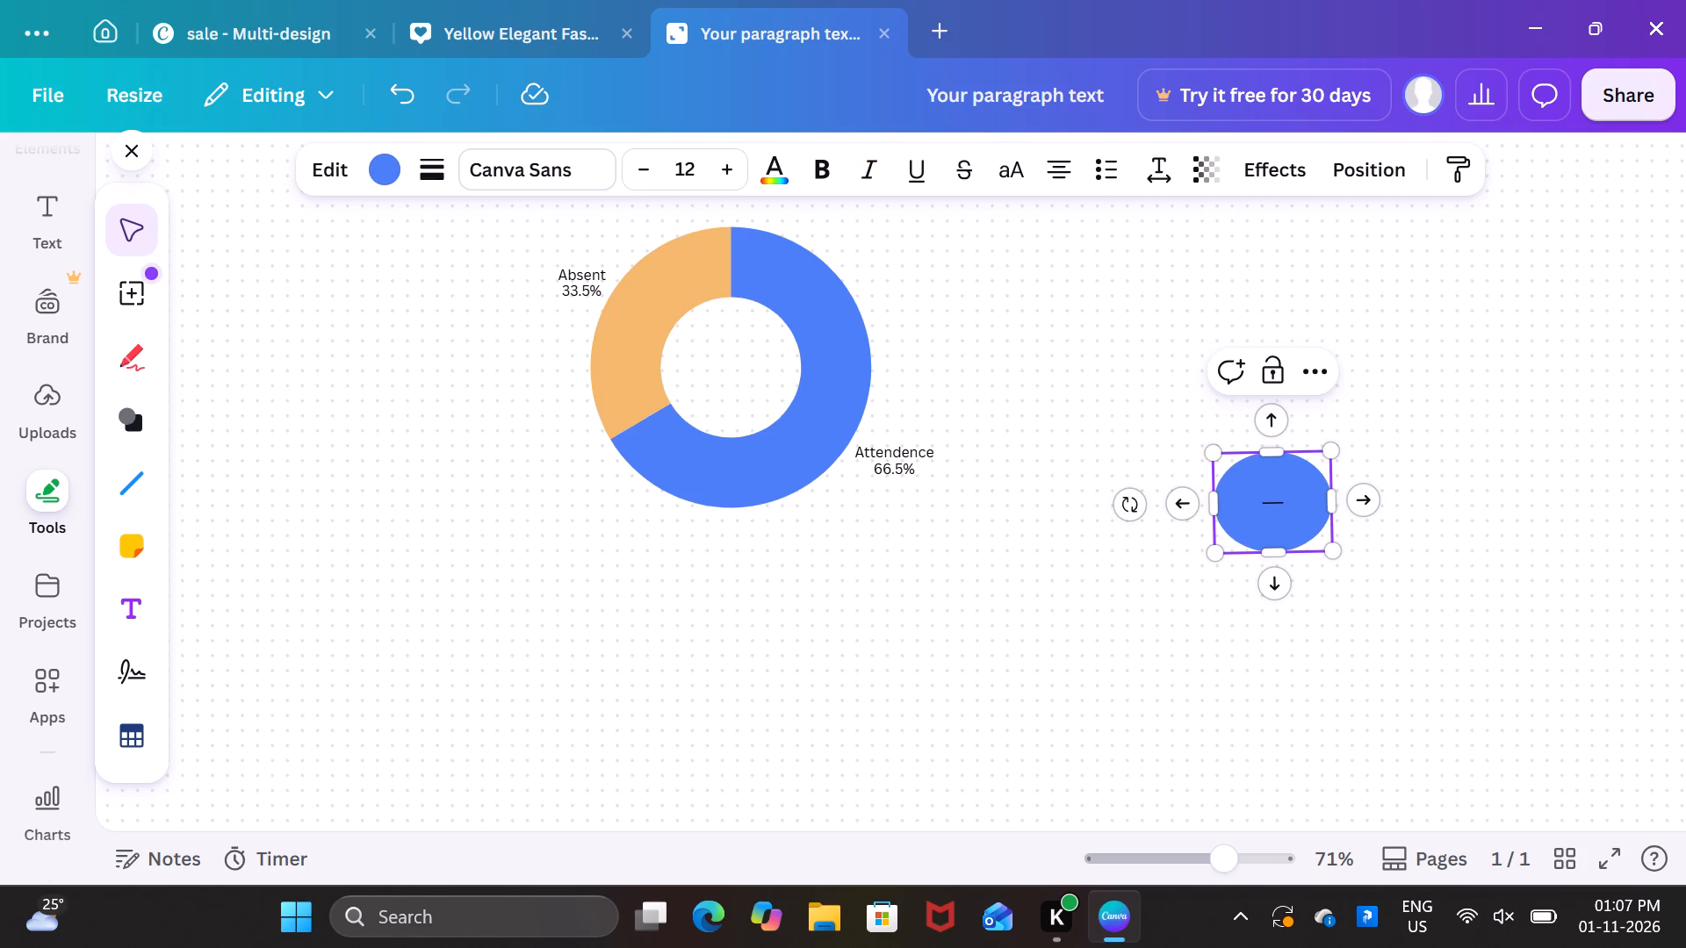
{"action": "left_click_drag", "start_coordinate": [1276, 491], "coordinate": [1256, 505]}
Extend a chain of connected matching ovals from the blue oval: two leftward, one below, two more leftward, and one above.
{"action": "left_click", "coordinate": [1178, 510]}
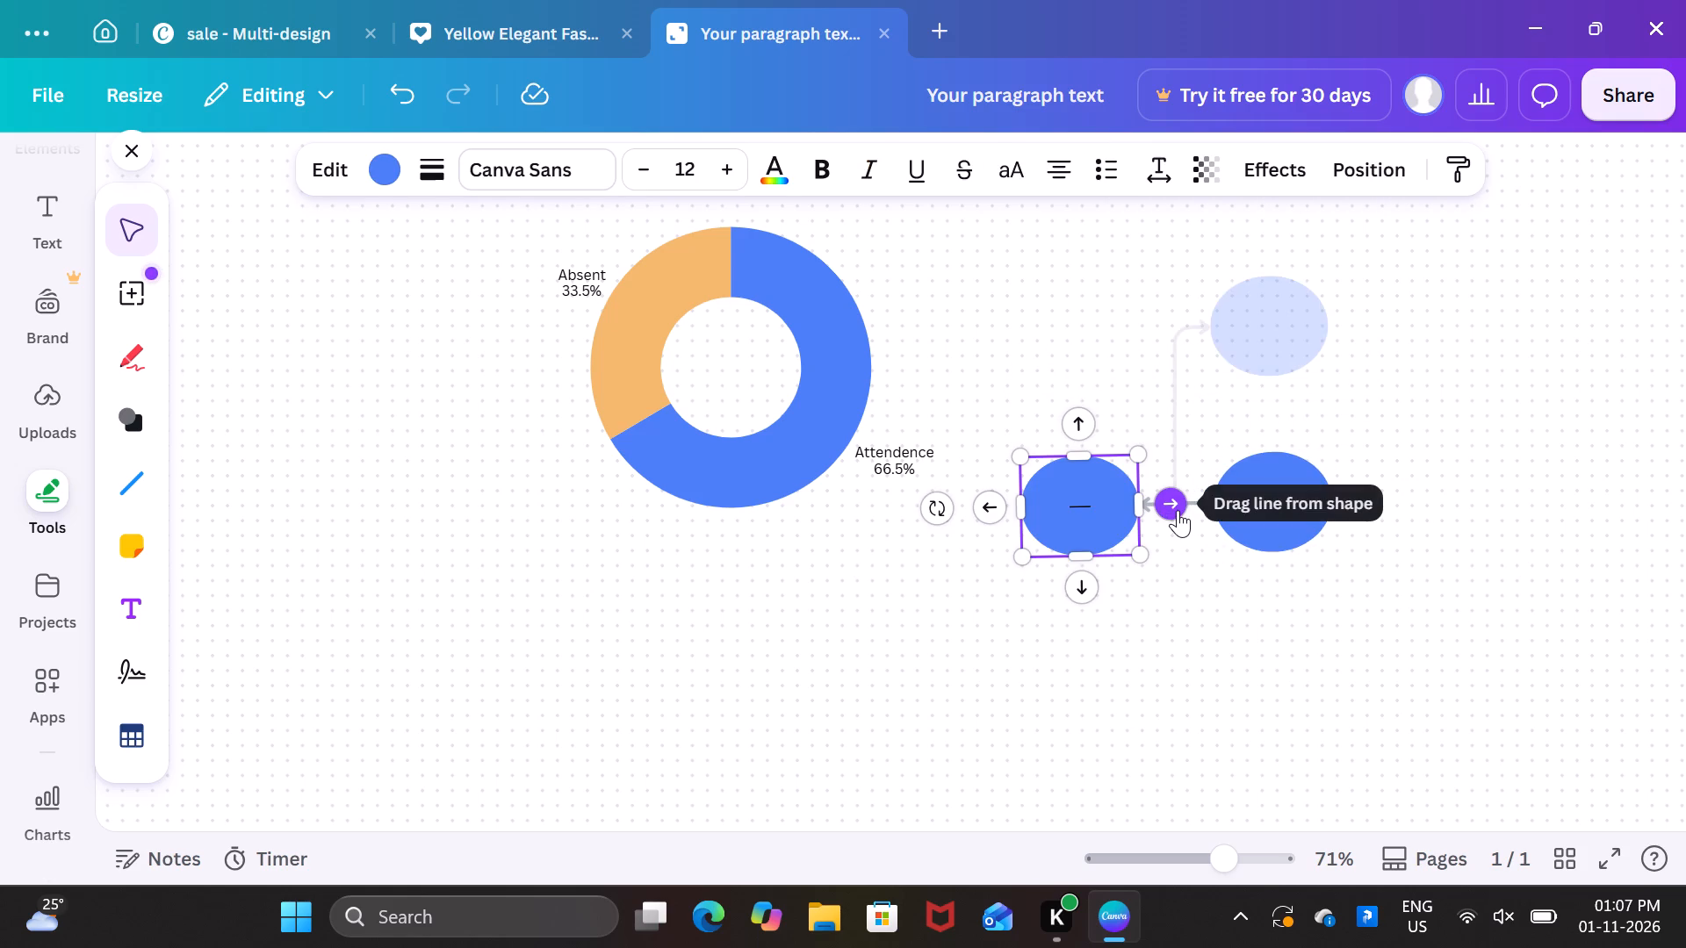
{"action": "left_click", "coordinate": [995, 508]}
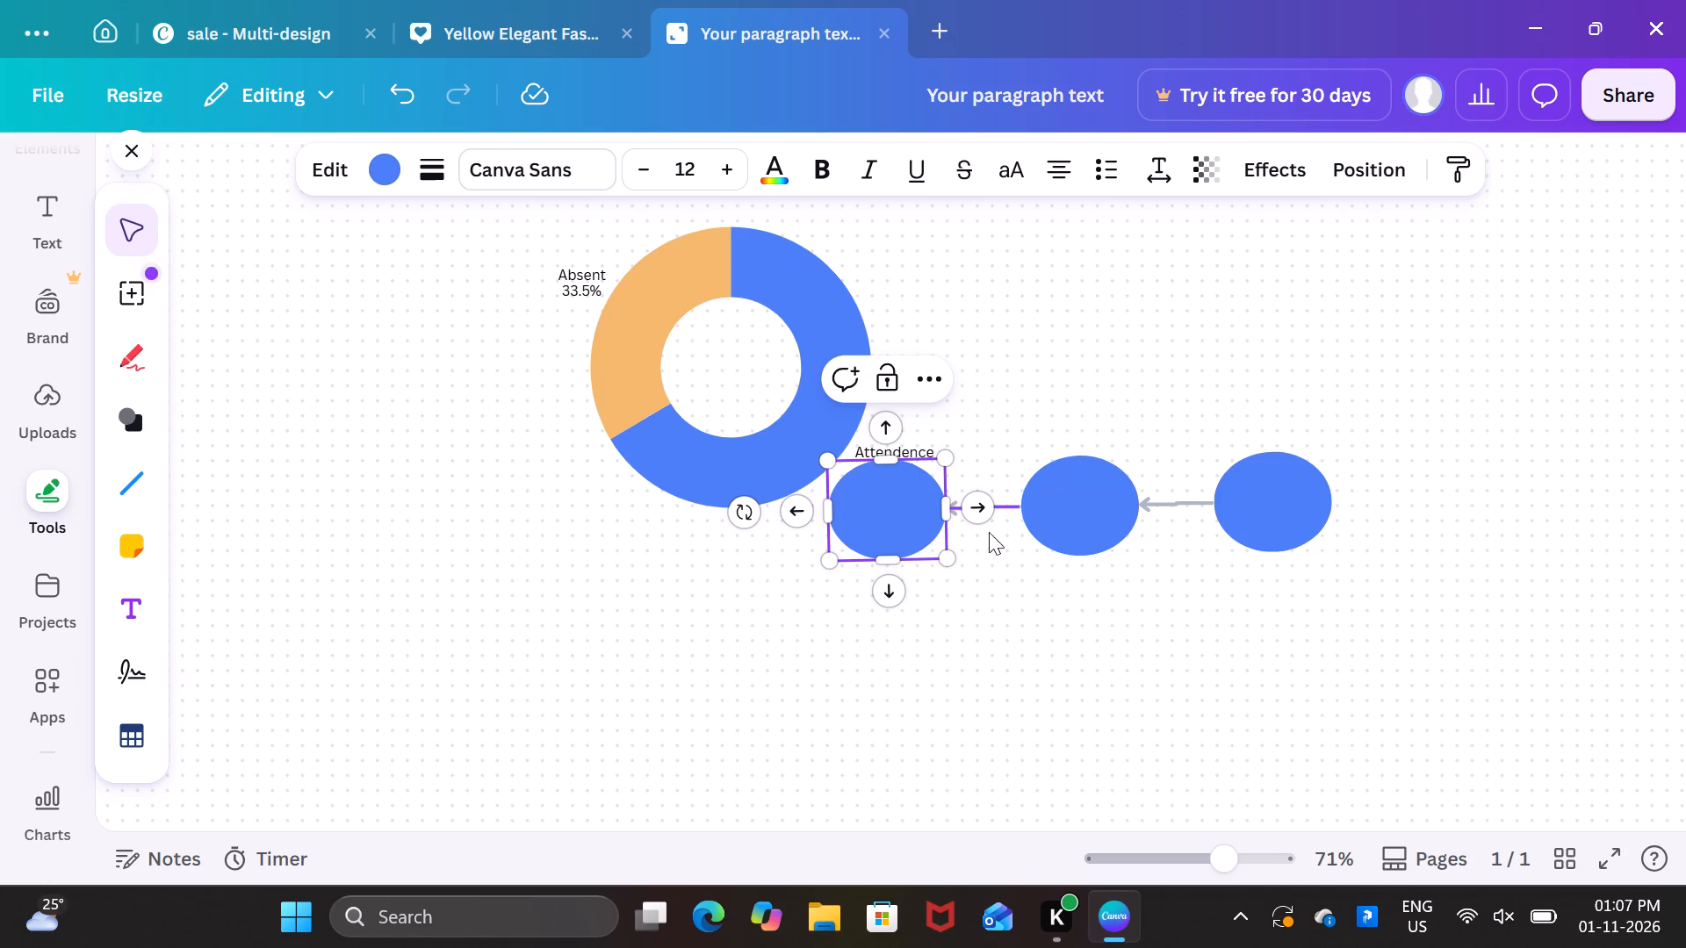
{"action": "left_click", "coordinate": [891, 593]}
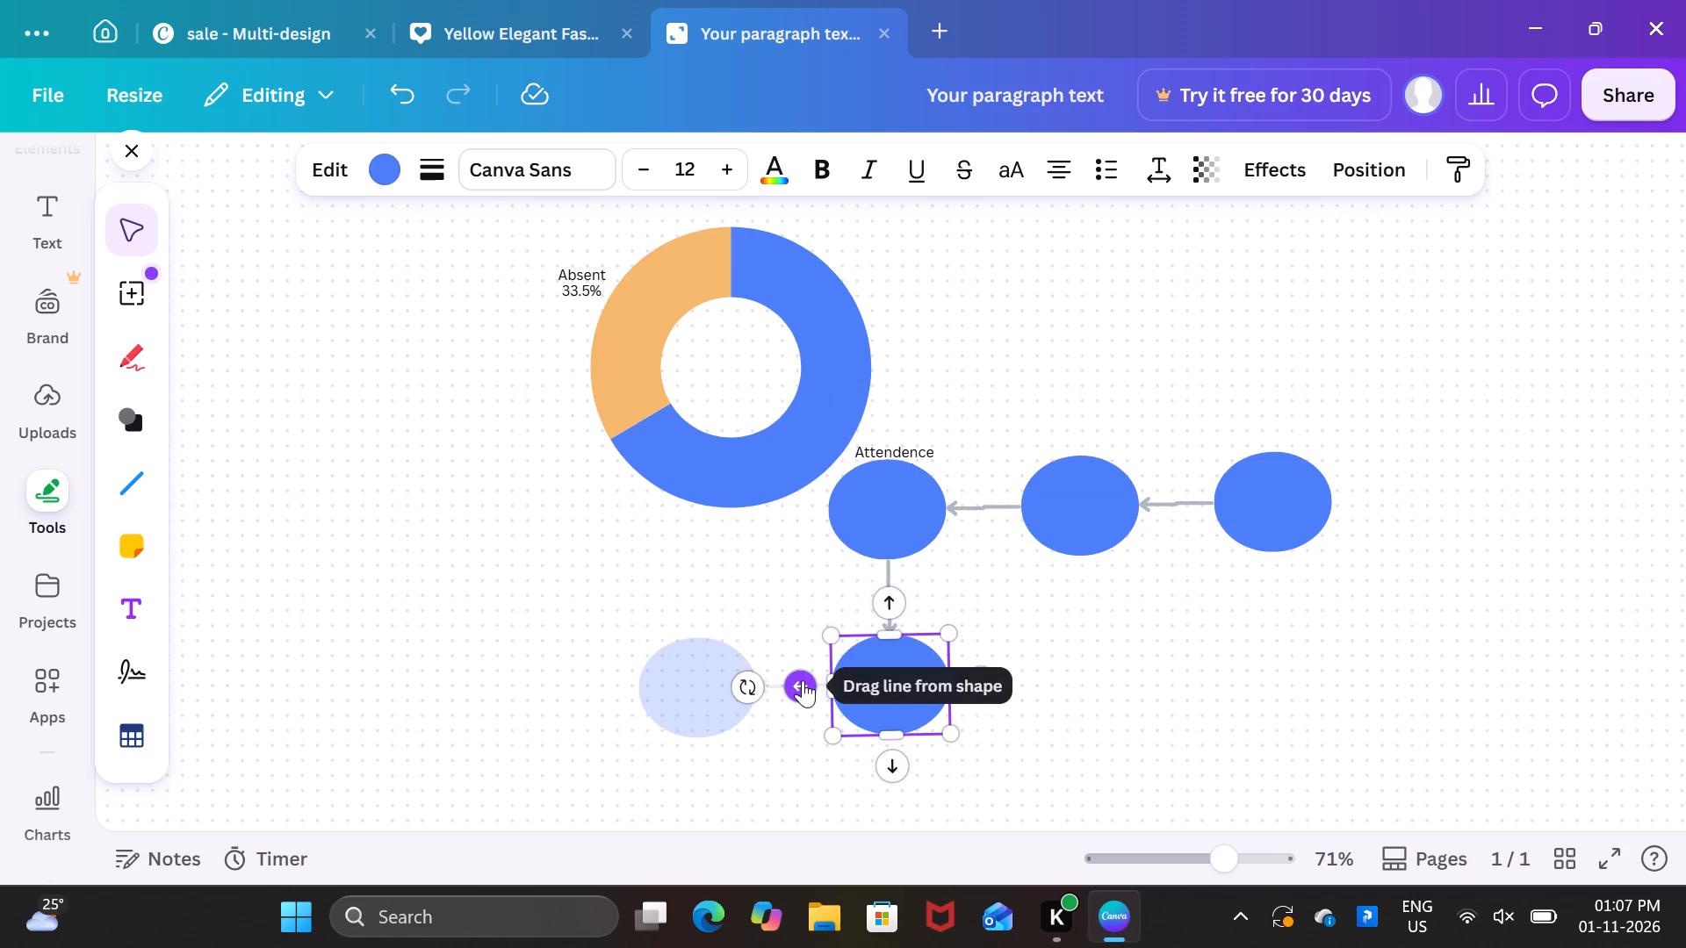
{"action": "left_click", "coordinate": [803, 680]}
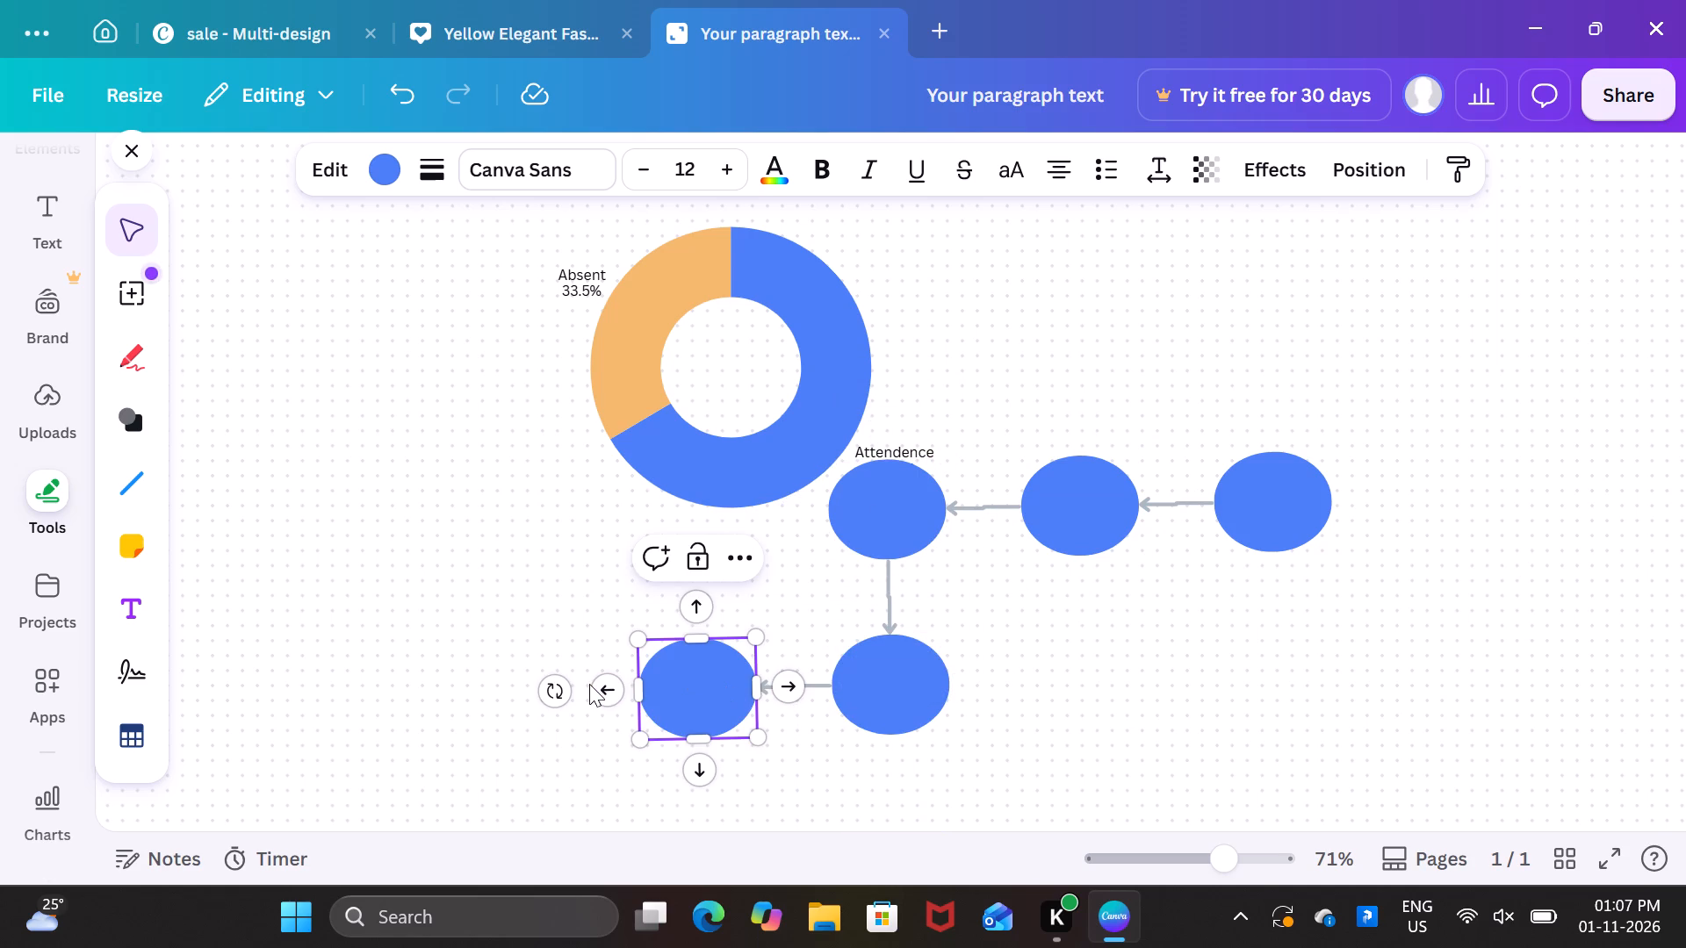
{"action": "left_click", "coordinate": [604, 686]}
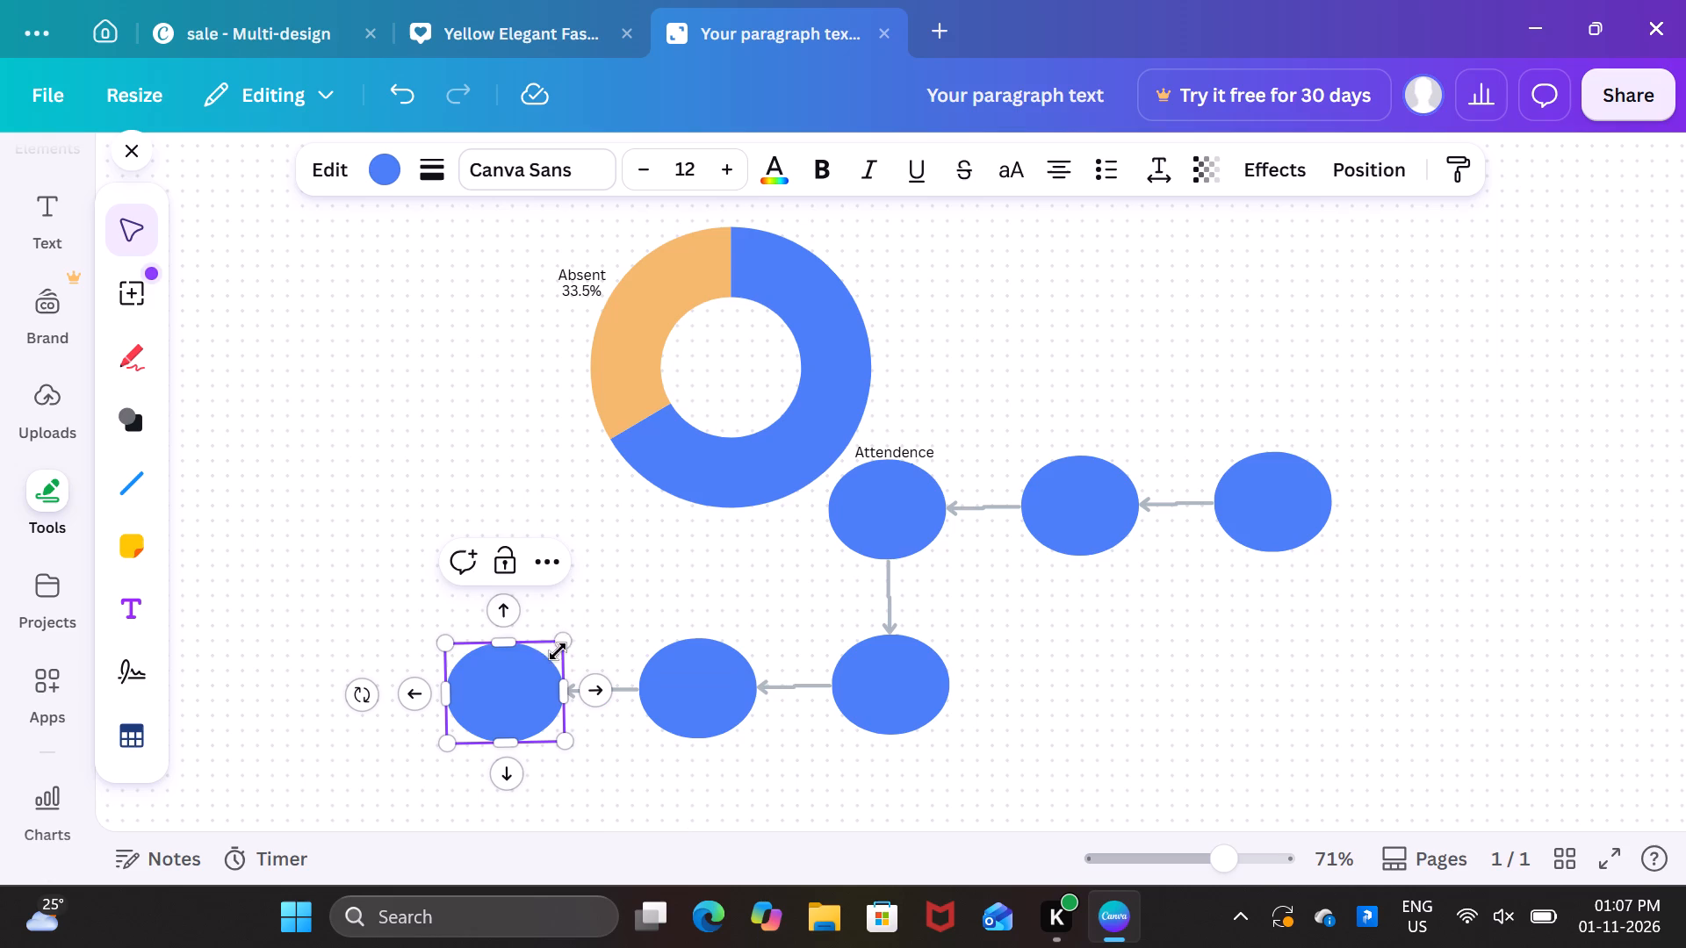
{"action": "left_click", "coordinate": [495, 610]}
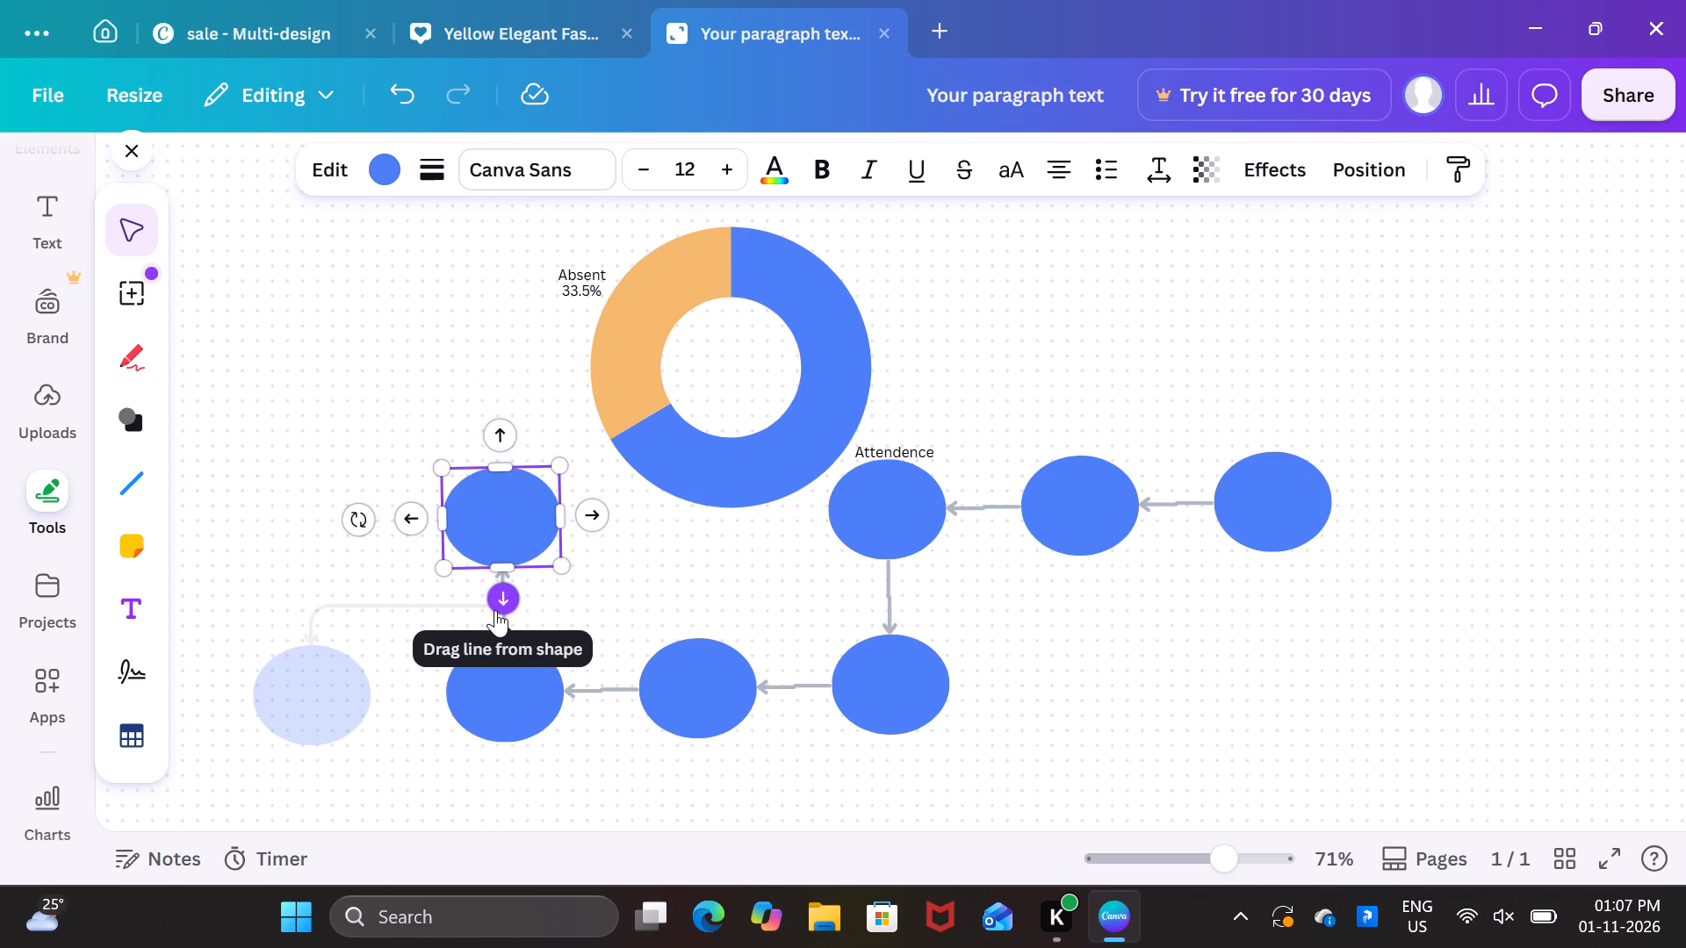
Delete the three blue ovals in the lower row beneath the donut chart, leaving their connector arrows.
{"action": "left_click", "coordinate": [534, 691]}
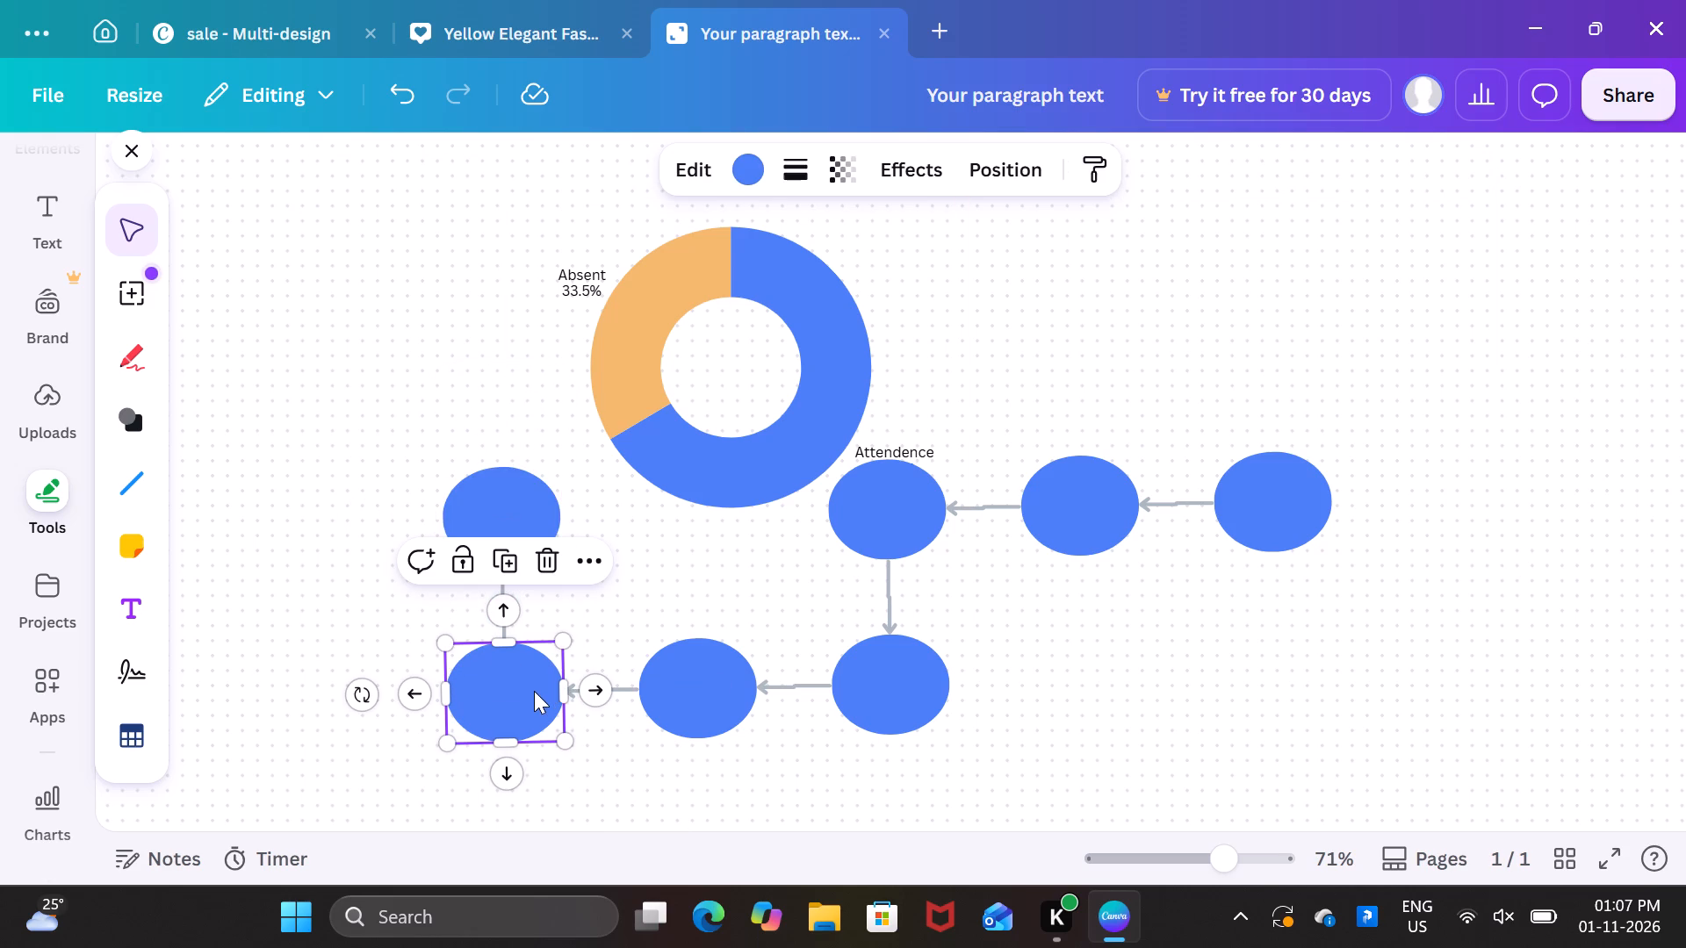
{"action": "left_click", "coordinate": [544, 553]}
{"action": "left_click", "coordinate": [696, 676]}
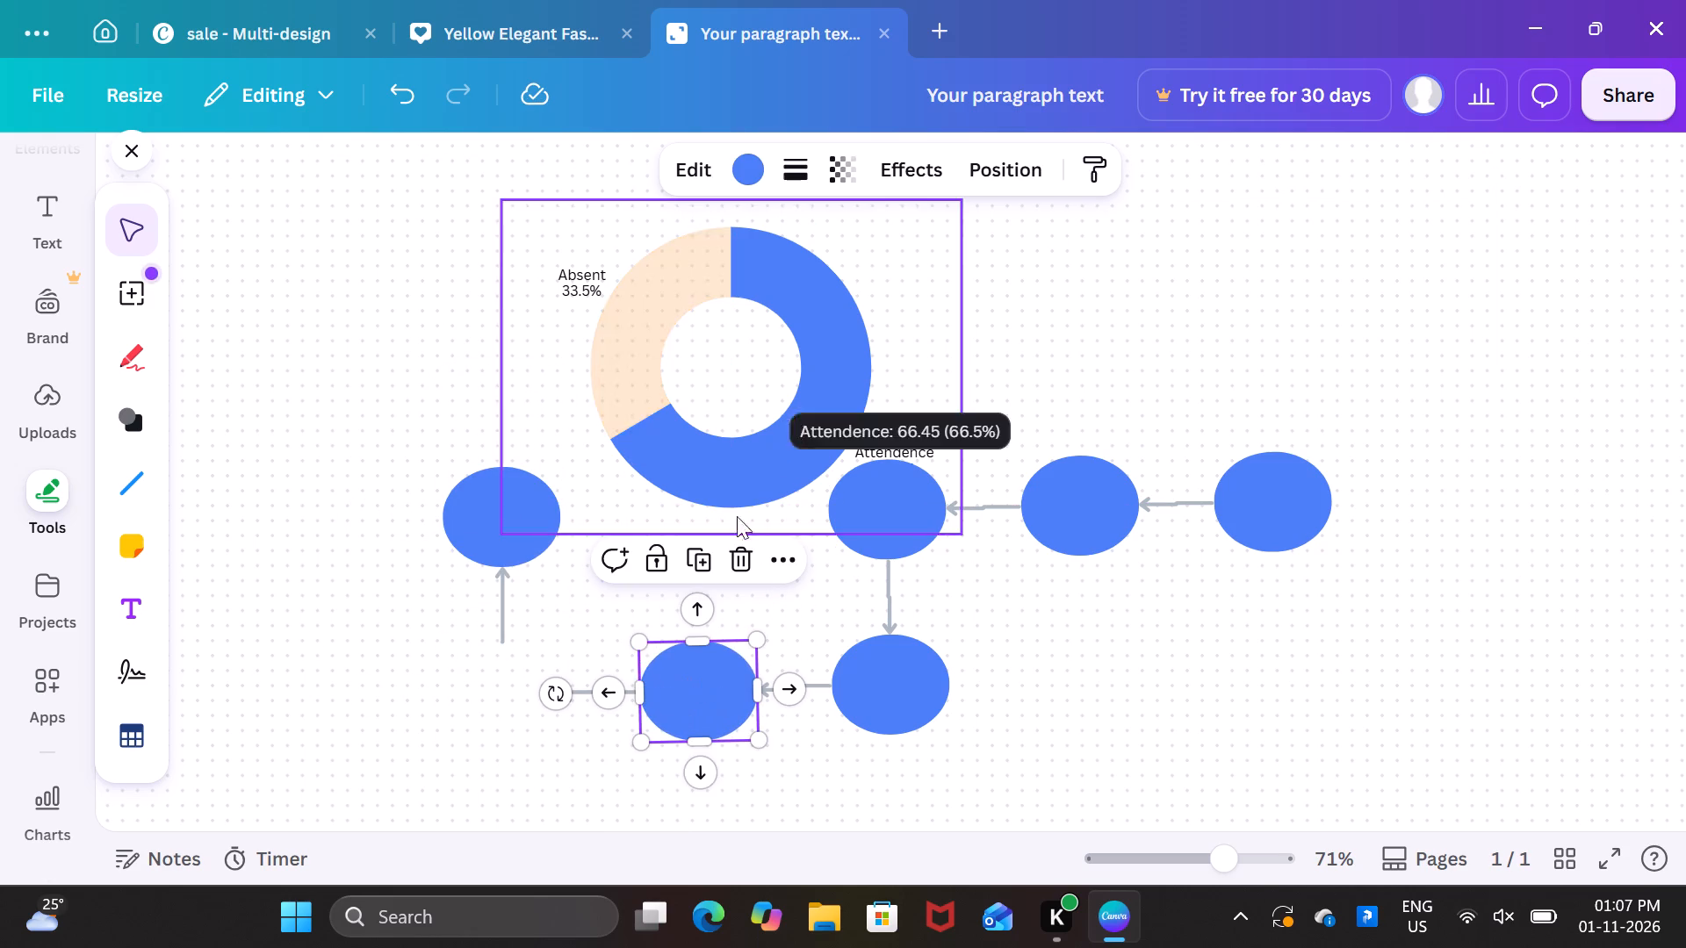
{"action": "left_click", "coordinate": [739, 555]}
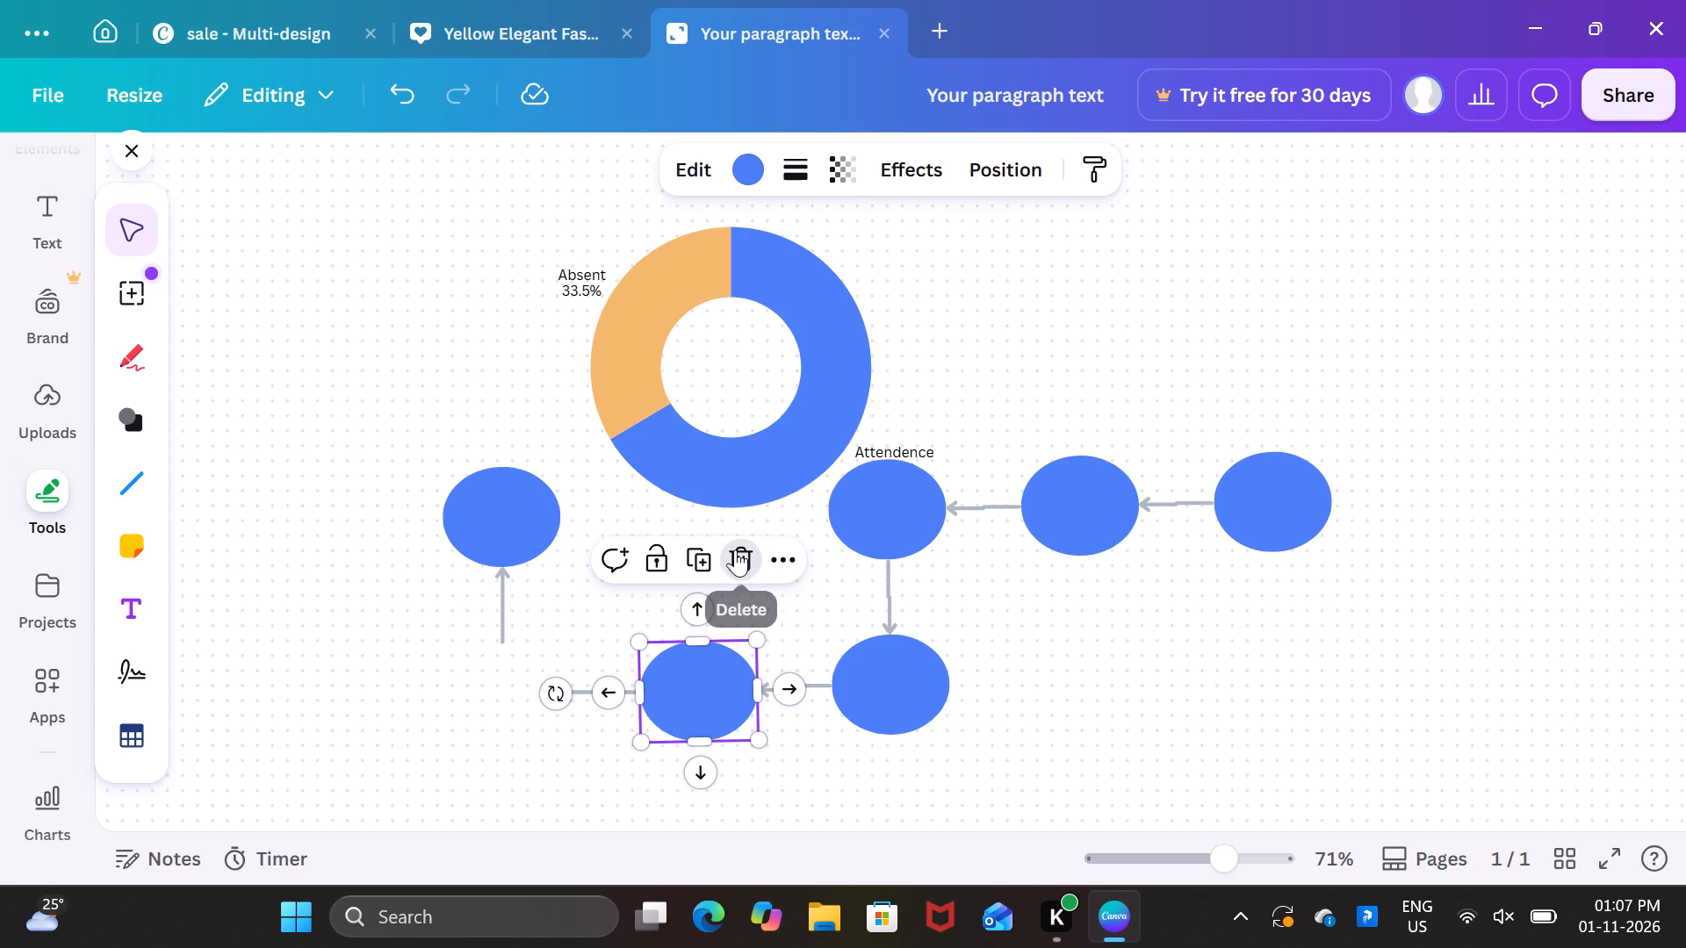
{"action": "left_click", "coordinate": [735, 549]}
{"action": "left_click_drag", "start_coordinate": [899, 684], "coordinate": [916, 526]}
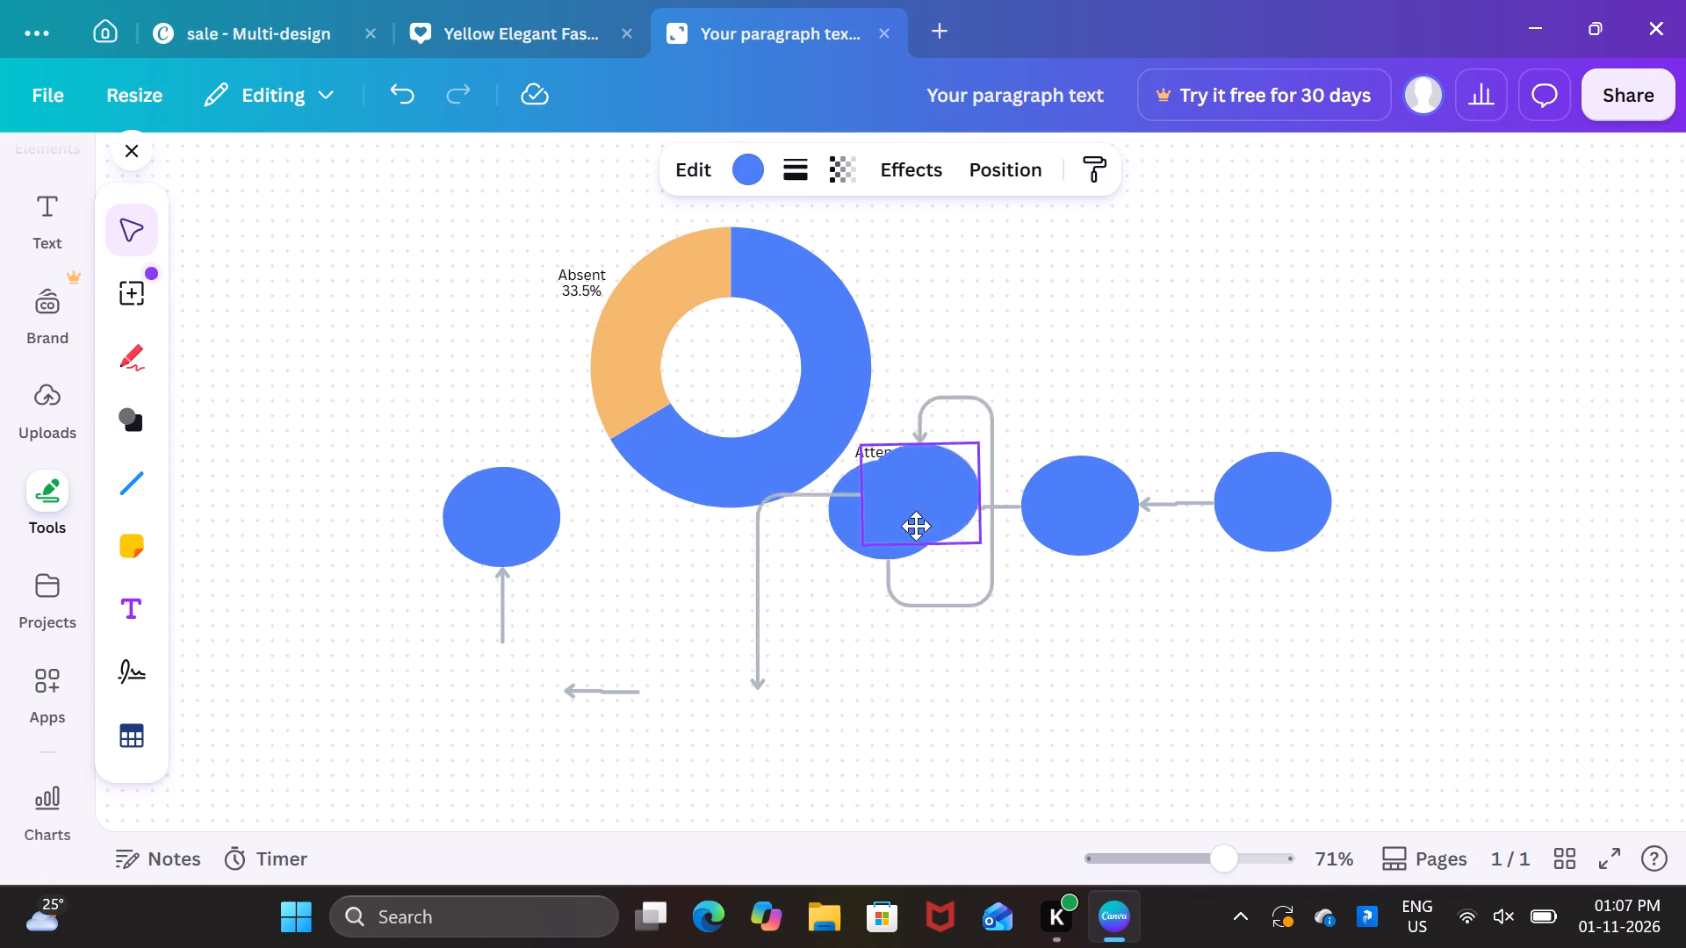
{"action": "left_click_drag", "start_coordinate": [916, 526], "coordinate": [897, 712]}
{"action": "left_click", "coordinate": [897, 712]}
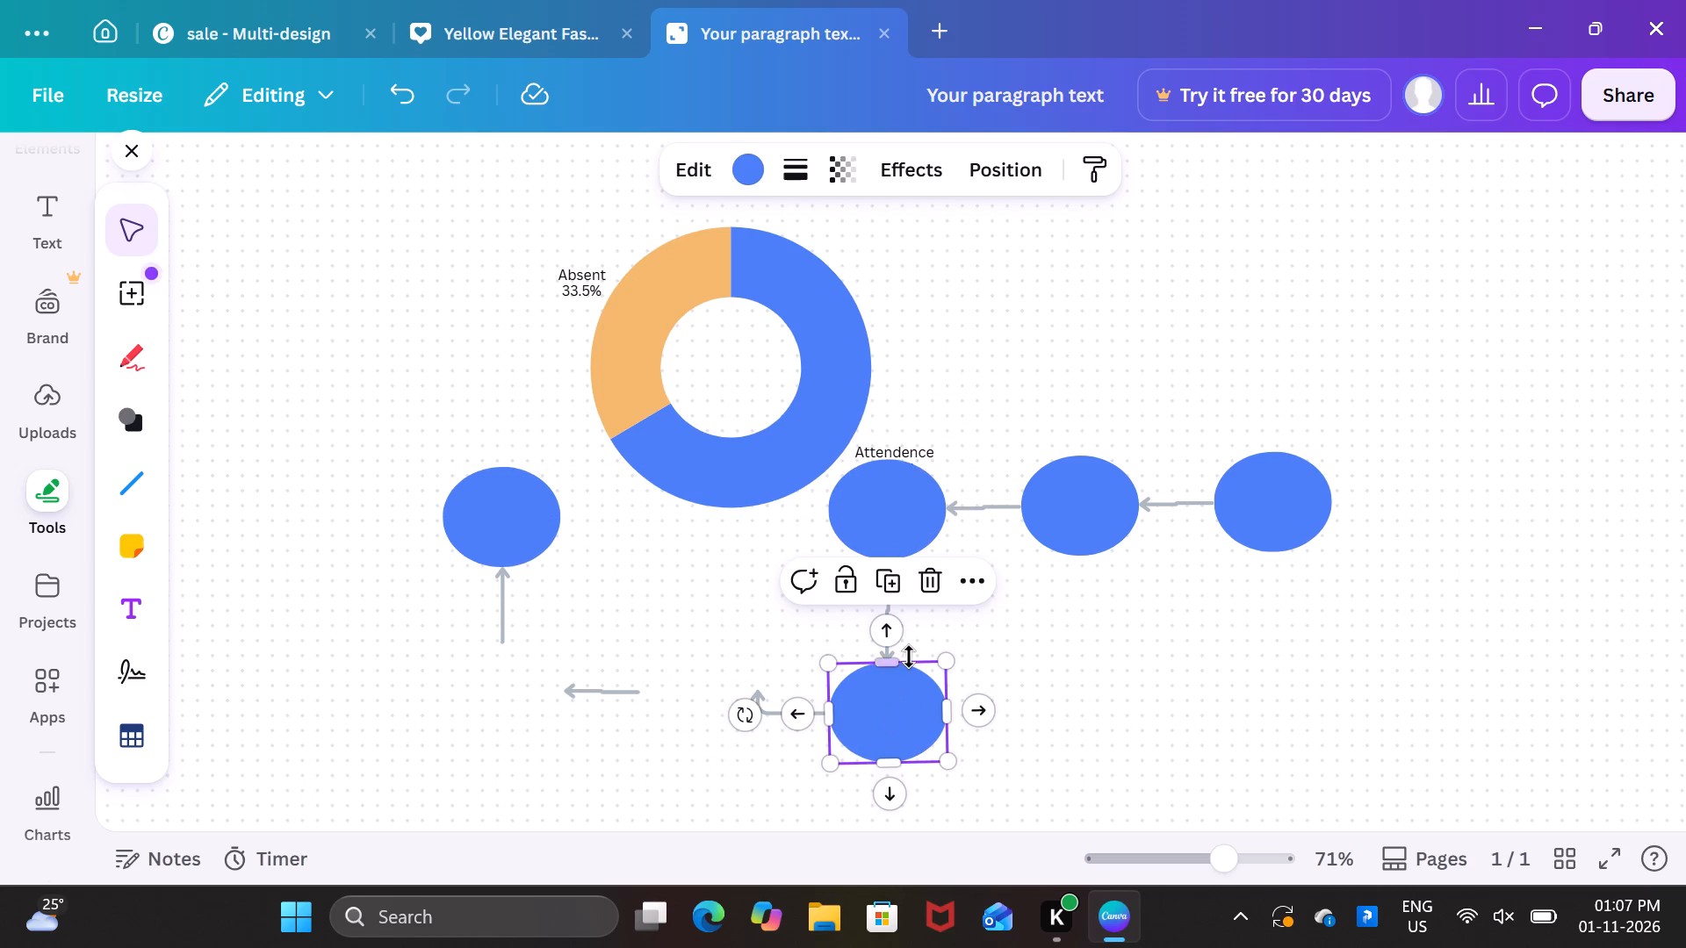
{"action": "left_click", "coordinate": [937, 594]}
Delete the three blue ovals in the upper row near the Attendence label, keeping the single oval below the Absent label.
{"action": "left_click", "coordinate": [903, 499]}
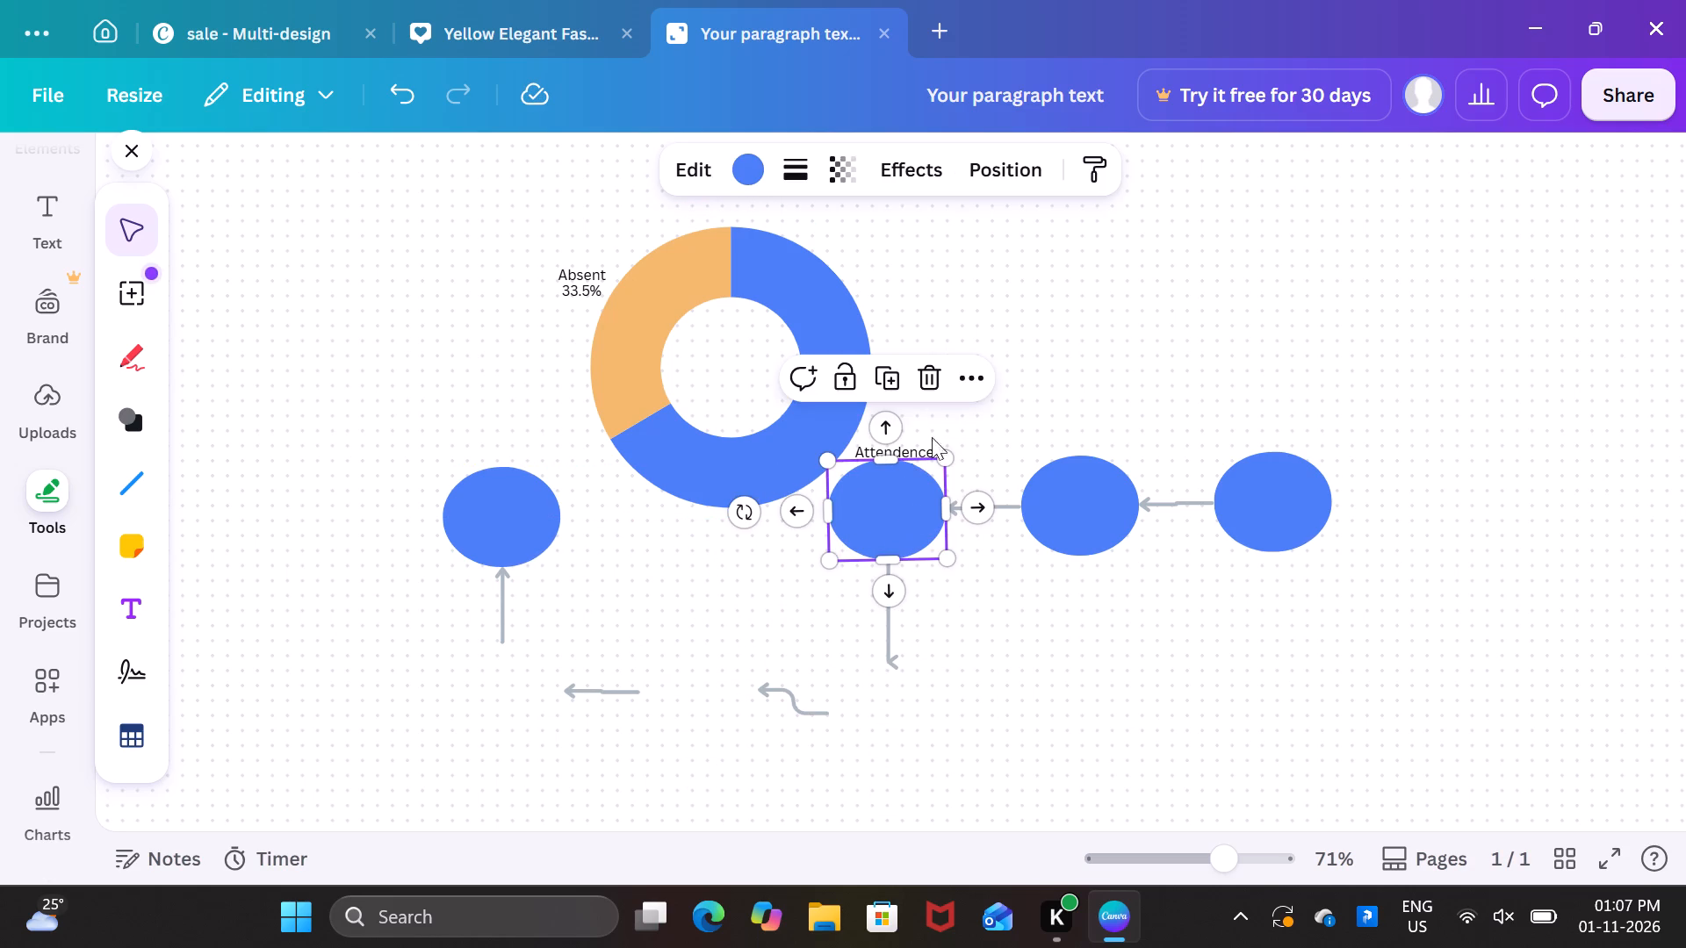
{"action": "left_click_drag", "start_coordinate": [935, 361], "coordinate": [1094, 483]}
{"action": "left_click_drag", "start_coordinate": [1094, 483], "coordinate": [1115, 399]}
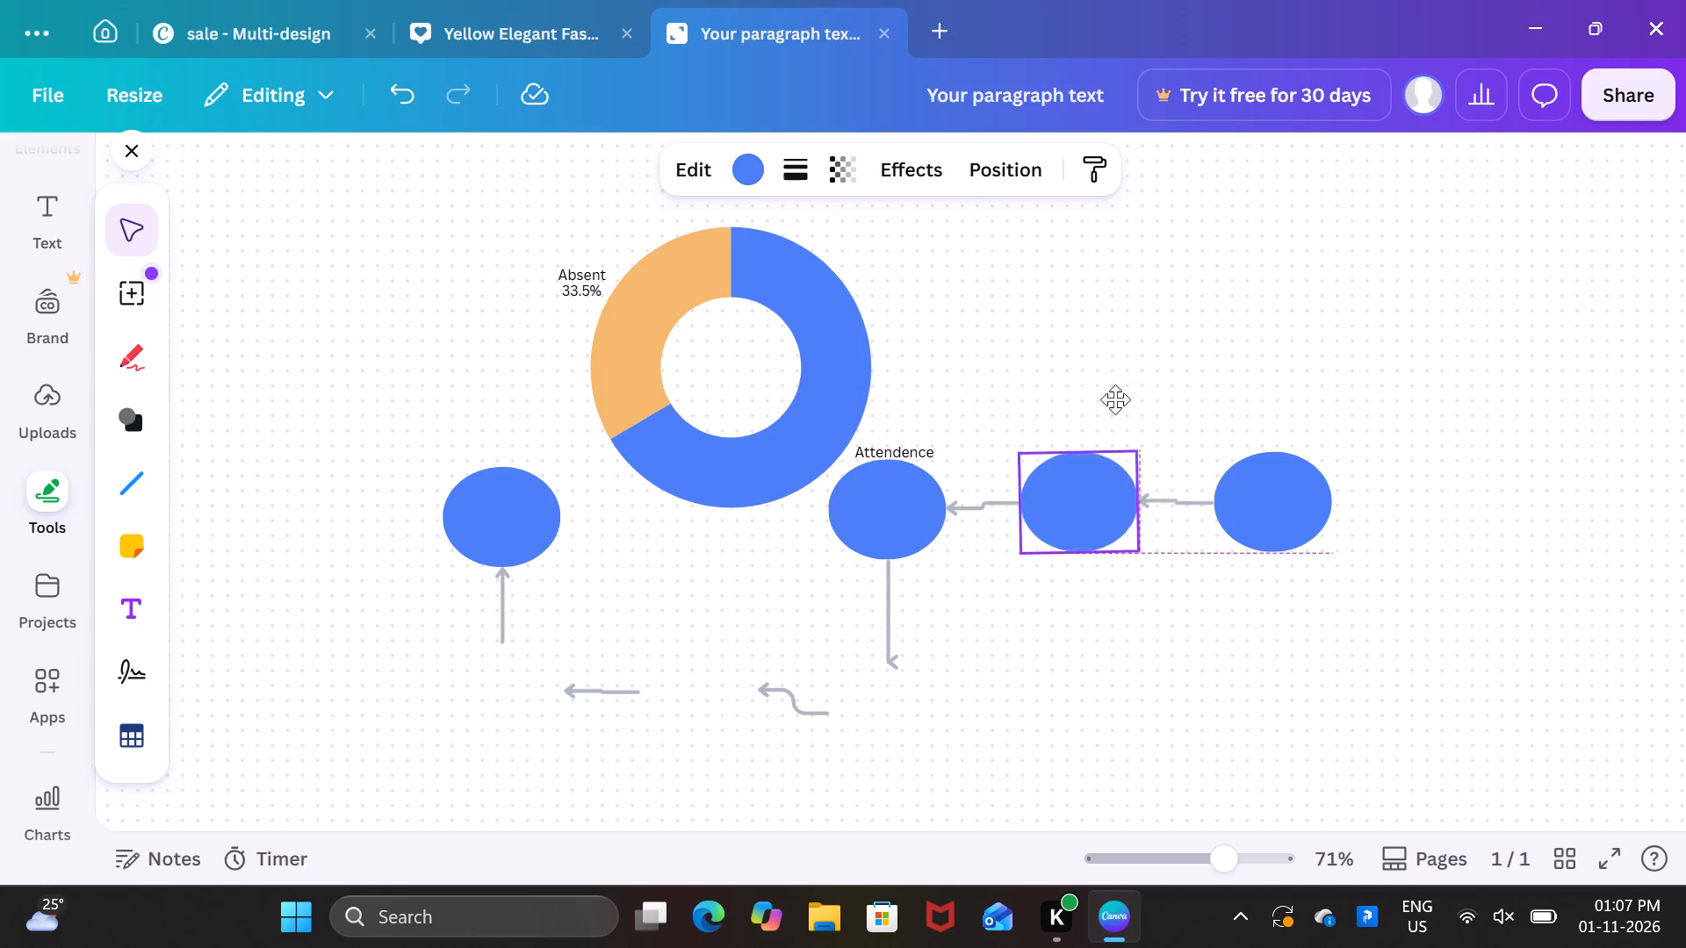
{"action": "left_click_drag", "start_coordinate": [1115, 399], "coordinate": [1115, 446]}
{"action": "left_click", "coordinate": [925, 504]}
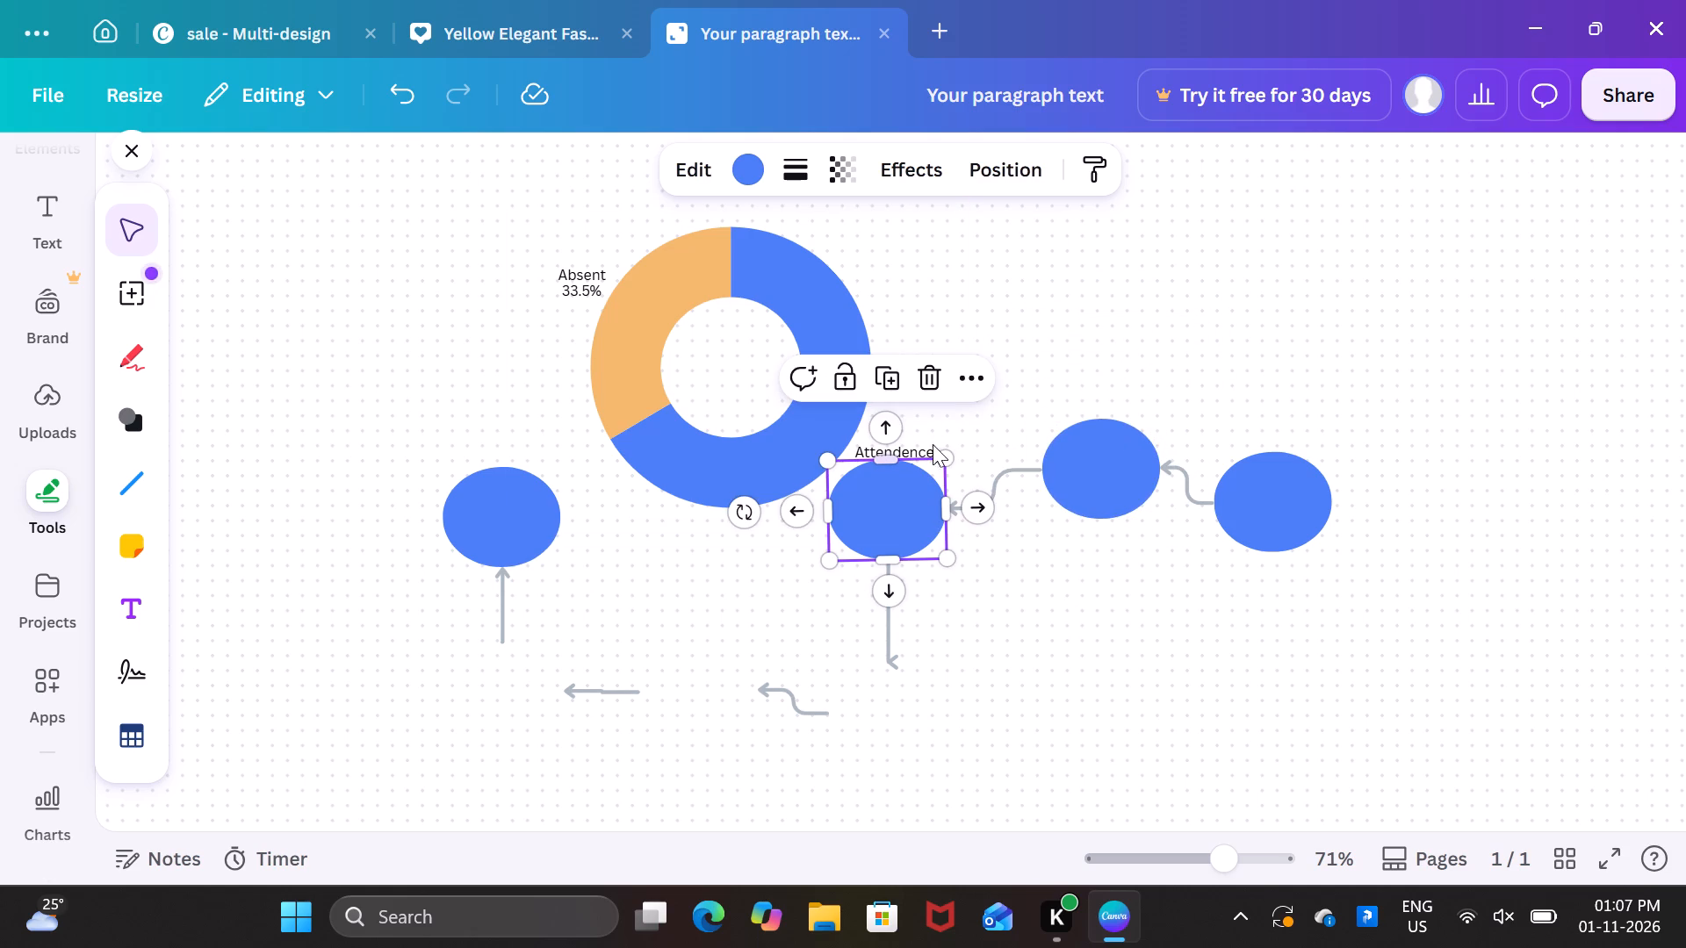
{"action": "left_click", "coordinate": [930, 387]}
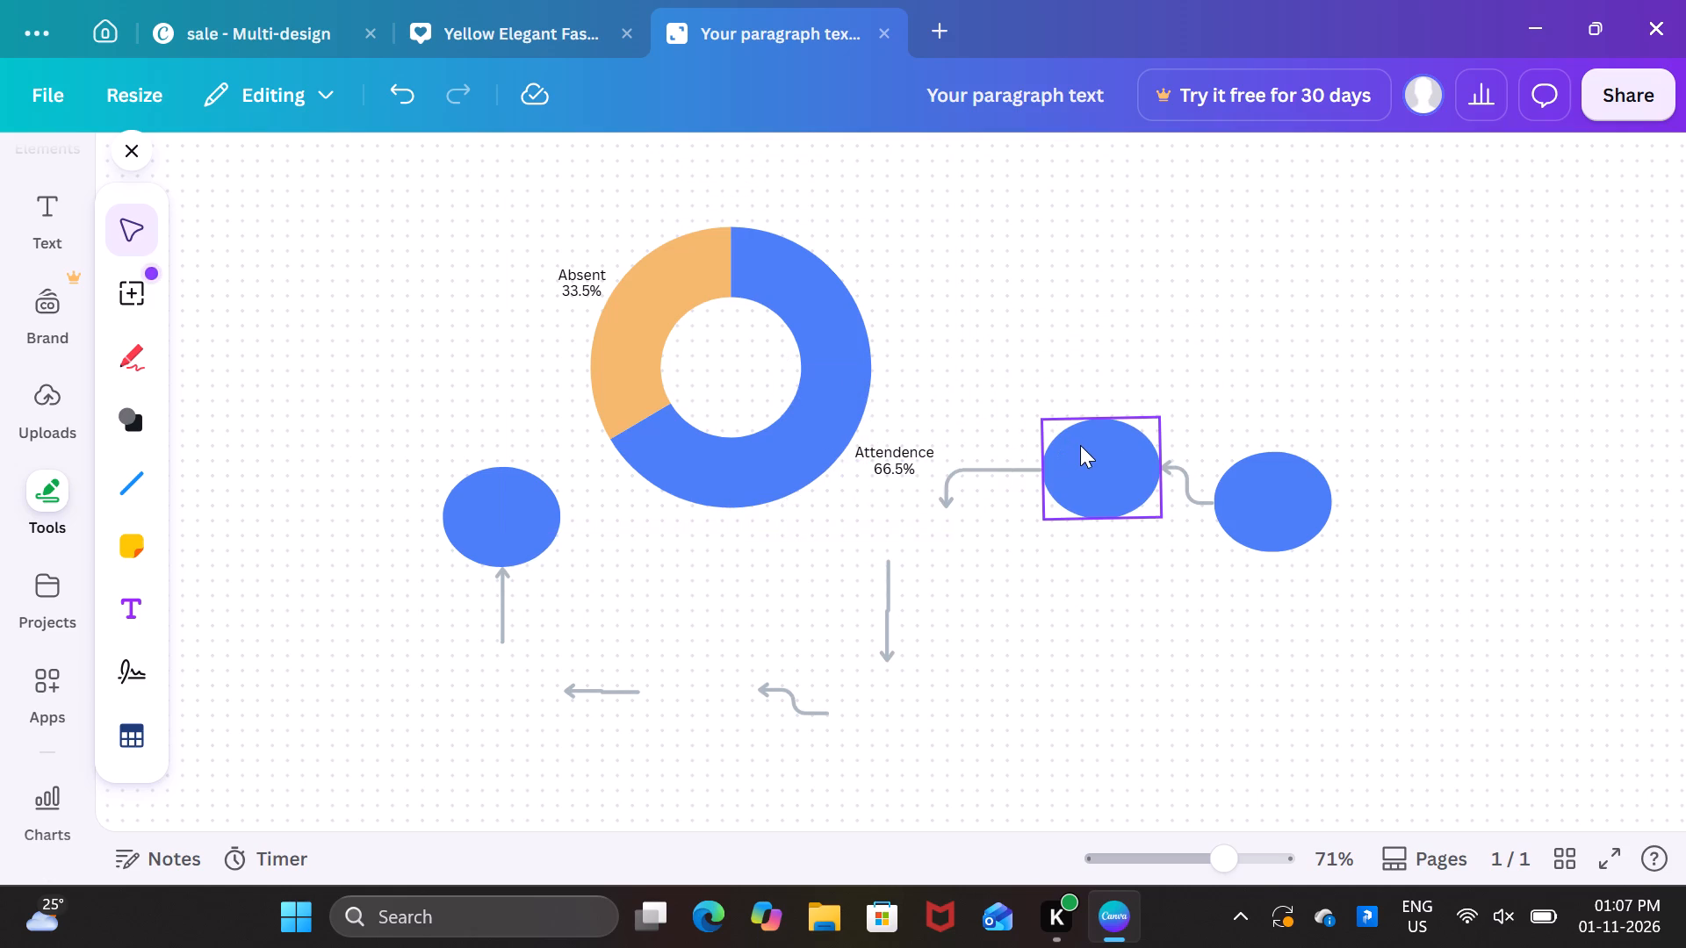
{"action": "left_click", "coordinate": [1080, 445]}
{"action": "left_click", "coordinate": [1141, 332]}
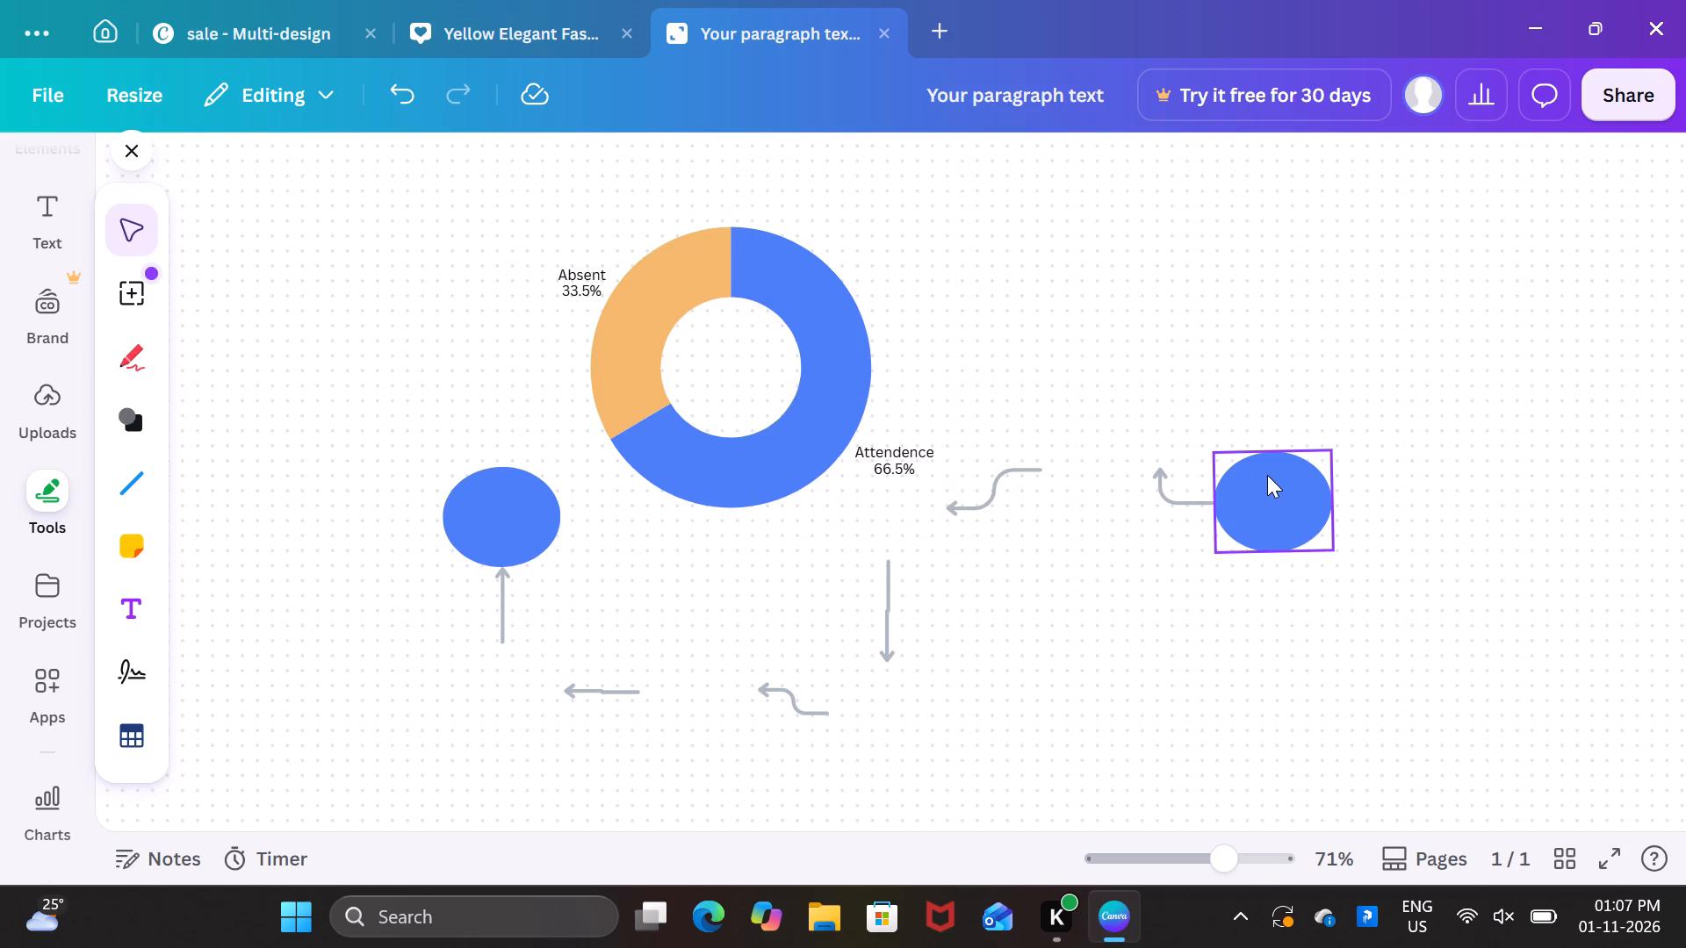
{"action": "left_click", "coordinate": [1268, 480]}
{"action": "left_click", "coordinate": [1322, 357]}
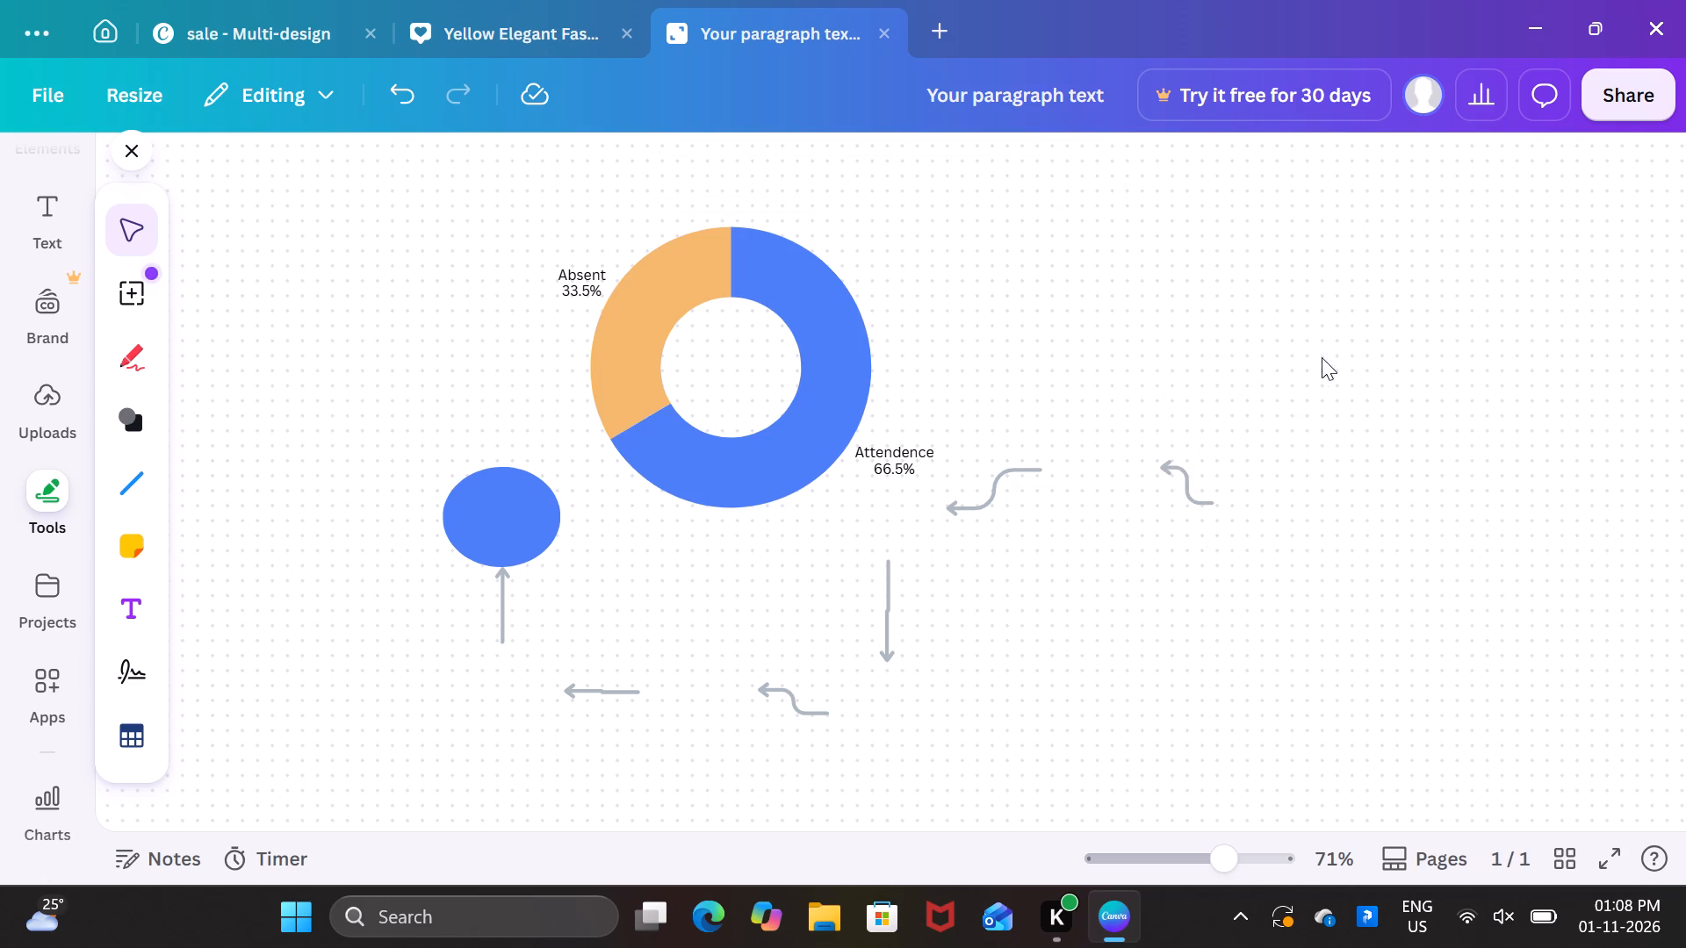
Delete the far curved arrow beyond the Attendence label, the vertical arrow beneath that label, and the curved arrow in the lower row.
{"action": "left_click", "coordinate": [1196, 492]}
{"action": "left_click", "coordinate": [1228, 420]}
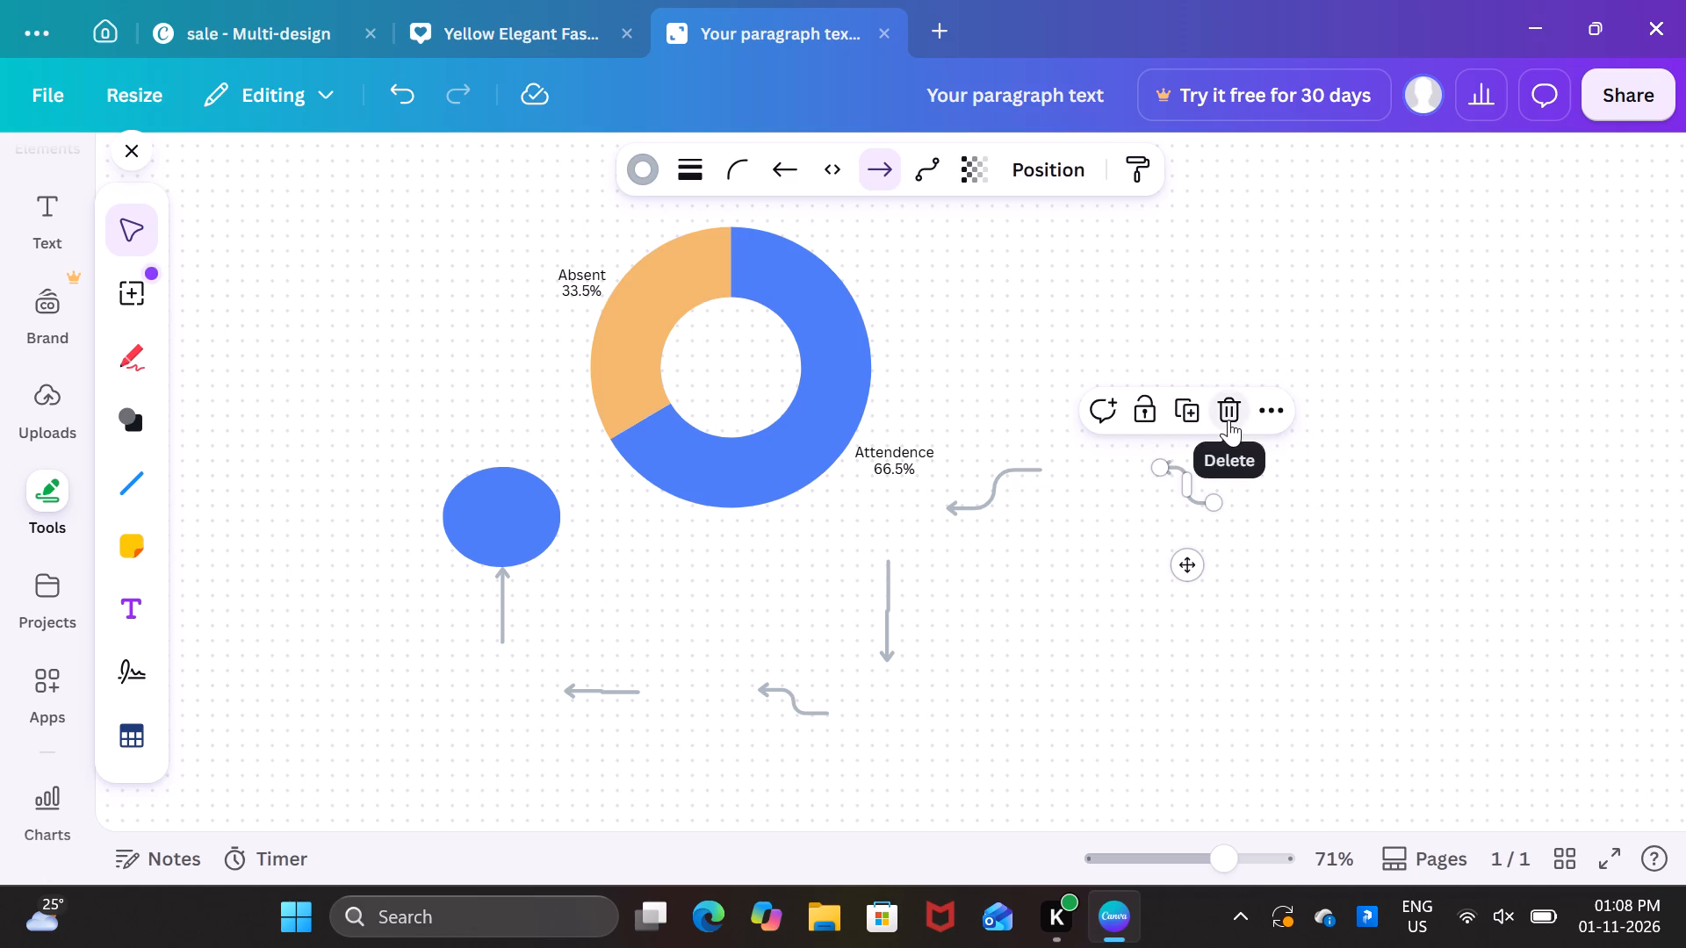
{"action": "left_click", "coordinate": [994, 498]}
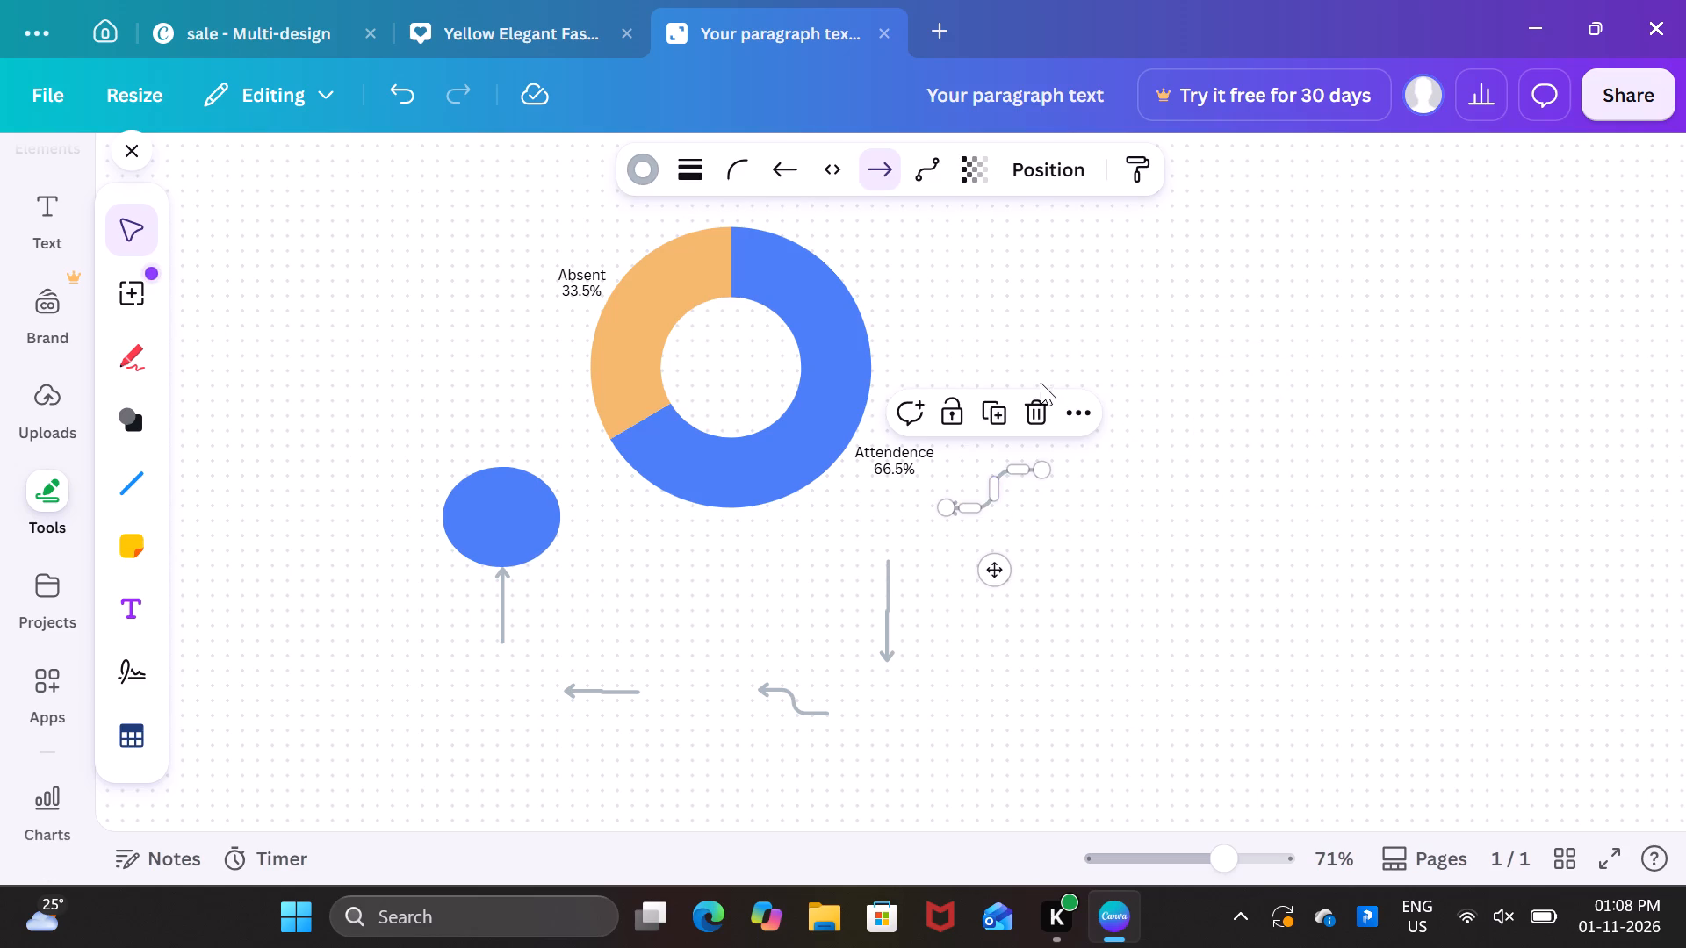
{"action": "left_click_drag", "start_coordinate": [1034, 408], "coordinate": [881, 610]}
{"action": "left_click", "coordinate": [881, 610]}
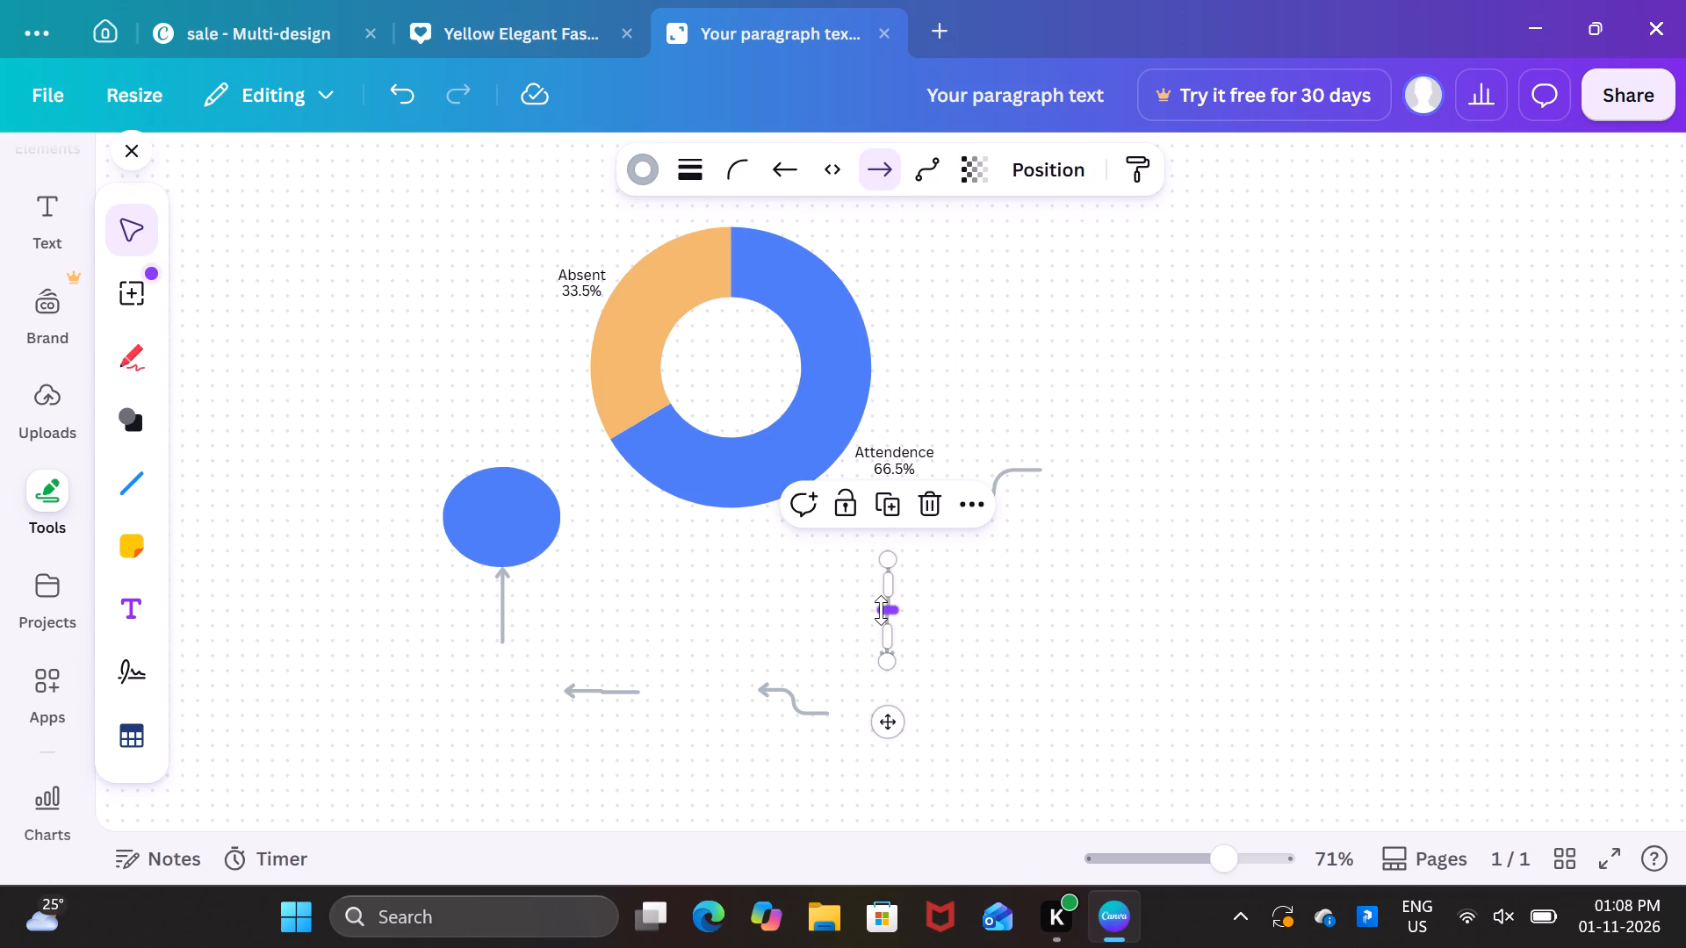
{"action": "left_click", "coordinate": [920, 513]}
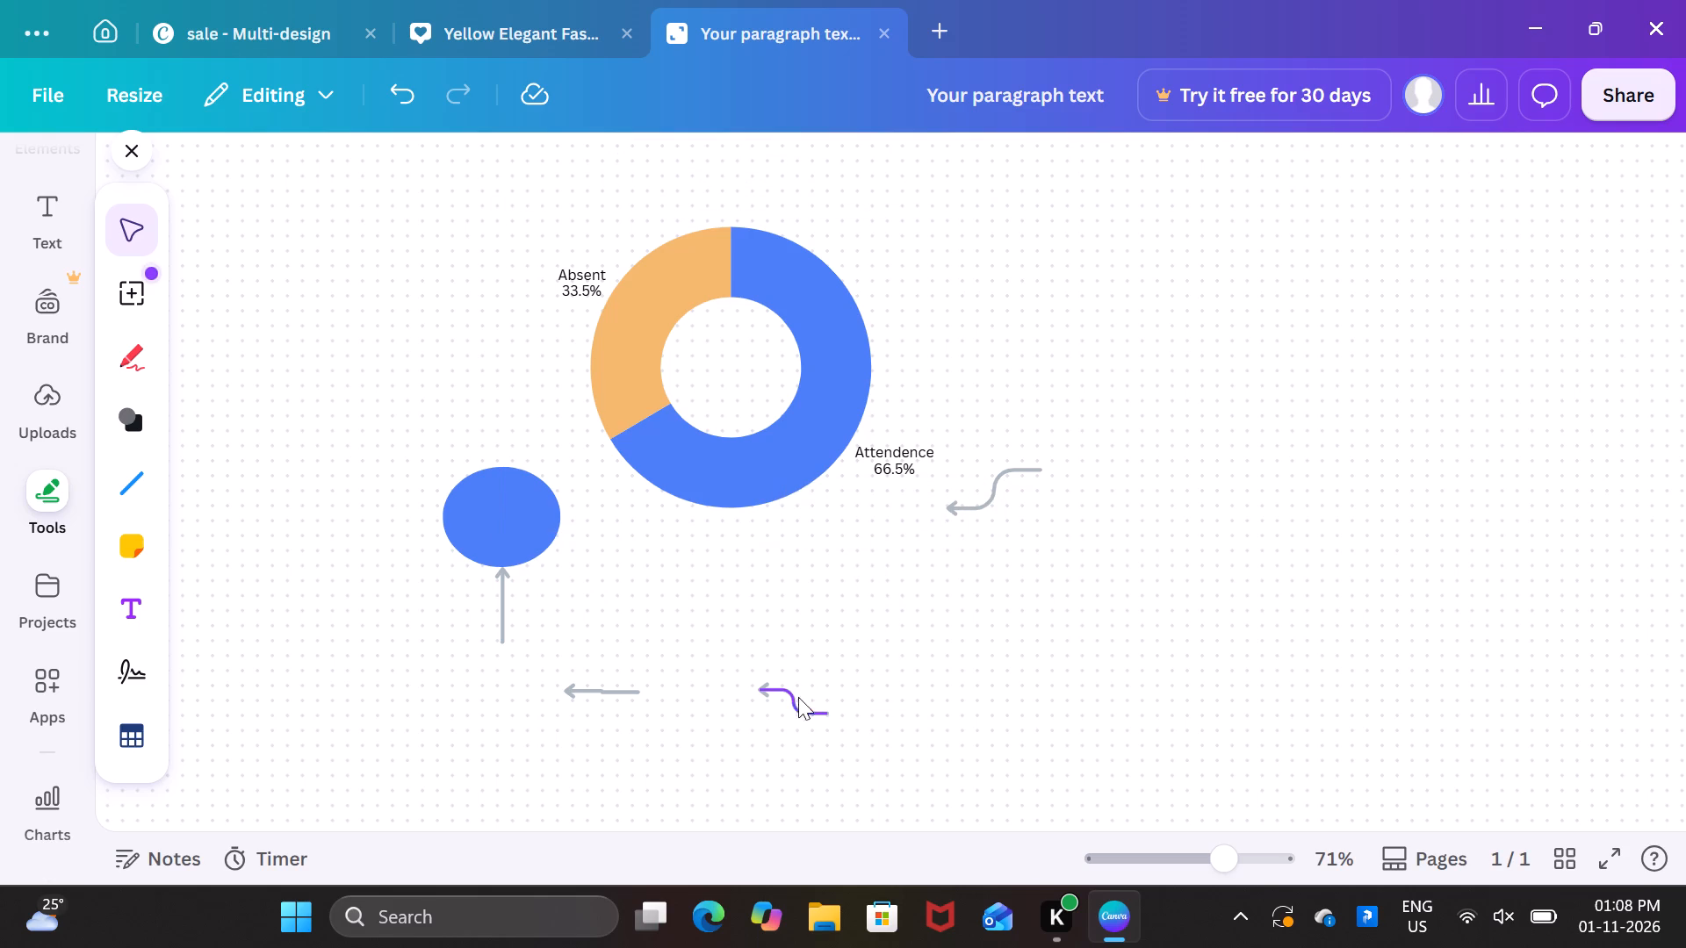
{"action": "left_click", "coordinate": [800, 706]}
{"action": "left_click", "coordinate": [834, 624]}
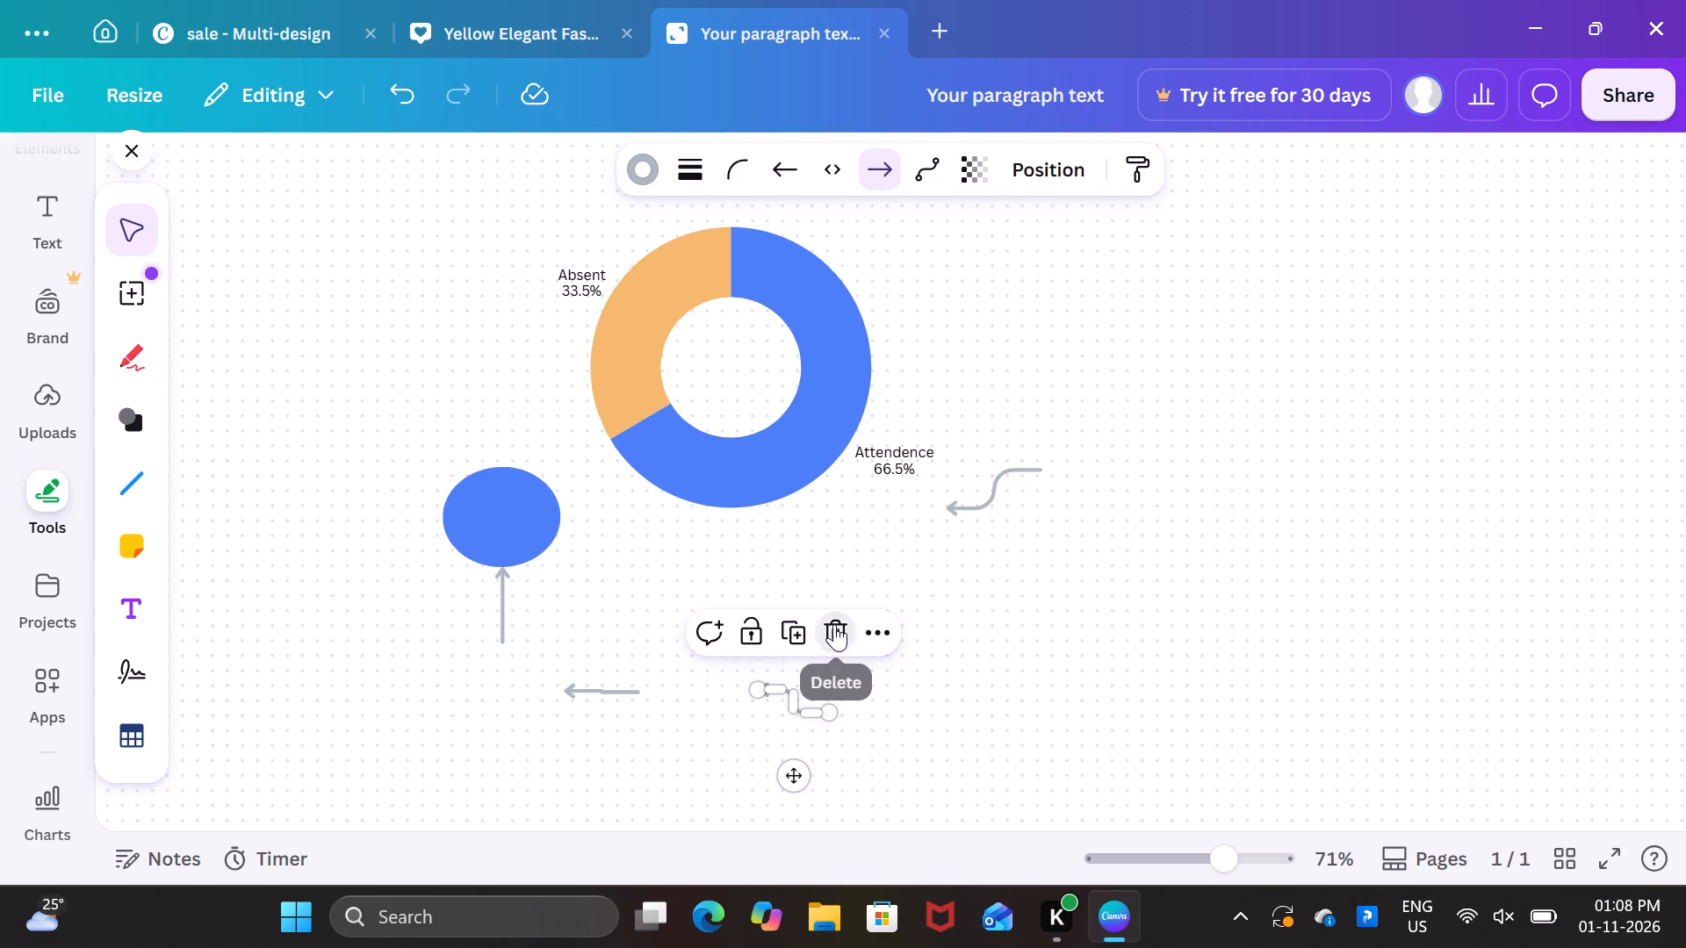
Delete the remaining arrows: the straight one in the lower row, the one beneath the blue oval, and the curved one beside Attendence.
{"action": "left_click_drag", "start_coordinate": [613, 682], "coordinate": [643, 624]}
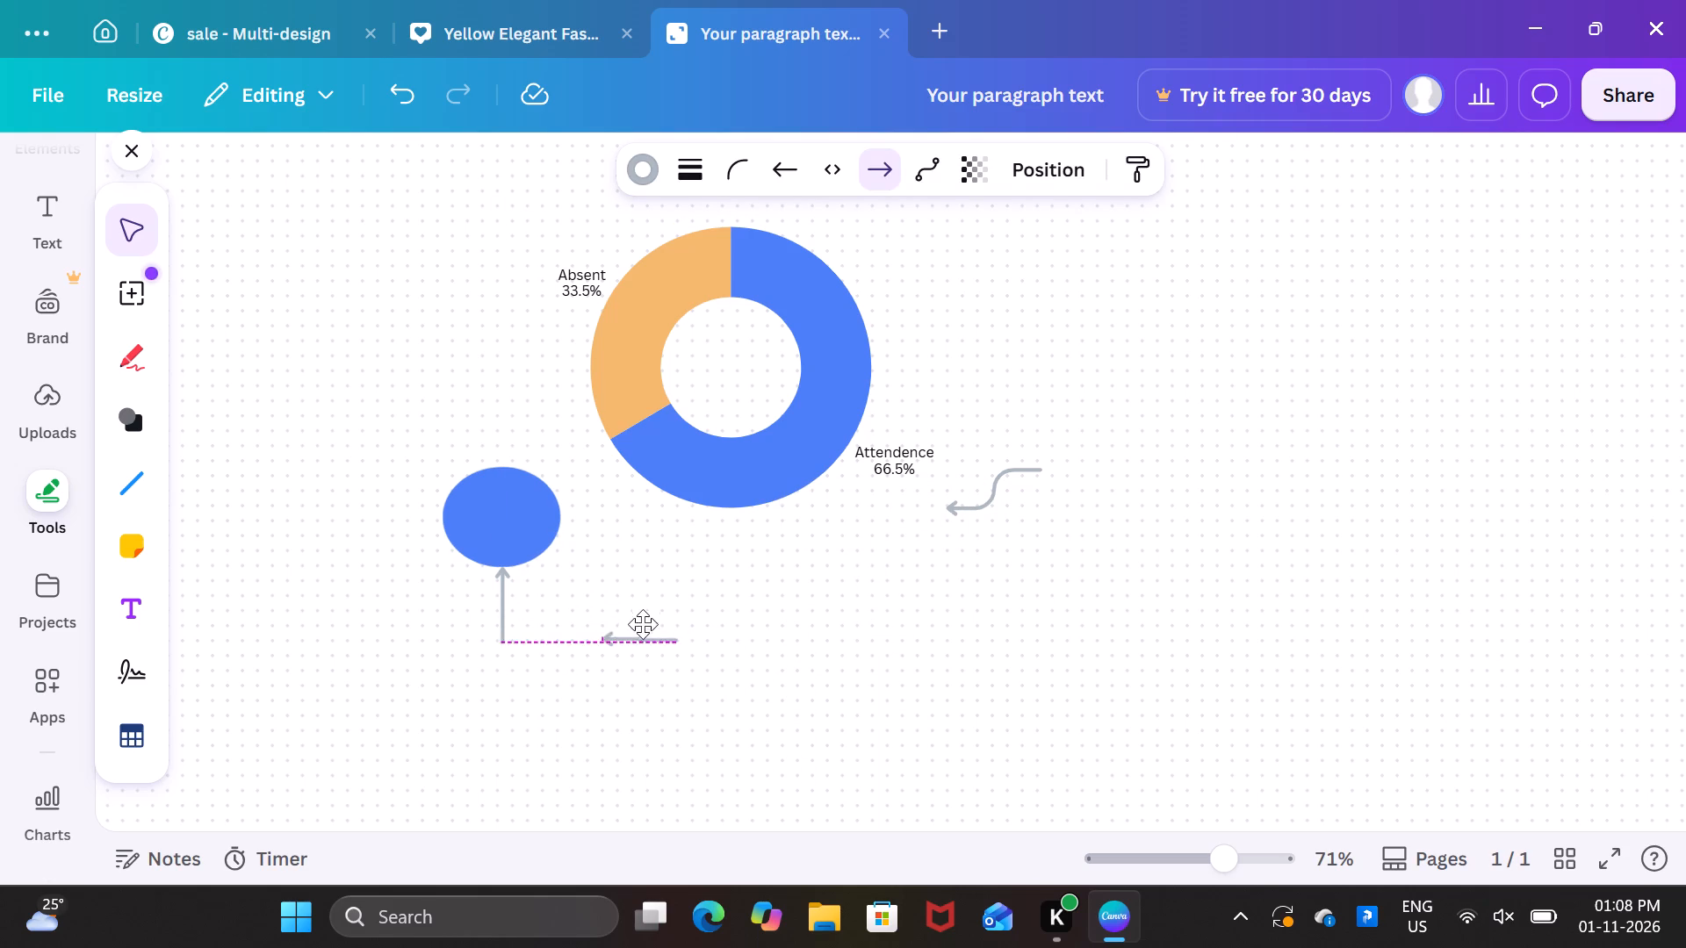
{"action": "left_click_drag", "start_coordinate": [643, 624], "coordinate": [639, 629]}
{"action": "left_click", "coordinate": [666, 589]}
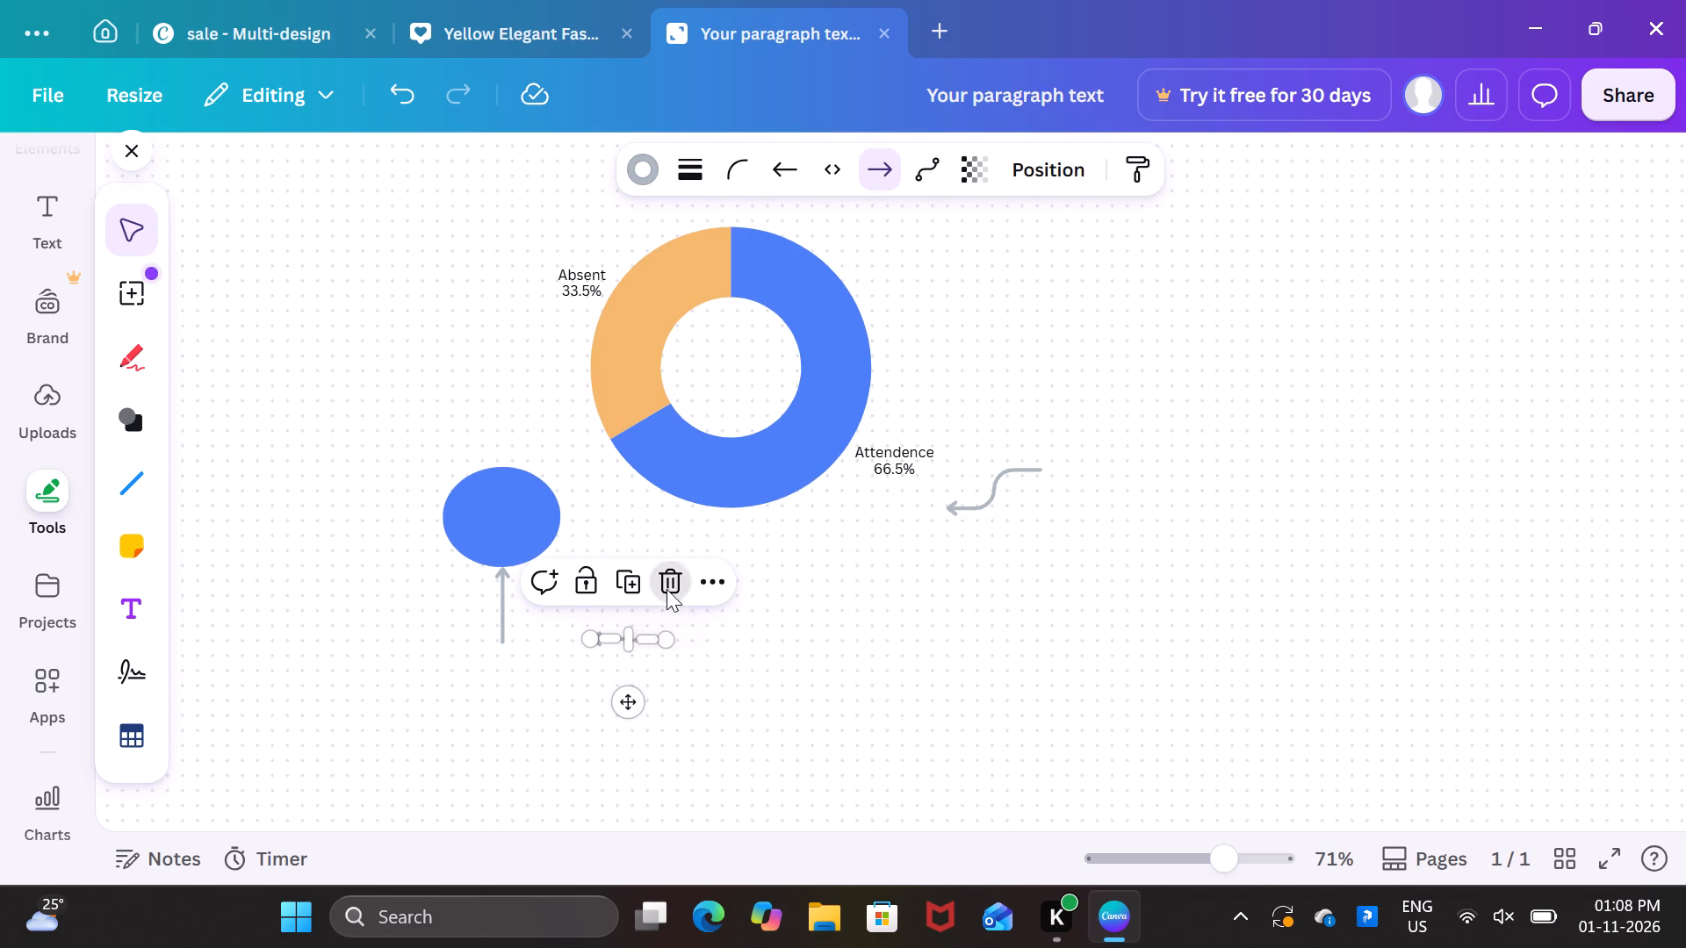
{"action": "left_click", "coordinate": [500, 643]}
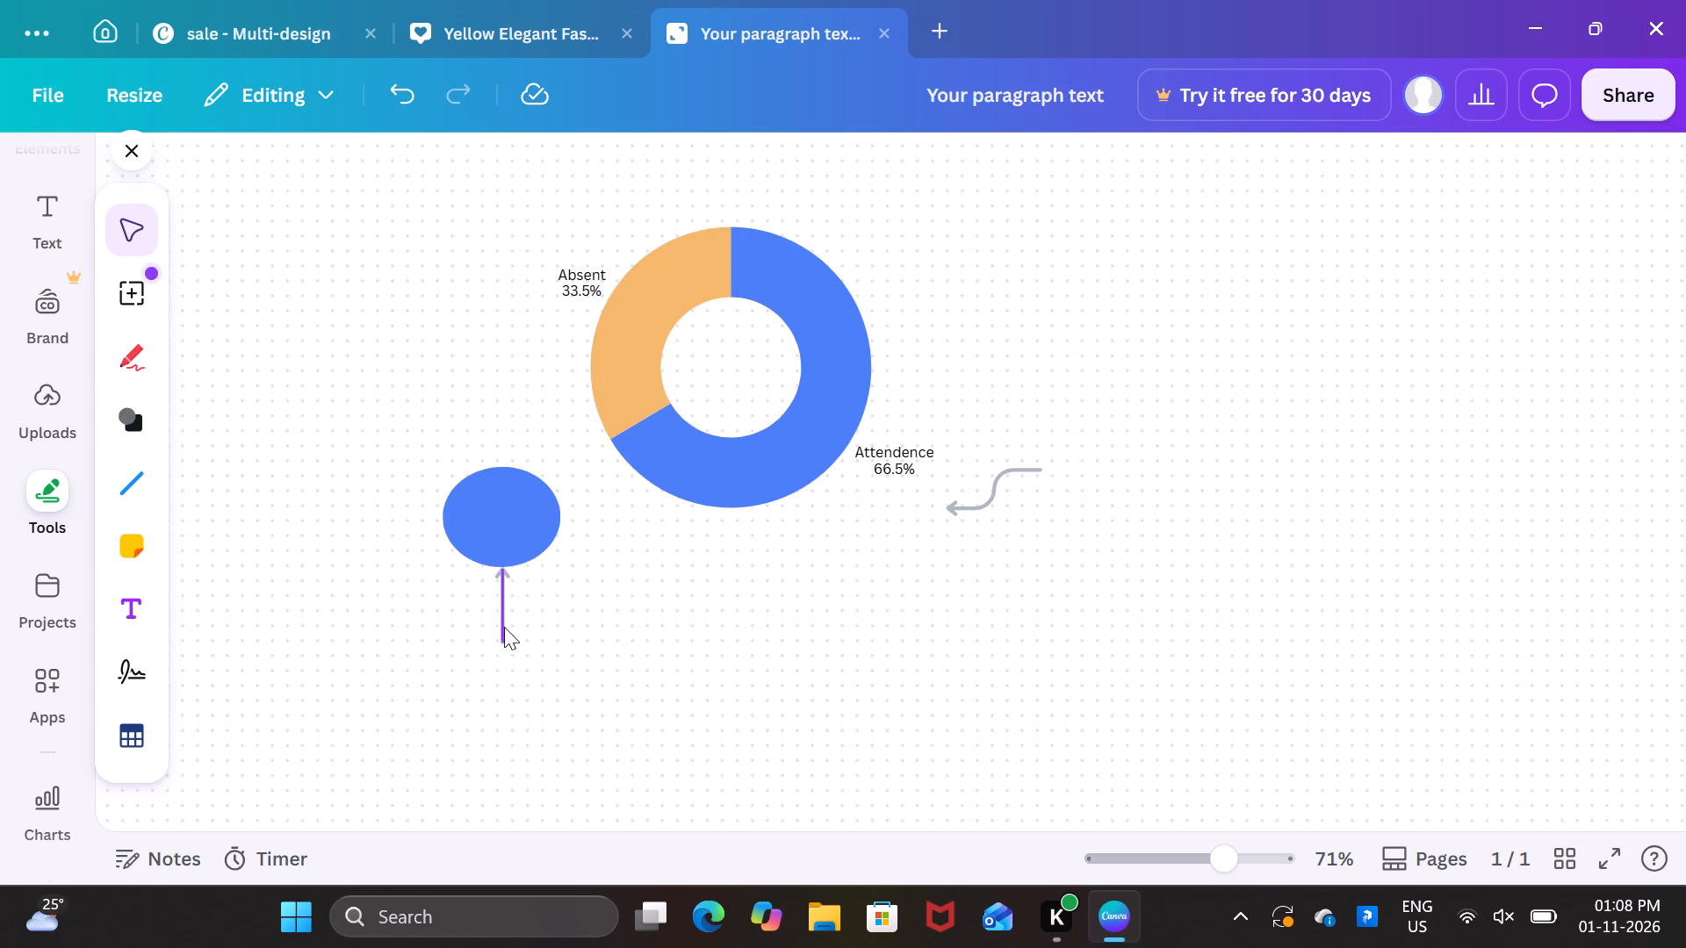
{"action": "left_click", "coordinate": [504, 627]}
{"action": "left_click", "coordinate": [544, 508]}
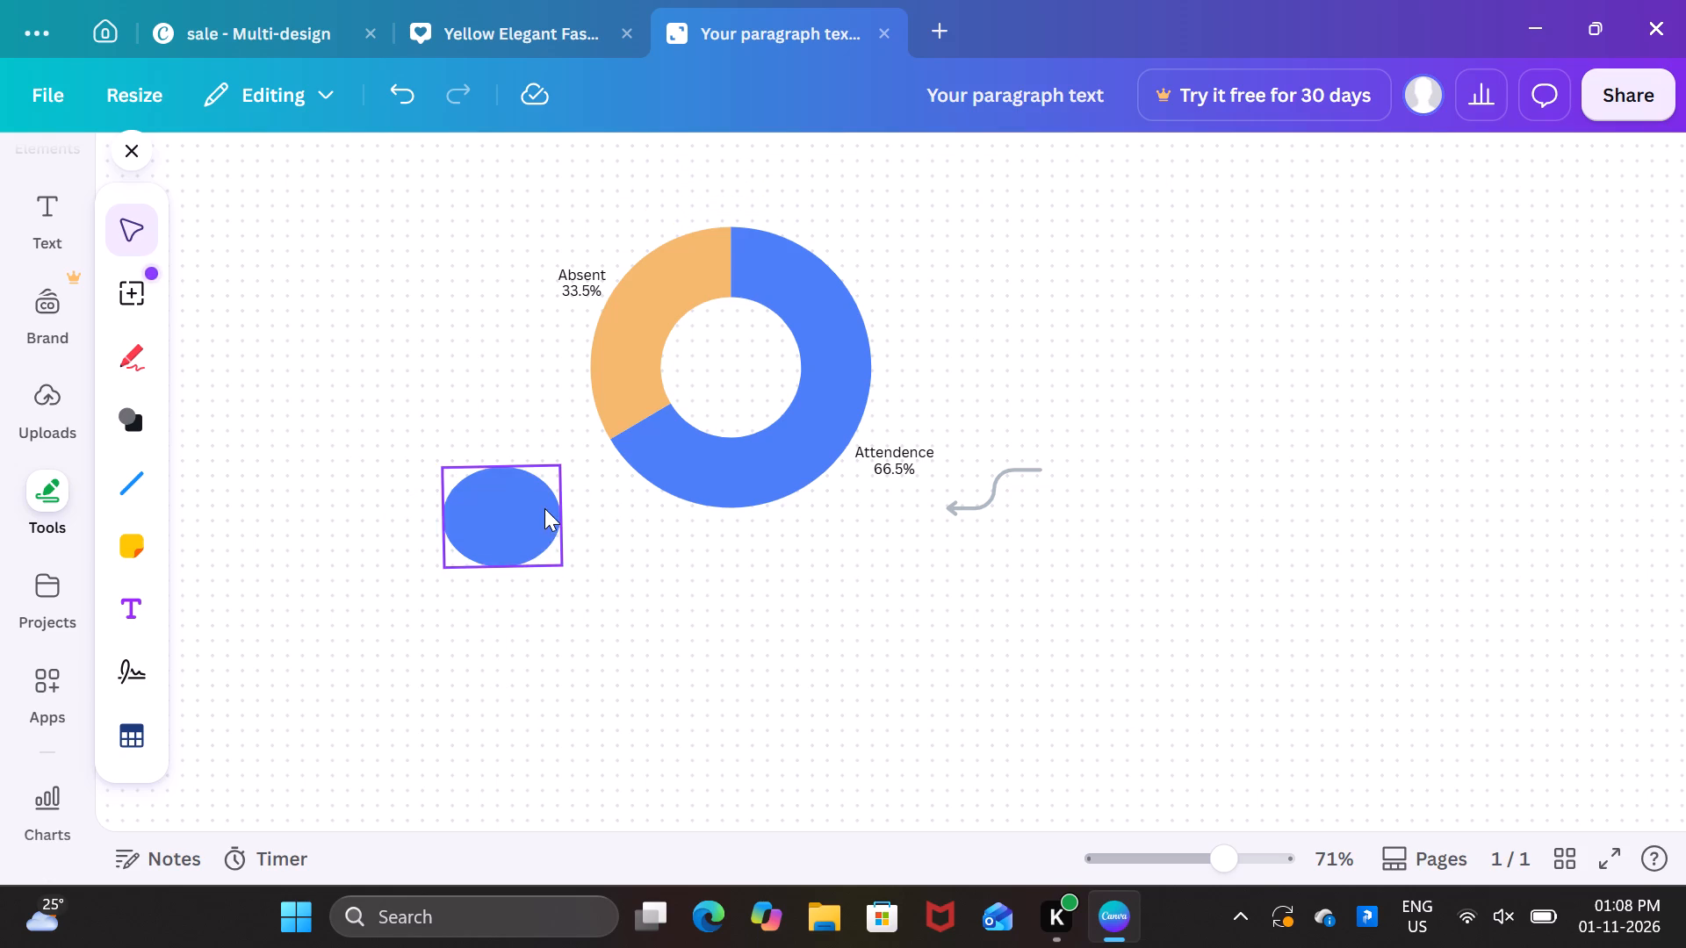
{"action": "left_click", "coordinate": [977, 508]}
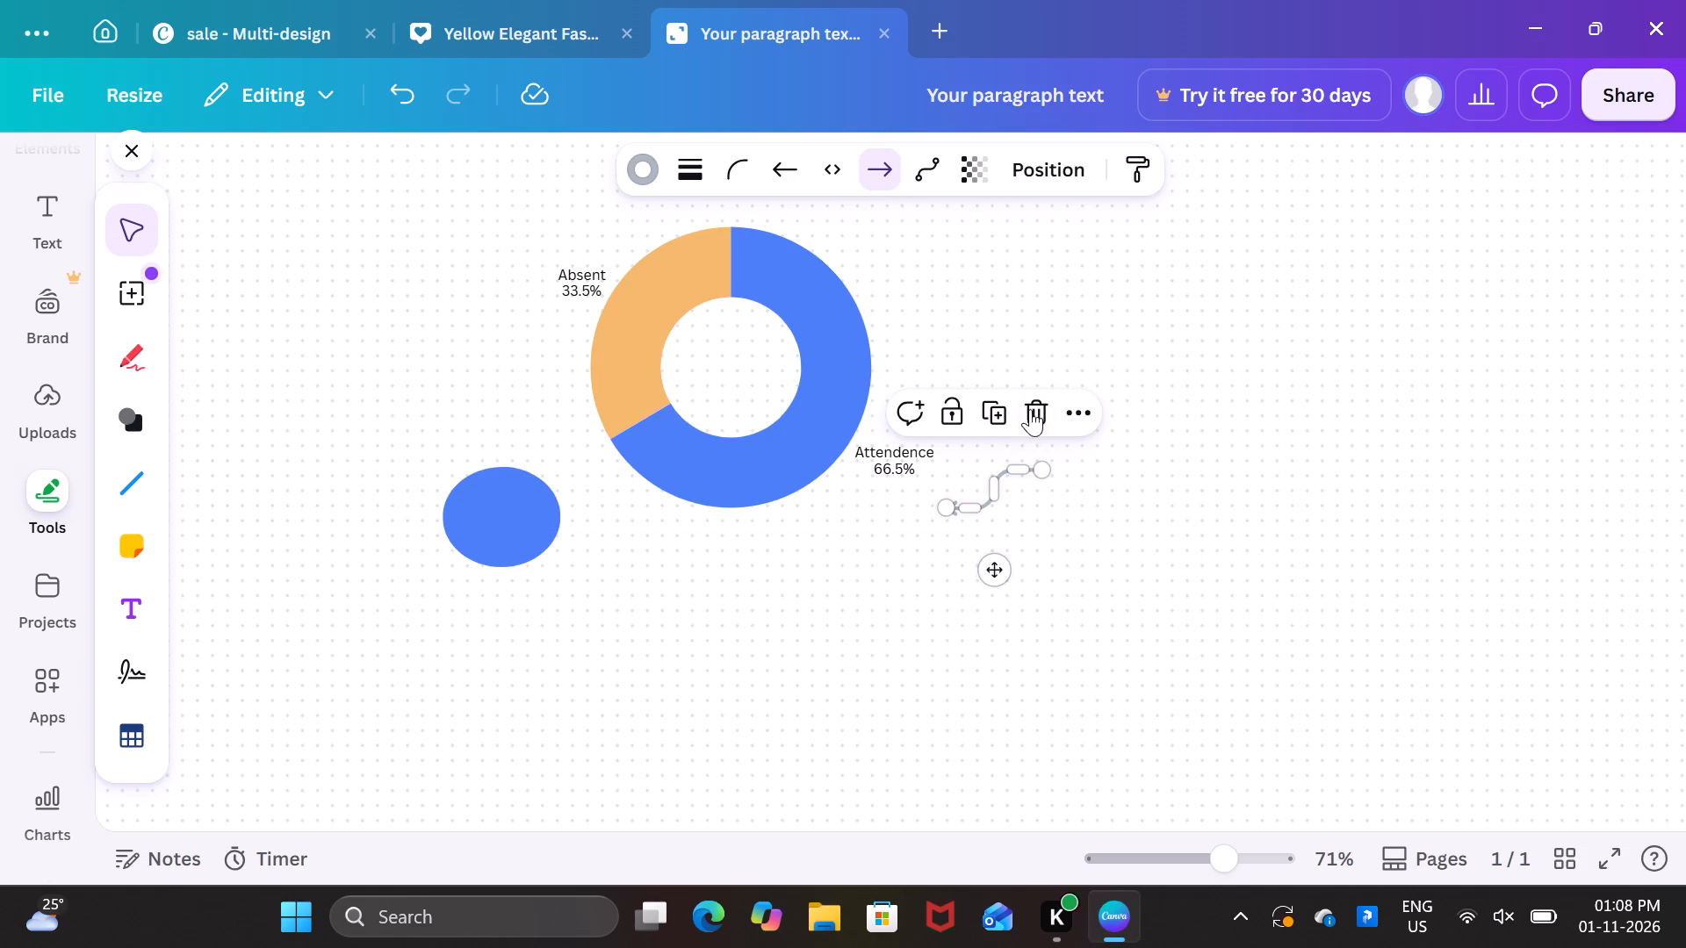
{"action": "left_click", "coordinate": [1034, 399]}
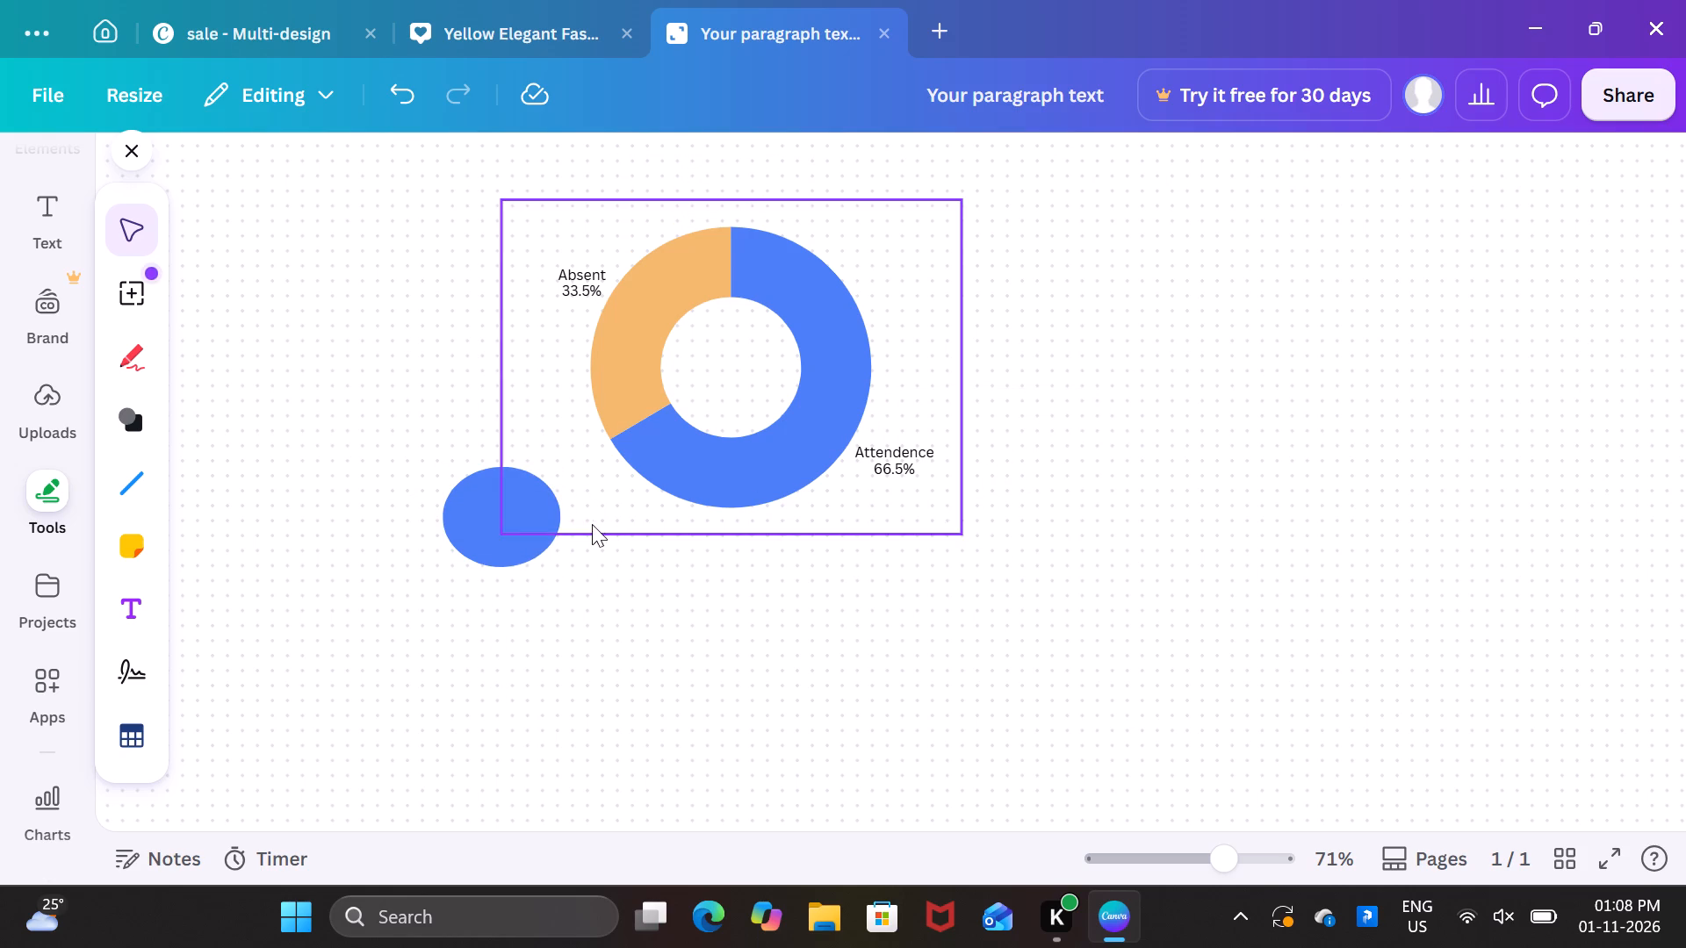
Reduce the blue oval's width and height to make it a smaller, nearly round circle.
{"action": "left_click", "coordinate": [513, 508]}
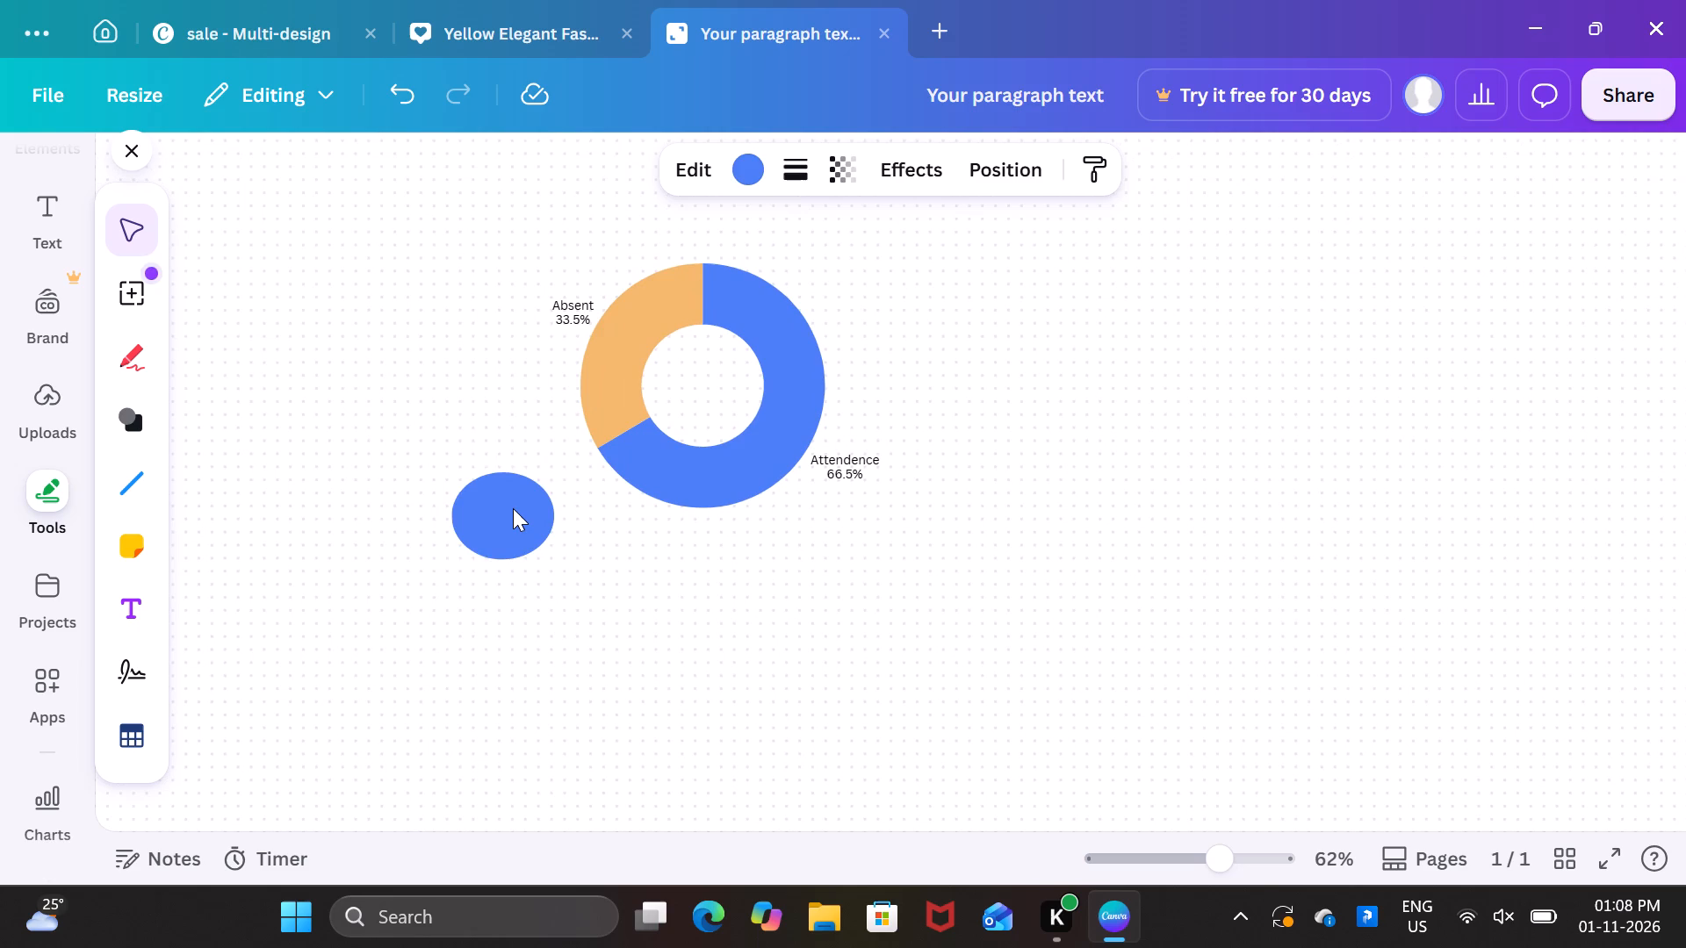
{"action": "left_click", "coordinate": [513, 508]}
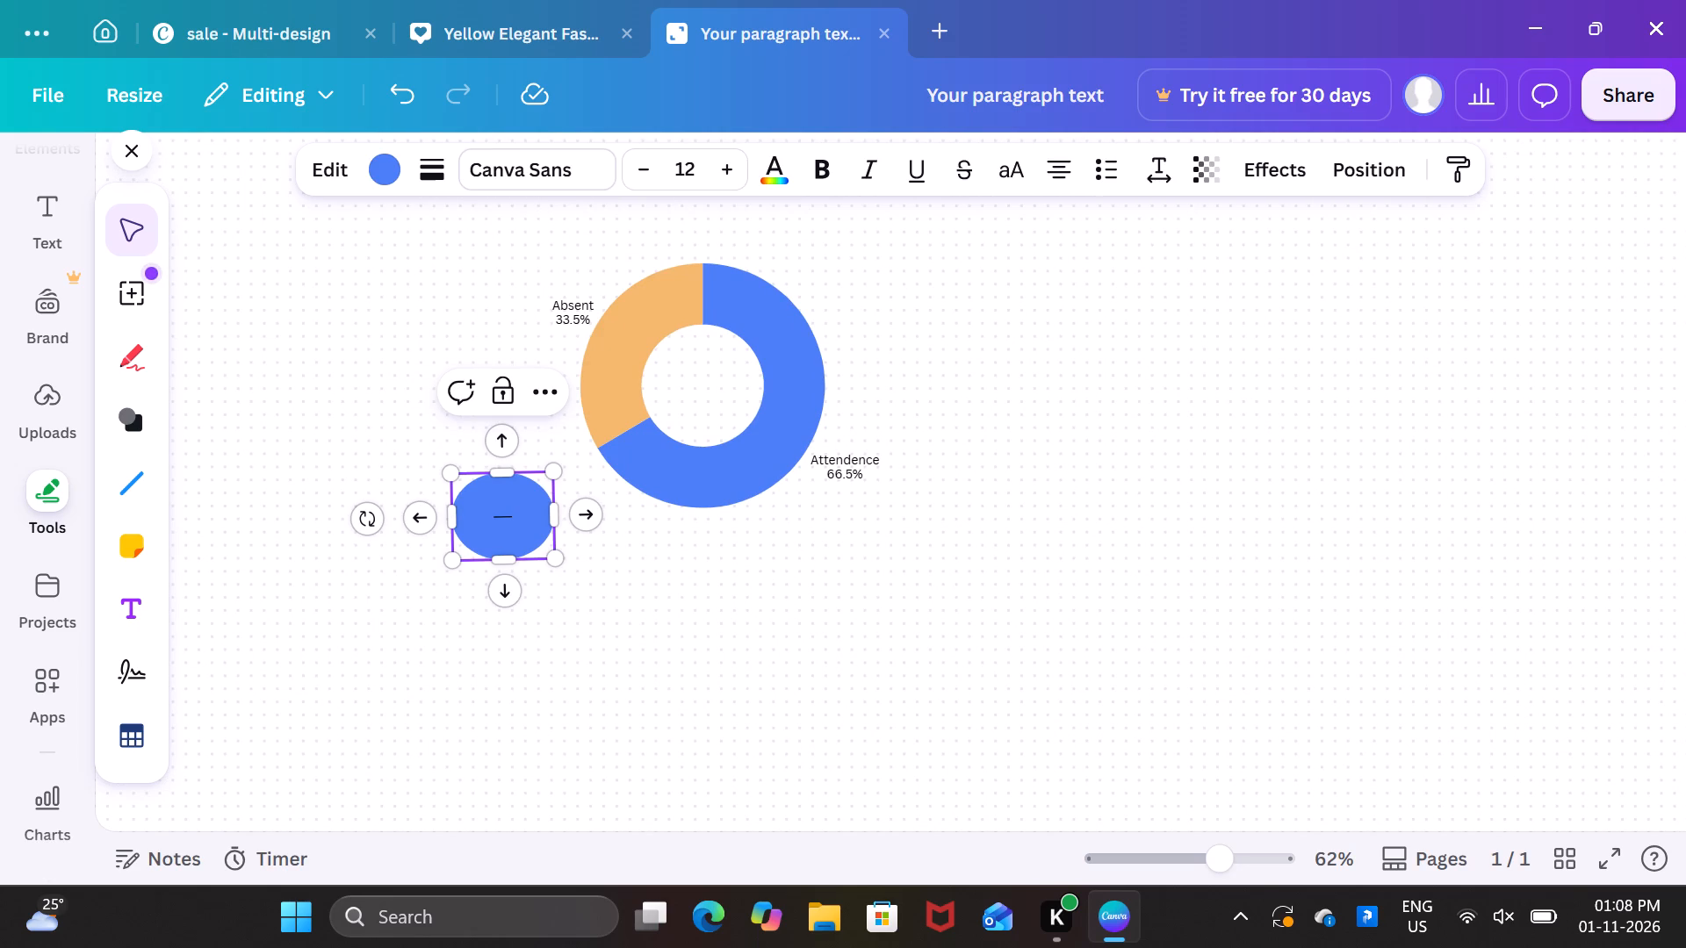
{"action": "left_click_drag", "start_coordinate": [450, 521], "coordinate": [472, 522]}
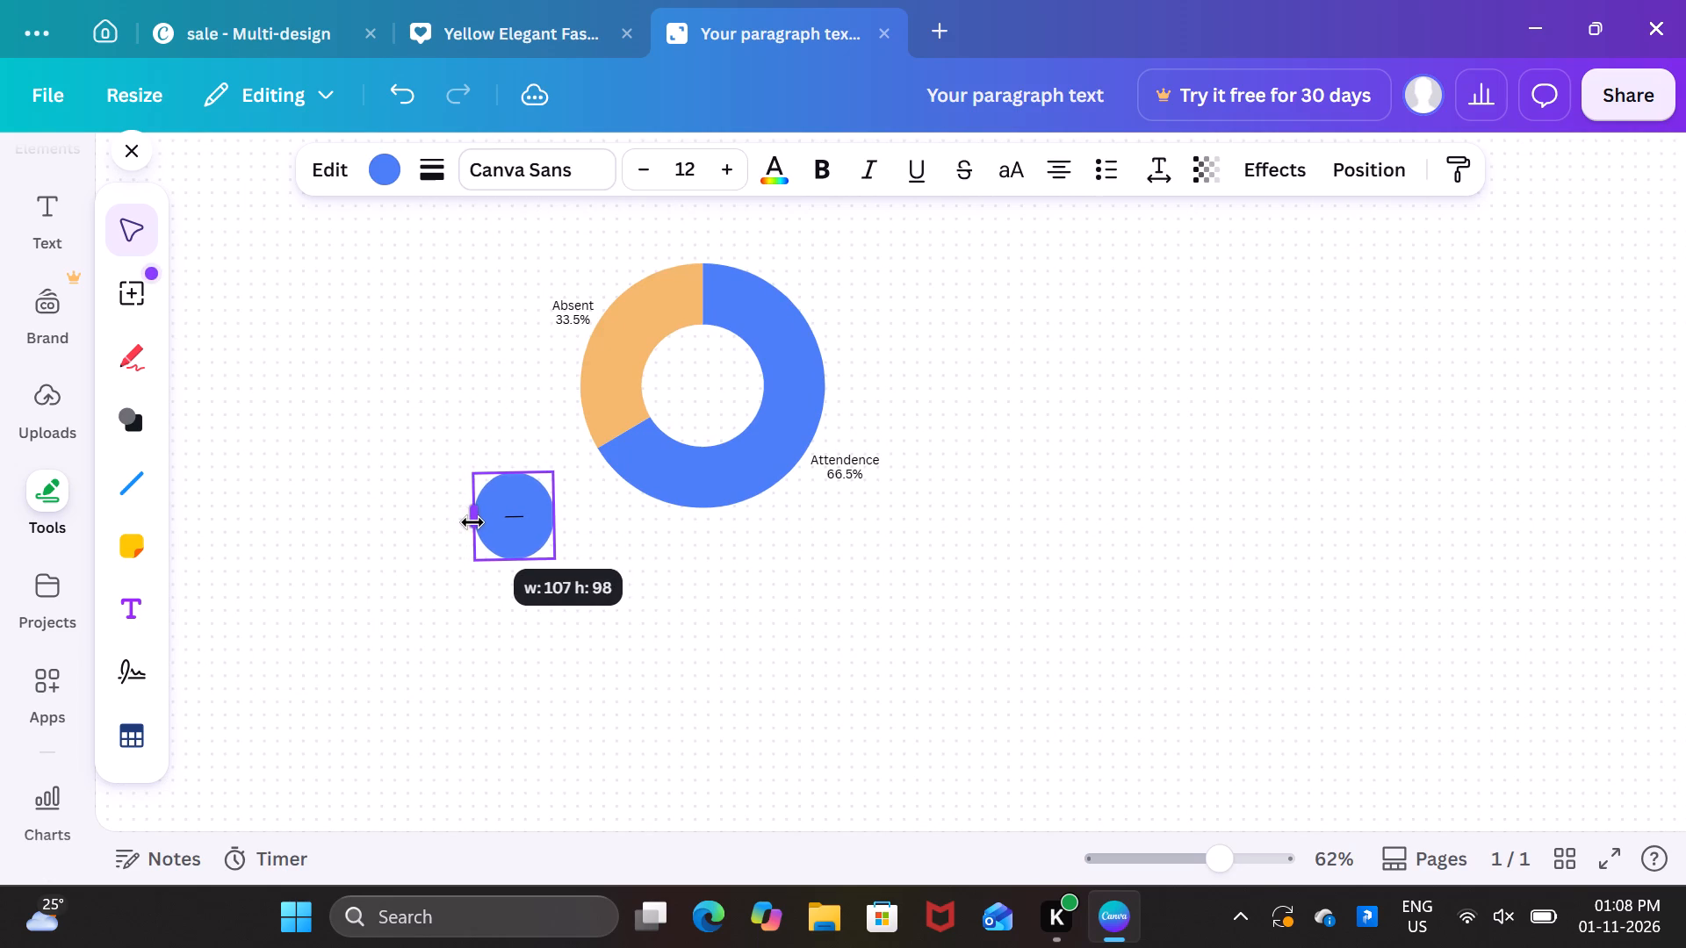
{"action": "left_click_drag", "start_coordinate": [472, 522], "coordinate": [479, 522]}
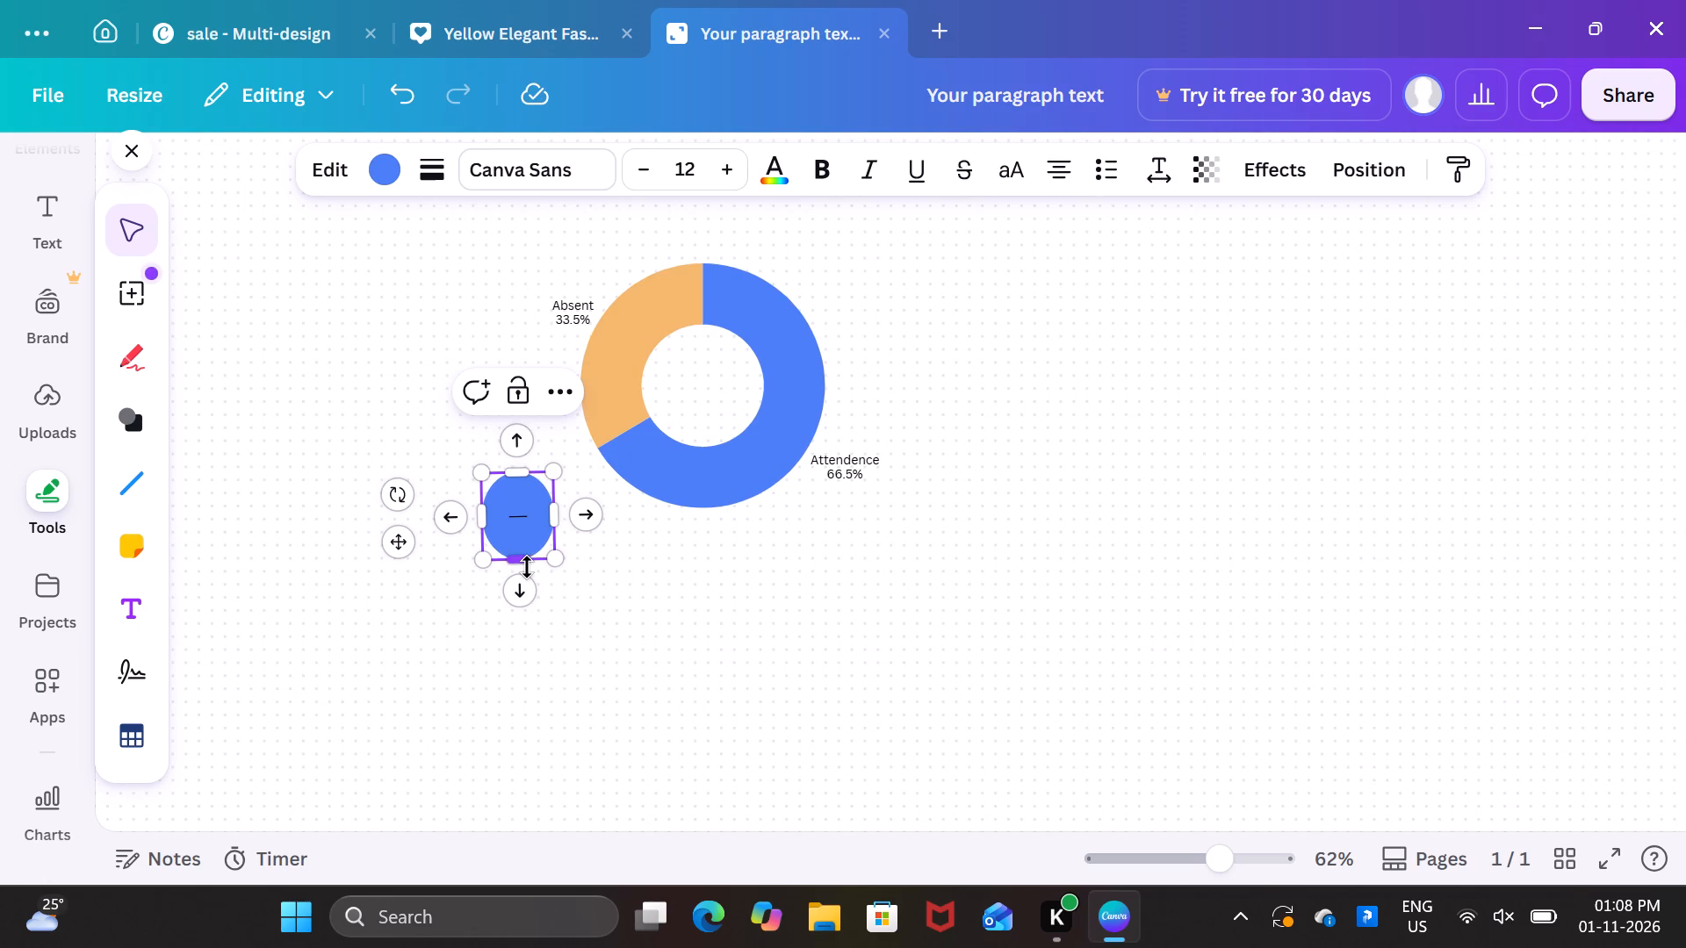
{"action": "left_click_drag", "start_coordinate": [522, 559], "coordinate": [525, 546]}
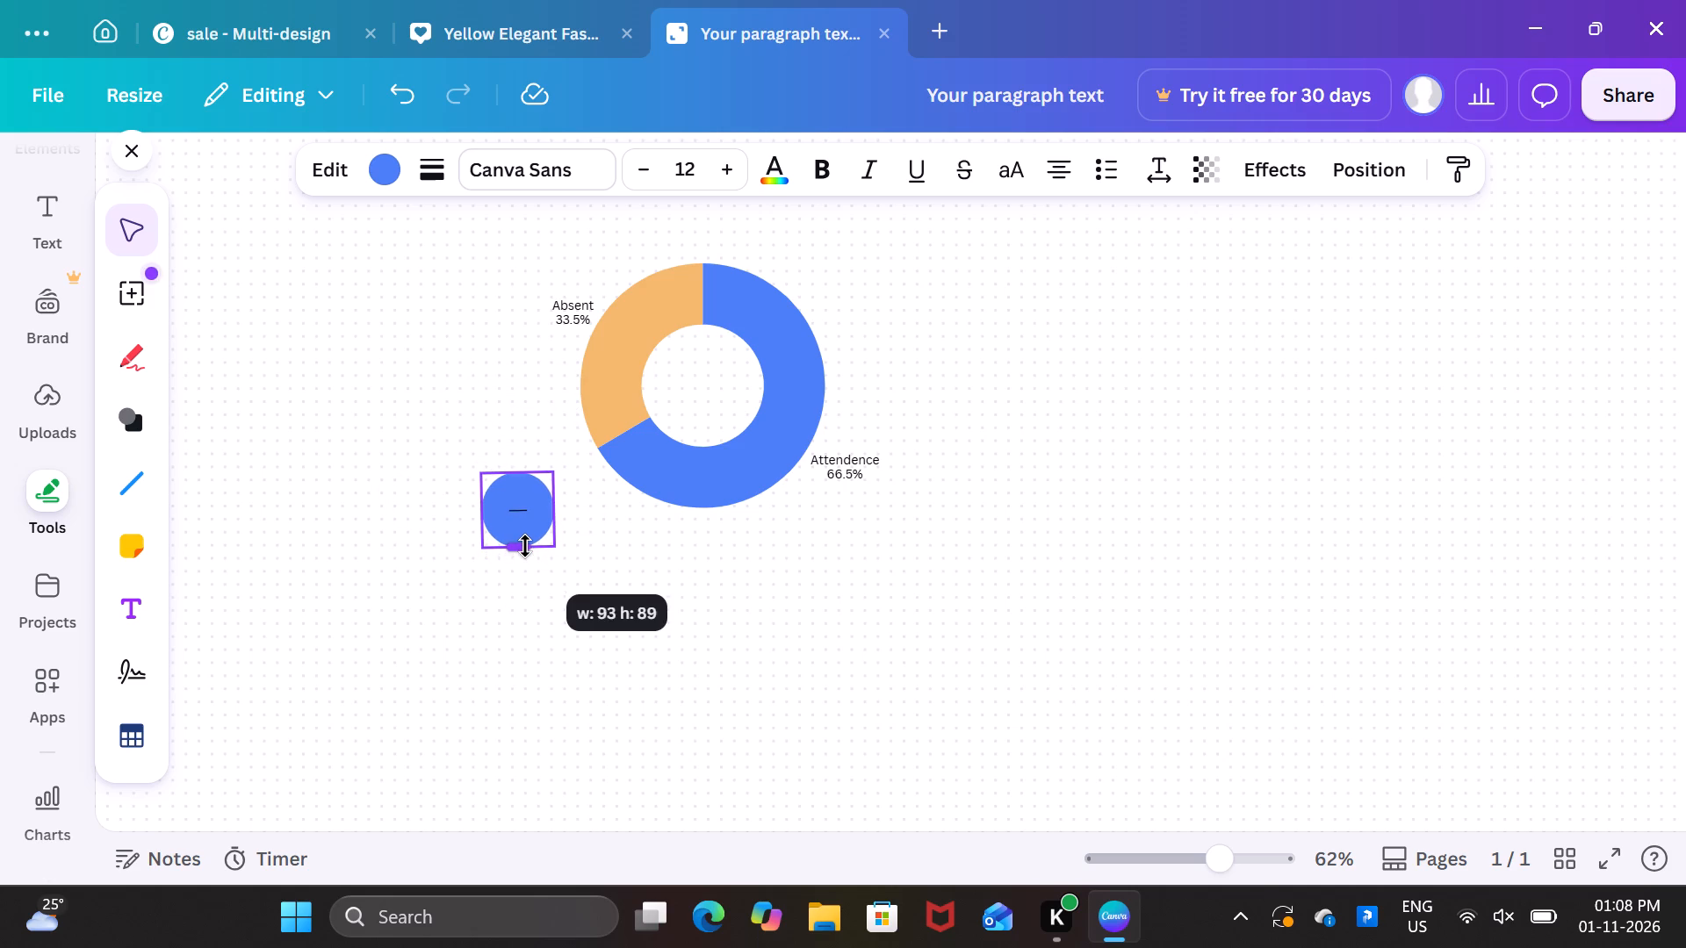
{"action": "left_click_drag", "start_coordinate": [525, 546], "coordinate": [526, 540]}
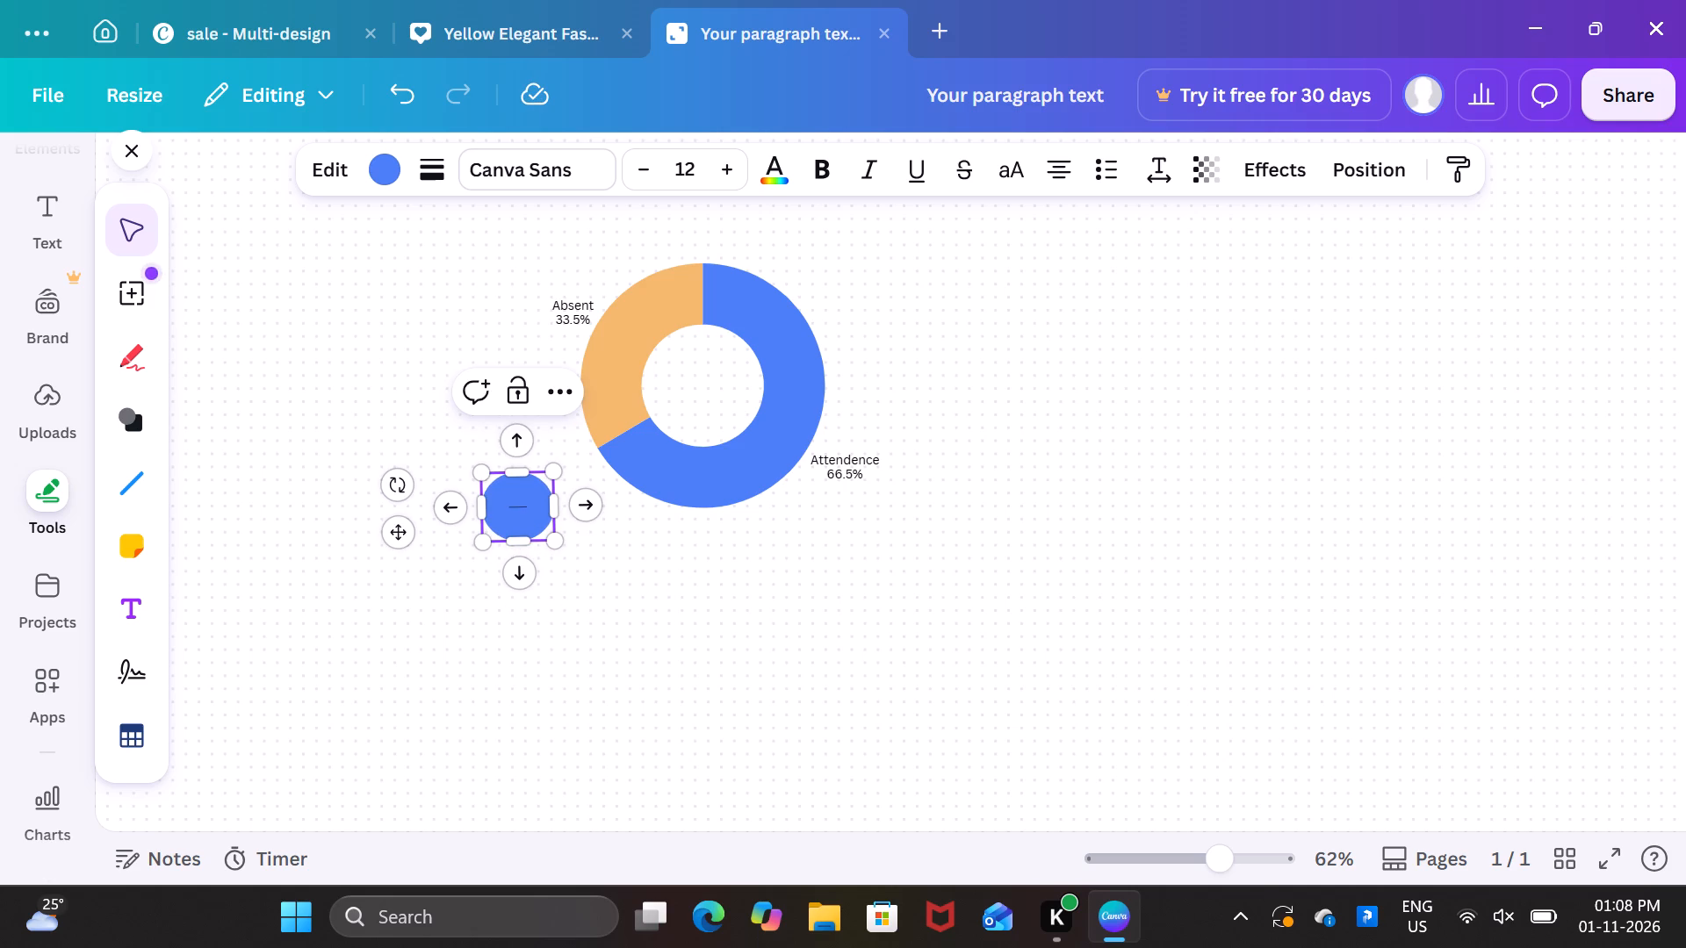
Add a connected matching circle below the blue circle, keeping only that copy by deleting the original and its connector arrow.
{"action": "left_click", "coordinate": [522, 563]}
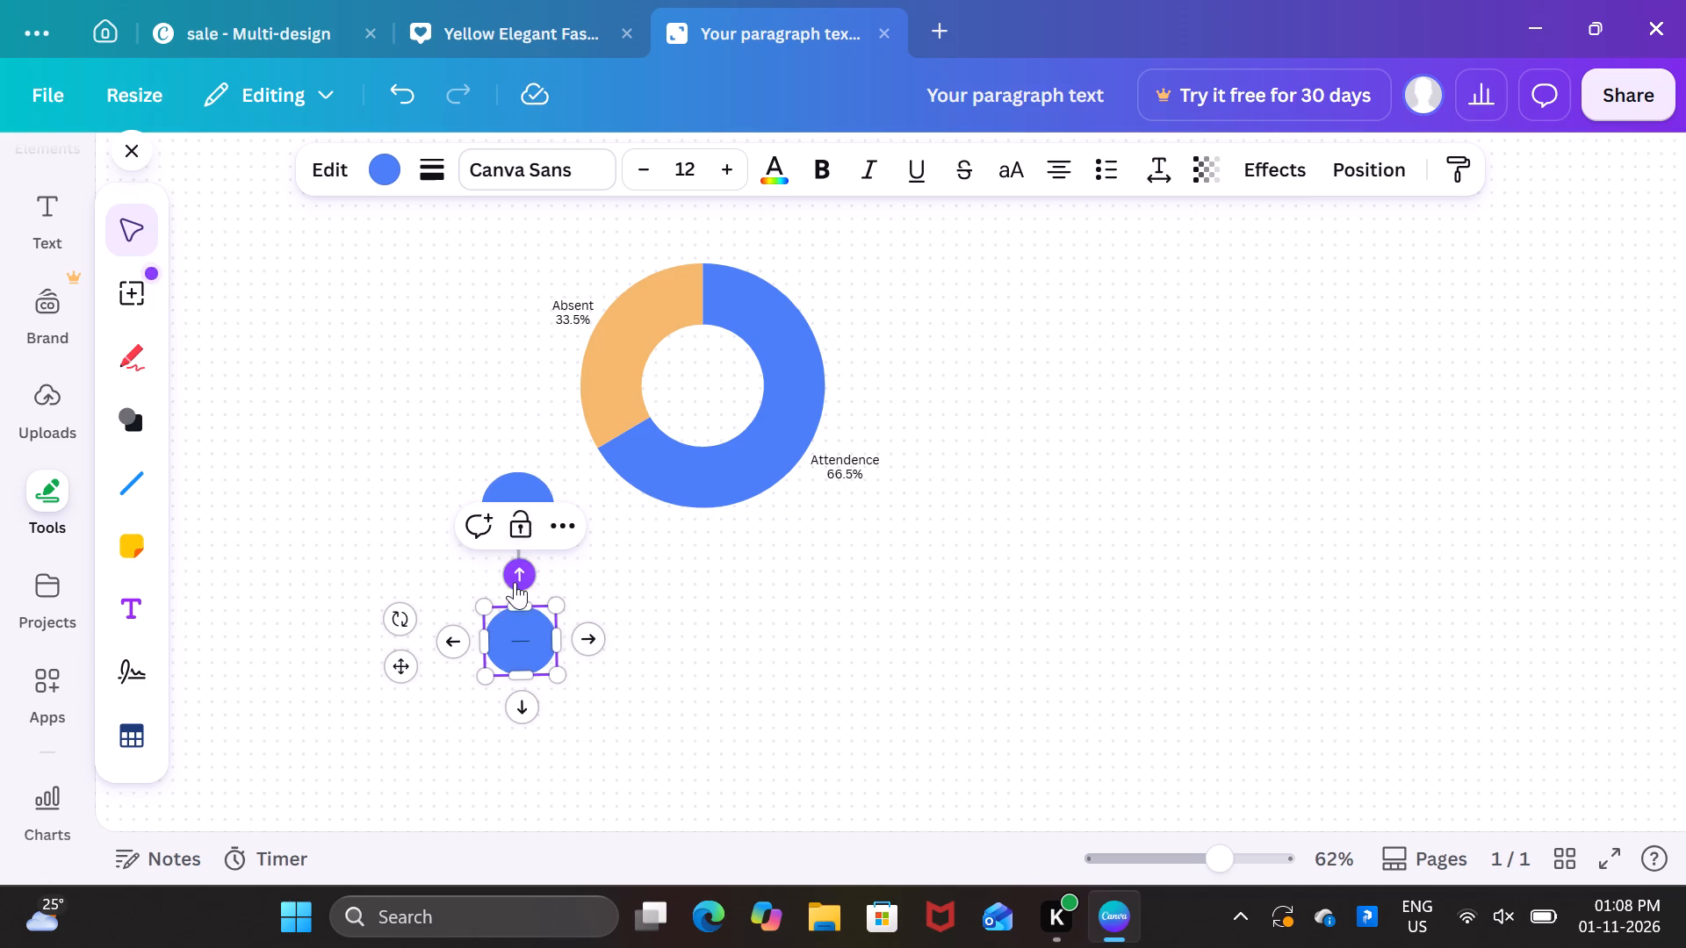
{"action": "left_click", "coordinate": [519, 490]}
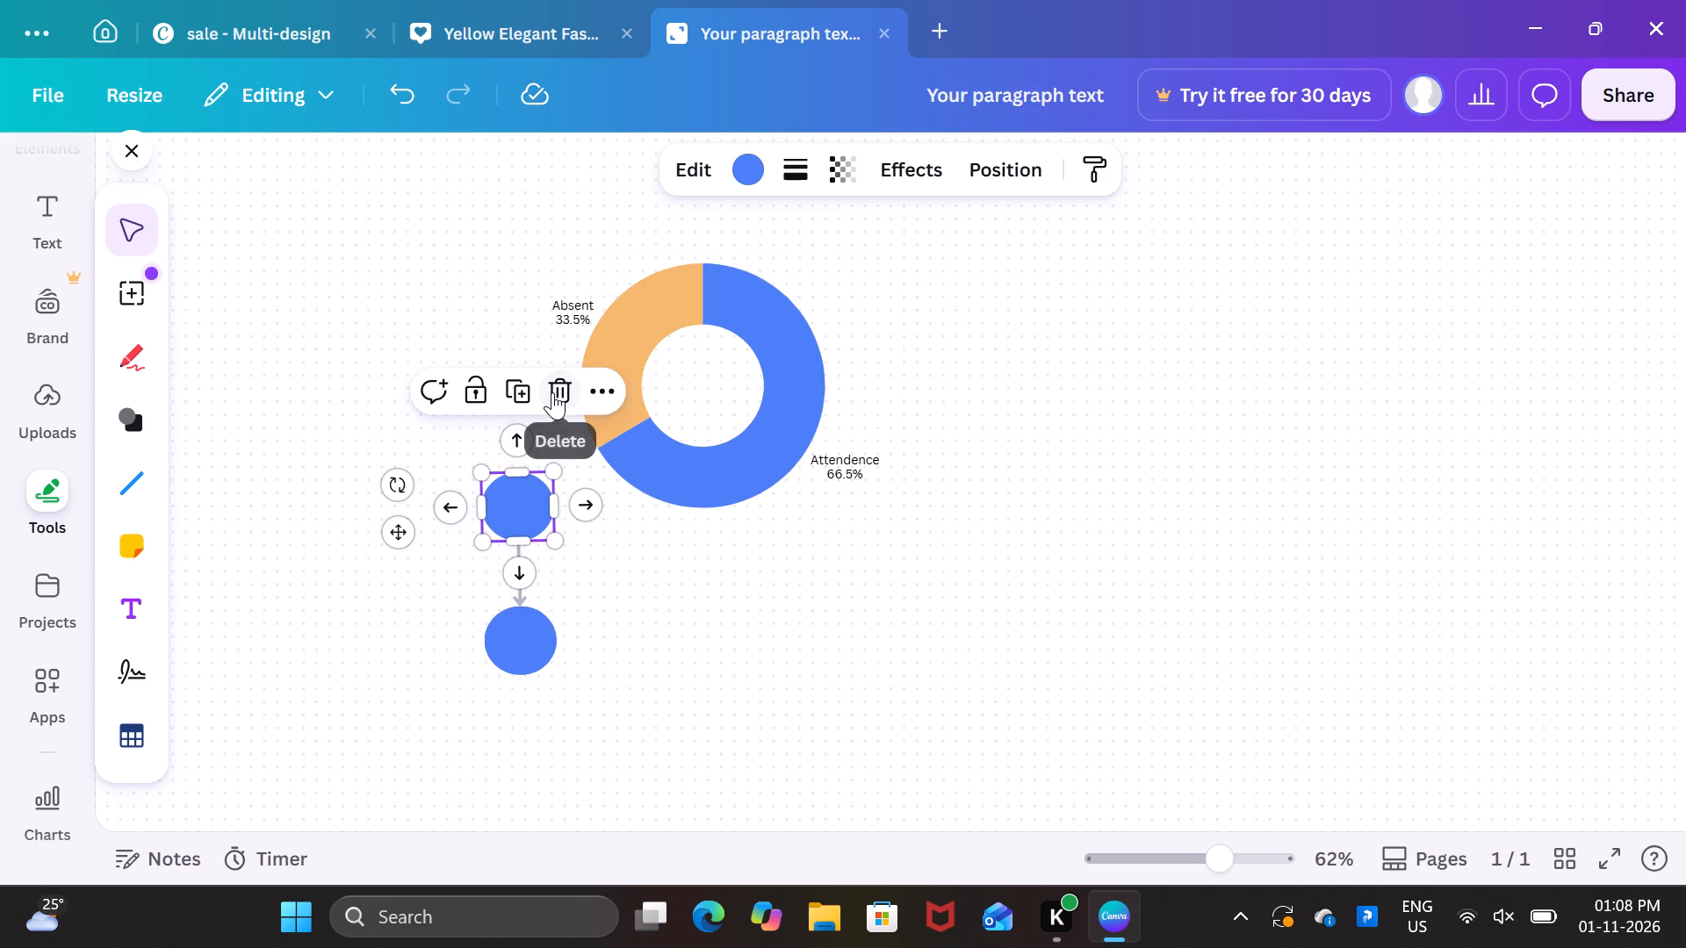
{"action": "left_click", "coordinate": [561, 388]}
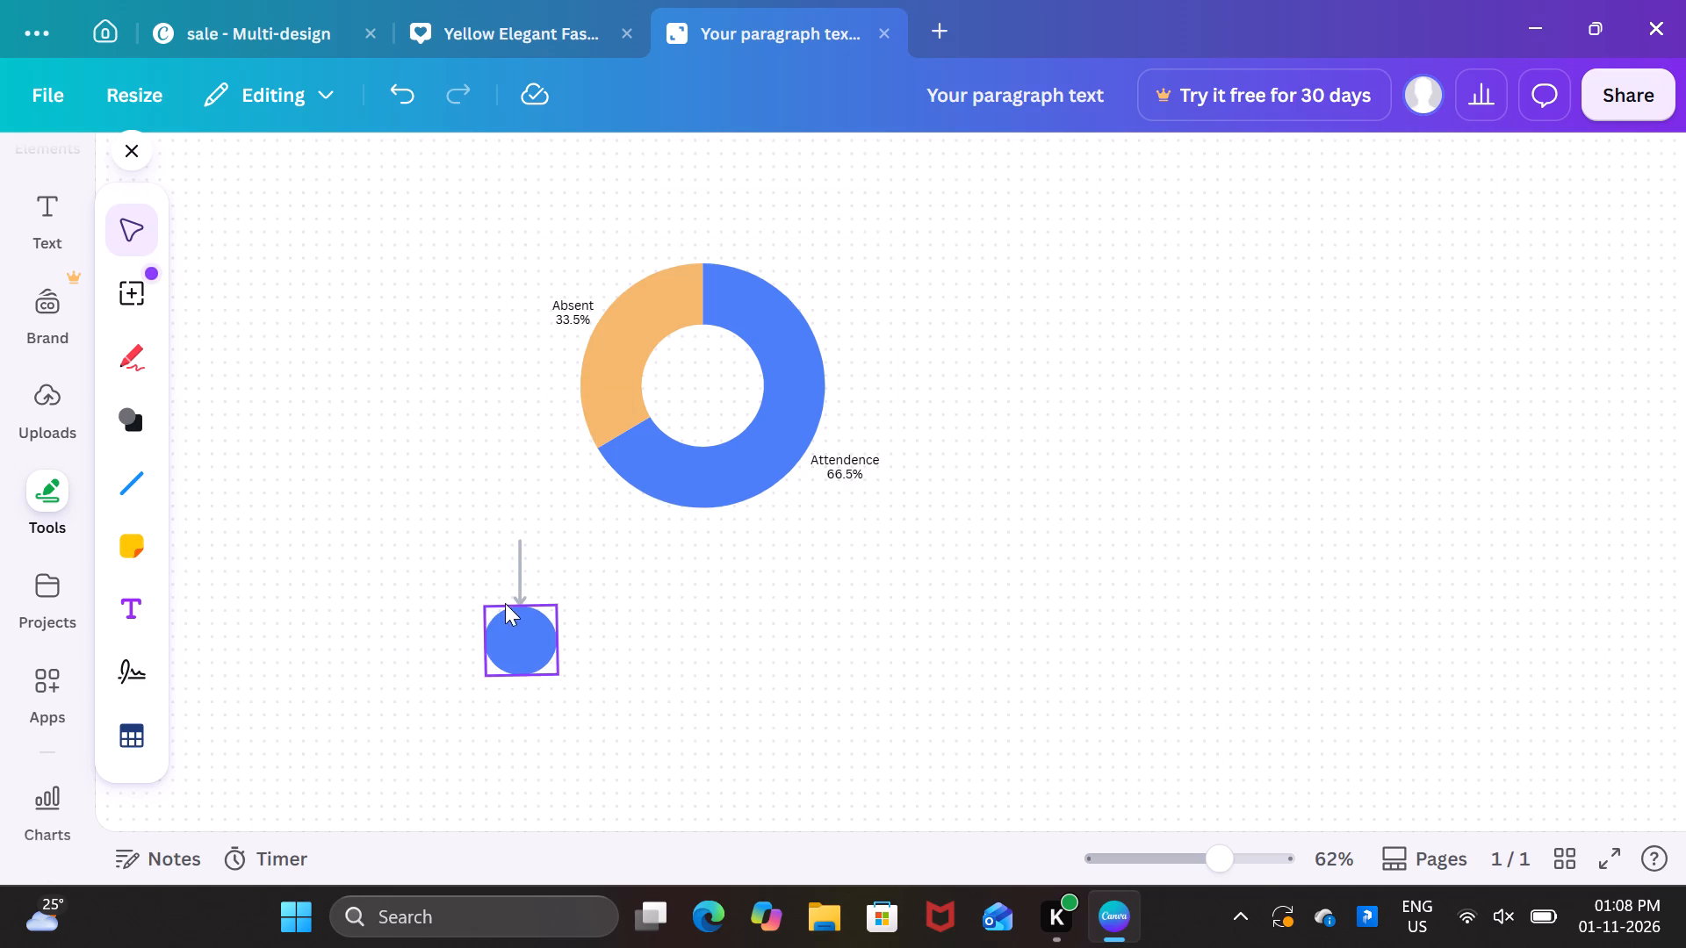
{"action": "left_click", "coordinate": [517, 587]}
{"action": "left_click", "coordinate": [560, 473]}
Move the blue circle up and slightly left, just below the donut chart's lower-left side.
{"action": "left_click_drag", "start_coordinate": [528, 608], "coordinate": [529, 531]}
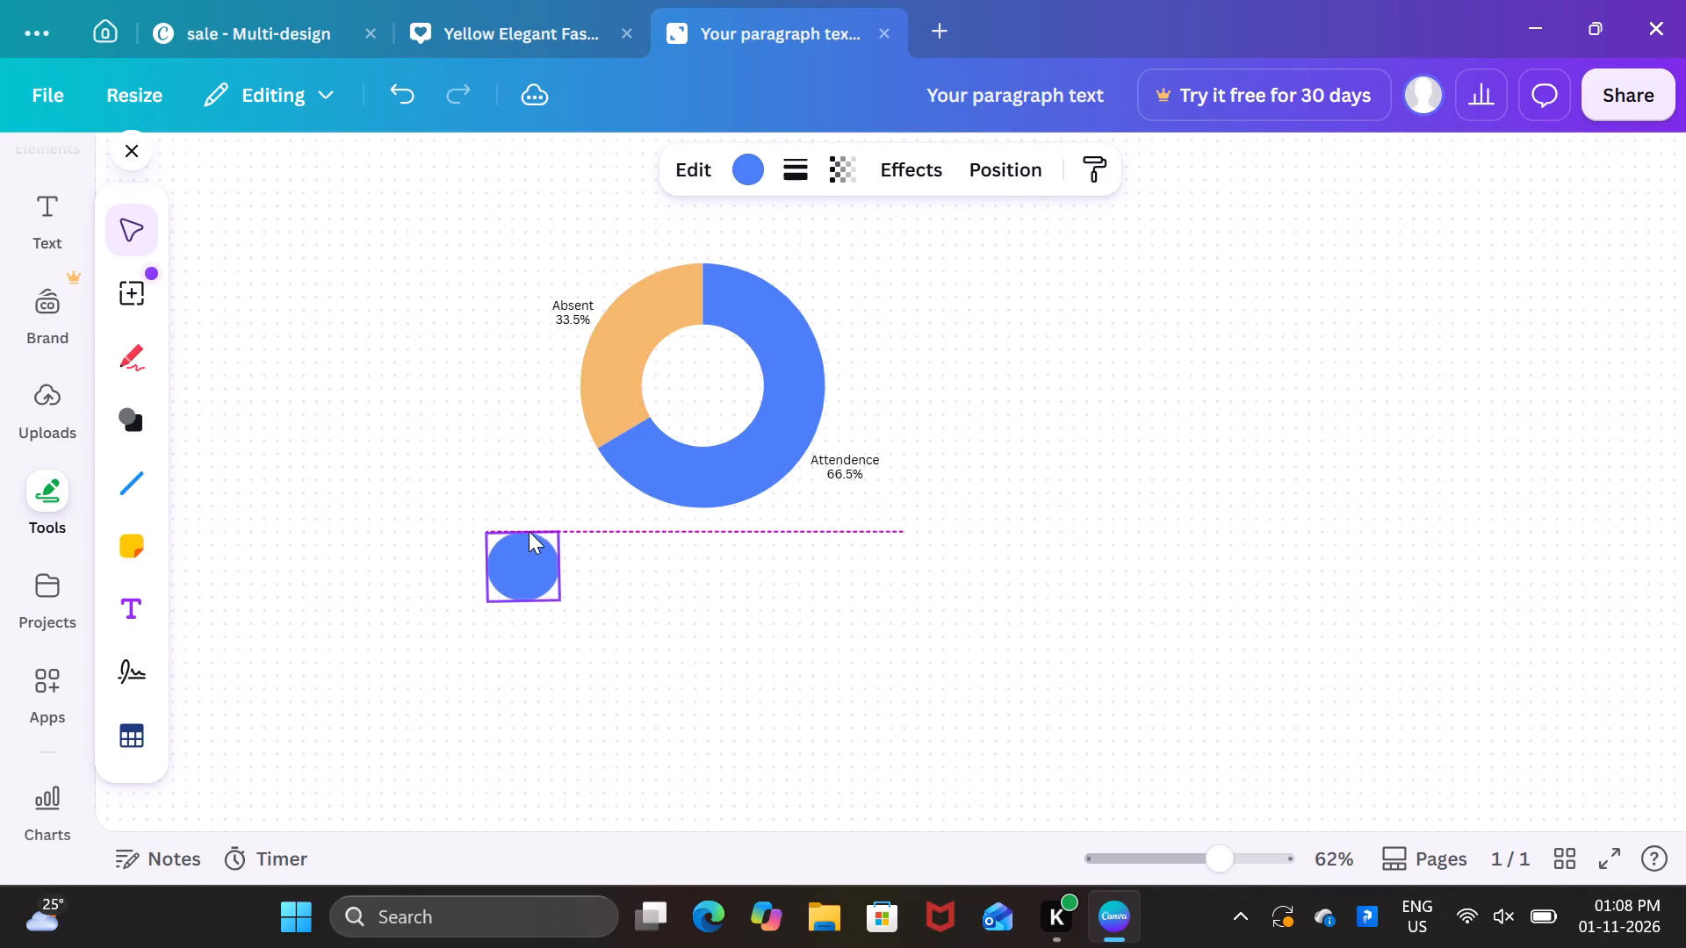
{"action": "left_click_drag", "start_coordinate": [529, 531], "coordinate": [529, 532]}
{"action": "left_click_drag", "start_coordinate": [533, 544], "coordinate": [511, 544]}
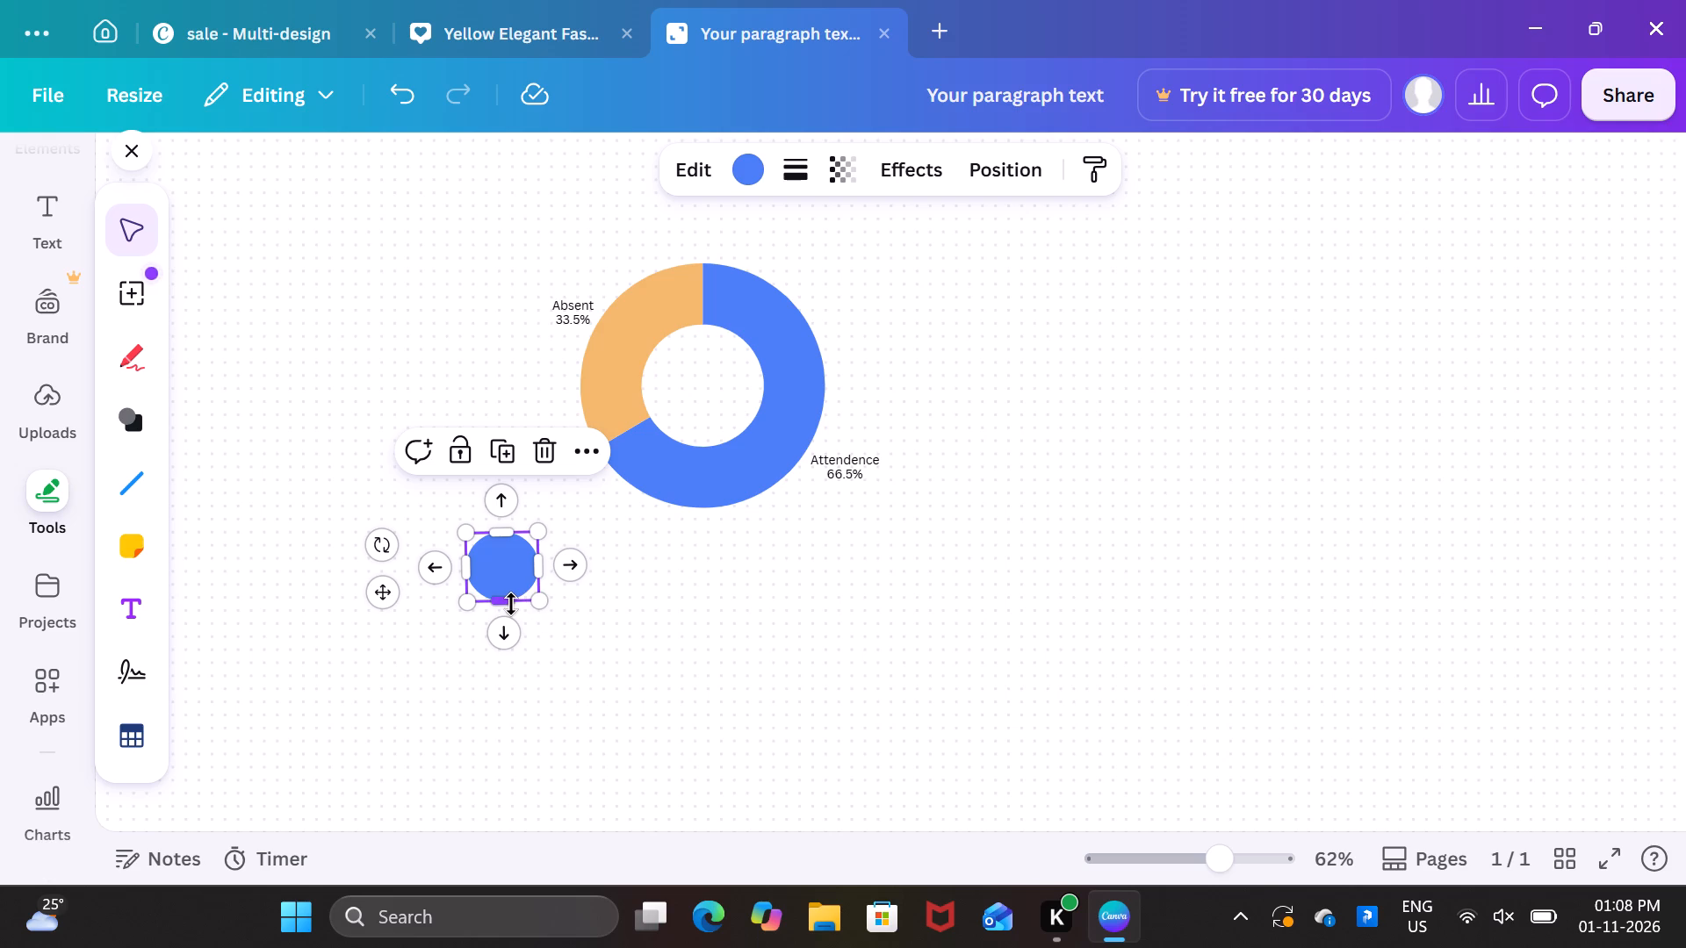
Shrink the blue circle's height and width further to form a small, even circle.
{"action": "right_click_drag", "start_coordinate": [512, 603], "coordinate": [512, 584]}
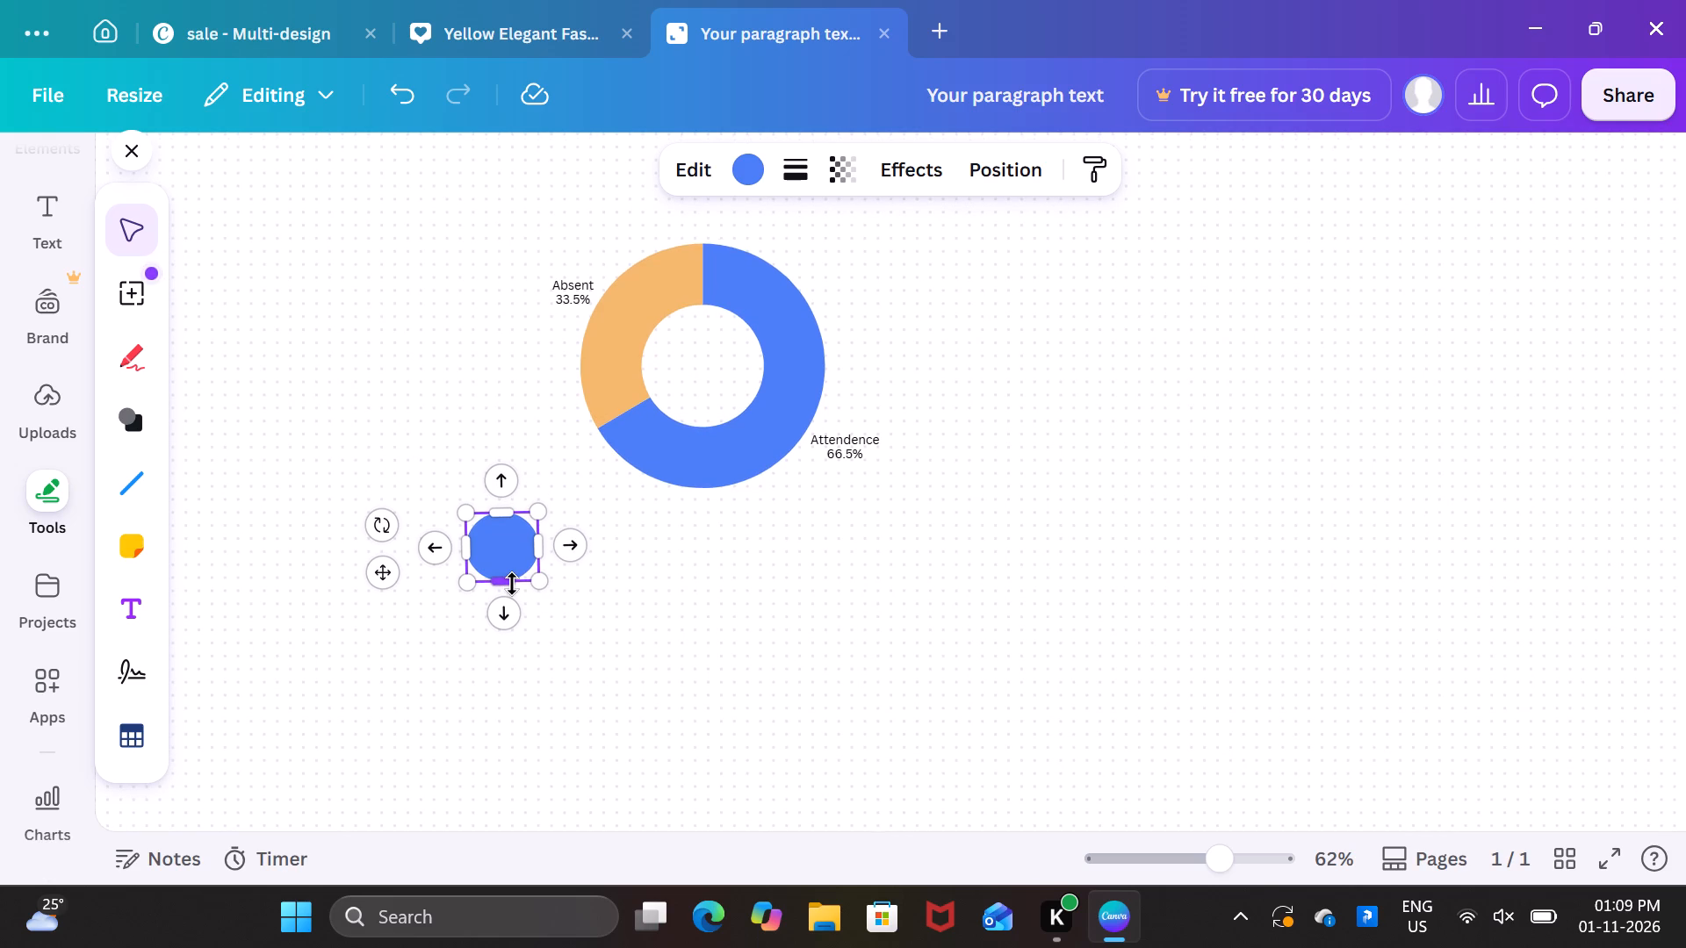
{"action": "left_click_drag", "start_coordinate": [503, 580], "coordinate": [503, 565]}
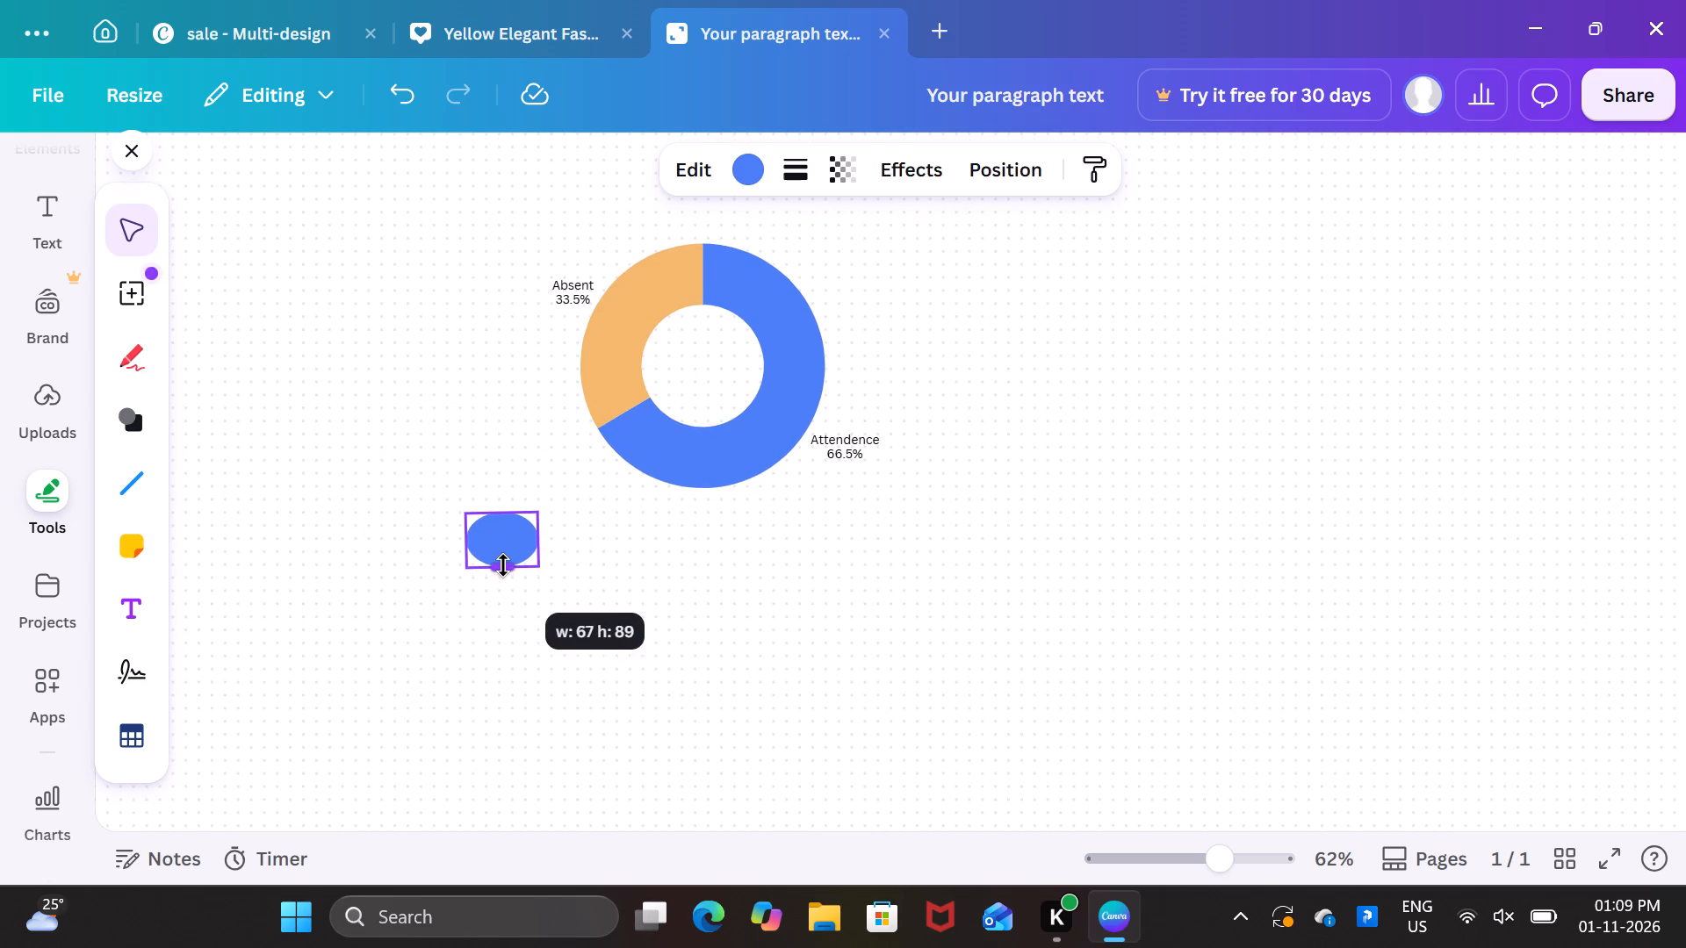
{"action": "left_click_drag", "start_coordinate": [503, 565], "coordinate": [503, 559]}
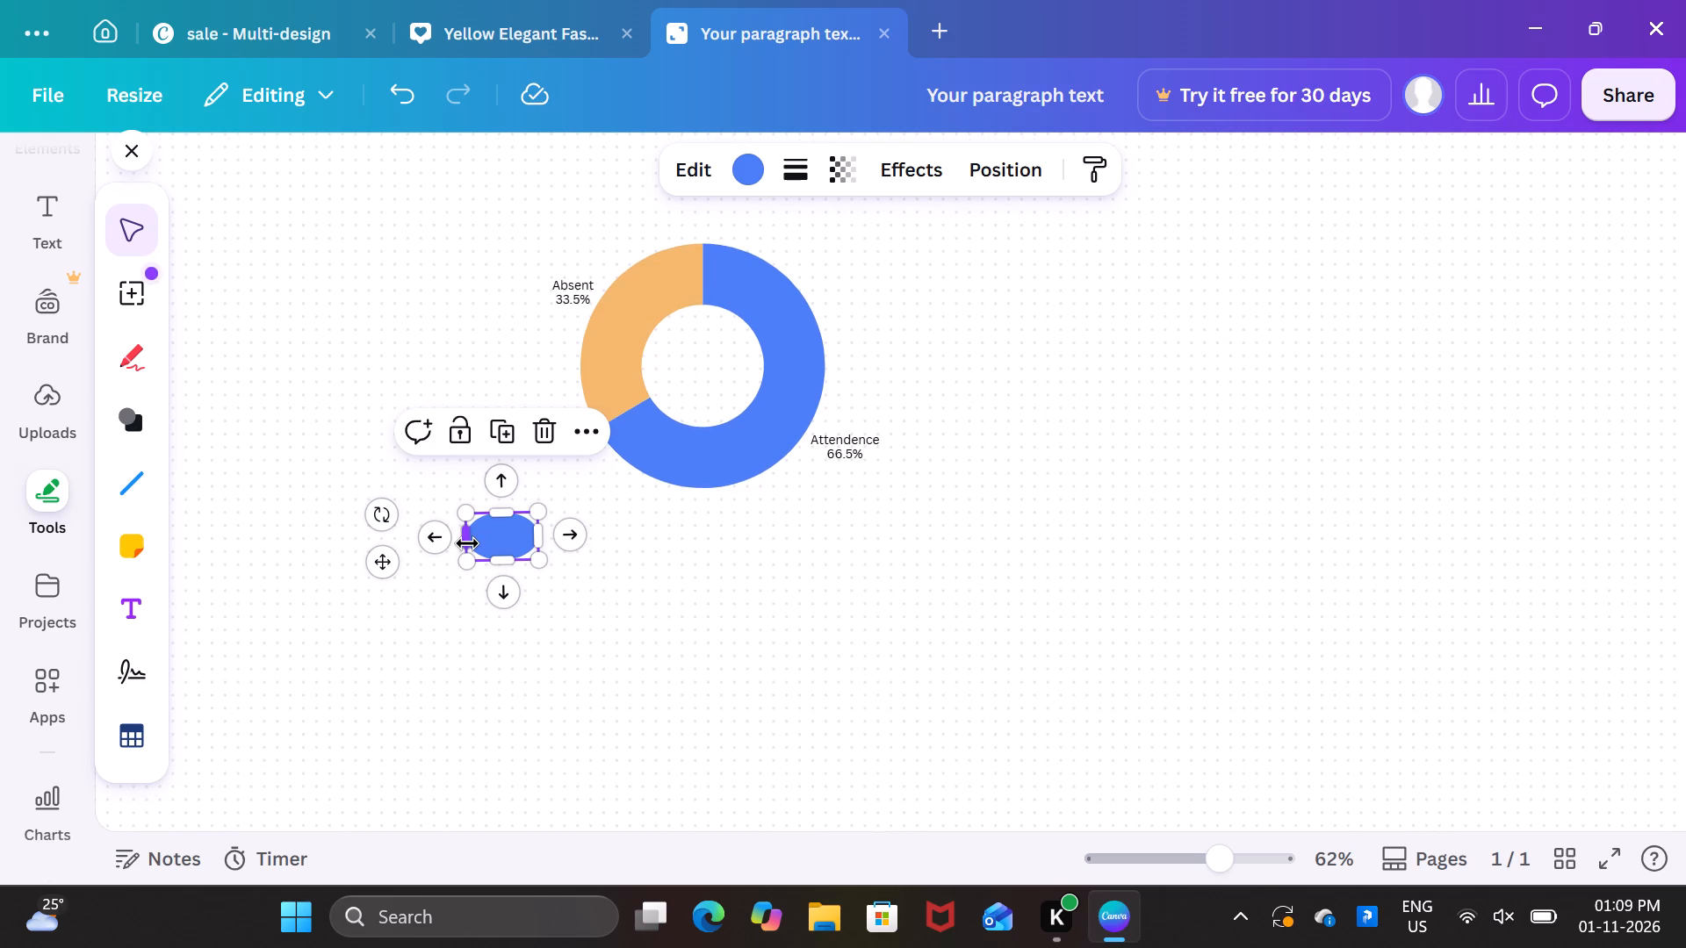
{"action": "left_click_drag", "start_coordinate": [467, 543], "coordinate": [472, 543]}
{"action": "left_click_drag", "start_coordinate": [472, 543], "coordinate": [490, 542]}
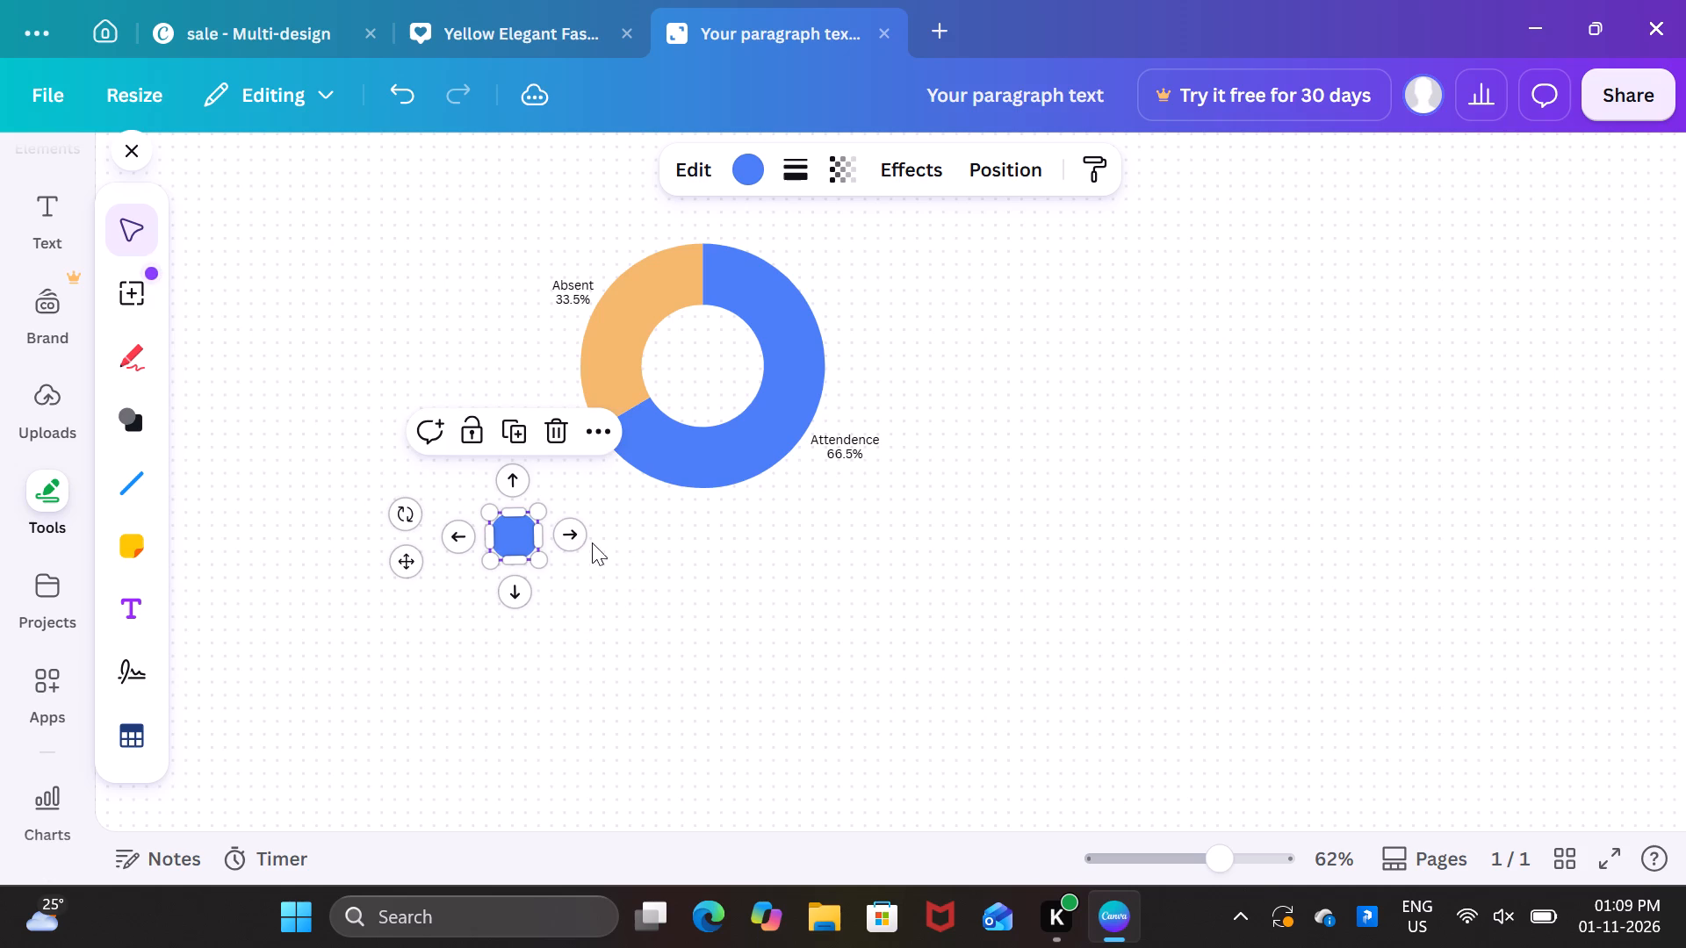
Add a connected circle to the right of the small circle, and another connected from it below the first.
{"action": "left_click", "coordinate": [580, 536]}
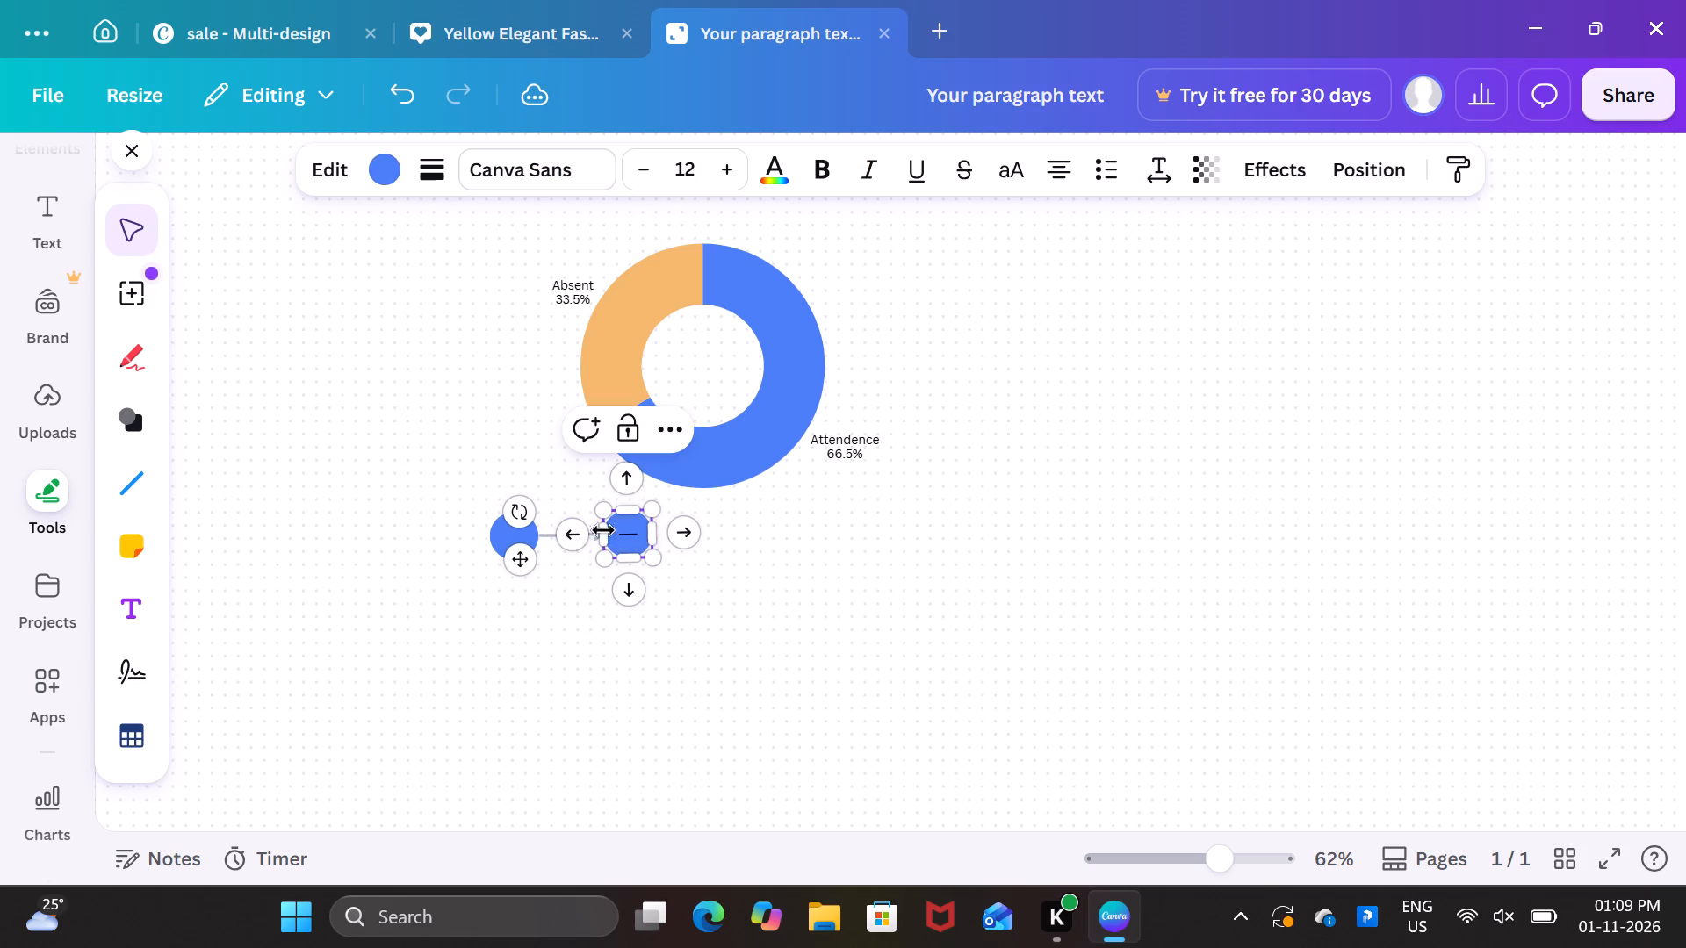
{"action": "left_click", "coordinate": [569, 533]}
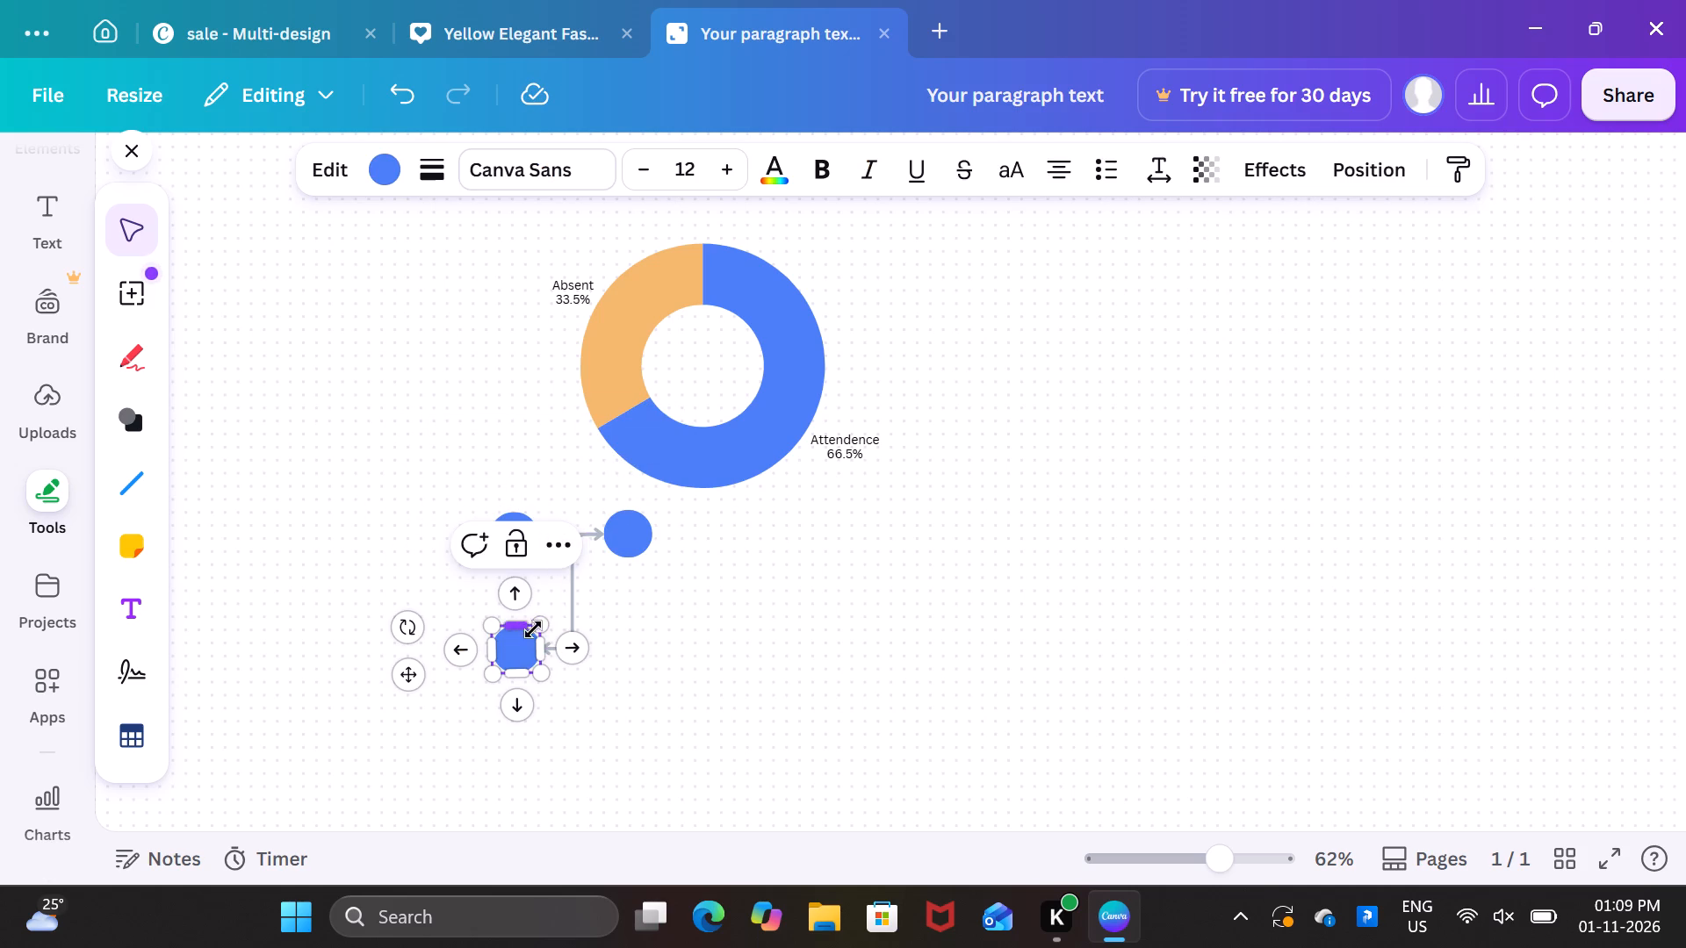
{"action": "left_click", "coordinate": [522, 636]}
{"action": "left_click", "coordinate": [522, 636]}
Delete the two newly added circles, keeping the original small circle and the connector arrows.
{"action": "left_click", "coordinate": [650, 514]}
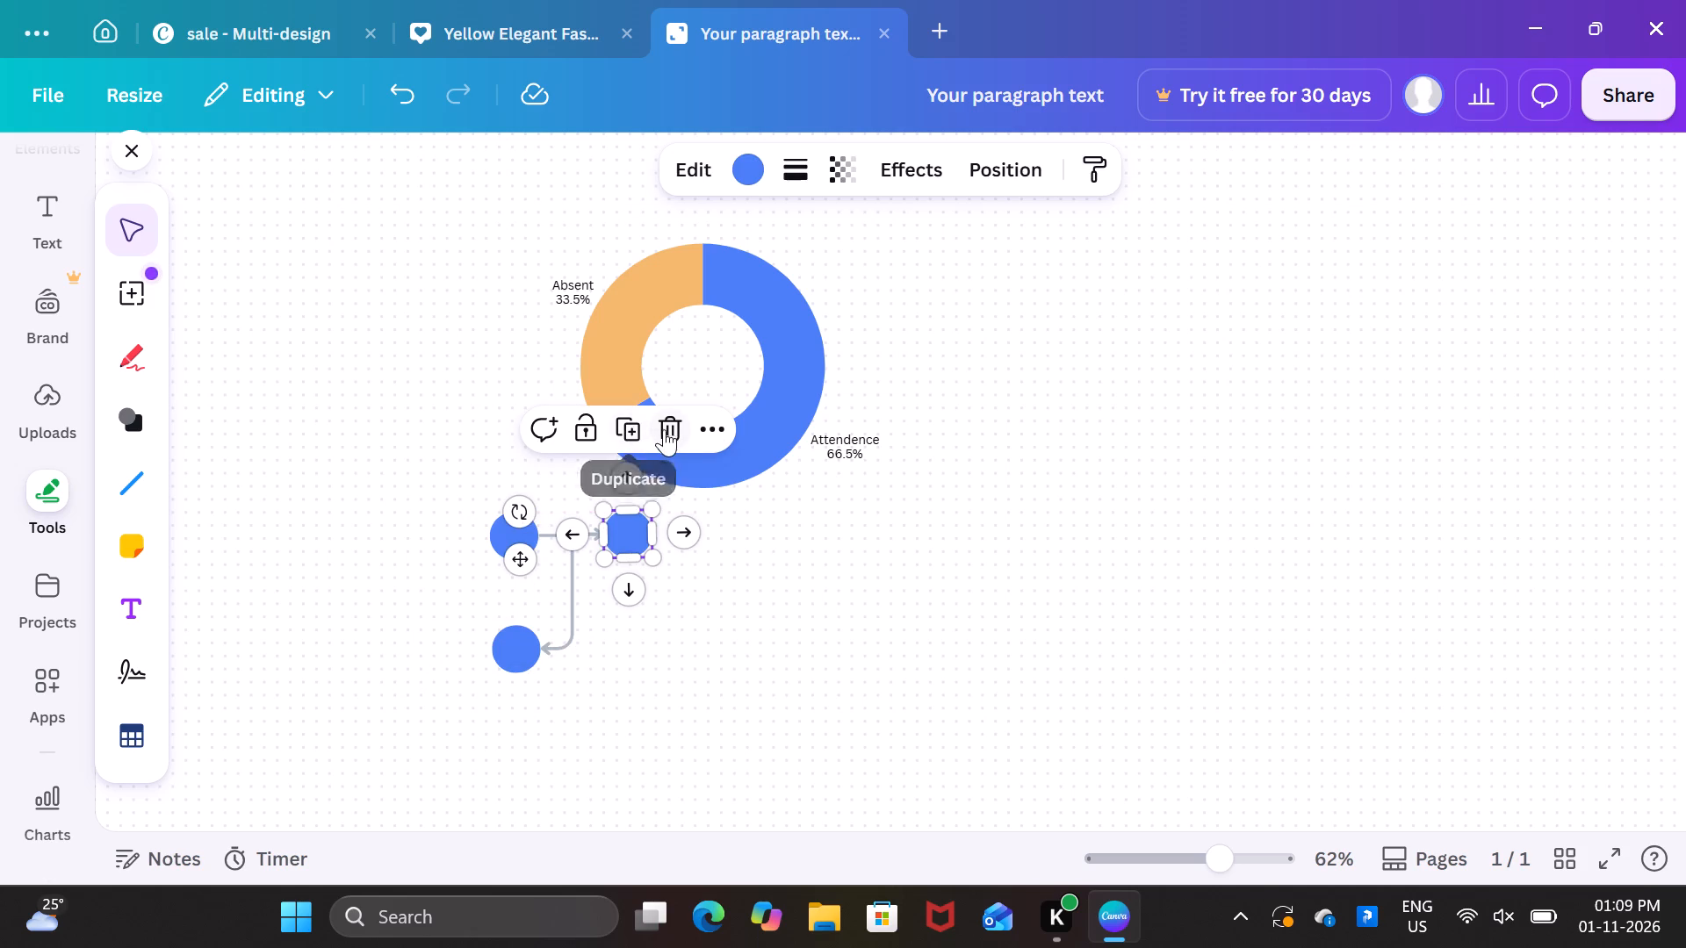
{"action": "left_click", "coordinate": [668, 427]}
{"action": "left_click", "coordinate": [529, 645]}
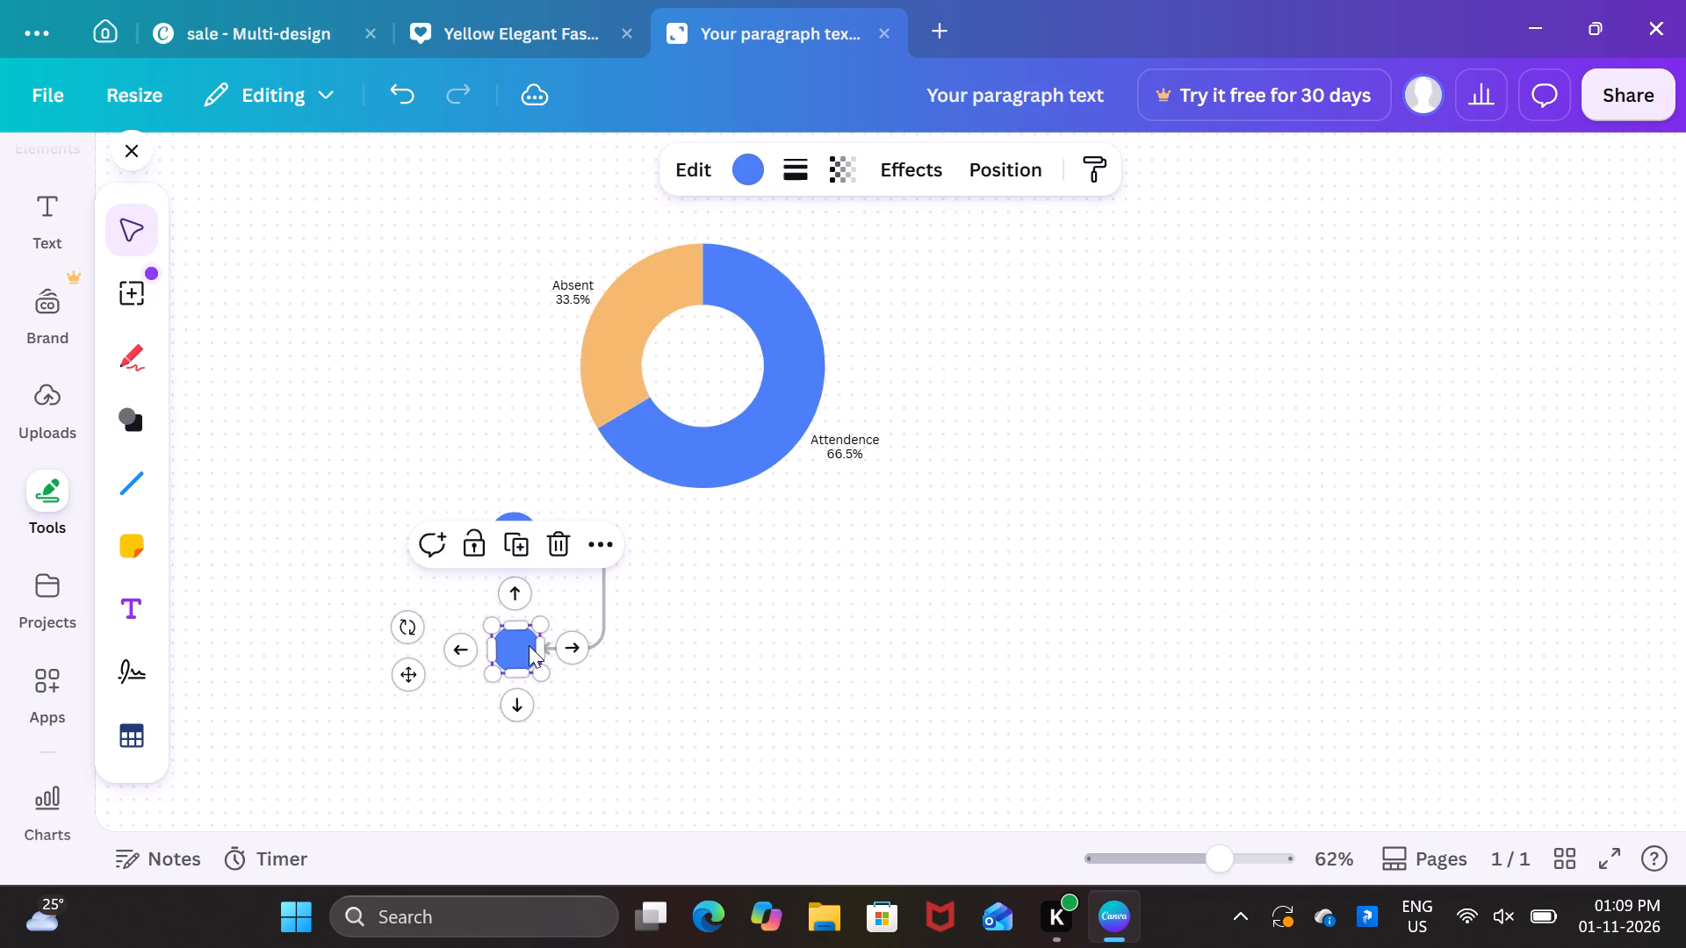
{"action": "left_click", "coordinate": [565, 540]}
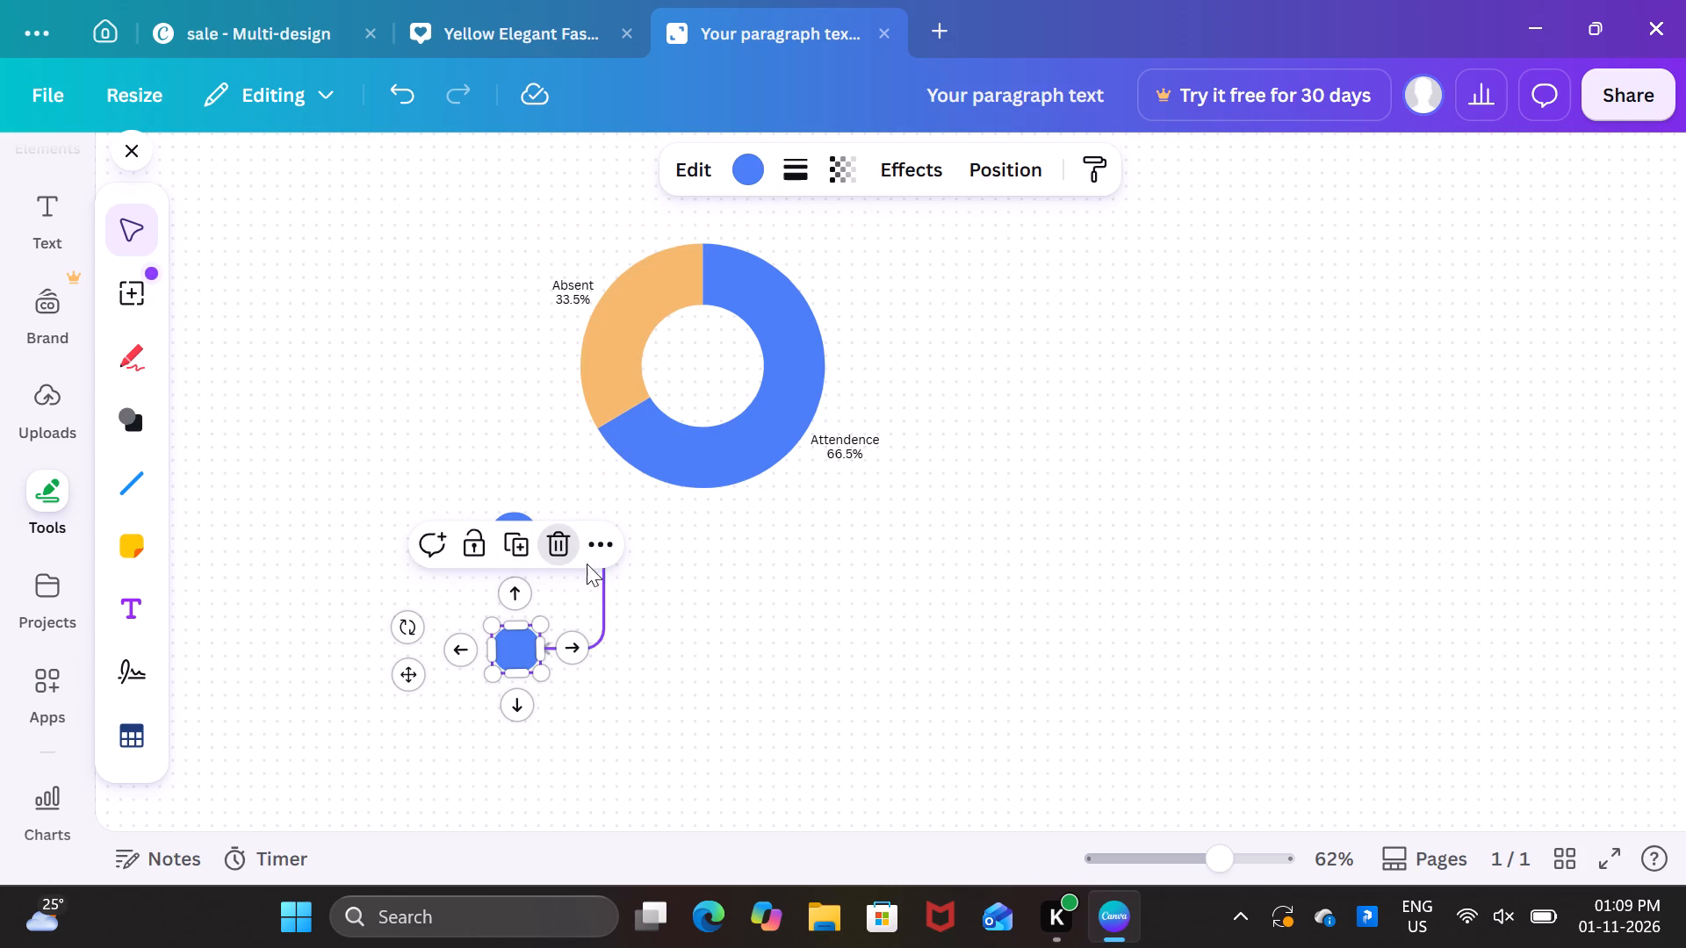
{"action": "left_click", "coordinate": [566, 547]}
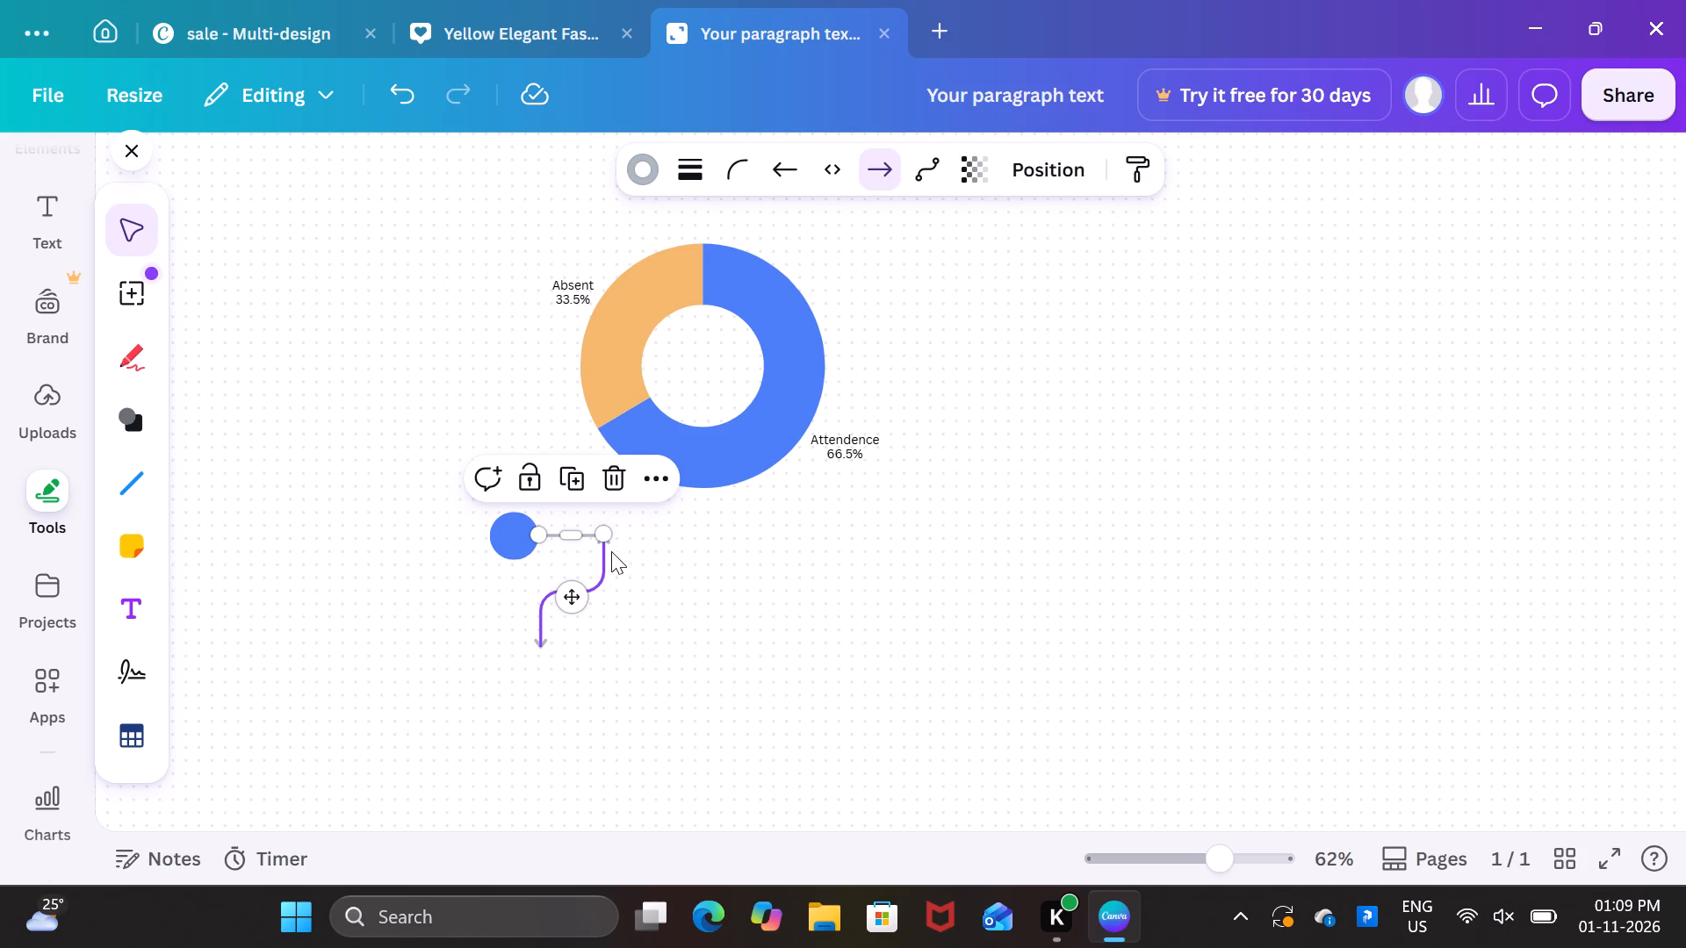
Delete the two leftover connector arrows beside the small blue circle.
{"action": "left_click", "coordinate": [607, 557]}
{"action": "left_click", "coordinate": [616, 478]}
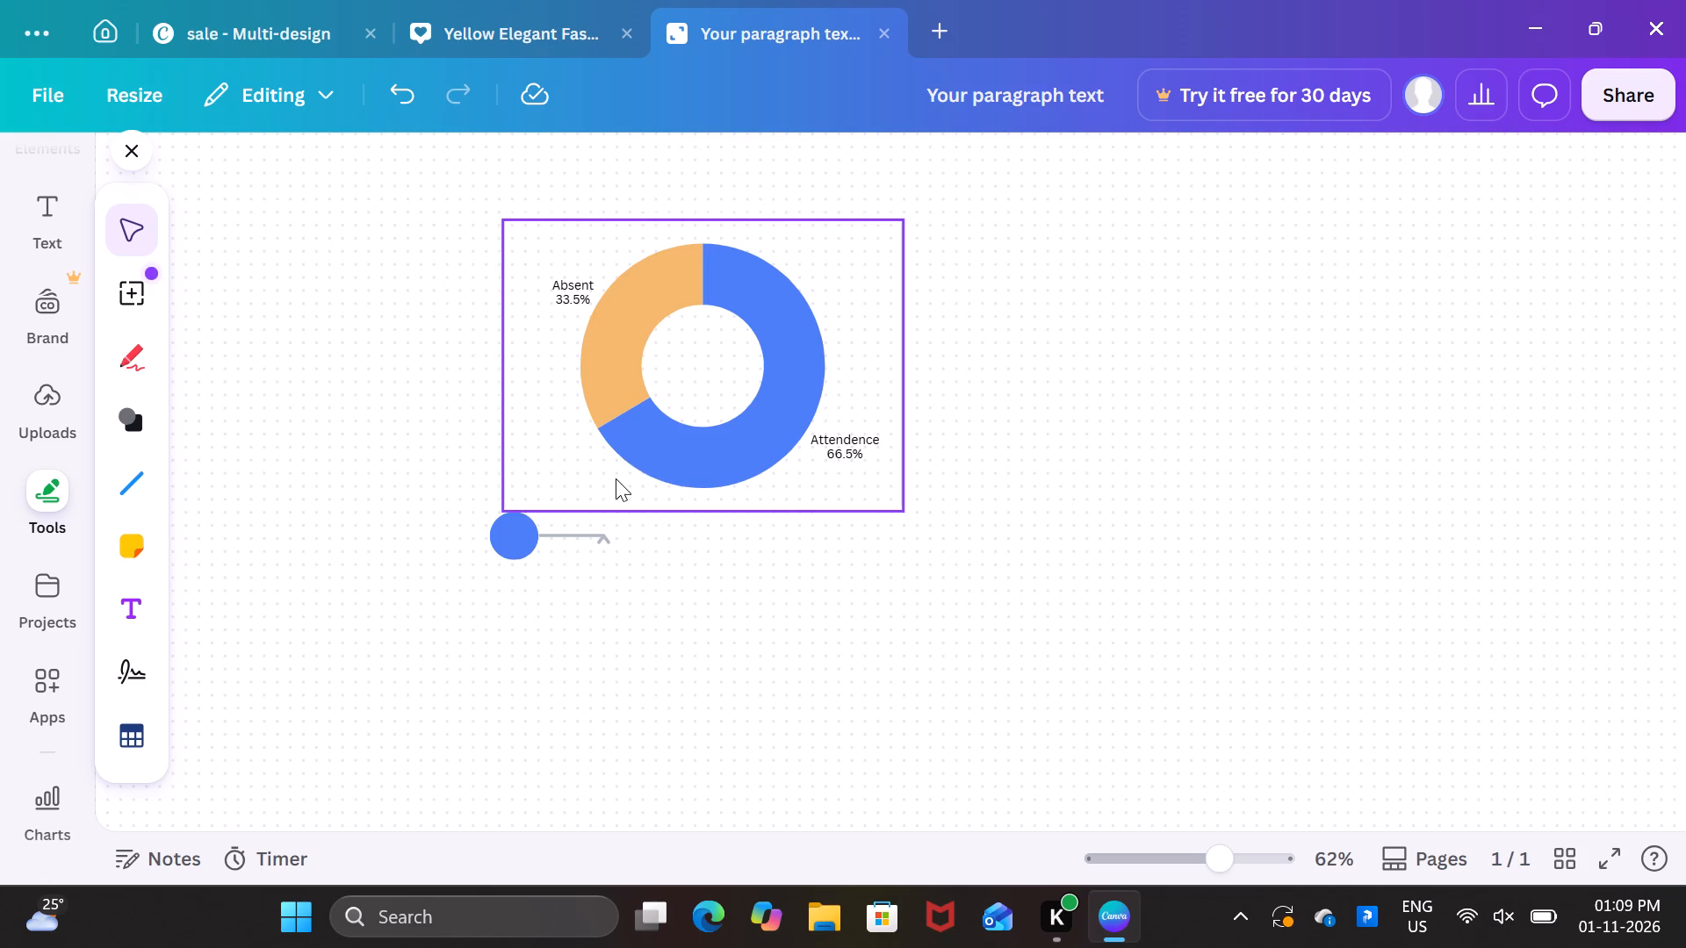
{"action": "left_click", "coordinate": [580, 533]}
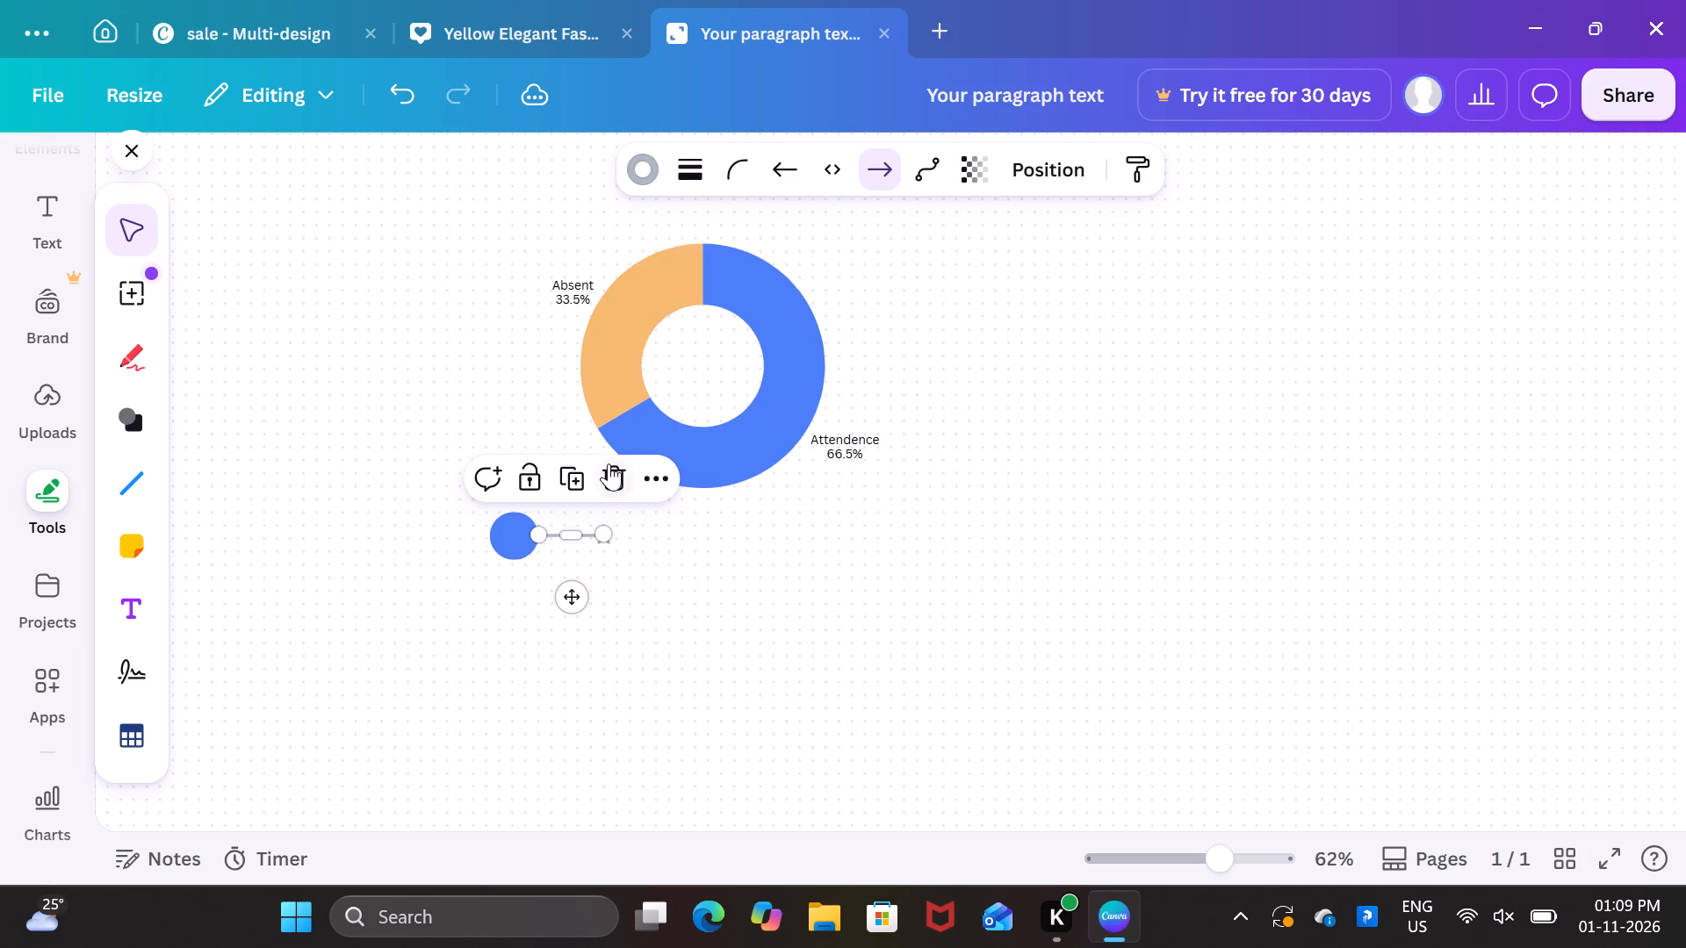
{"action": "left_click", "coordinate": [609, 463]}
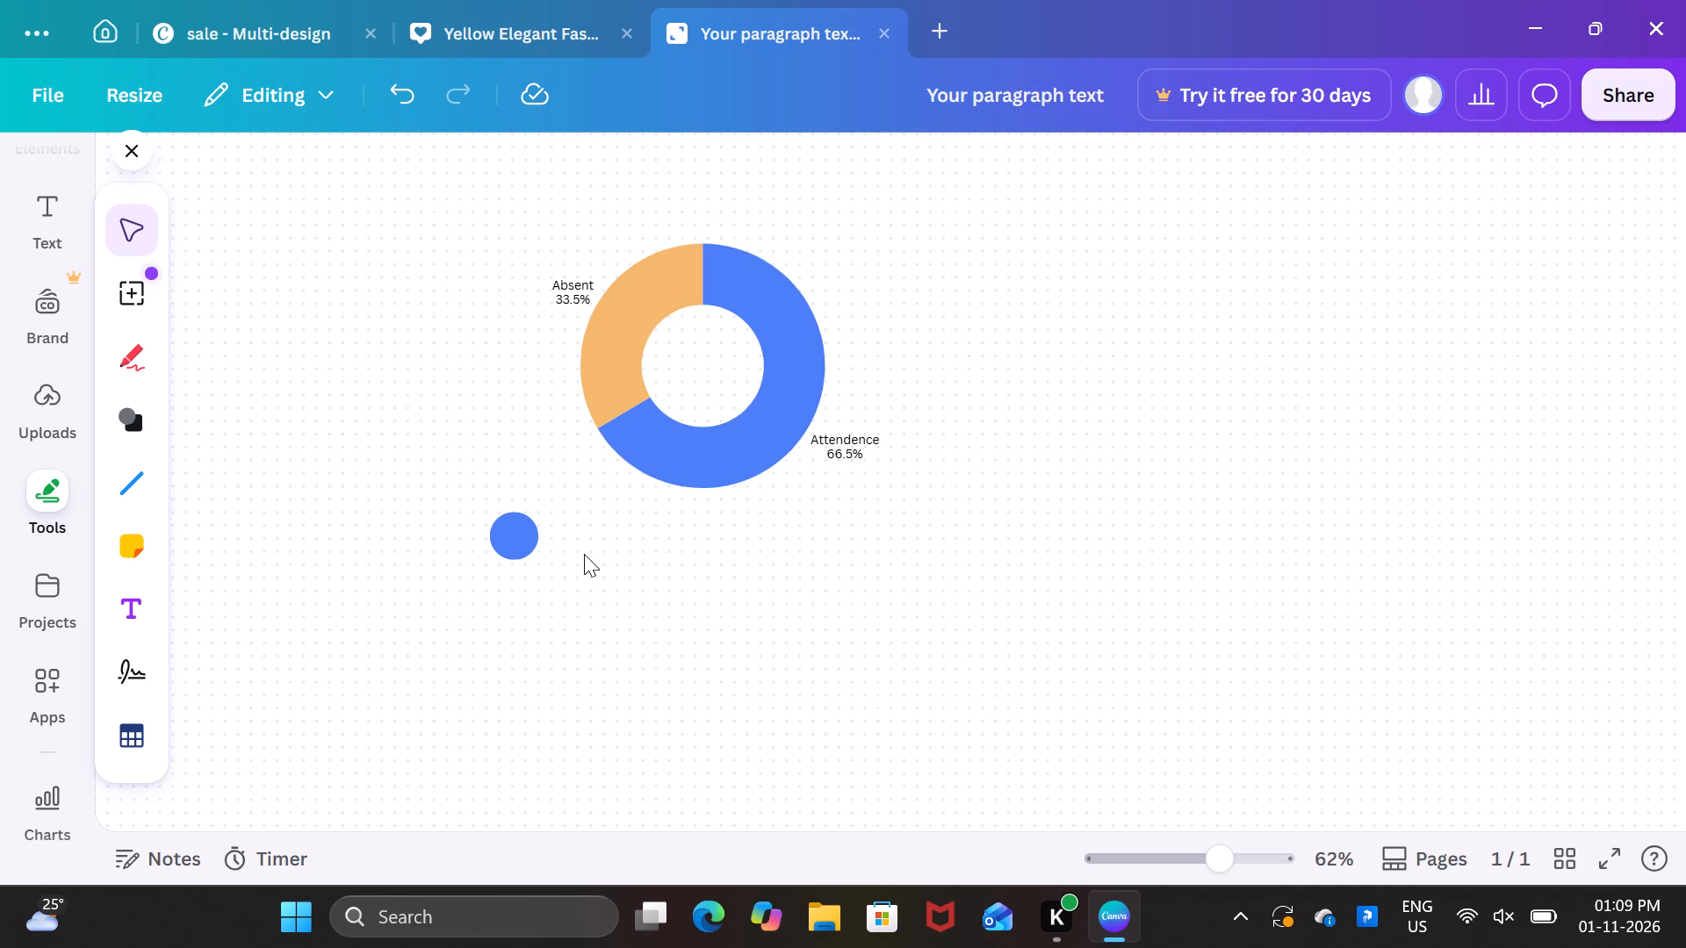
Add a text label reading "Present" just to the right of the small blue circle.
{"action": "left_click", "coordinate": [148, 596]}
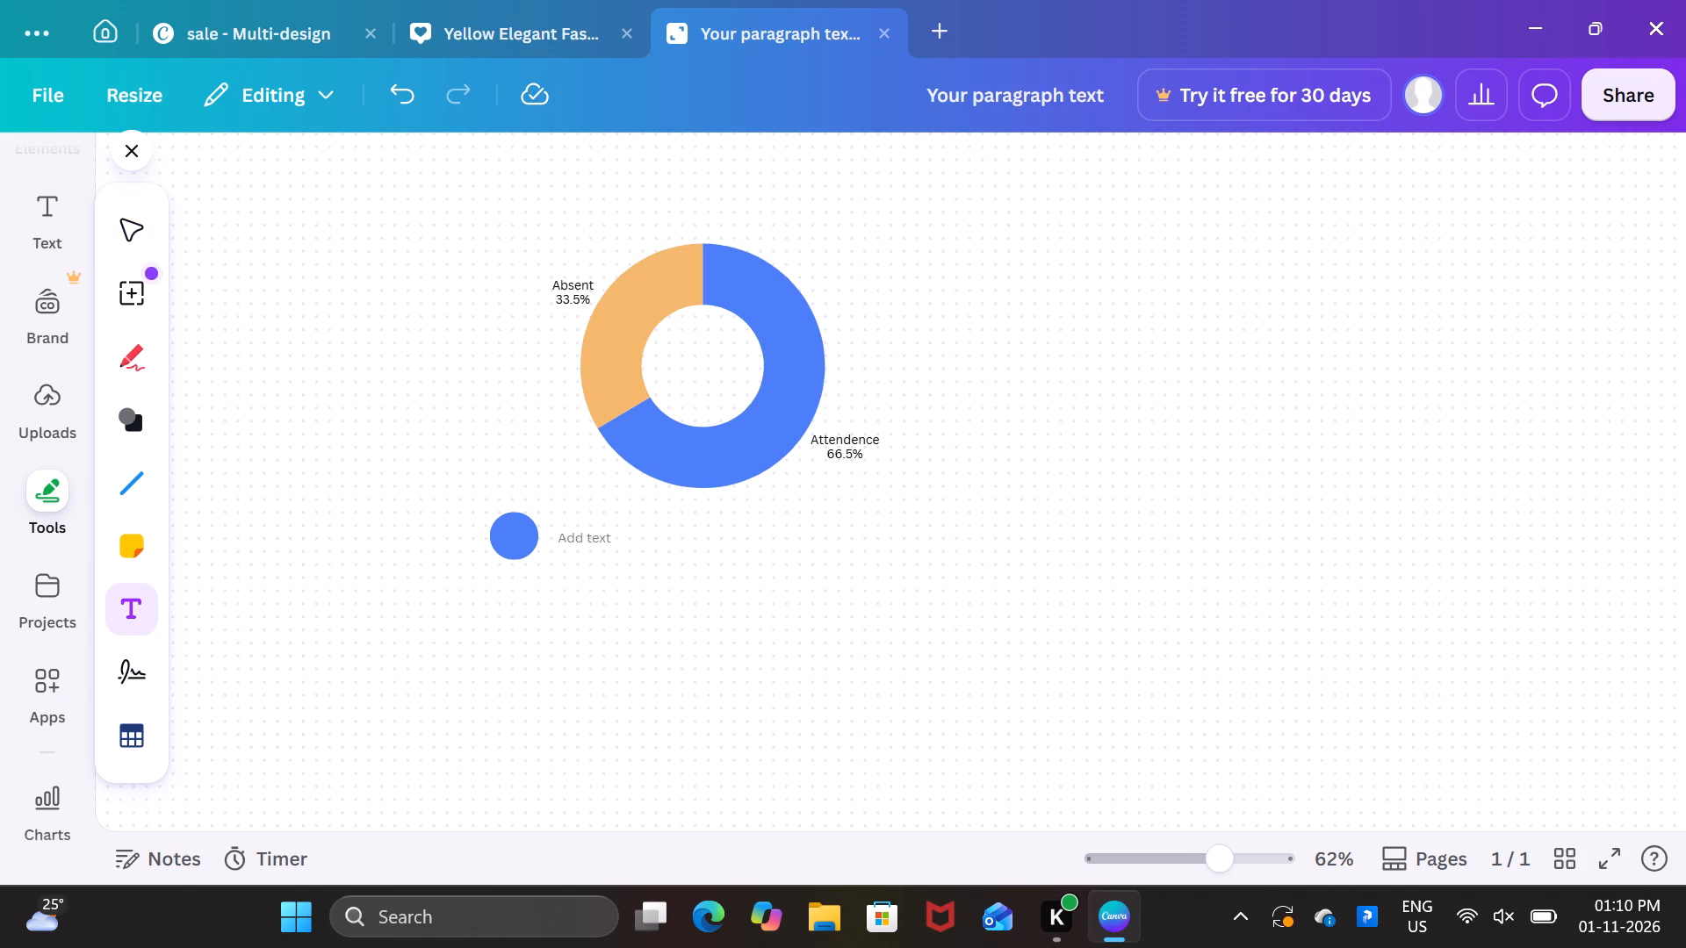
{"action": "left_click", "coordinate": [564, 533]}
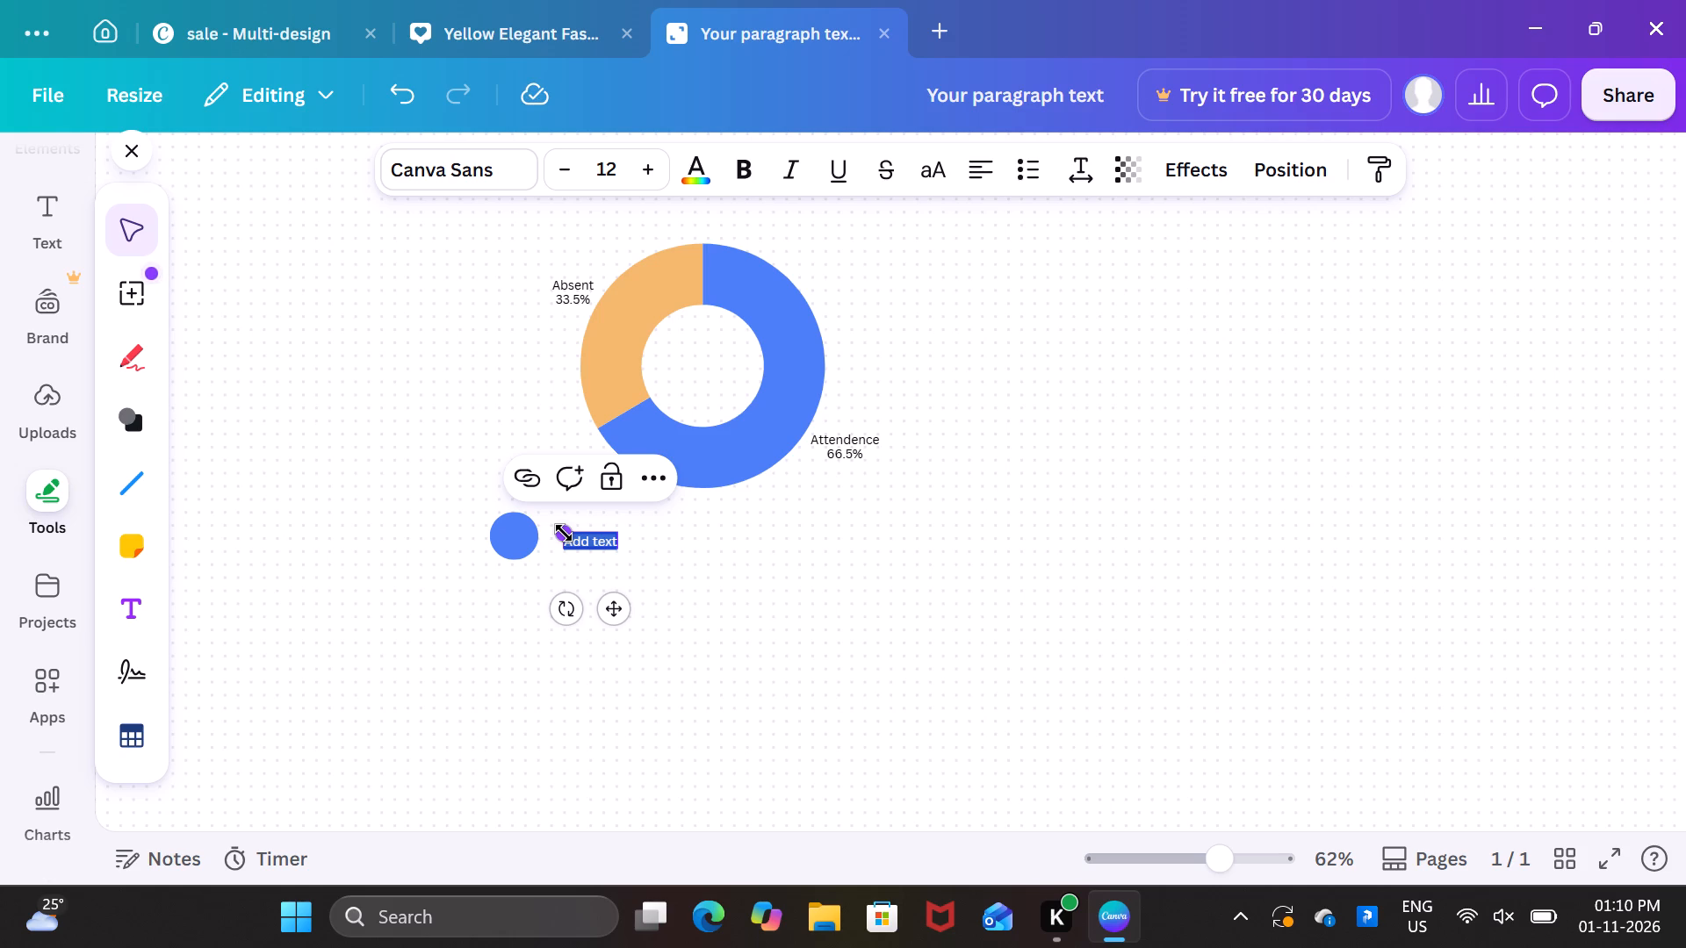
{"action": "key", "text": "p"}
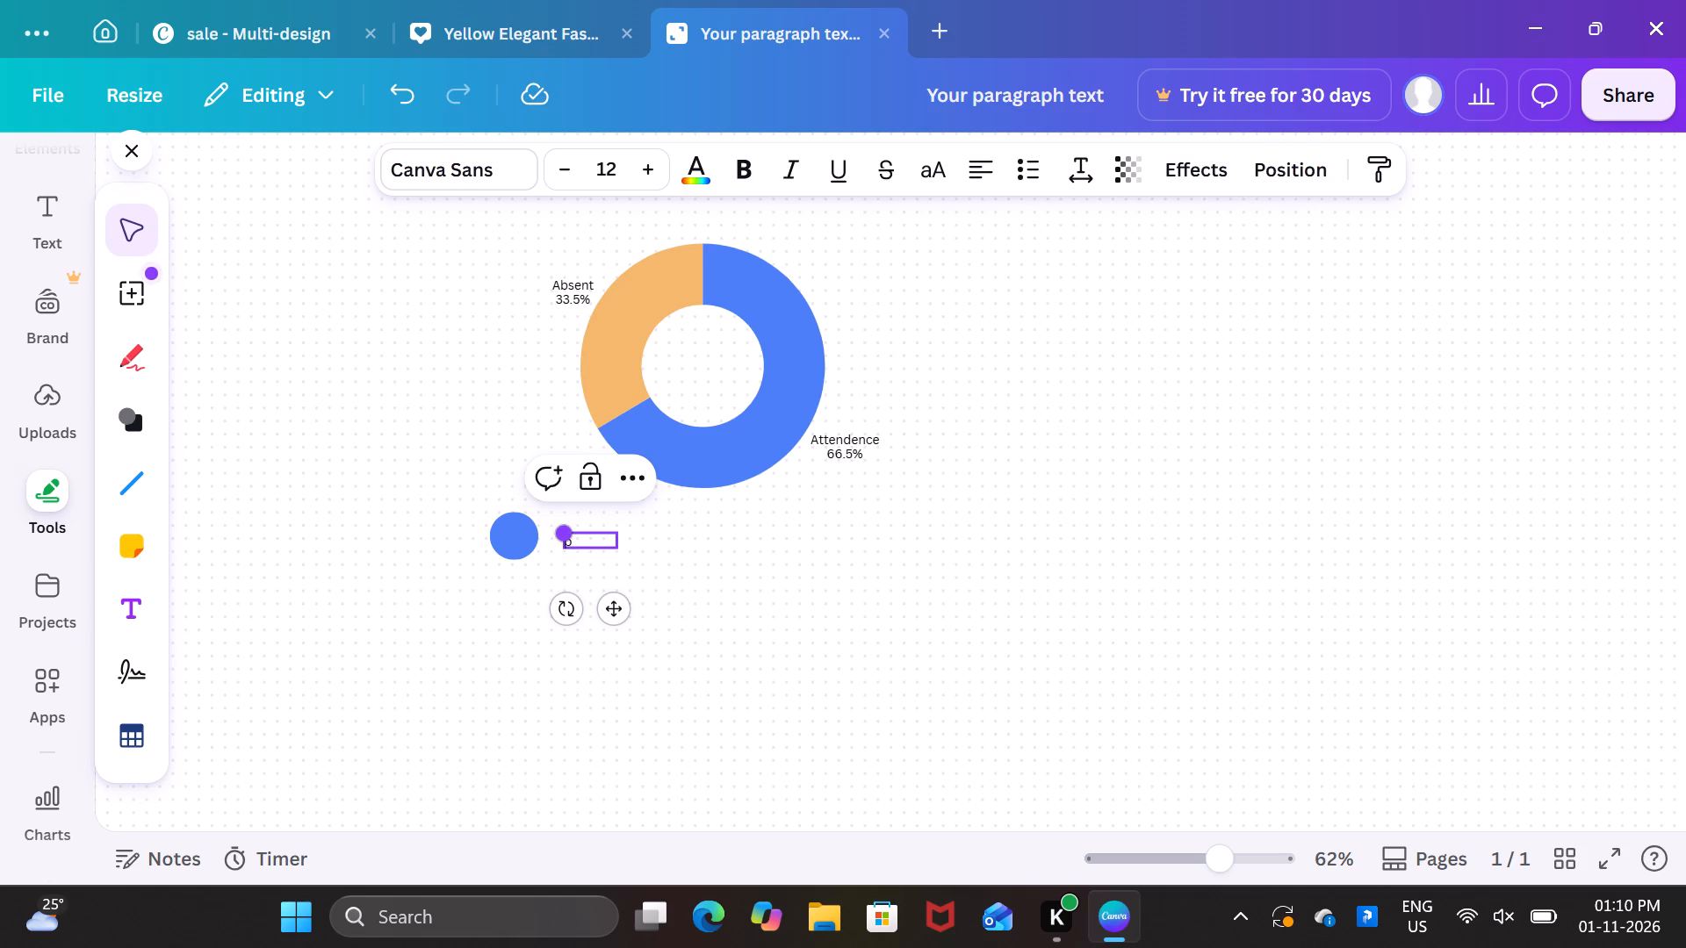
{"action": "key", "text": "BackSpace"}
{"action": "key", "text": "shift+p"}
{"action": "type", "text": "resent"}
{"action": "key", "text": "space"}
{"action": "key", "text": "space"}
{"action": "key", "text": "space"}
{"action": "left_click", "coordinate": [670, 549]}
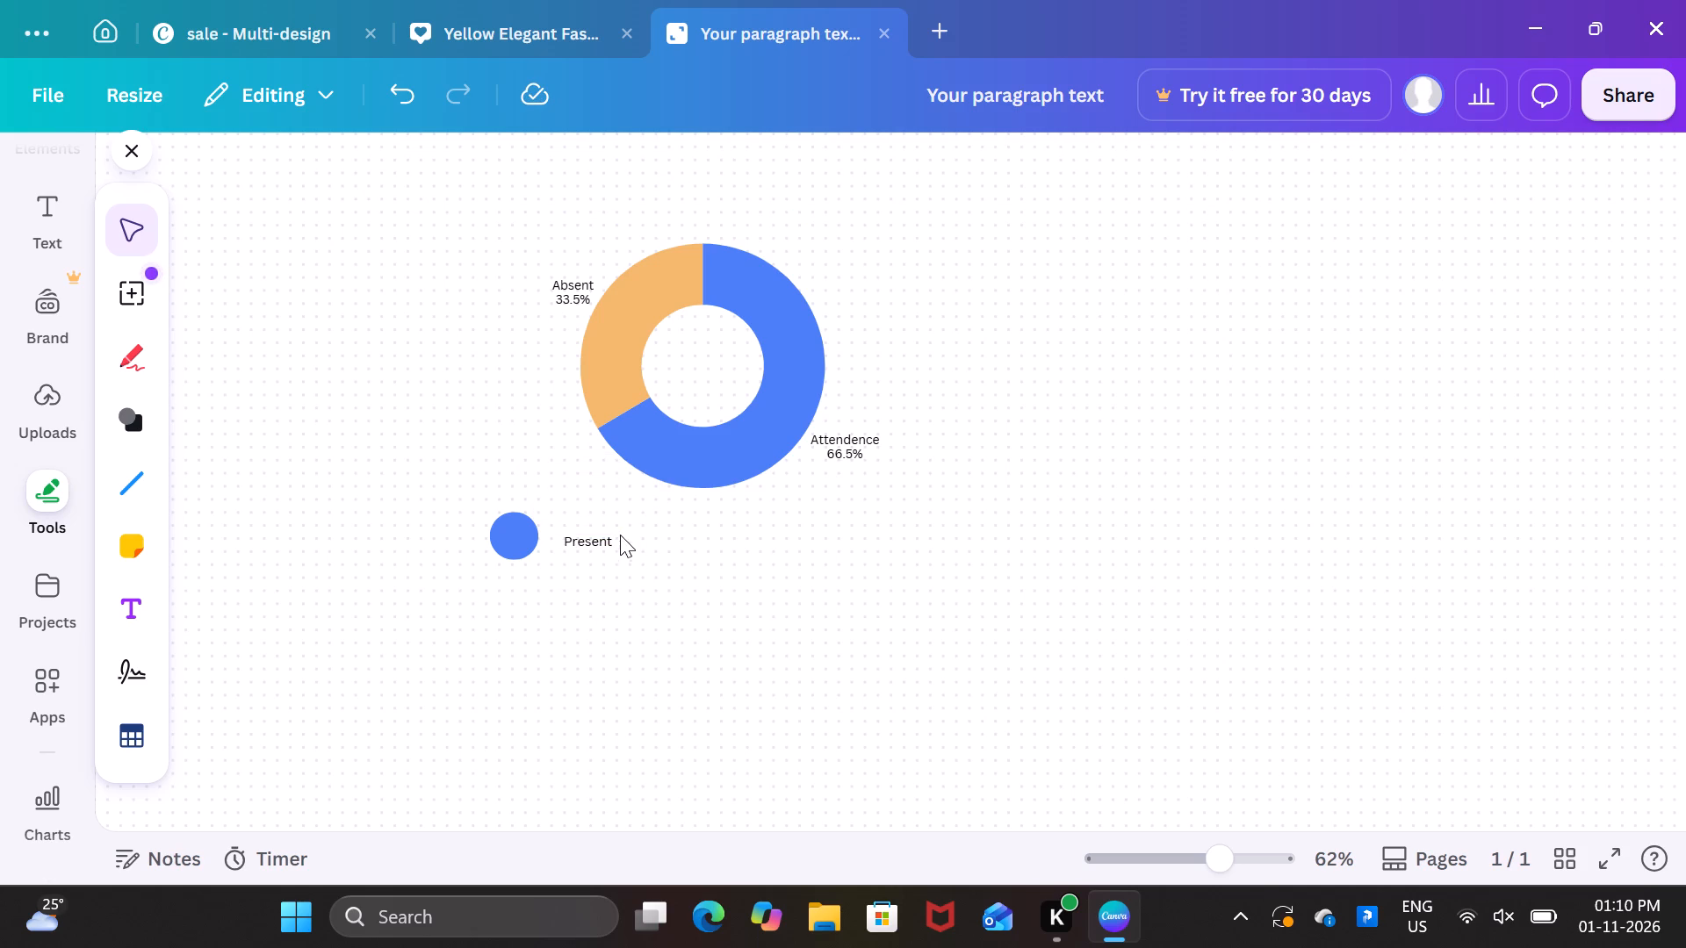
Widen the Present text box to the right to make room for more text.
{"action": "left_click", "coordinate": [617, 539]}
{"action": "key", "text": "space"}
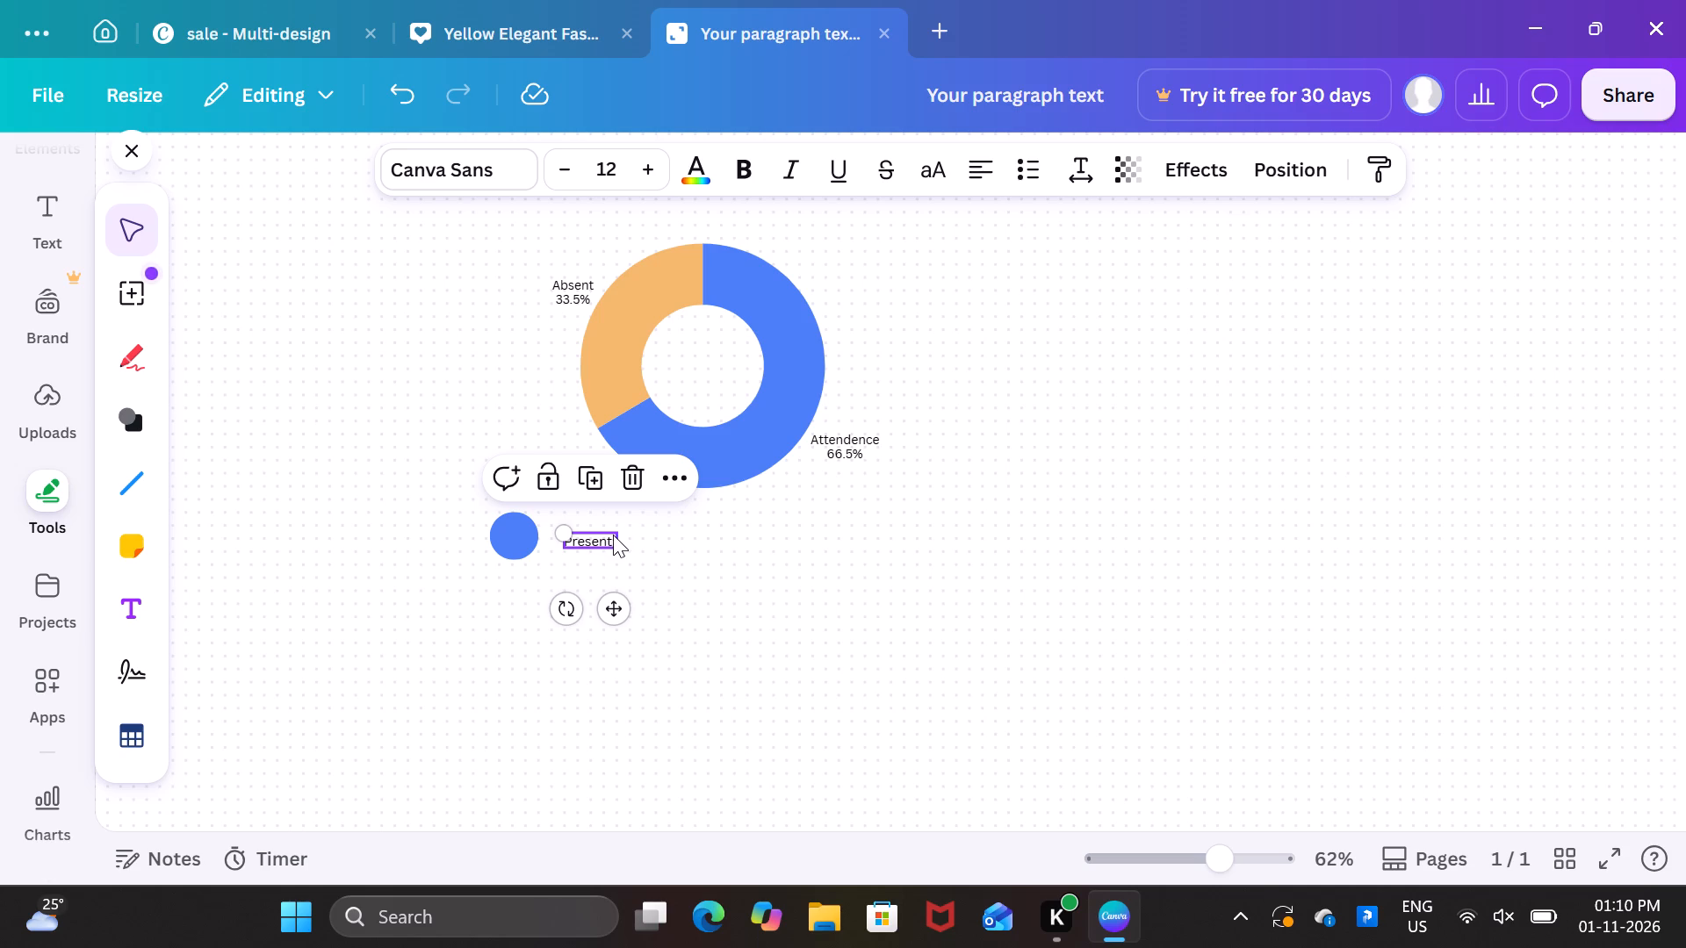
{"action": "left_click_drag", "start_coordinate": [617, 533], "coordinate": [638, 533]}
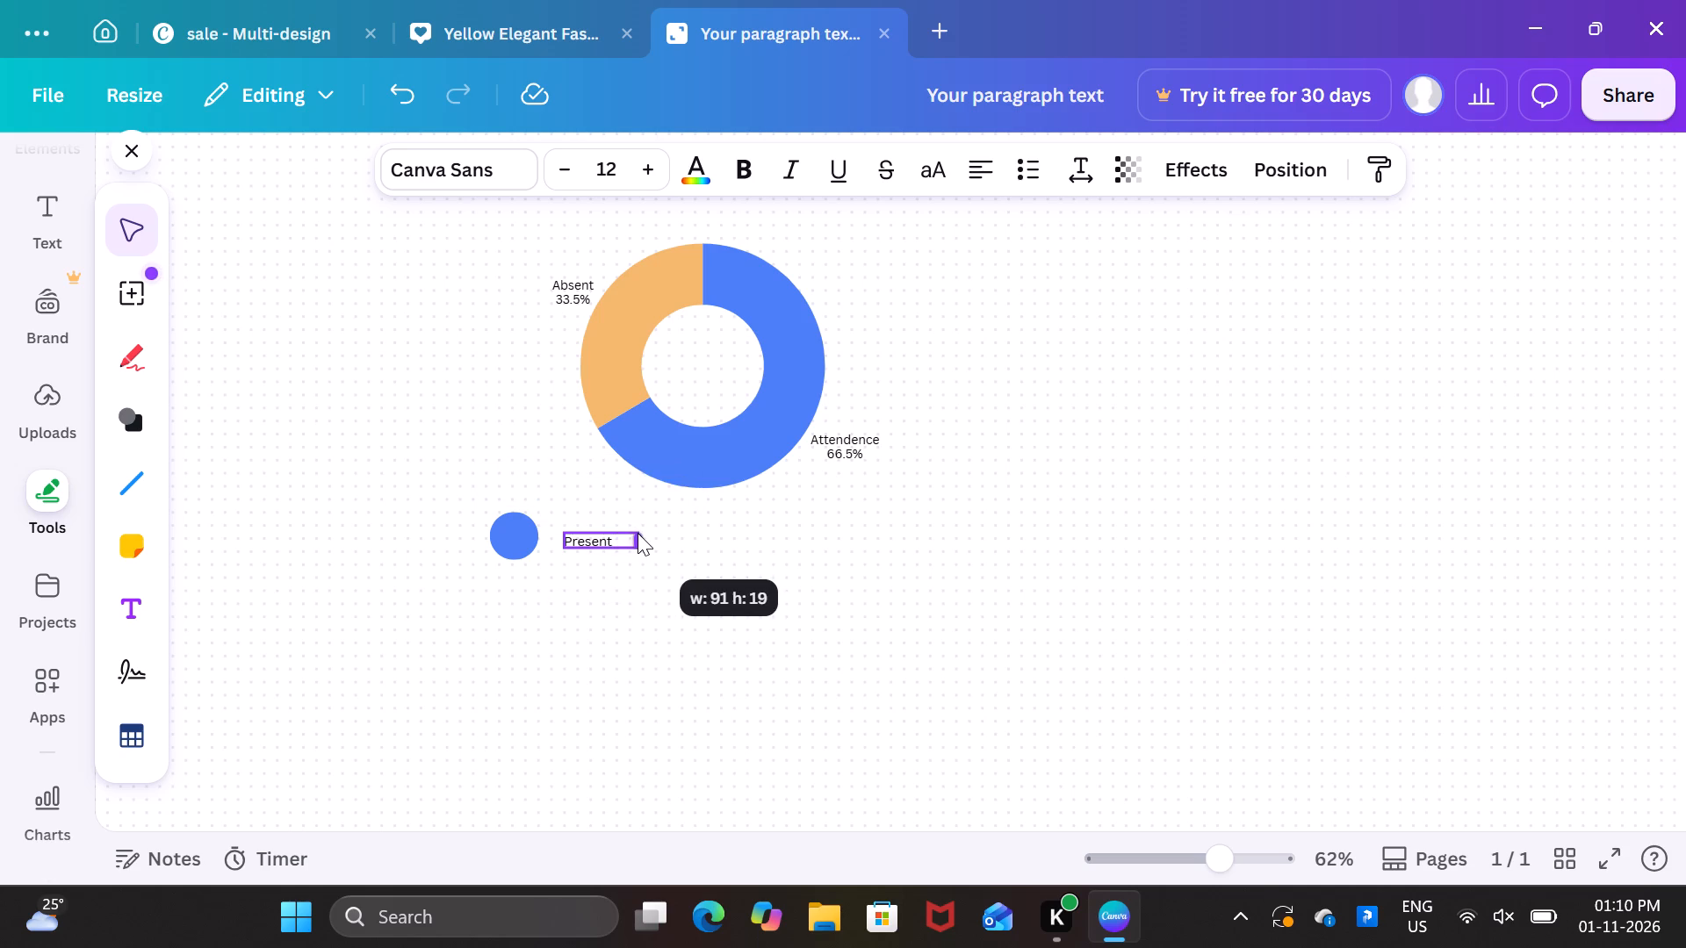
{"action": "left_click_drag", "start_coordinate": [638, 533], "coordinate": [679, 533]}
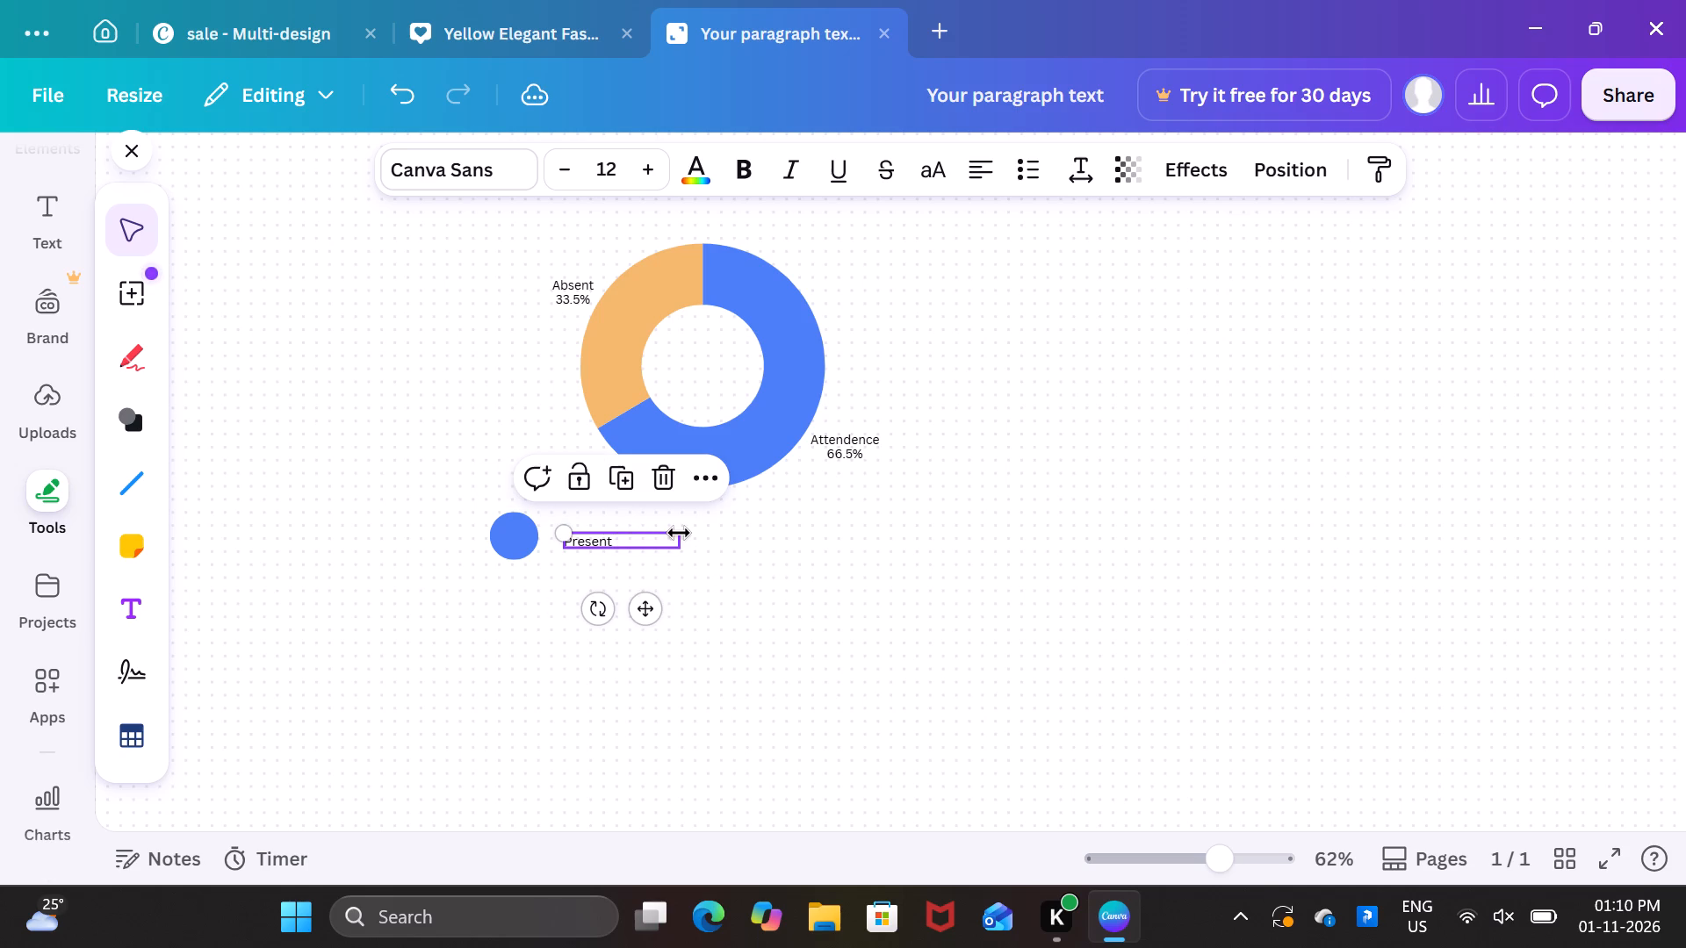
Append "146/252" after the word Present in the label, separated by spaces.
{"action": "left_click", "coordinate": [616, 535]}
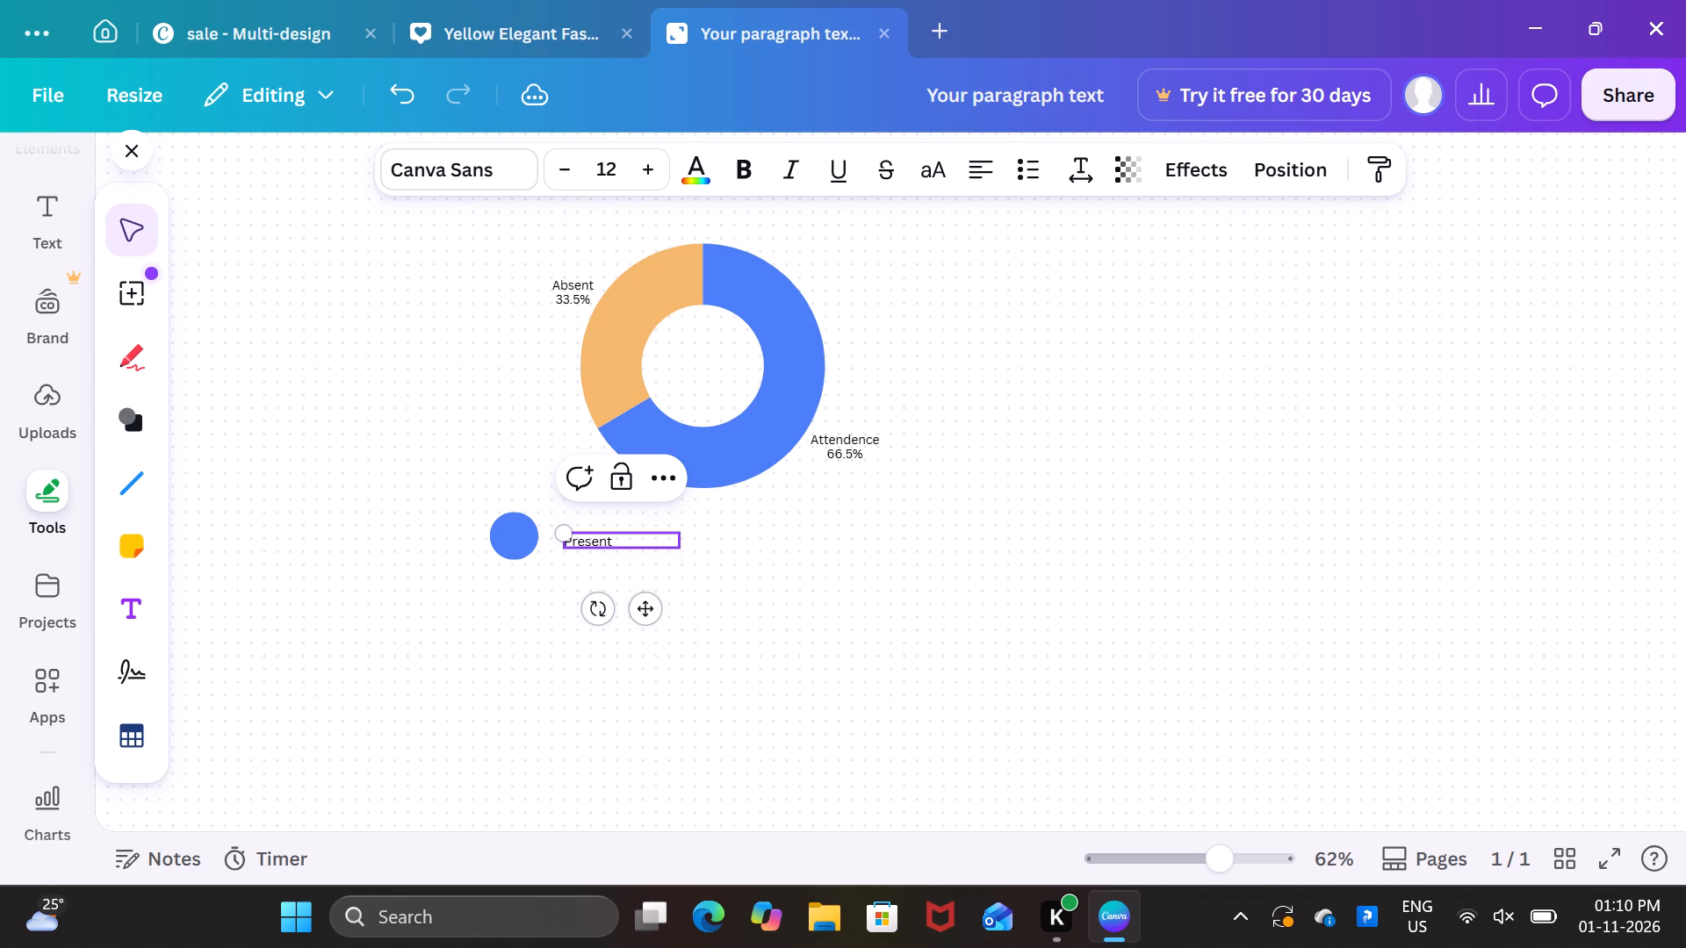
{"action": "key", "text": "space"}
{"action": "key", "text": "space"}
{"action": "type", "text": "12"}
{"action": "key", "text": "BackSpace"}
{"action": "key", "text": "4"}
{"action": "key", "text": "6"}
{"action": "key", "text": "slash"}
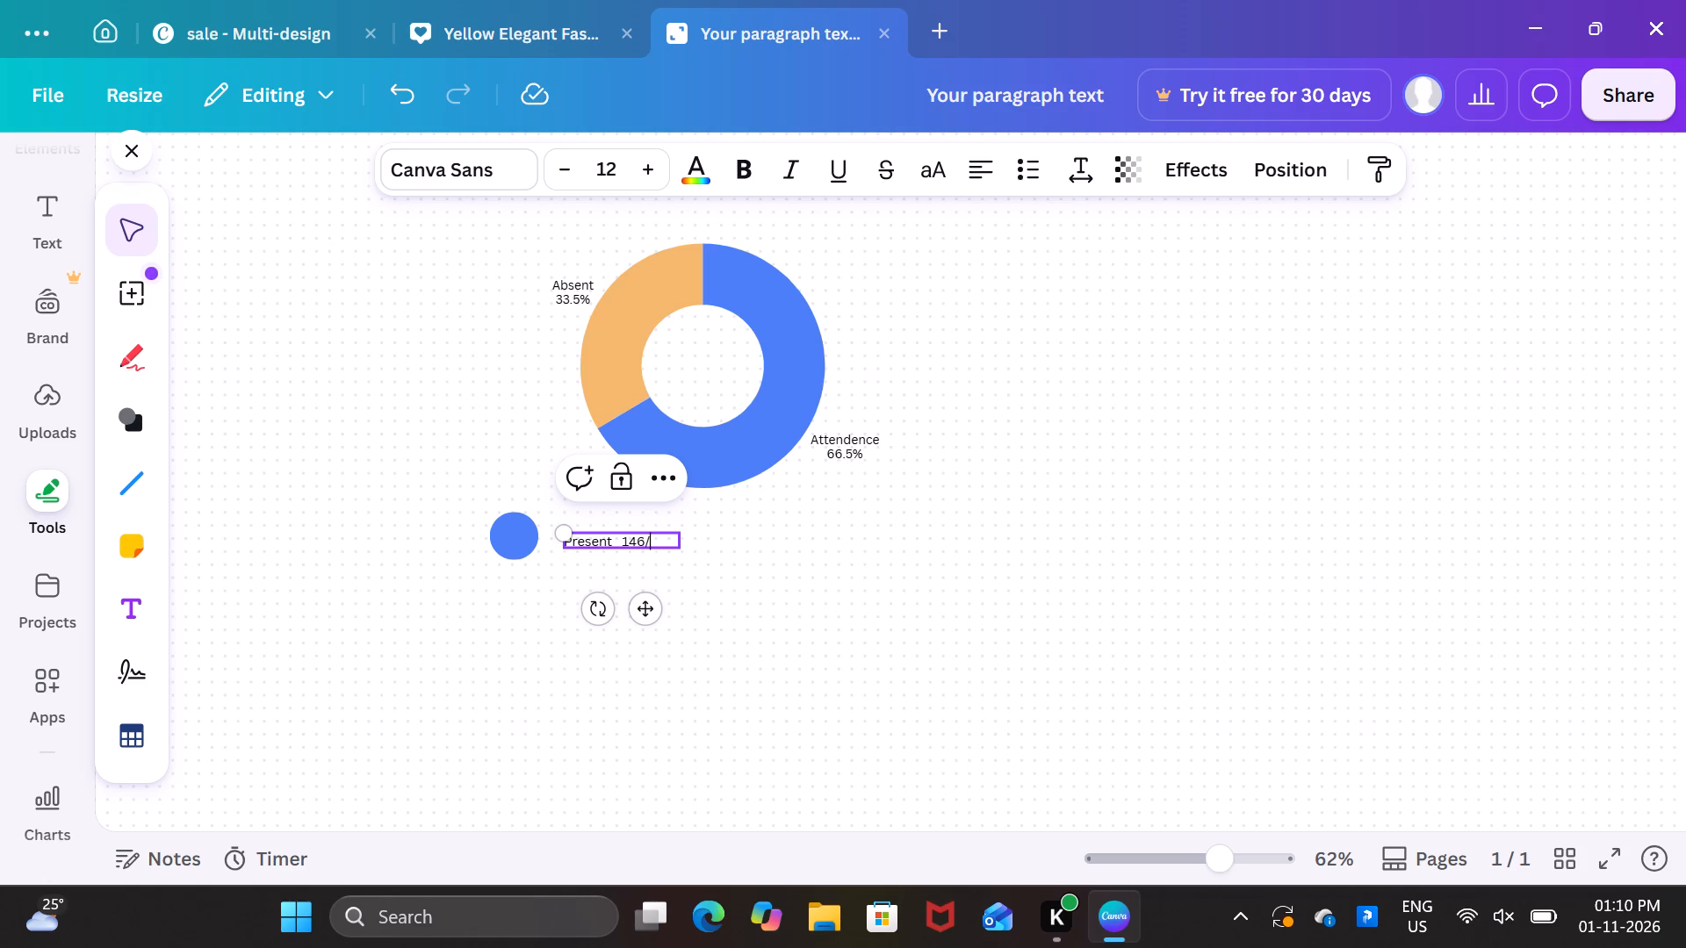
{"action": "type", "text": "252"}
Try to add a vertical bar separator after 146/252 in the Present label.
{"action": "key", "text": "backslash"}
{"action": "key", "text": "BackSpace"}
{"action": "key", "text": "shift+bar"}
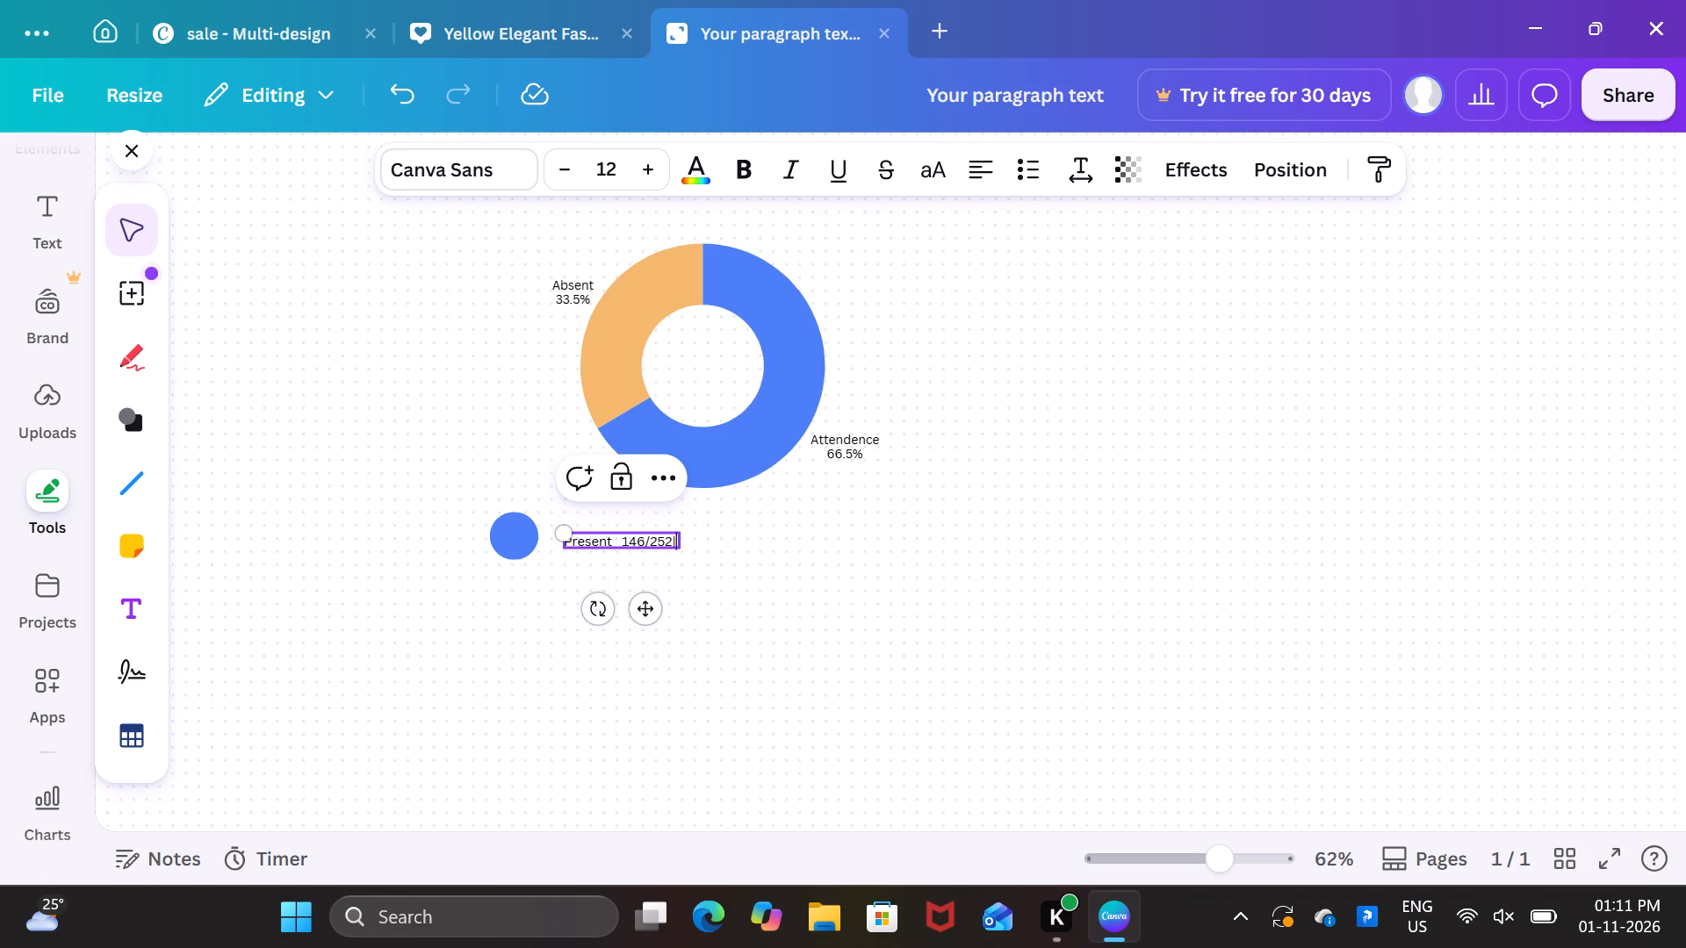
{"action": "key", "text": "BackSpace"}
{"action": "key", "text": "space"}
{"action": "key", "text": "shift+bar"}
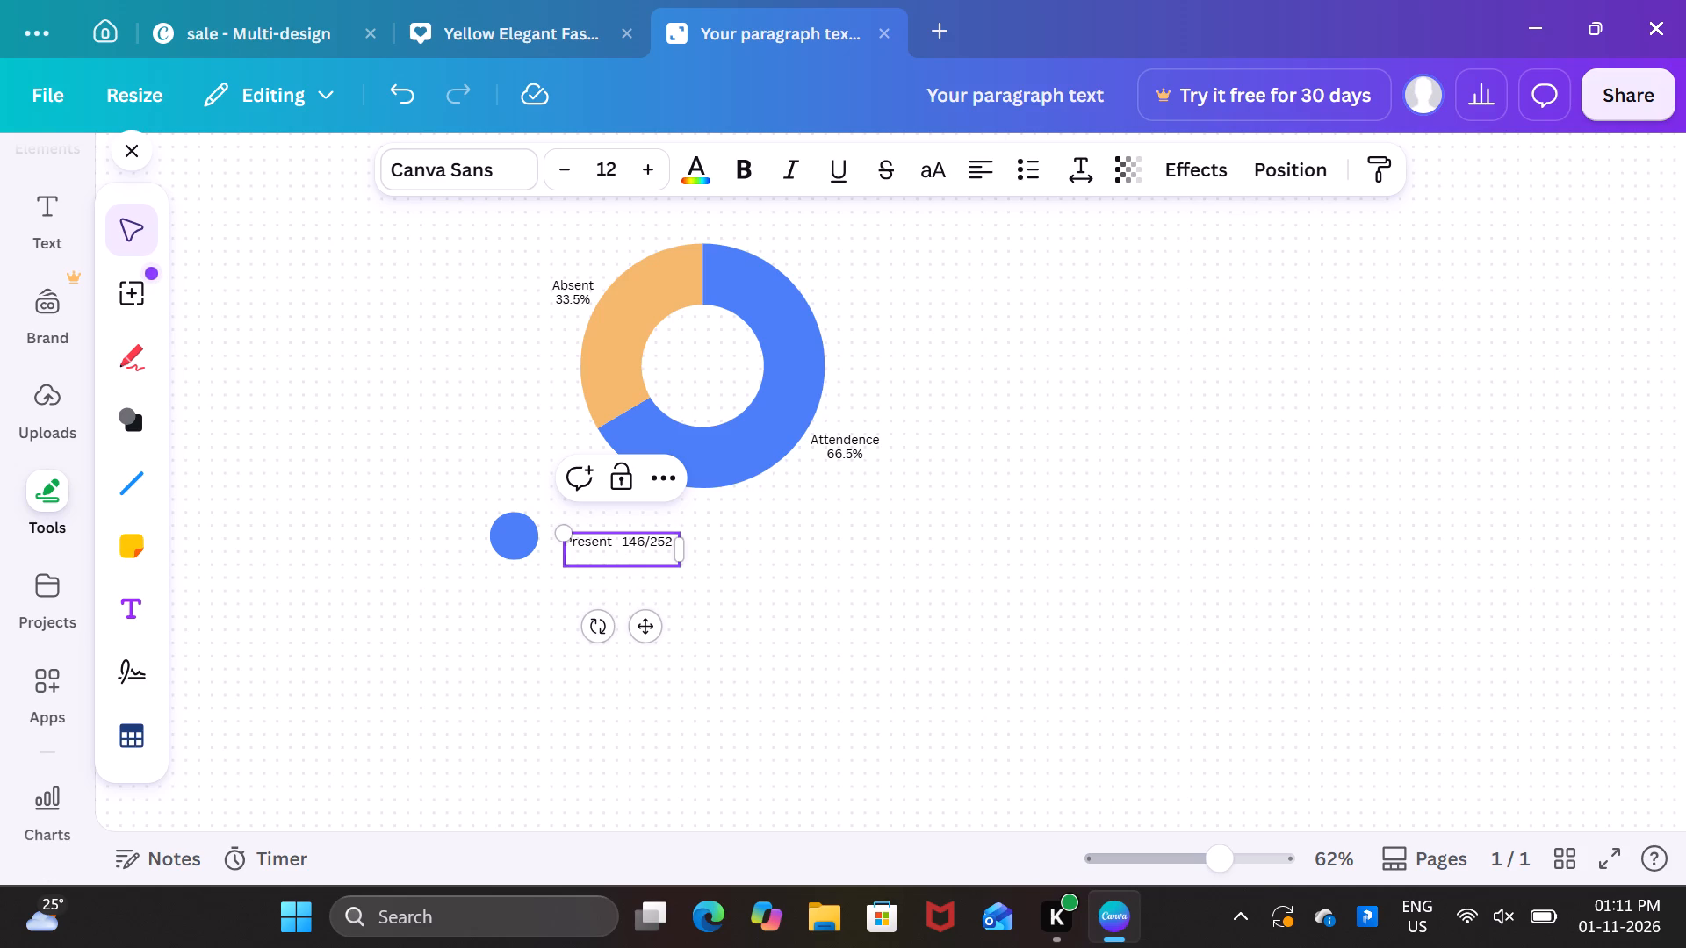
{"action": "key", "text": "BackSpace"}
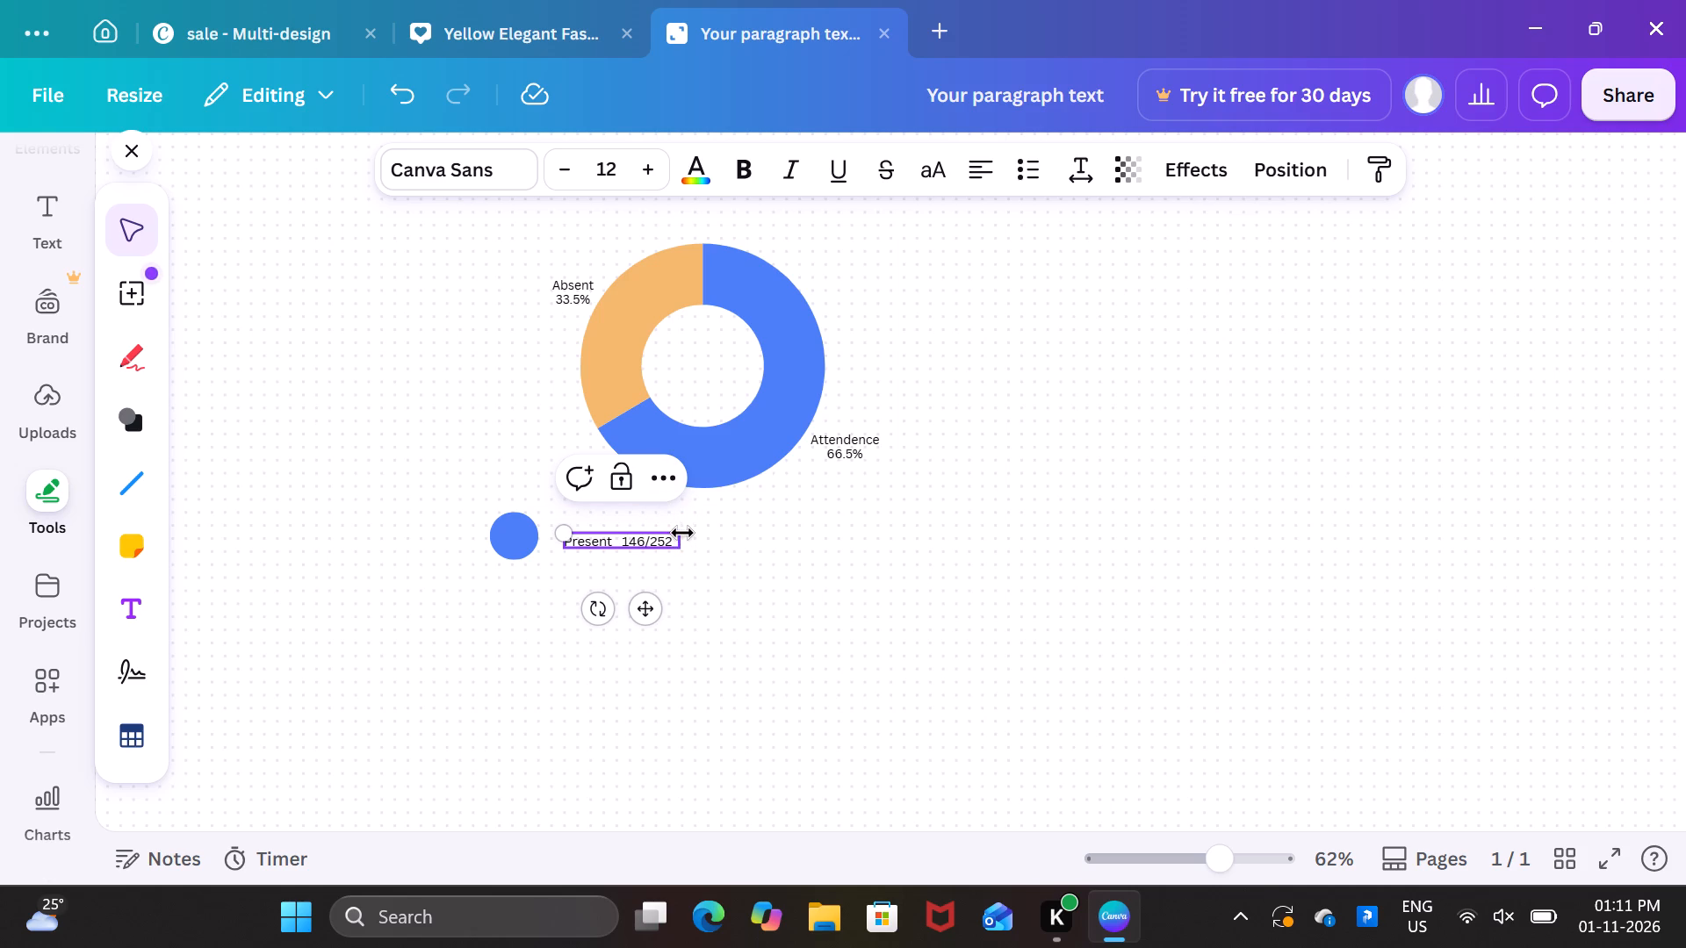
Extend the Present text box further to the right, well past 146/252.
{"action": "left_click_drag", "start_coordinate": [683, 538], "coordinate": [717, 535]}
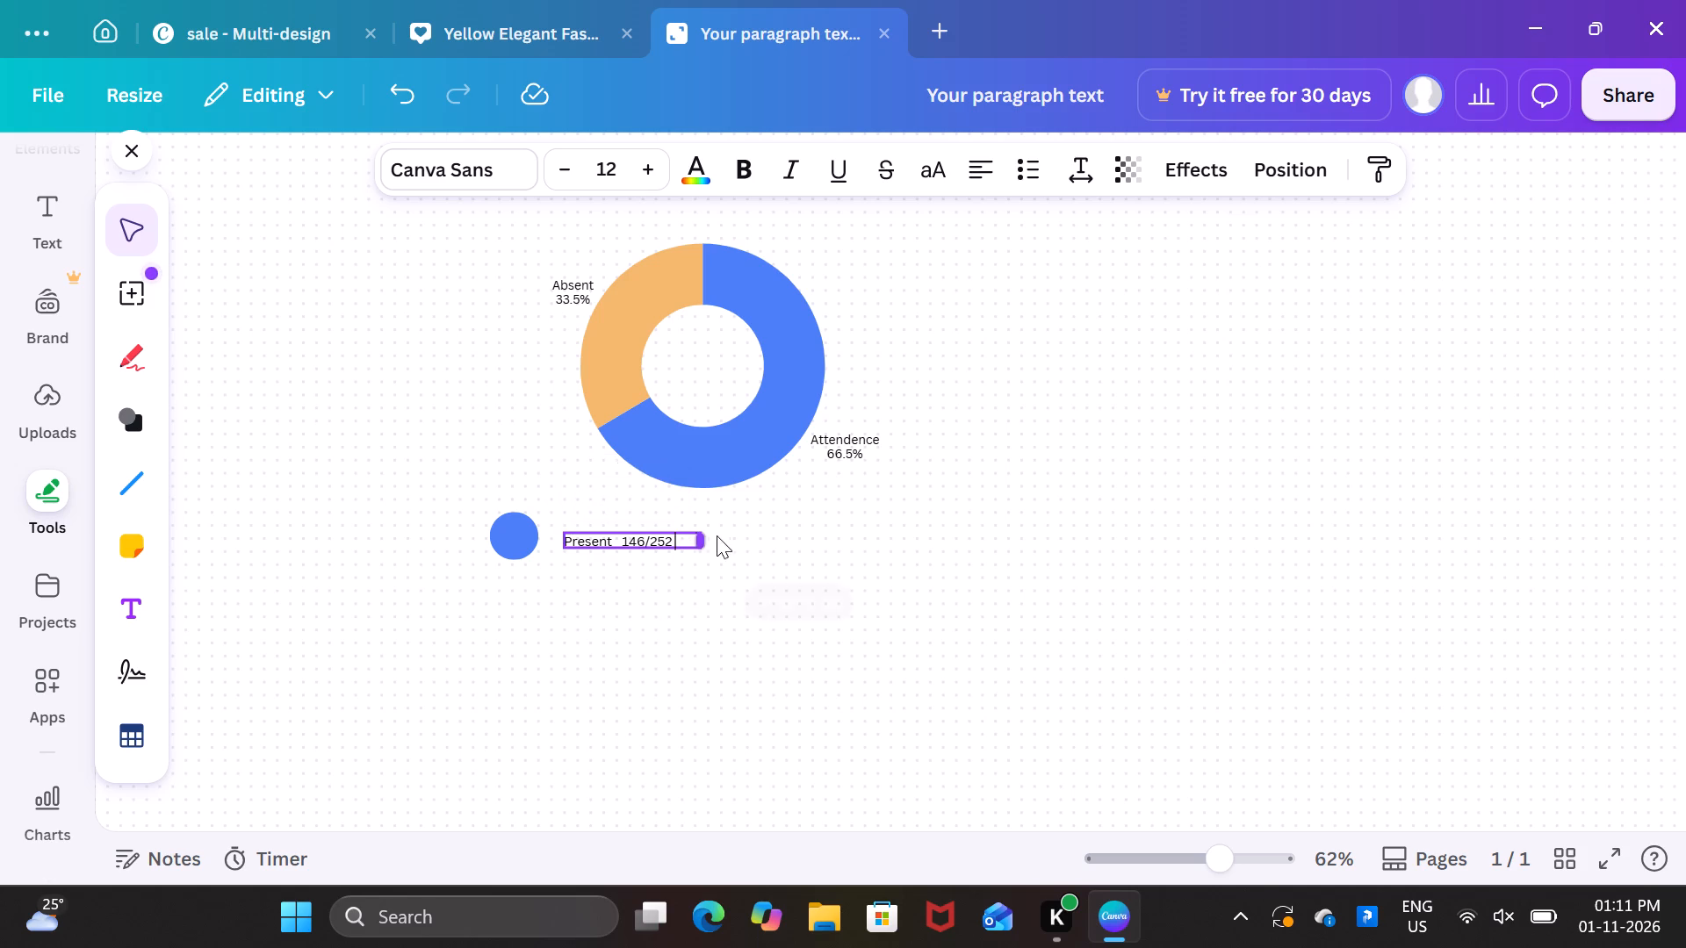
{"action": "left_click_drag", "start_coordinate": [717, 535], "coordinate": [769, 530]}
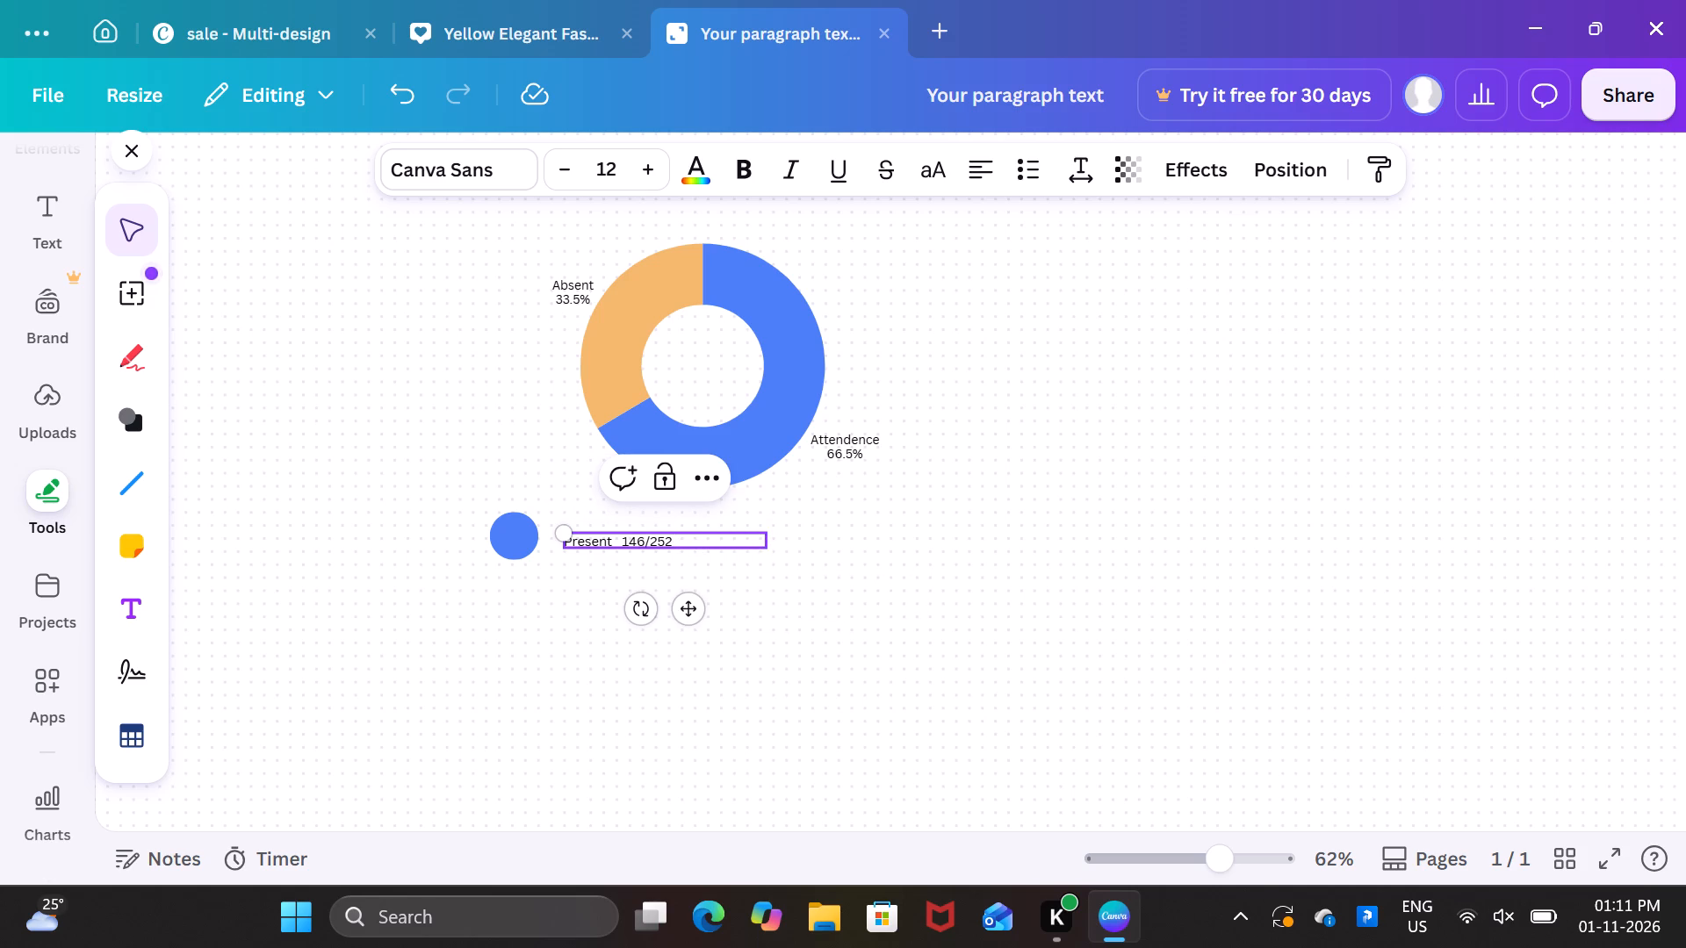
Append "| 57.94%" after 146/252 in the Present label, with spaces around the vertical bar.
{"action": "key", "text": "space"}
{"action": "key", "text": "shift+bar"}
{"action": "key", "text": "space"}
{"action": "key", "text": "space"}
{"action": "key", "text": "5"}
{"action": "key", "text": "7"}
{"action": "key", "text": "period"}
{"action": "type", "text": "94"}
{"action": "key", "text": "shift+percent"}
Trim the Present text box to fit its text and scale the label up to font size 16.
{"action": "left_click_drag", "start_coordinate": [769, 538], "coordinate": [746, 537]}
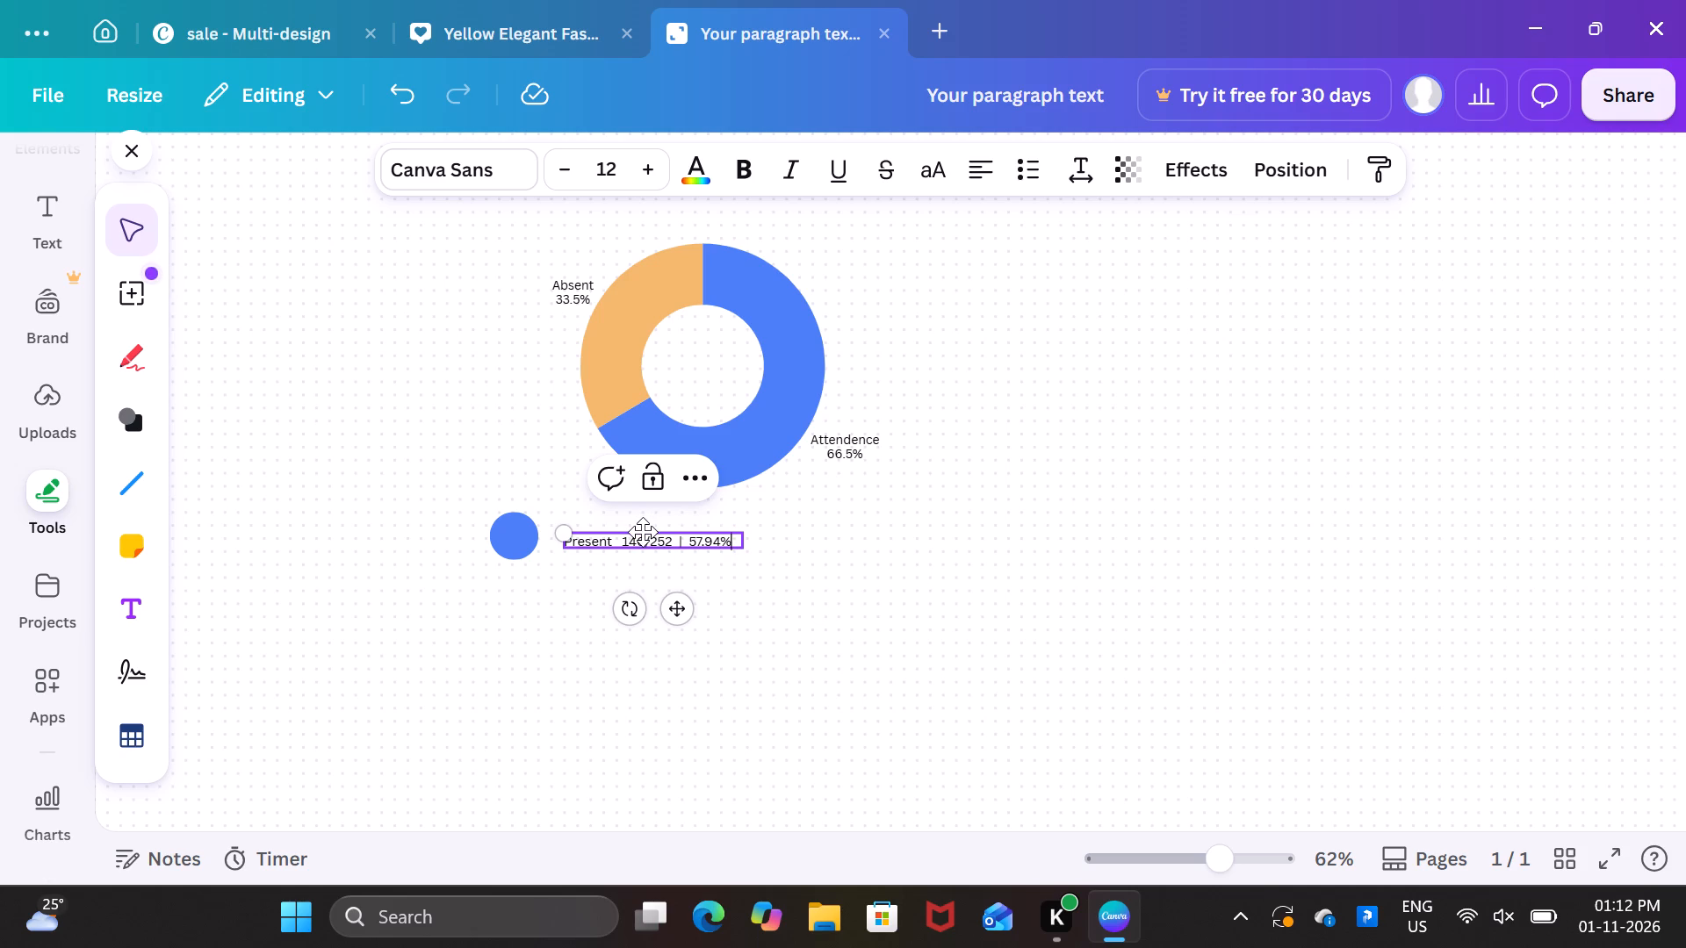
{"action": "right_click_drag", "start_coordinate": [643, 532], "coordinate": [642, 510]}
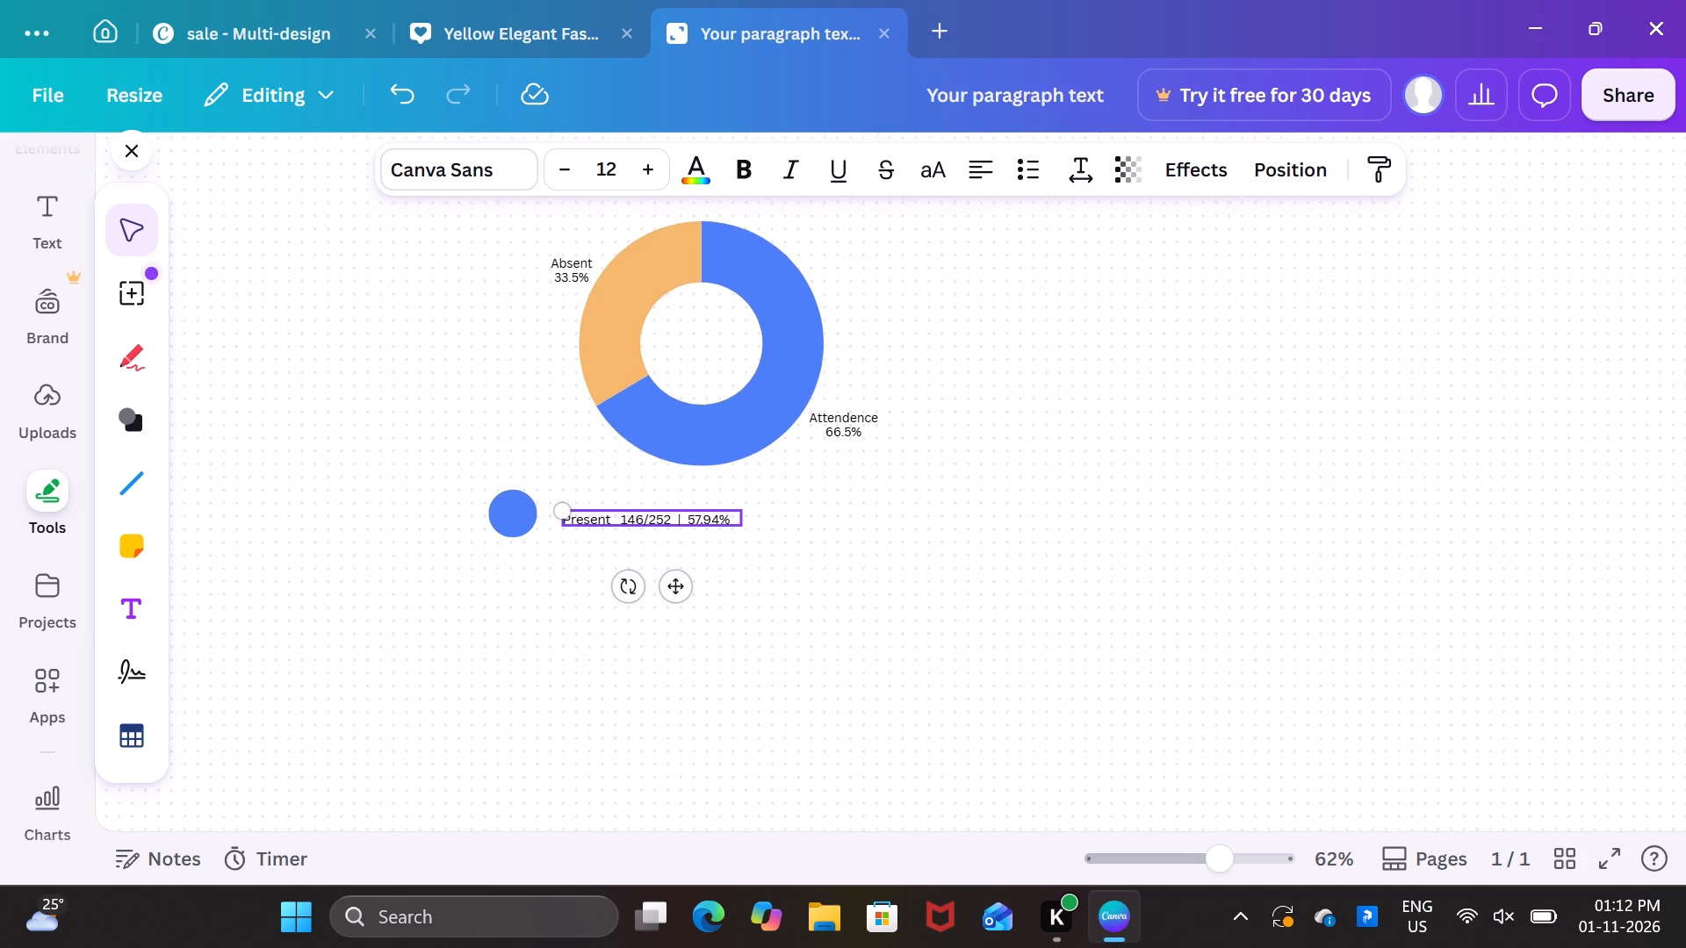
{"action": "right_click_drag", "start_coordinate": [642, 510], "coordinate": [642, 508]}
{"action": "right_click_drag", "start_coordinate": [642, 508], "coordinate": [640, 487]}
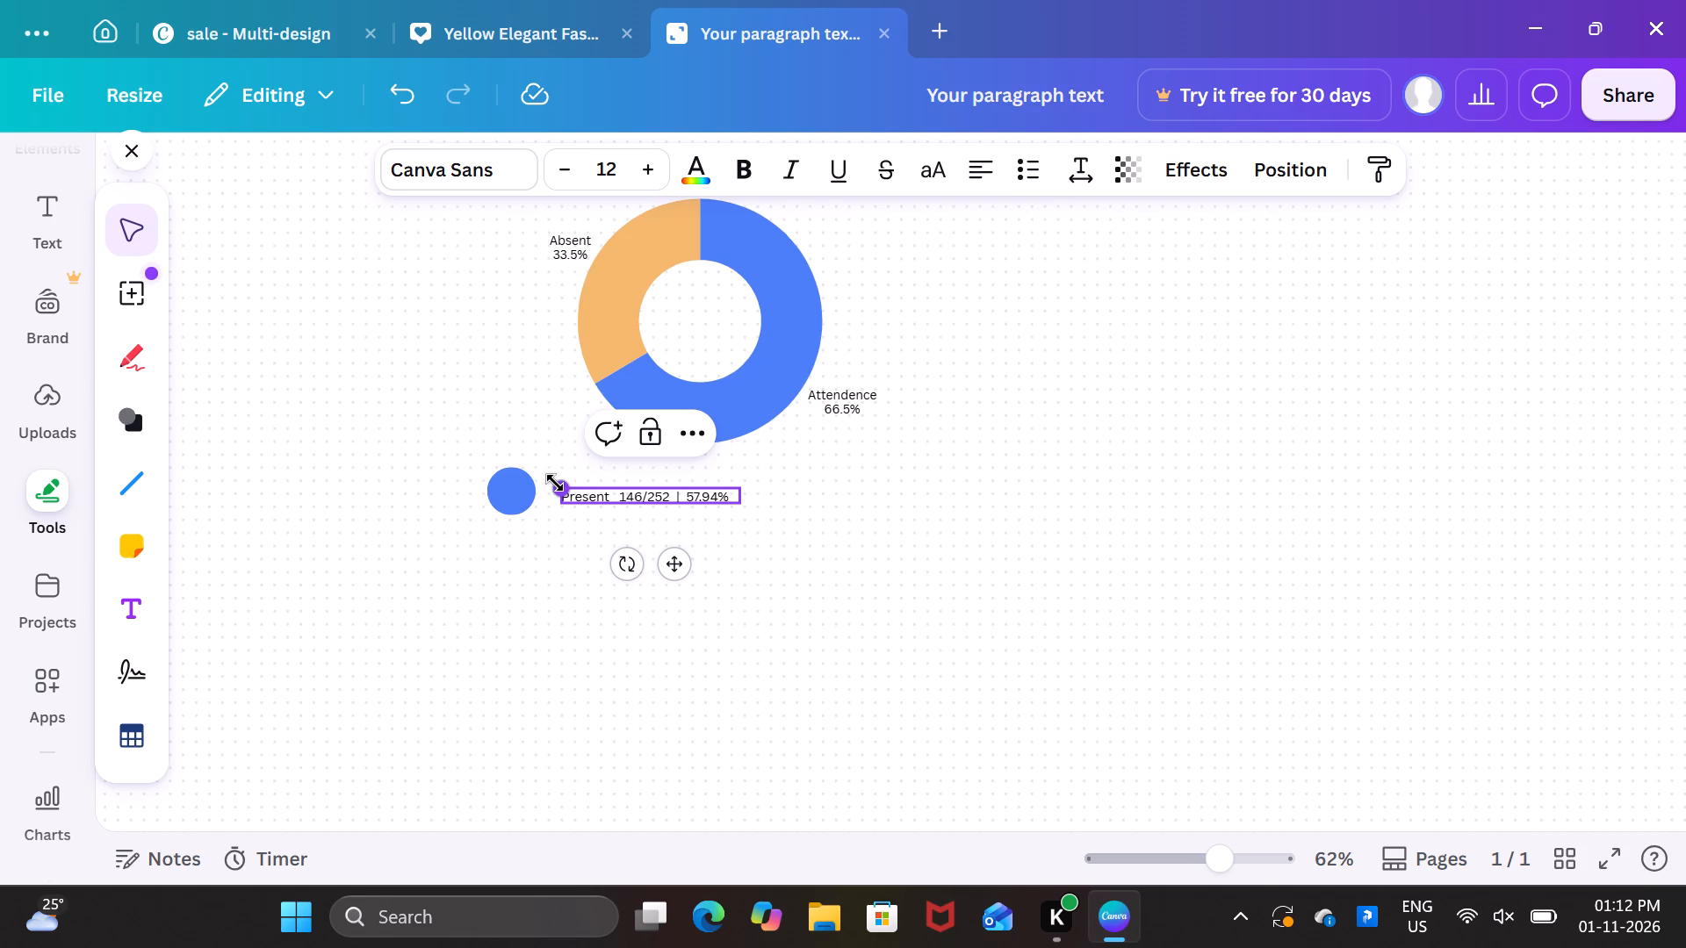
{"action": "left_click_drag", "start_coordinate": [555, 483], "coordinate": [538, 477]}
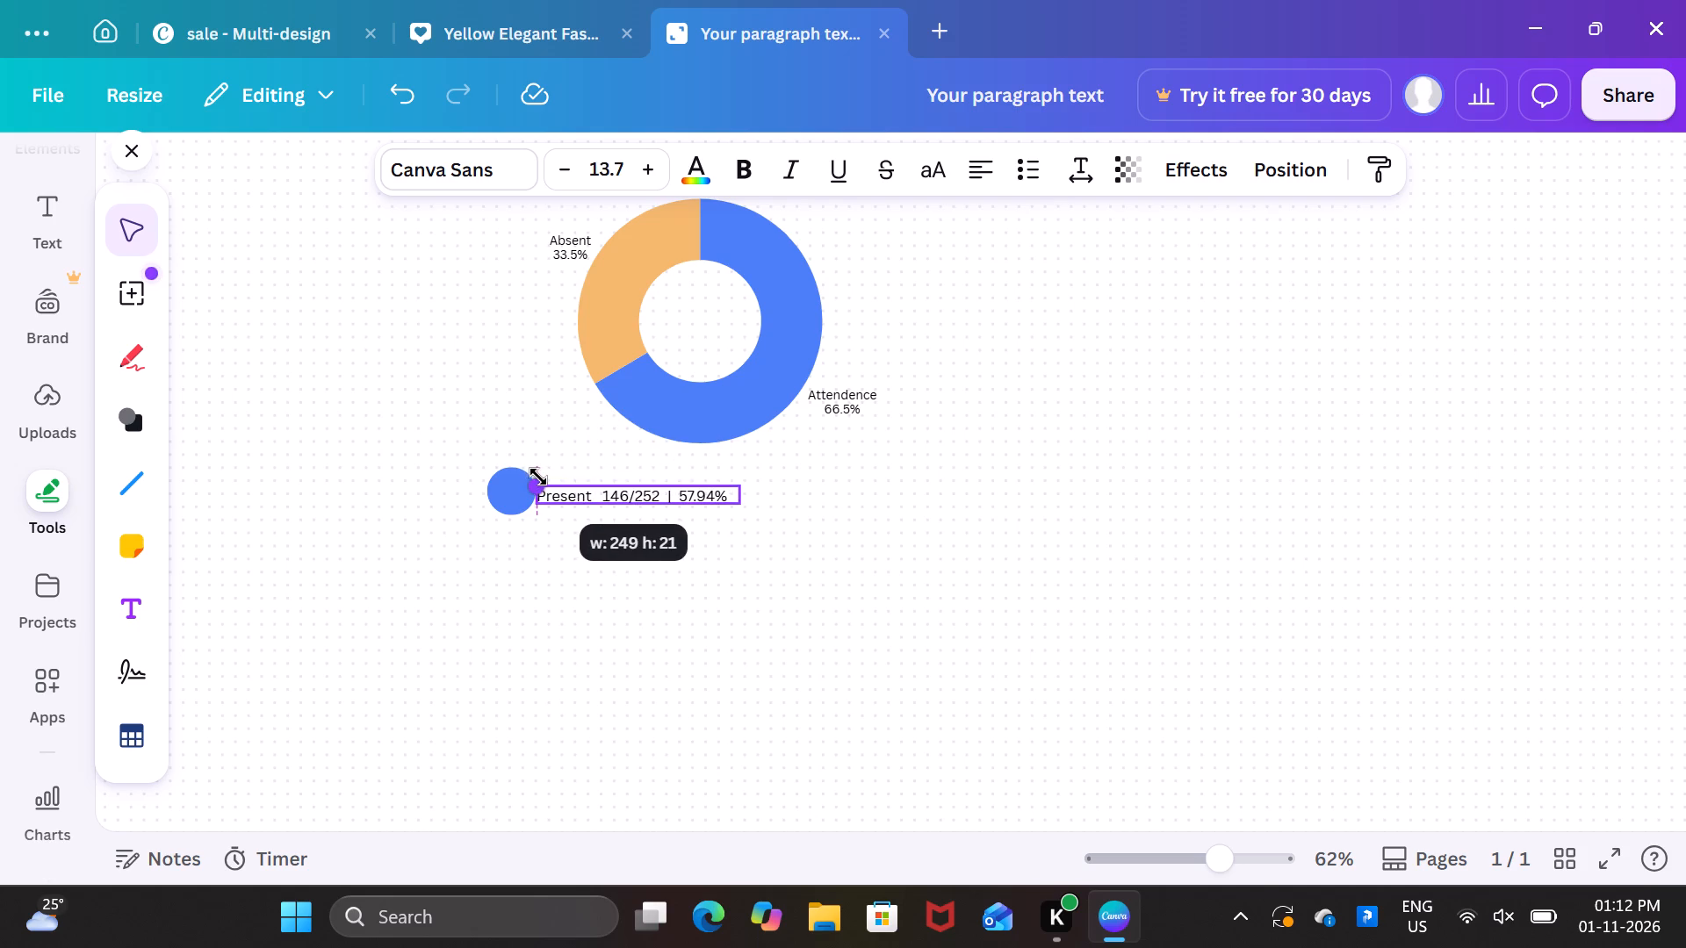
{"action": "left_click_drag", "start_coordinate": [538, 477], "coordinate": [547, 478]}
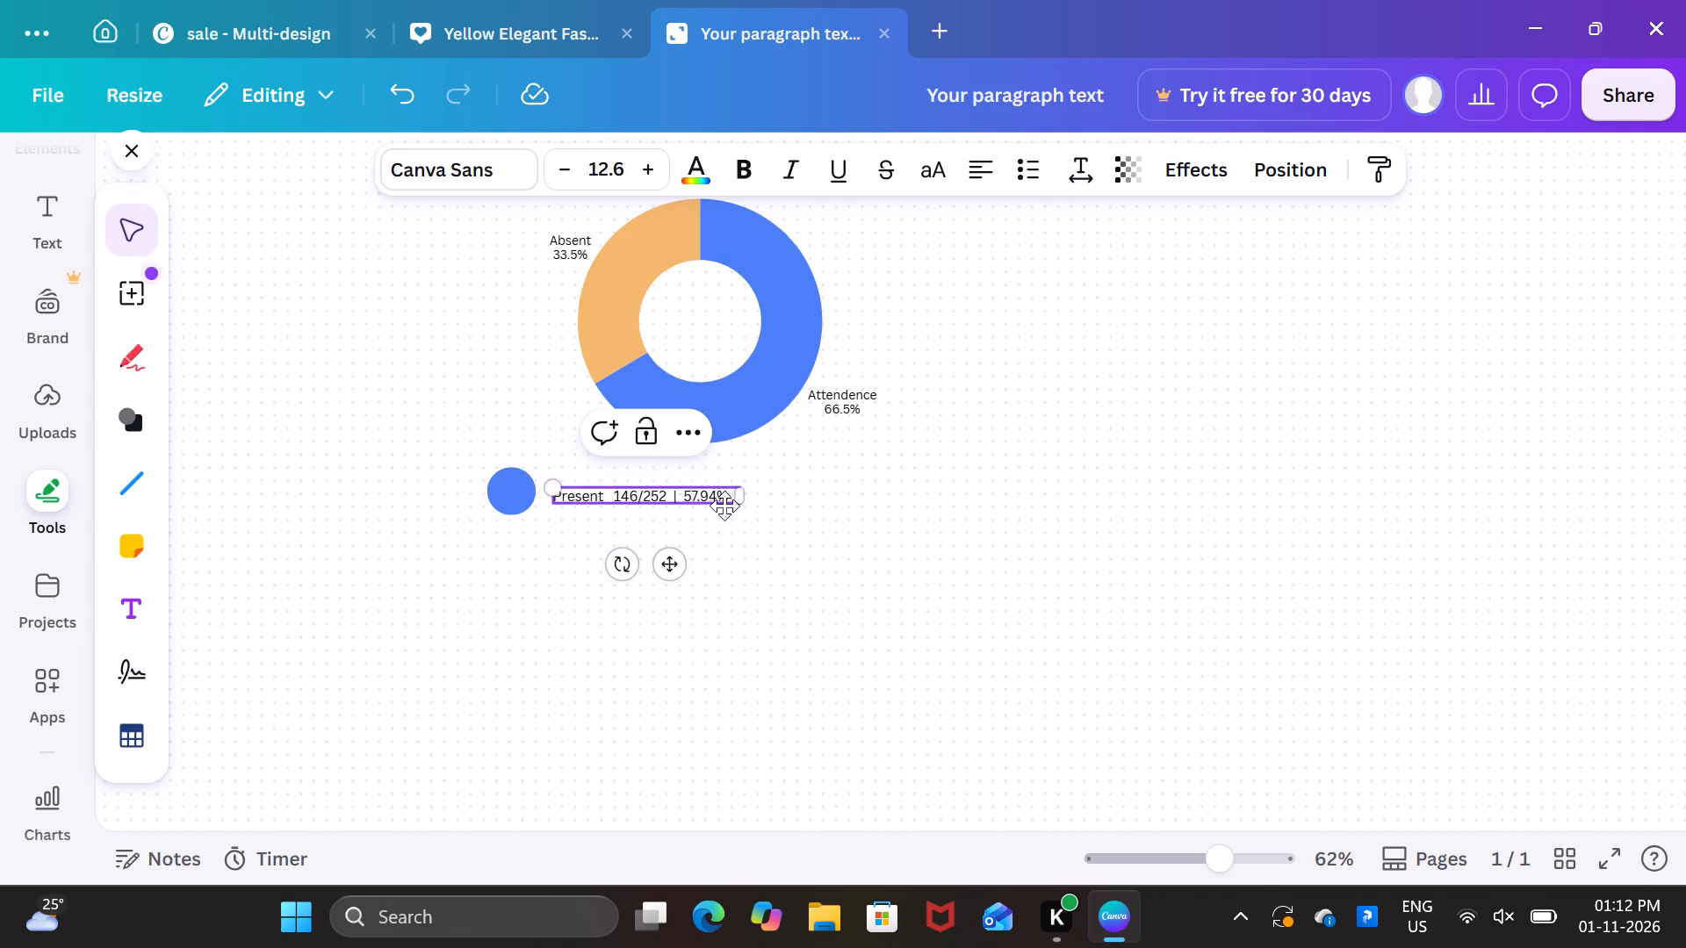
{"action": "right_click_drag", "start_coordinate": [741, 503], "coordinate": [771, 523]}
{"action": "left_click_drag", "start_coordinate": [769, 523], "coordinate": [811, 575]}
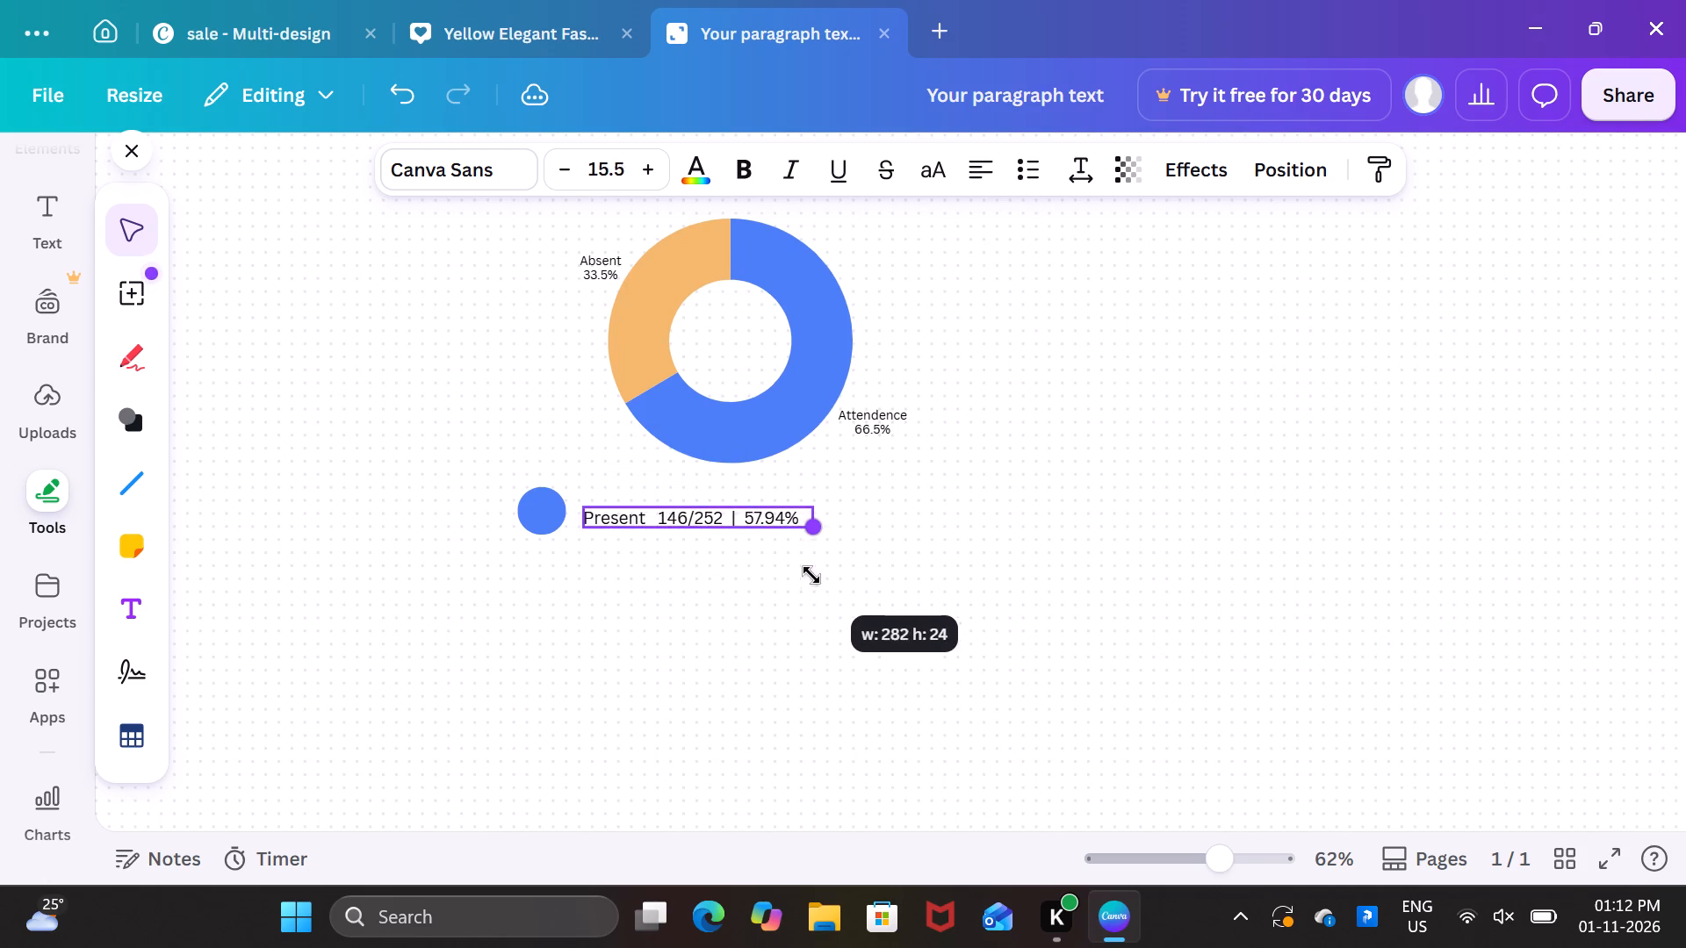
{"action": "left_click_drag", "start_coordinate": [811, 575], "coordinate": [816, 586]}
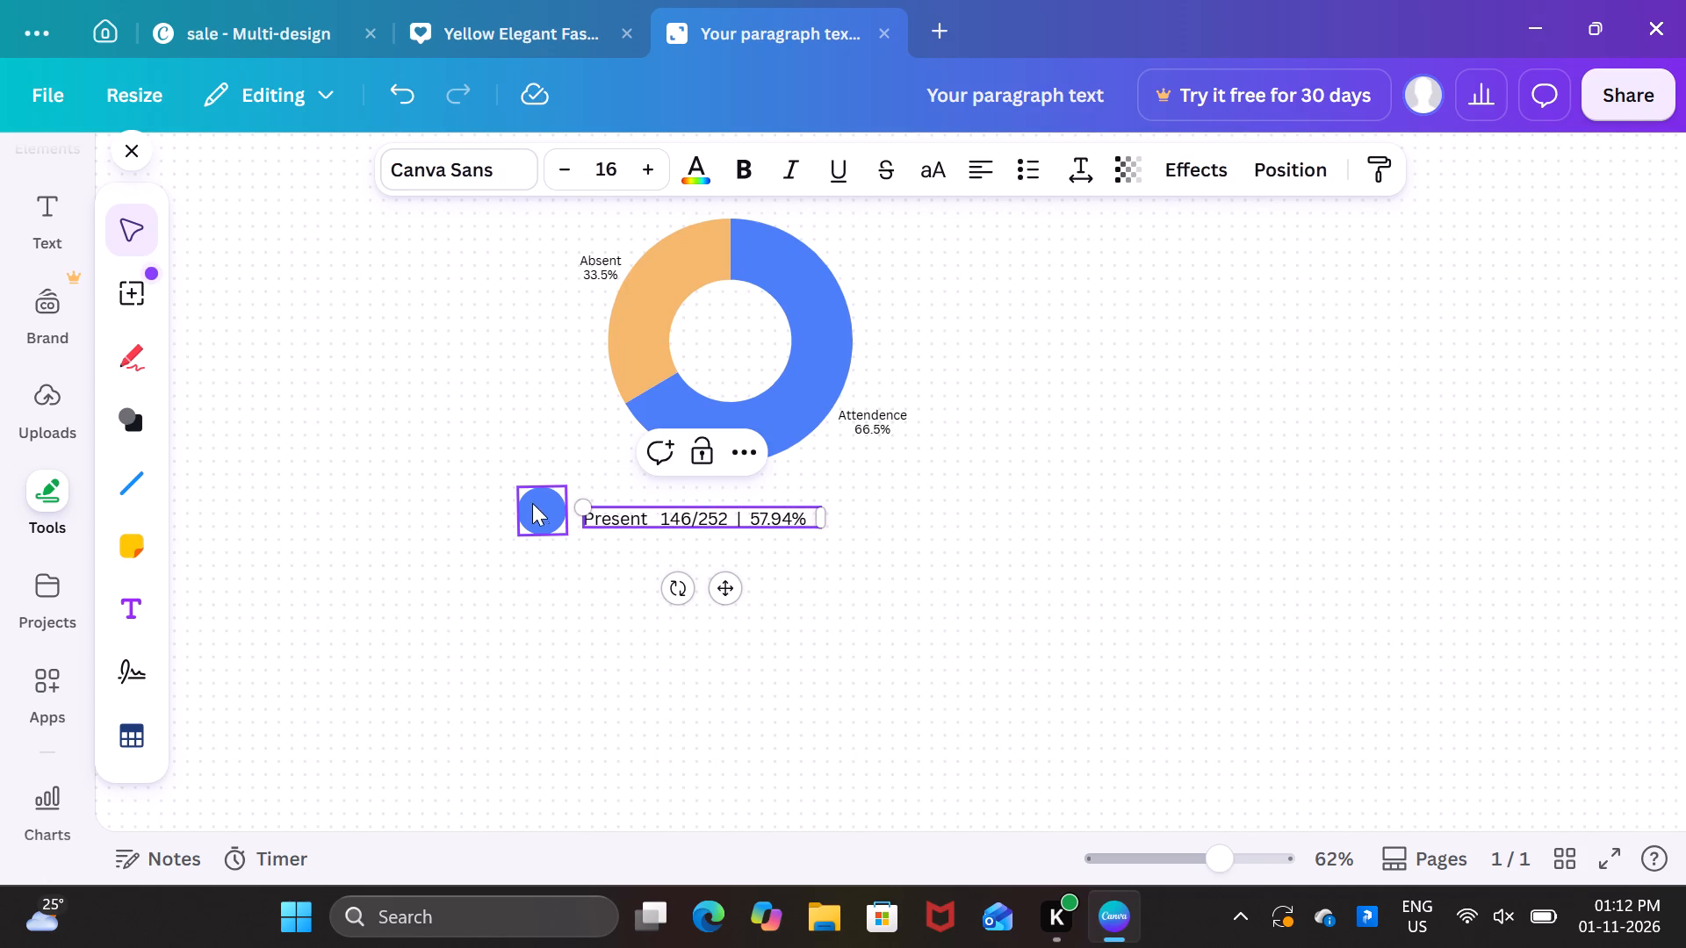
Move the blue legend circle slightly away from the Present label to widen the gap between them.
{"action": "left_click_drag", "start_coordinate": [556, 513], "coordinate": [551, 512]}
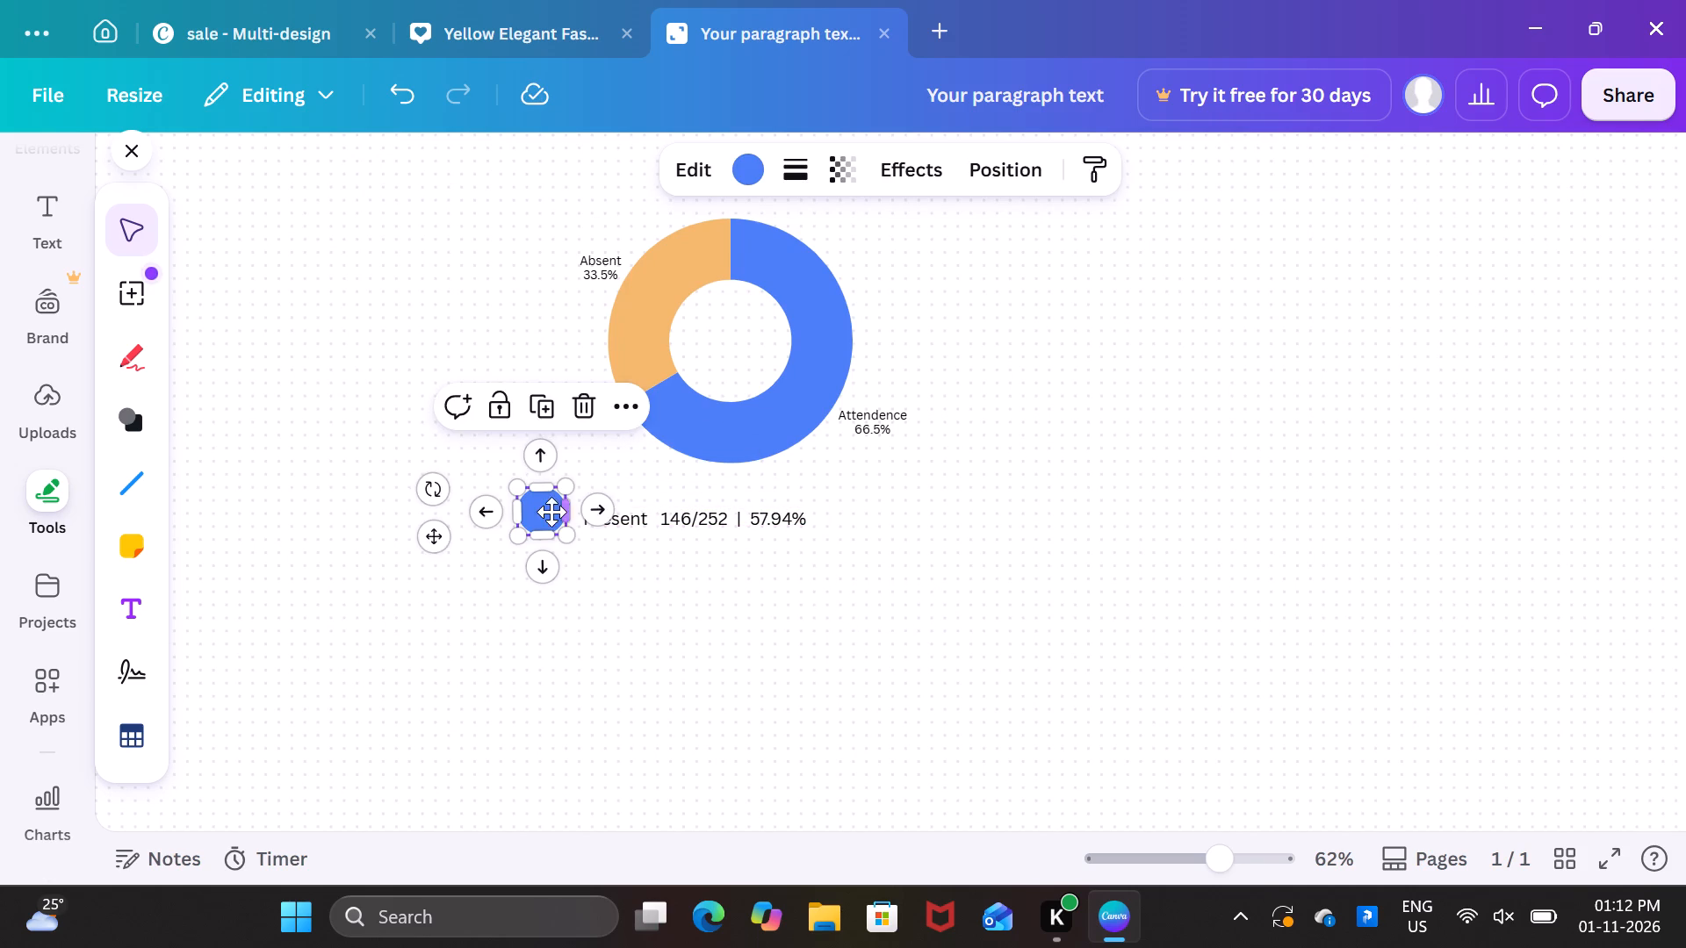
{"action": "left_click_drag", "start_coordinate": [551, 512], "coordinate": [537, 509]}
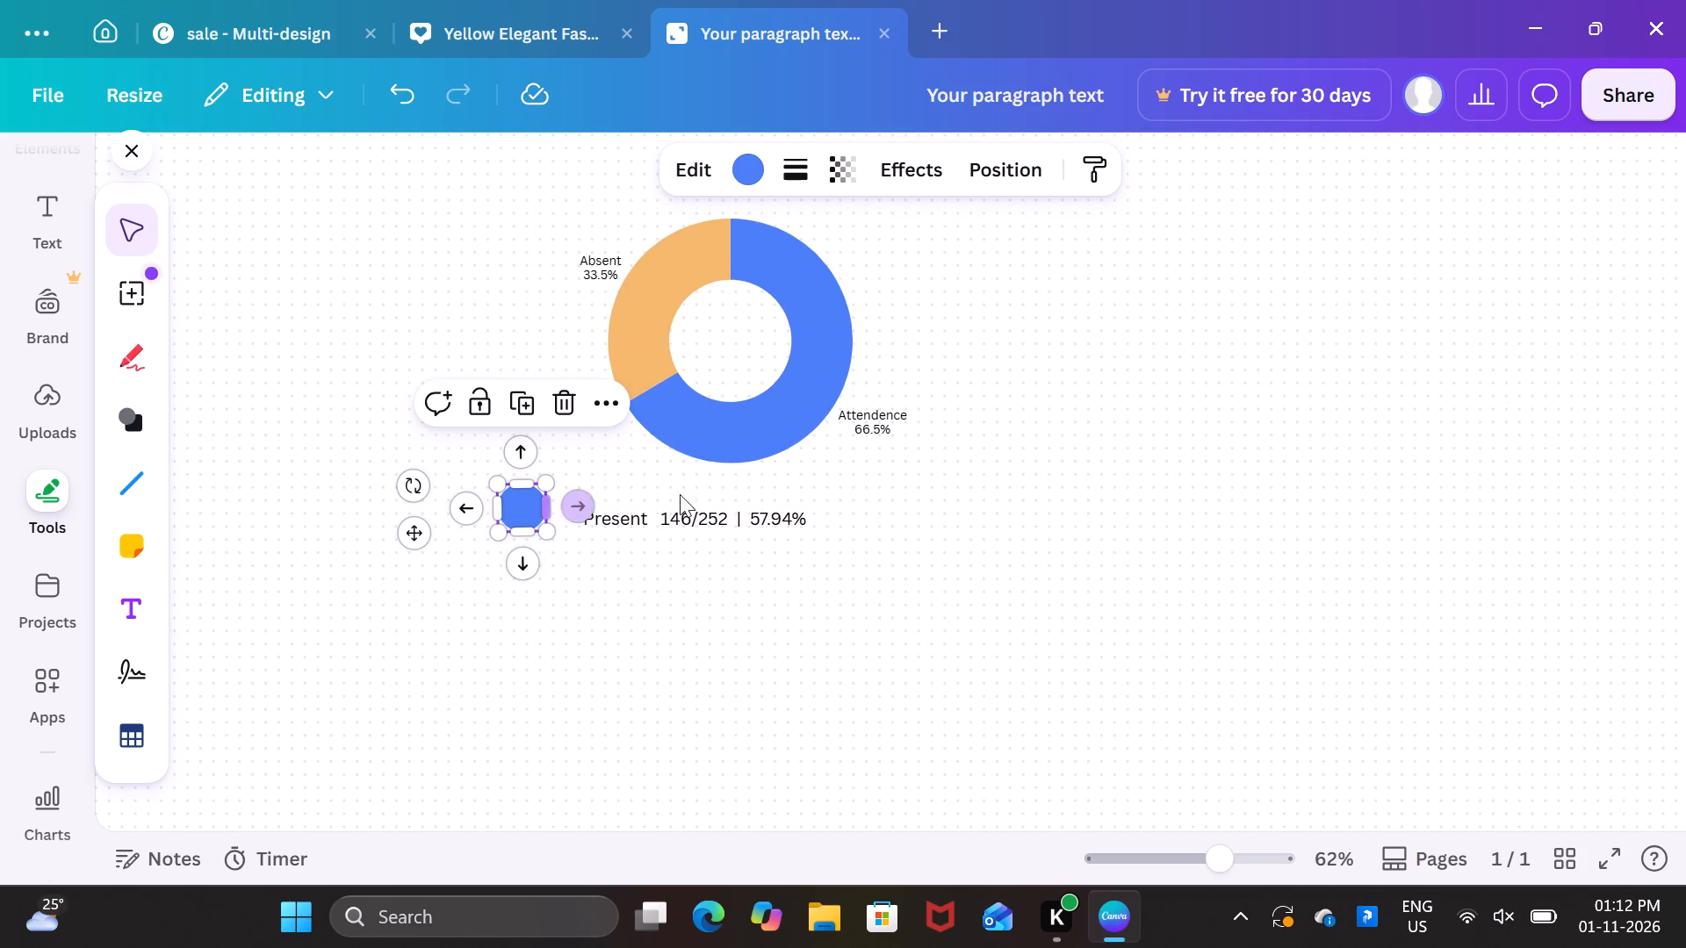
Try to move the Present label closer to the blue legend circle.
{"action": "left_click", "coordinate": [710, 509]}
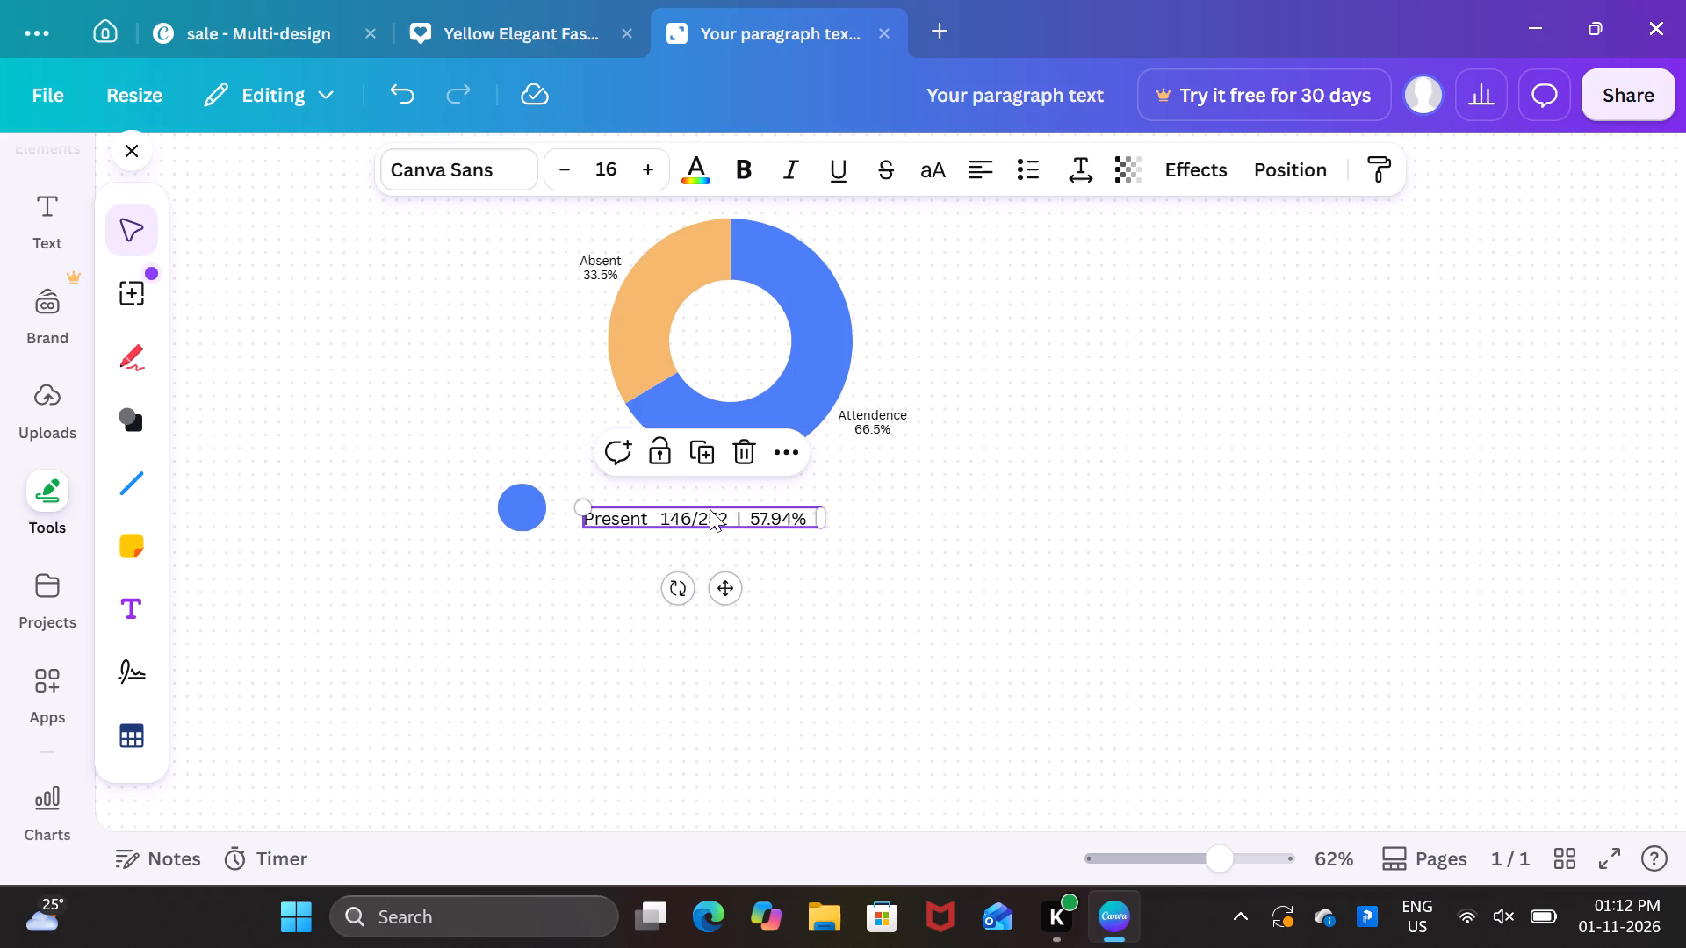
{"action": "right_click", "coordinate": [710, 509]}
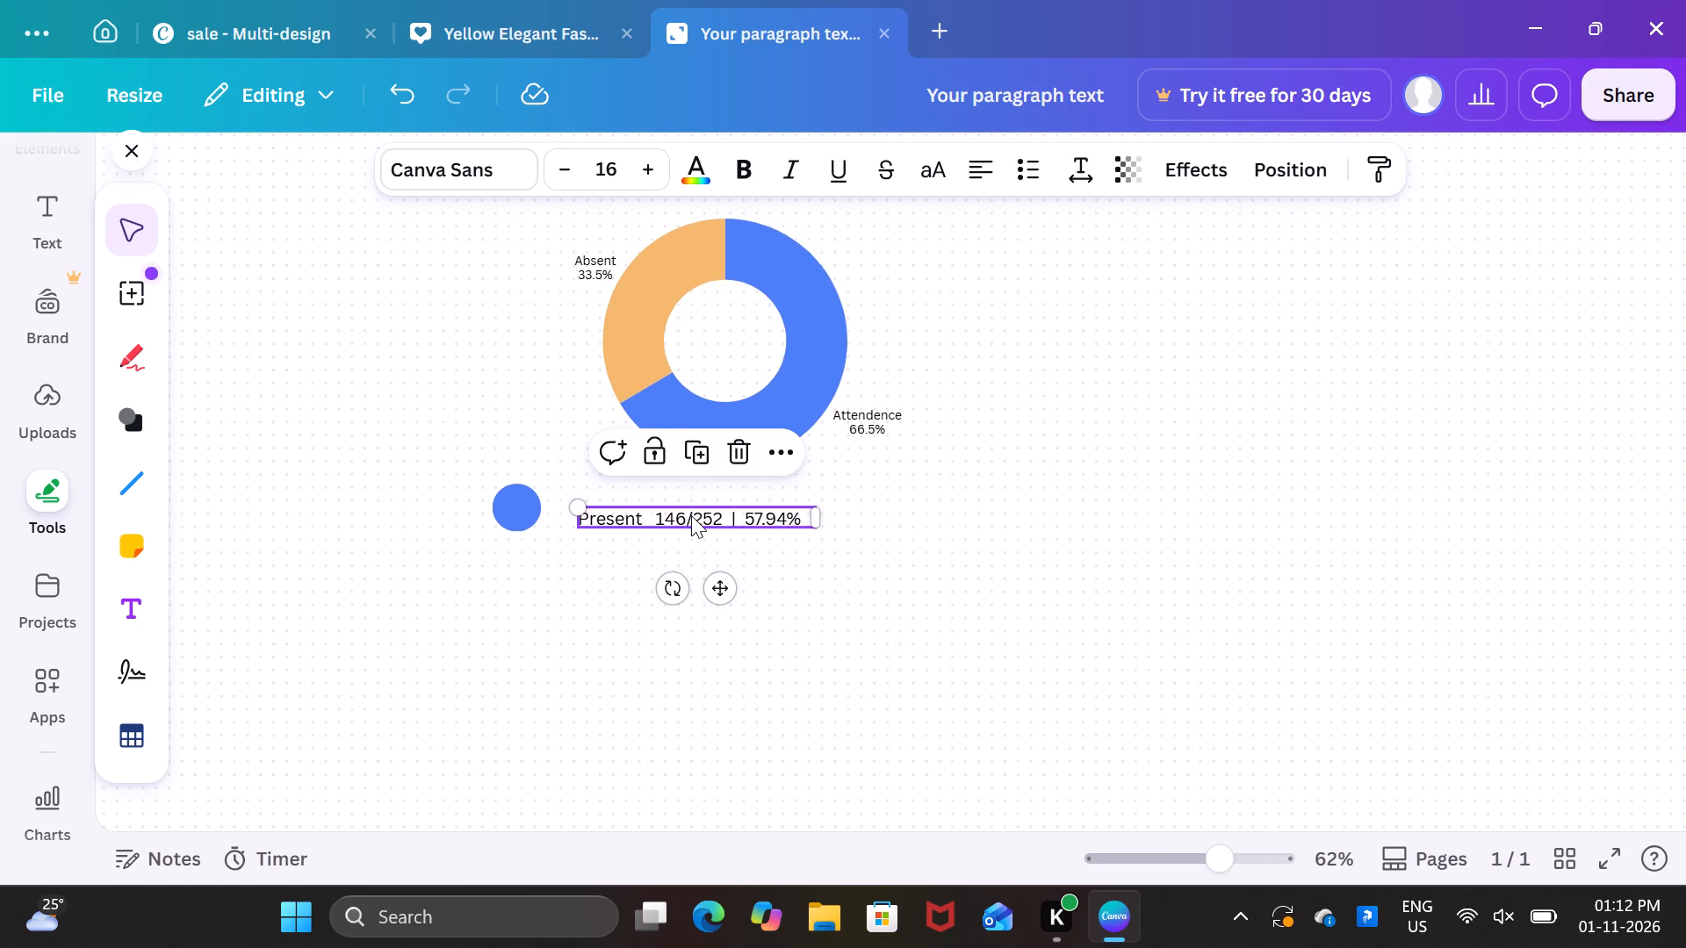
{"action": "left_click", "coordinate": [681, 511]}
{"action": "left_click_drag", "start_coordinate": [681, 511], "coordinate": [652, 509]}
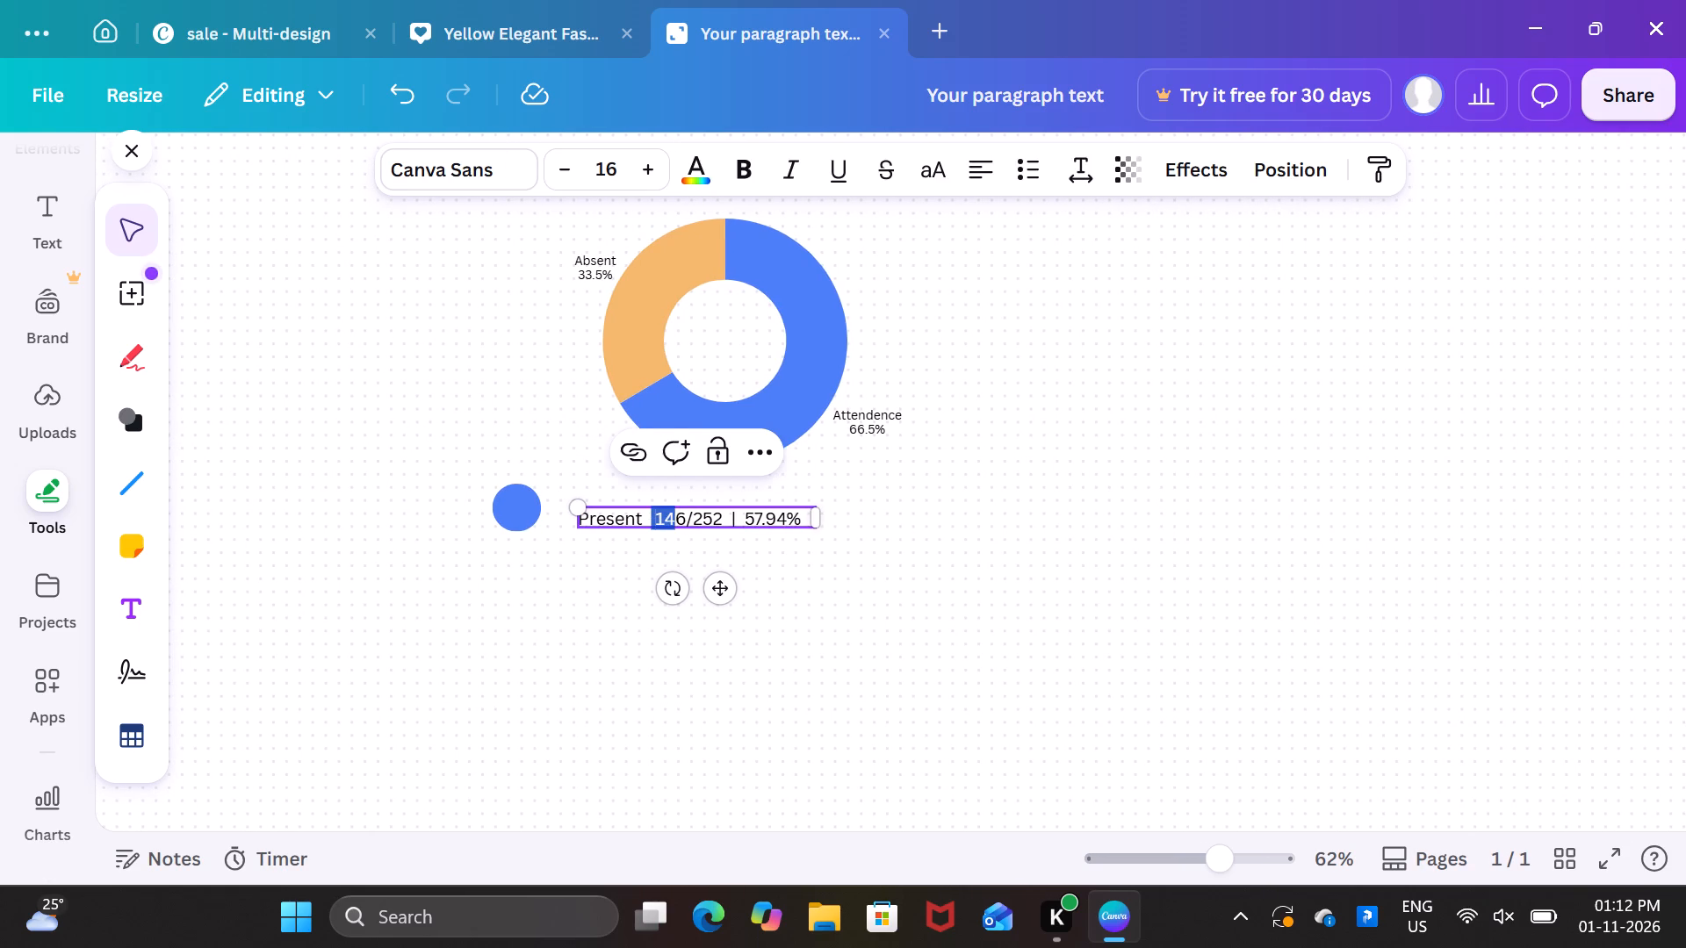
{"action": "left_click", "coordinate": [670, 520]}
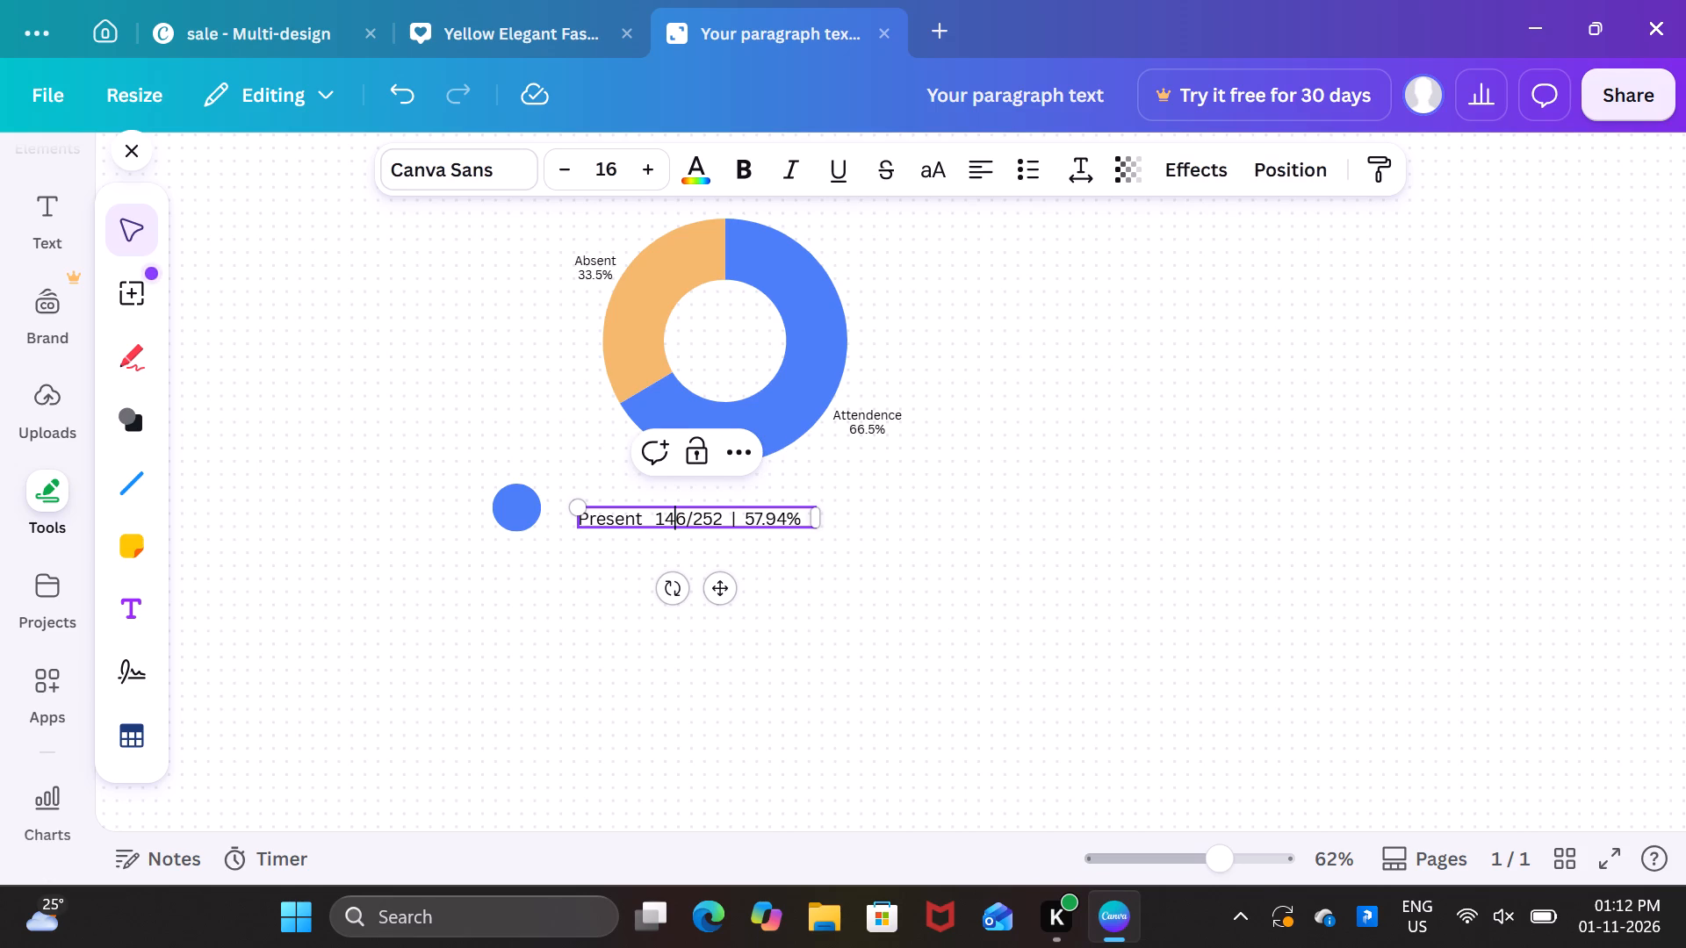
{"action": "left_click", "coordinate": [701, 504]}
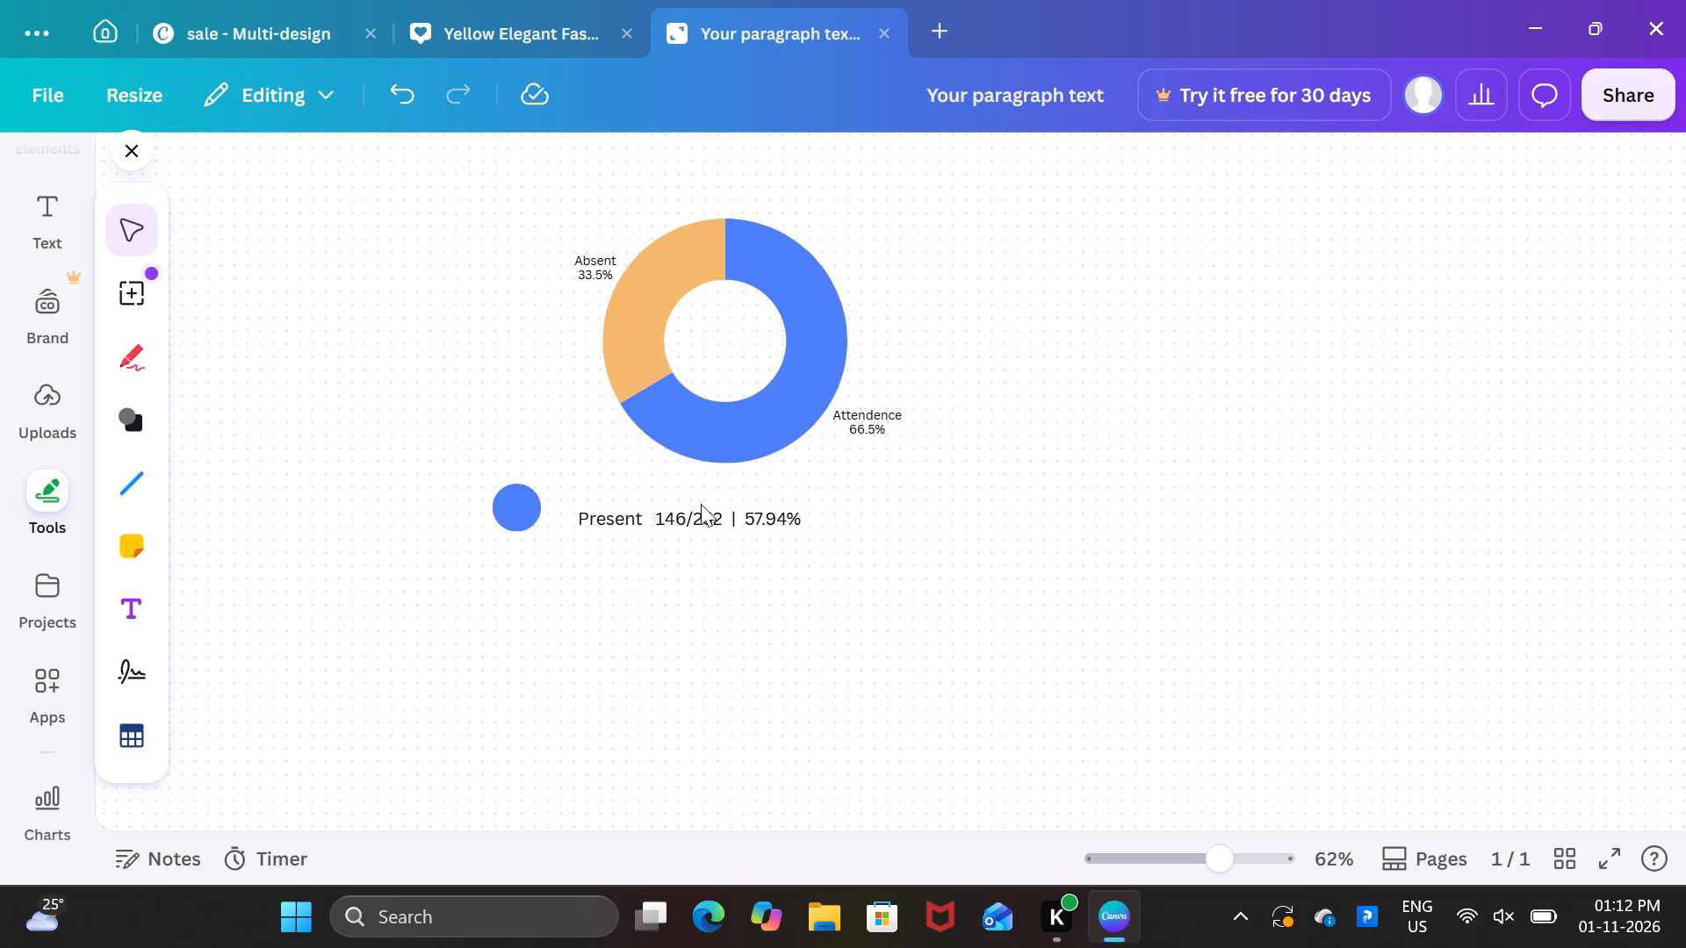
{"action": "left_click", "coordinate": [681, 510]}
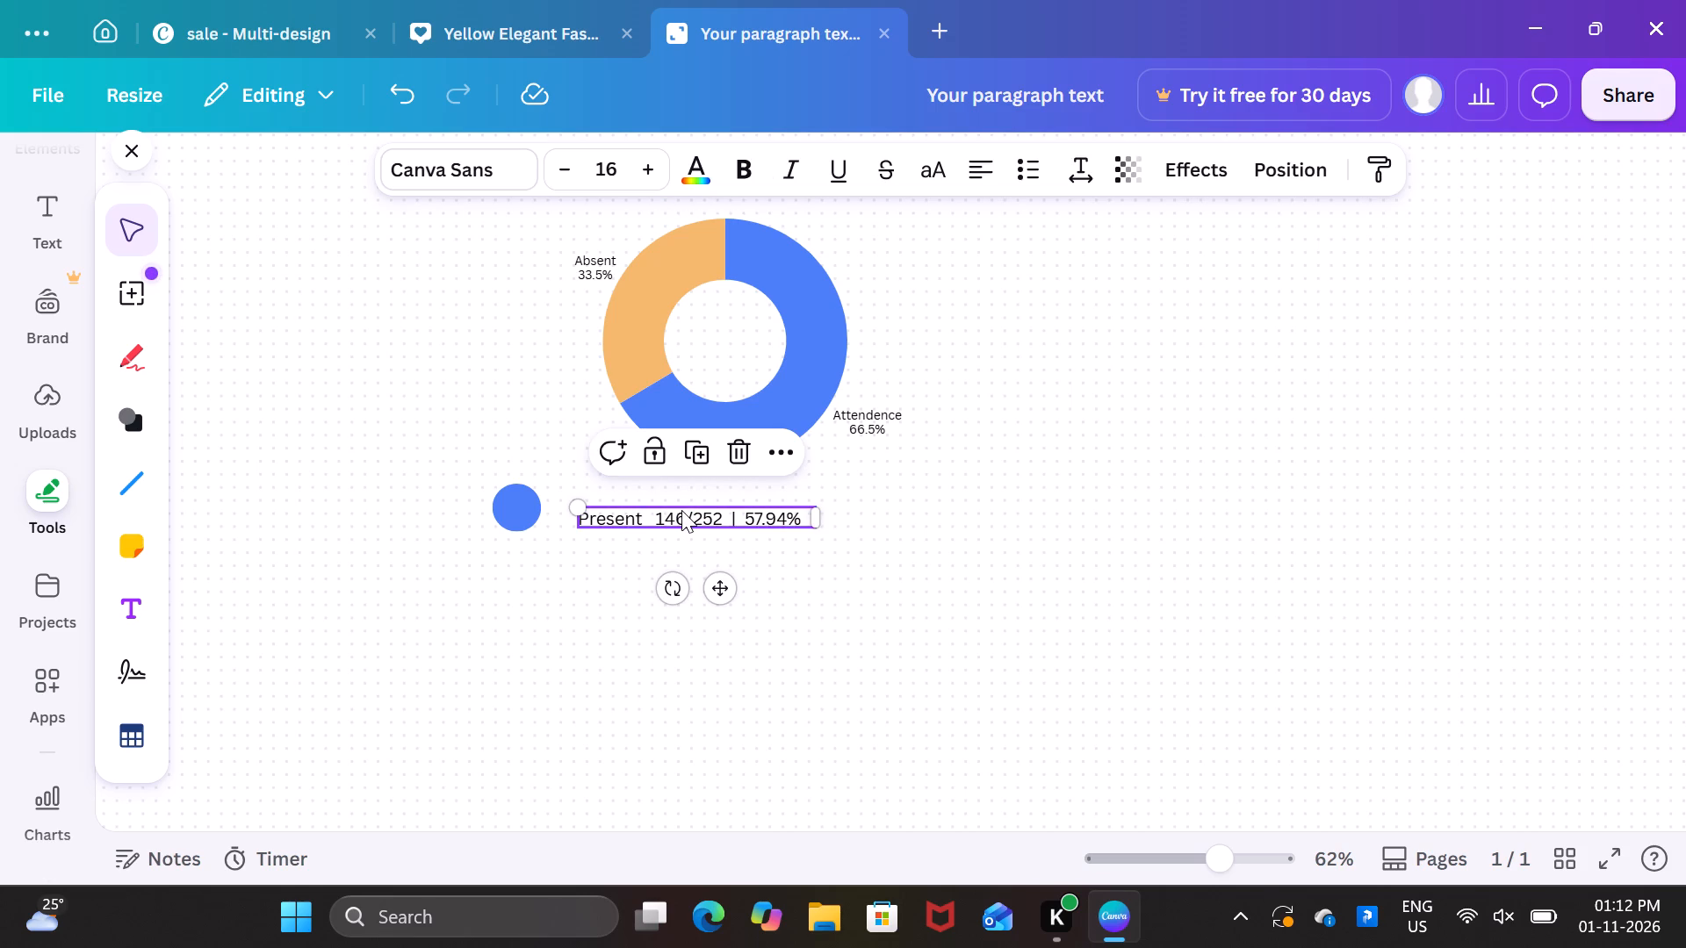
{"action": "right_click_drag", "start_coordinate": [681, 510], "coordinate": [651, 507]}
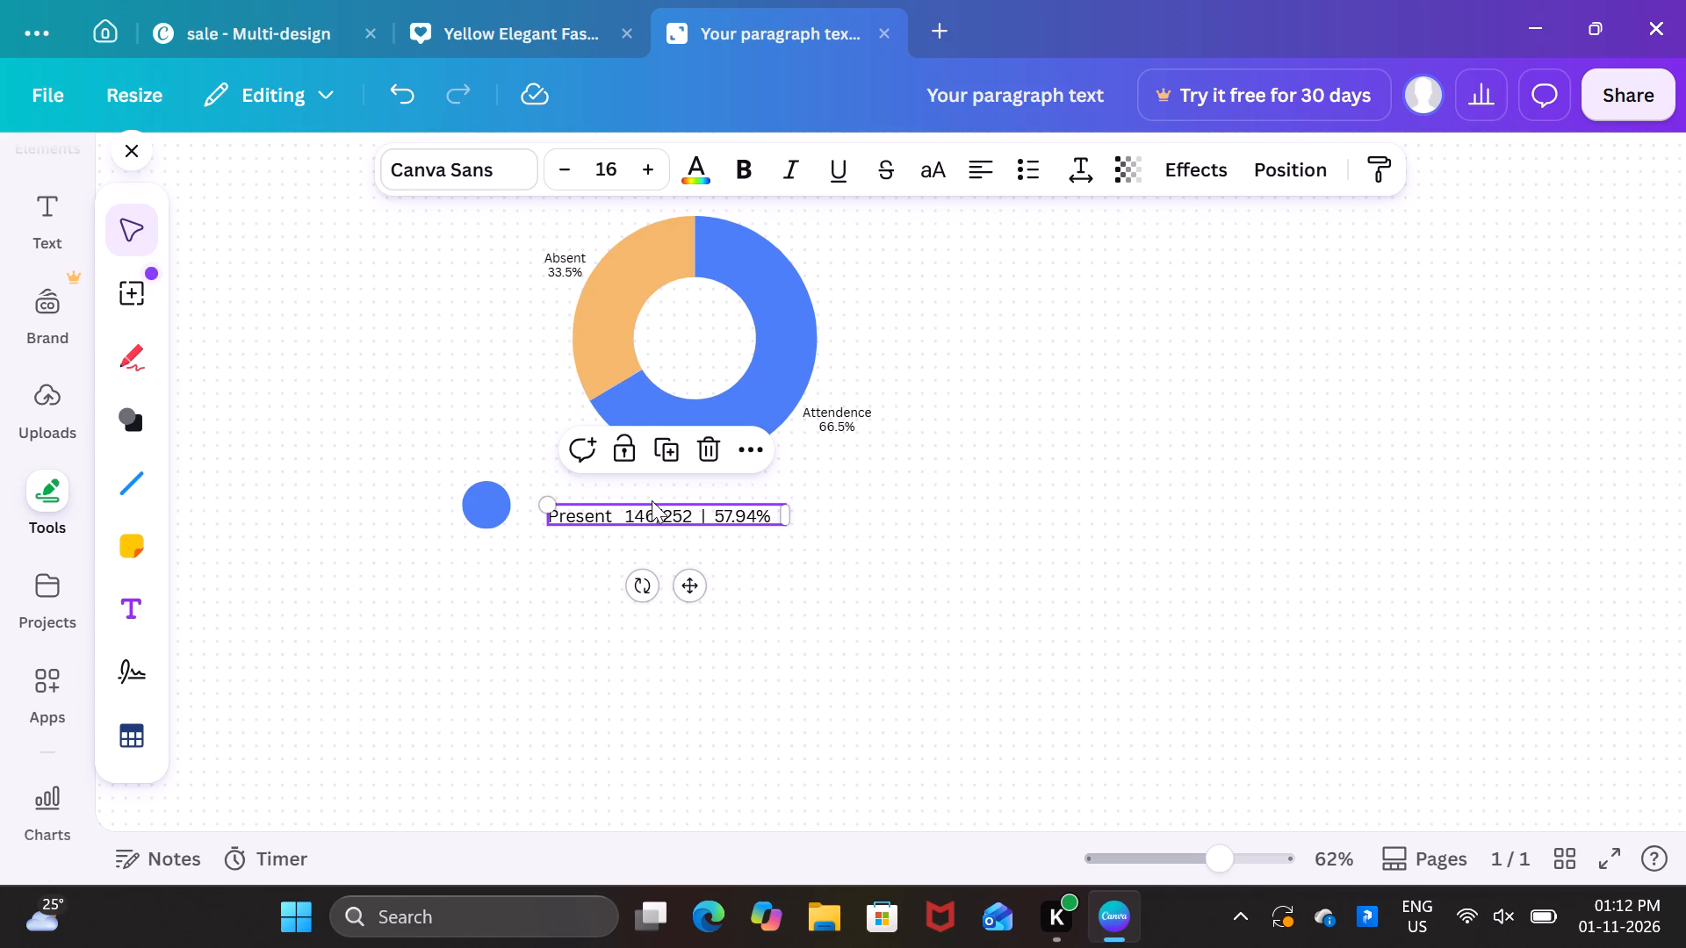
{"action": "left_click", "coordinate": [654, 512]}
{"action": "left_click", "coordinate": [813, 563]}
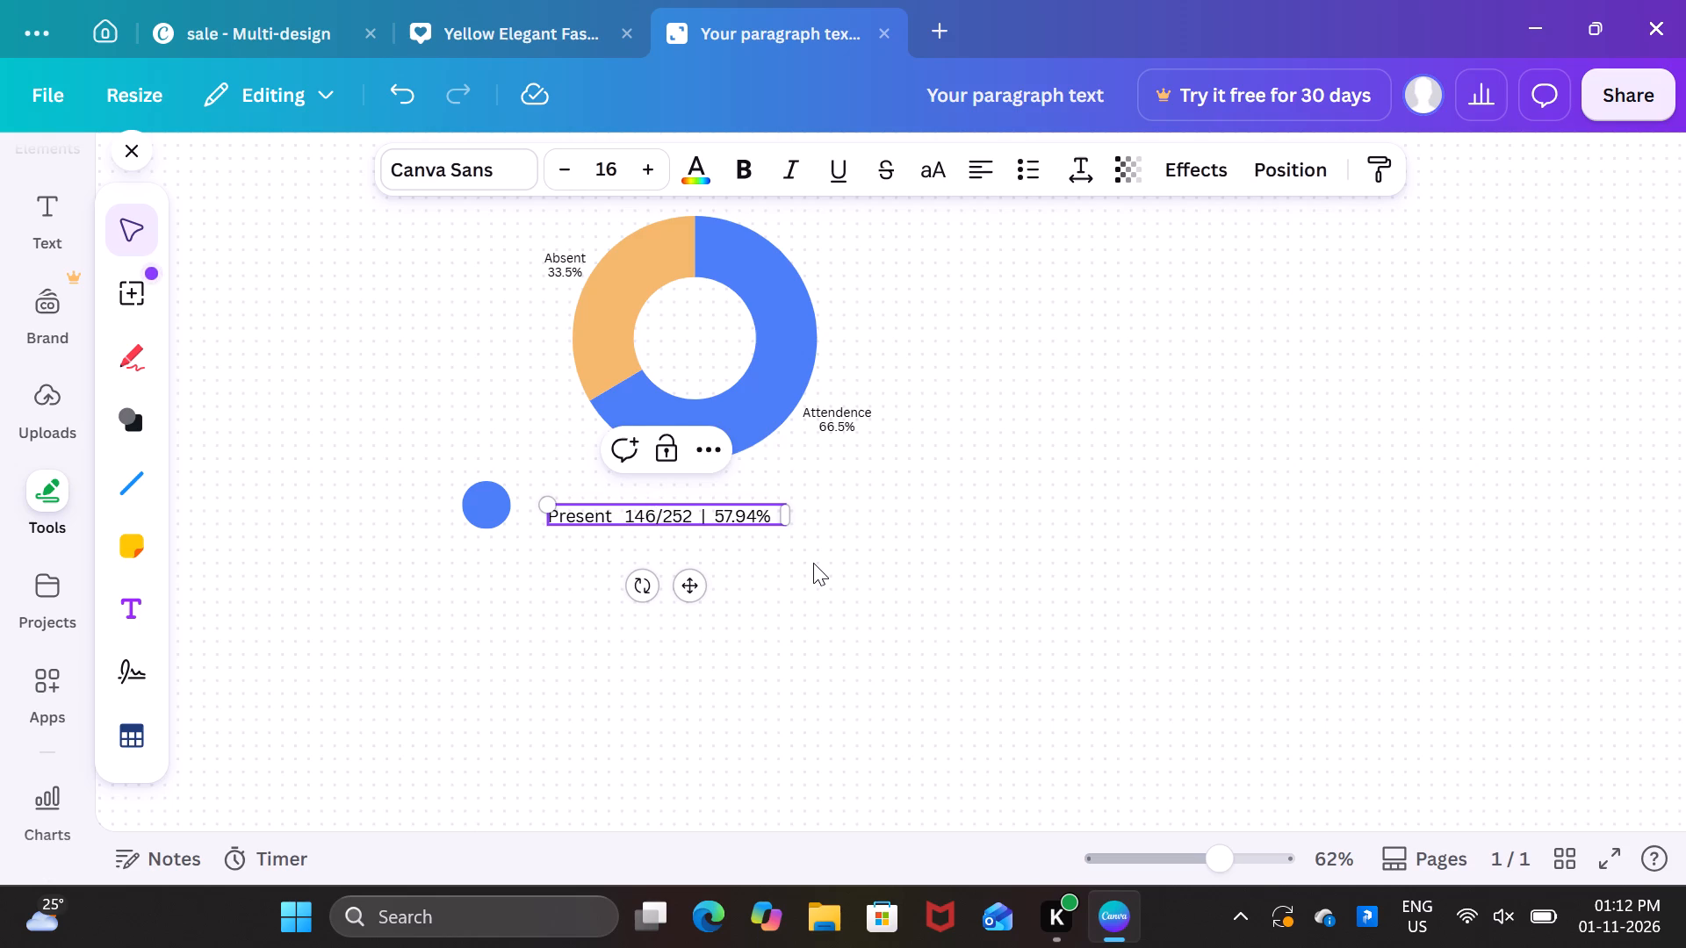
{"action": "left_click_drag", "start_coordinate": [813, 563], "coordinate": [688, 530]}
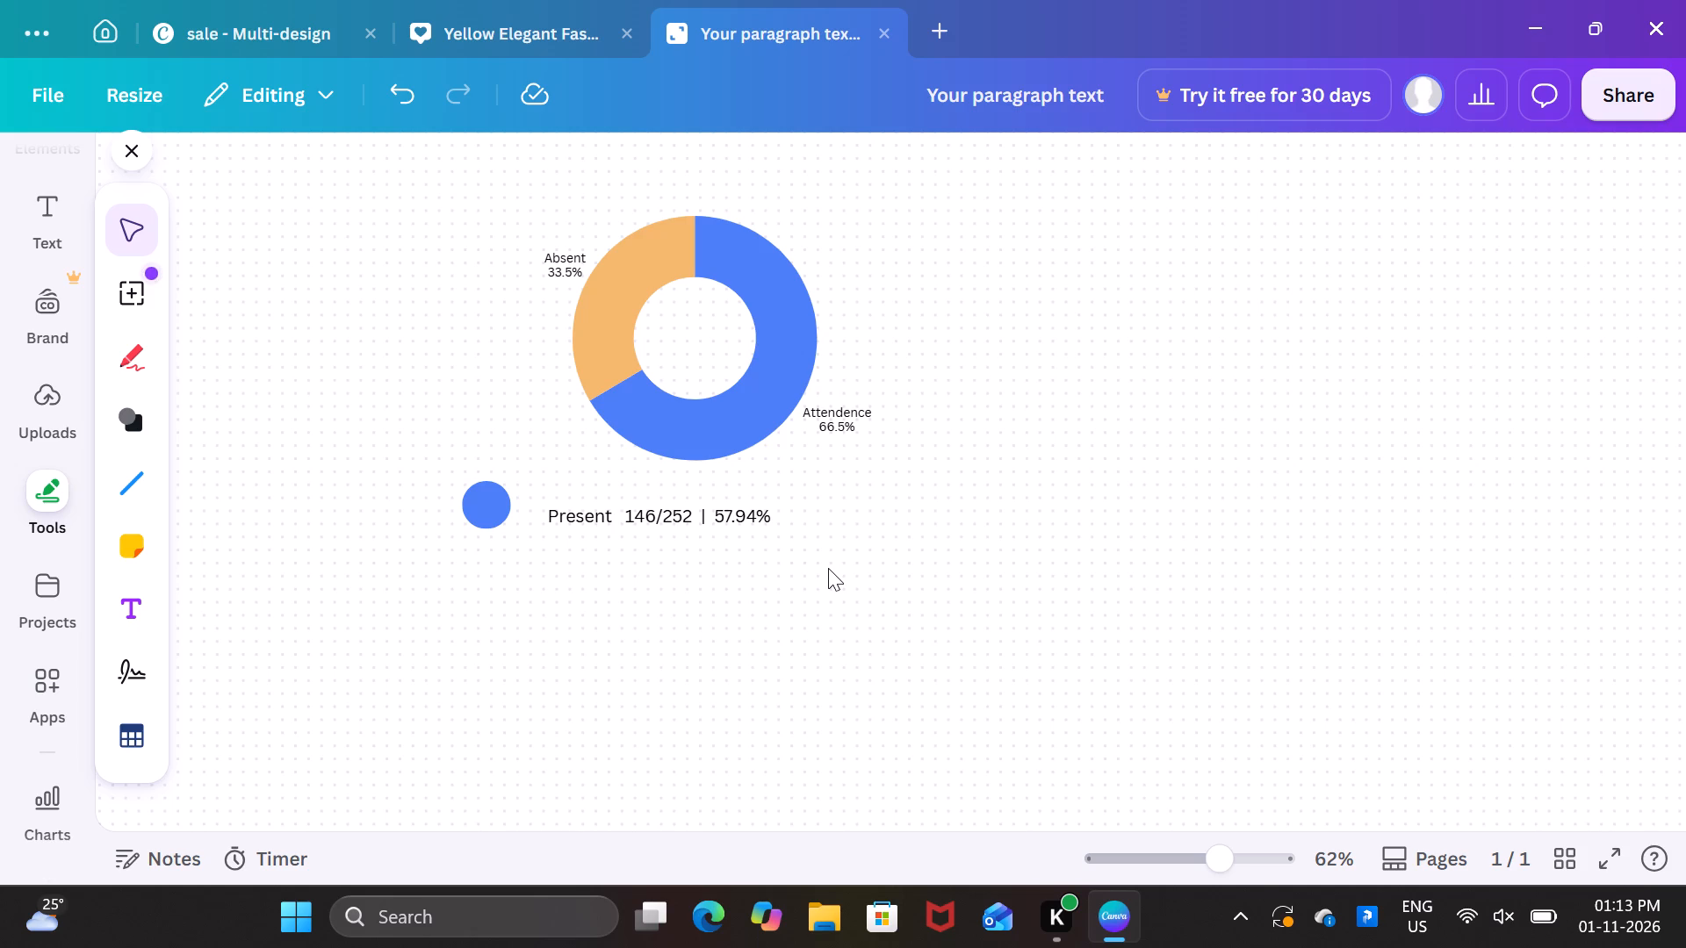
Copy the Present 146/252 | 57.94% text box and delete the original from the whiteboard.
{"action": "left_click", "coordinate": [624, 513]}
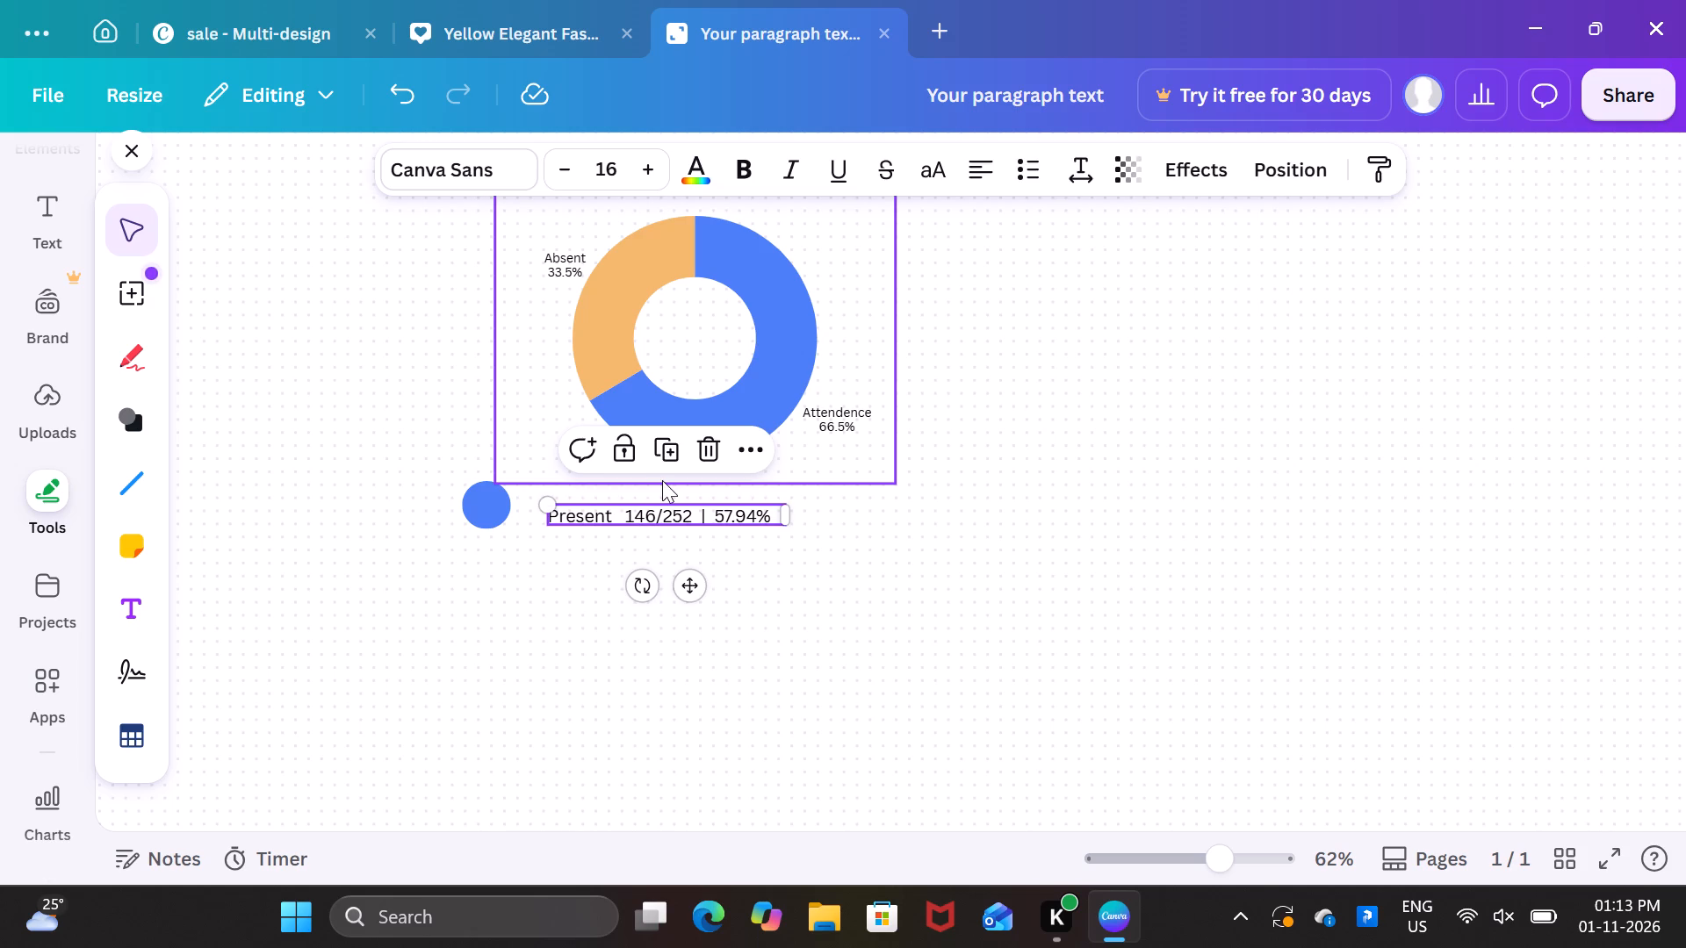
{"action": "left_click", "coordinate": [740, 445]}
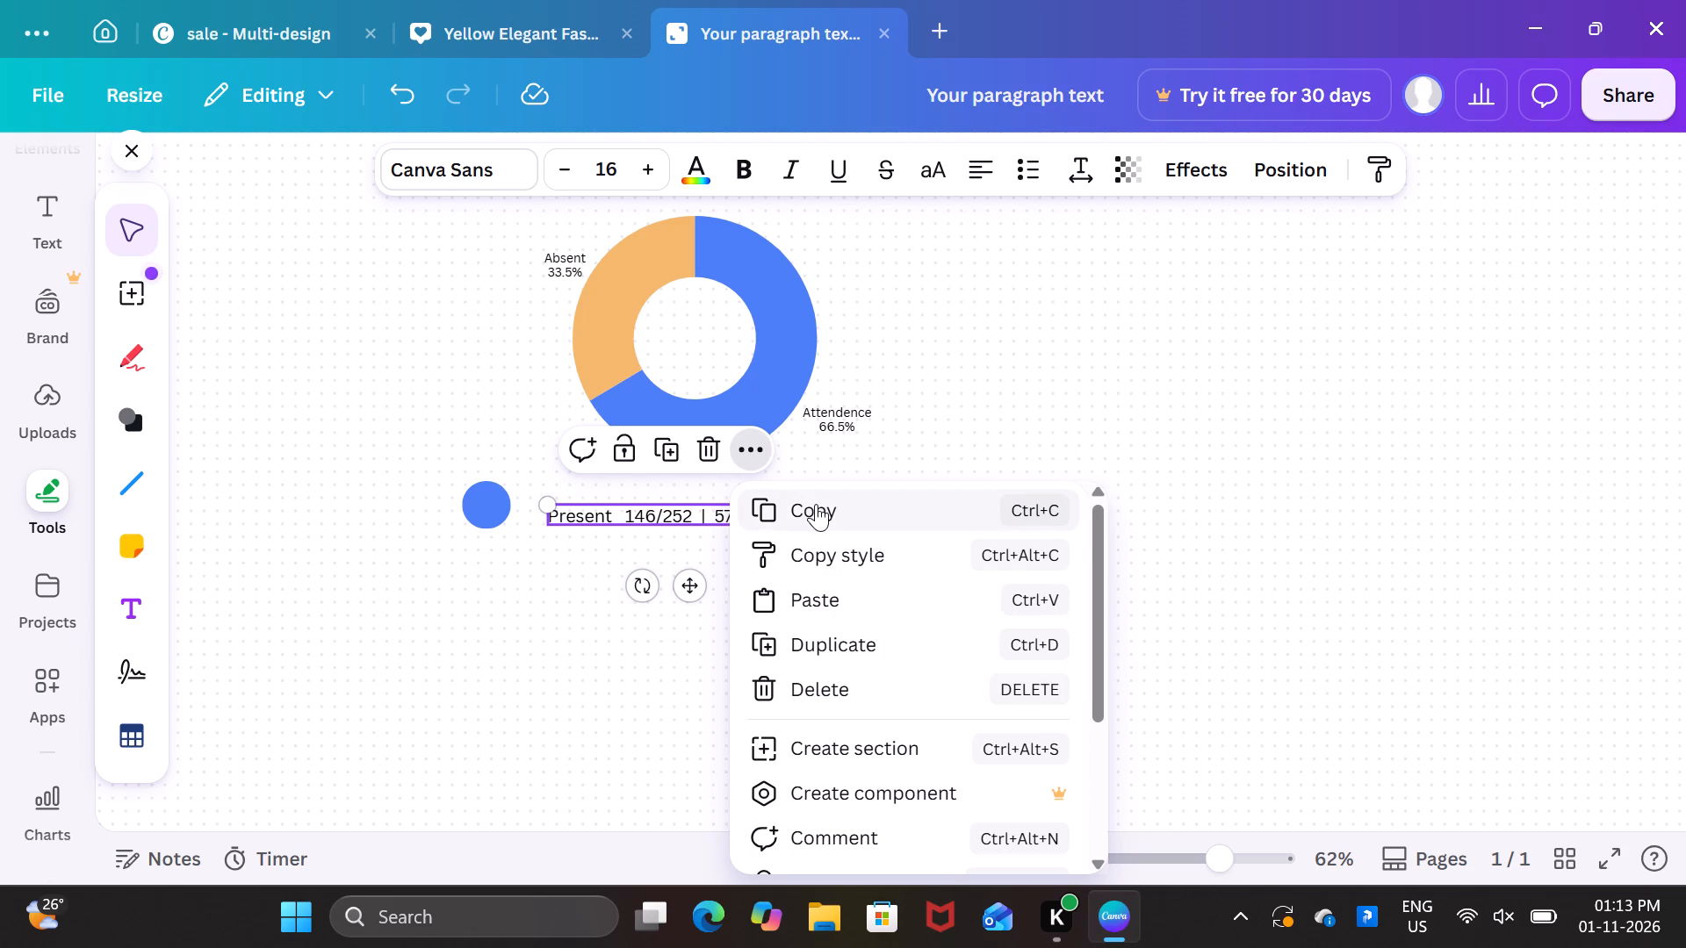
{"action": "left_click", "coordinate": [816, 504]}
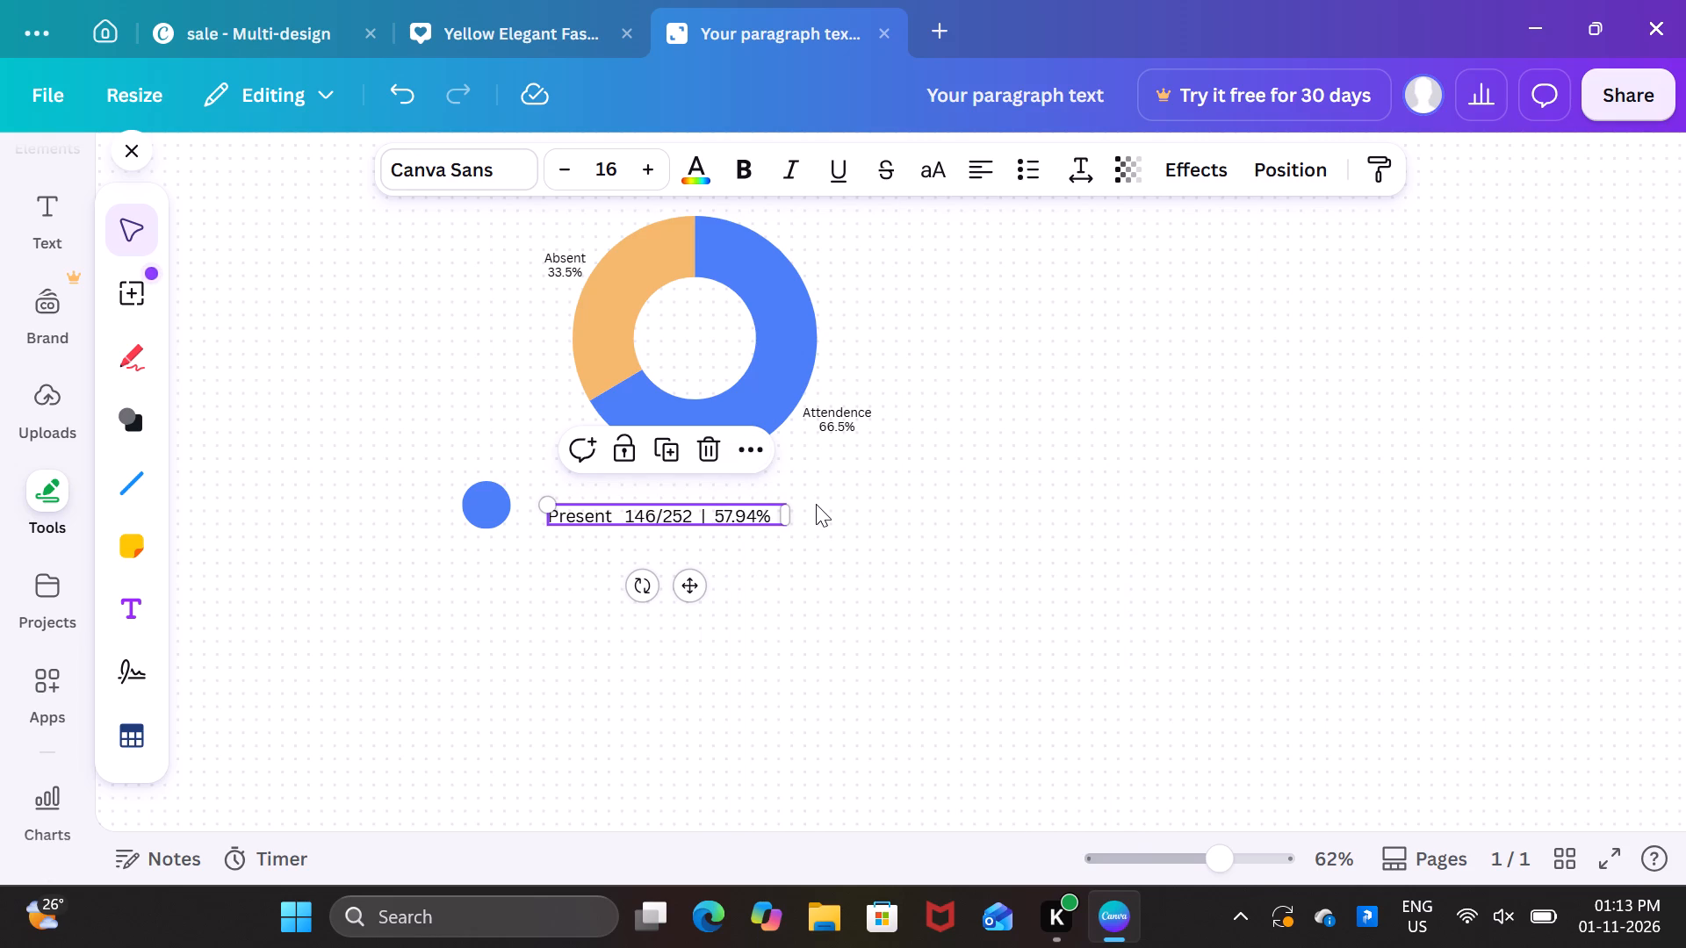
{"action": "left_click", "coordinate": [713, 448]}
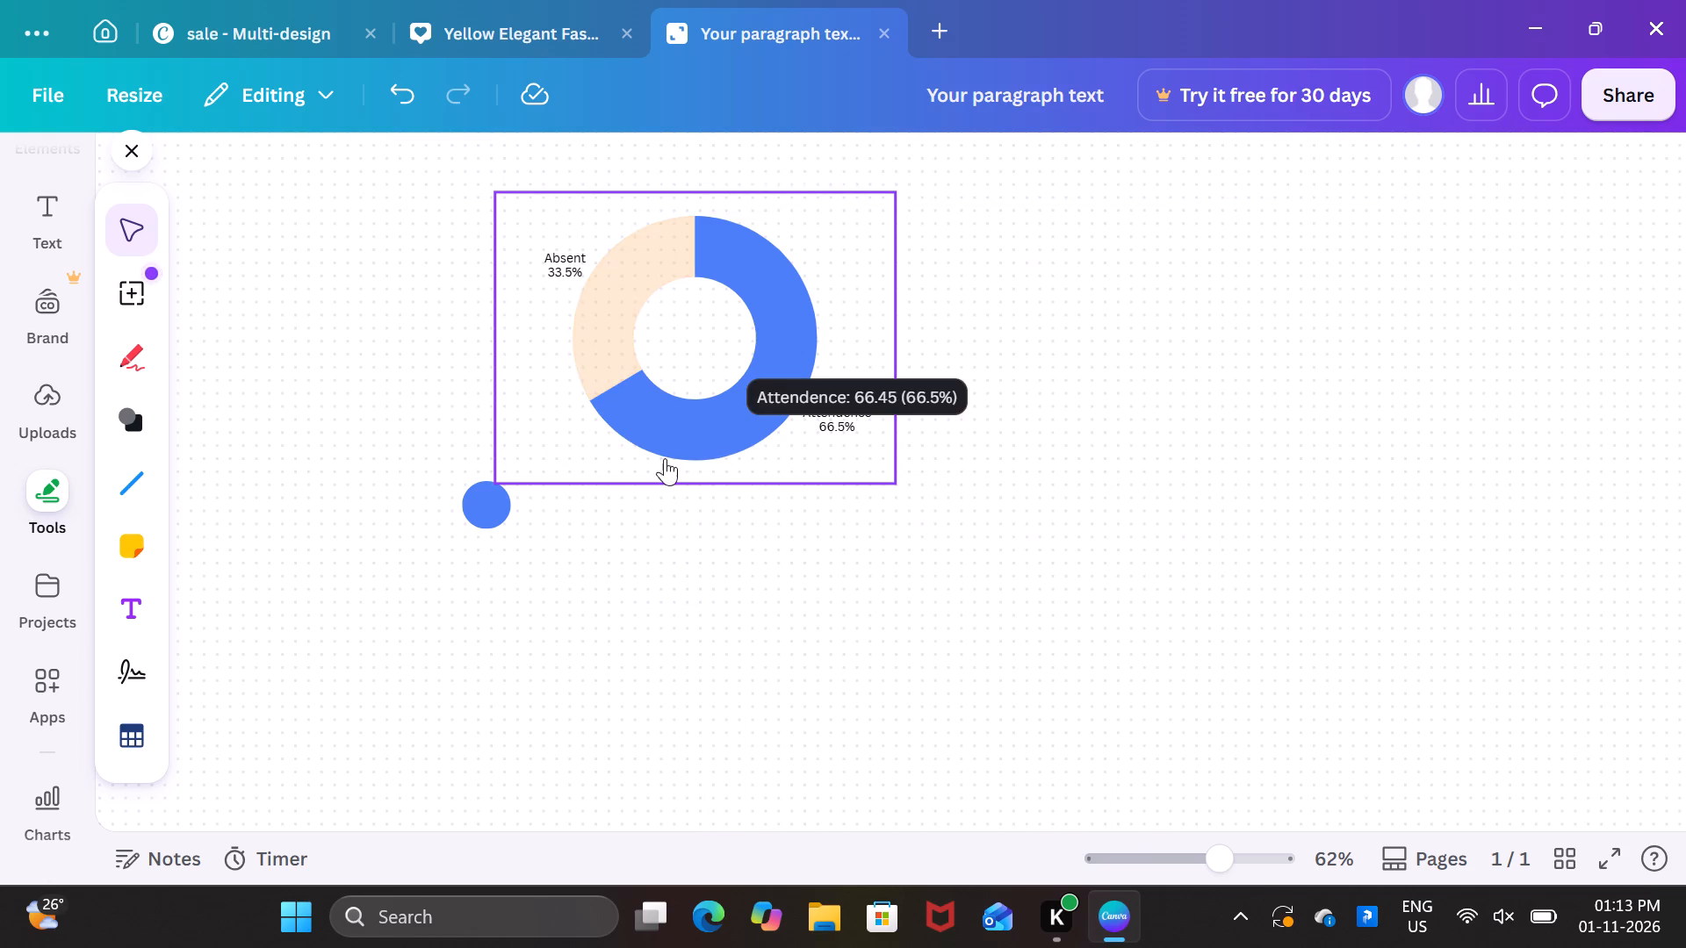
Move the donut chart down on the whiteboard, beside the blue legend circle.
{"action": "left_click", "coordinate": [471, 502]}
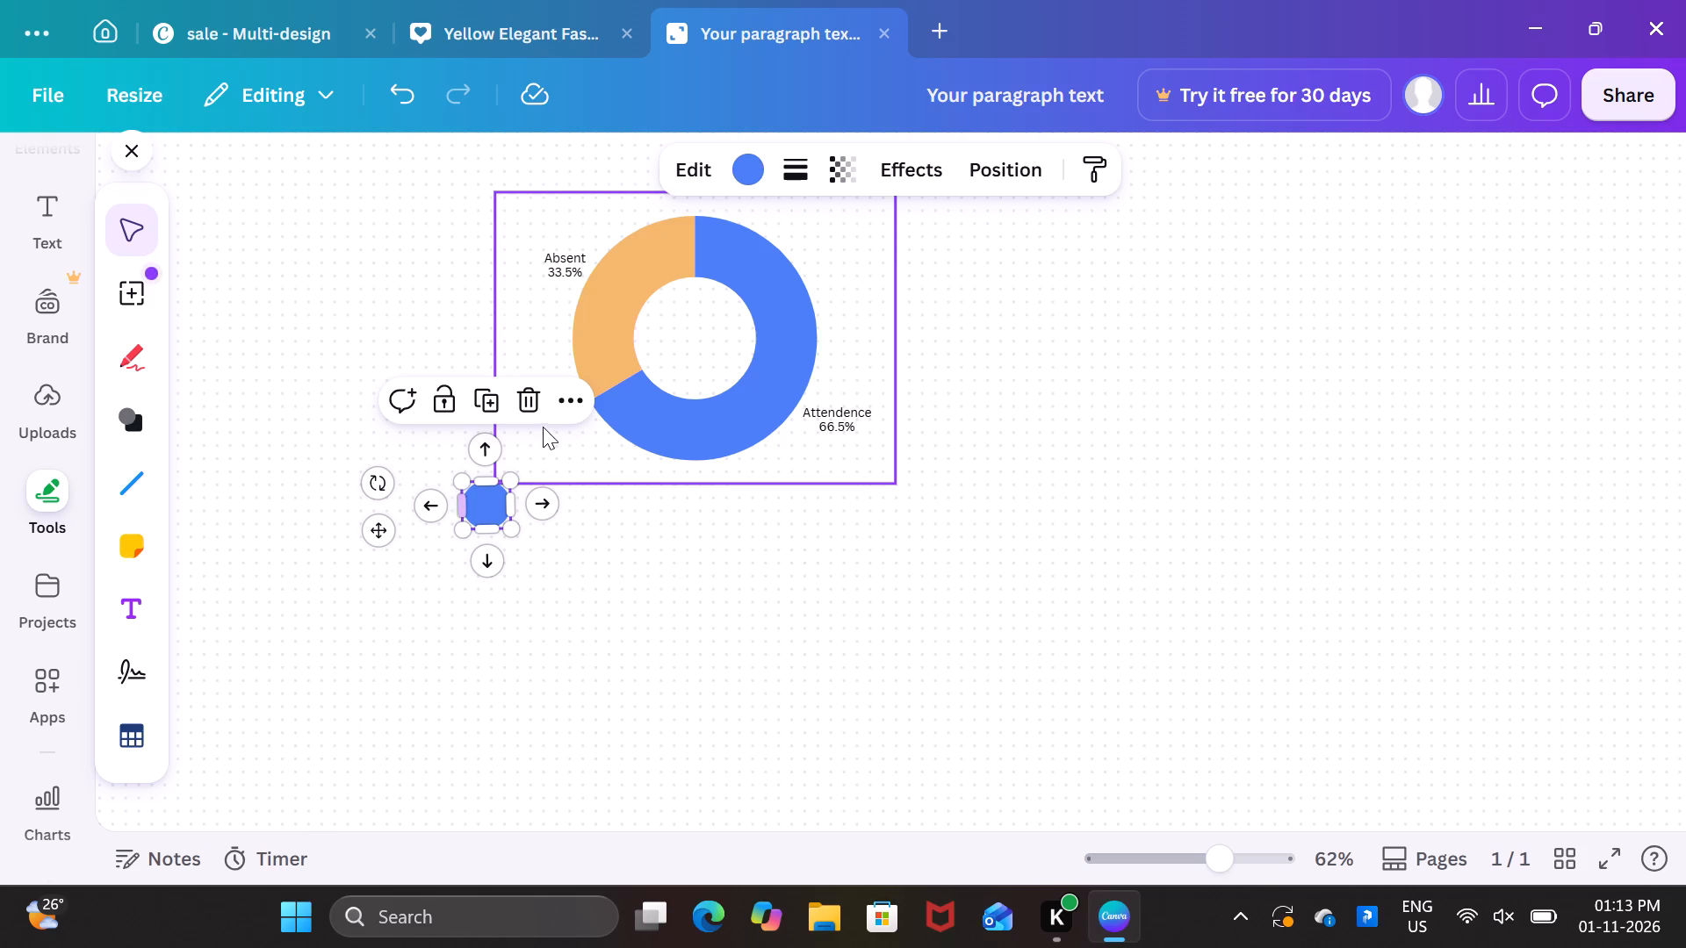
{"action": "left_click", "coordinate": [708, 418]}
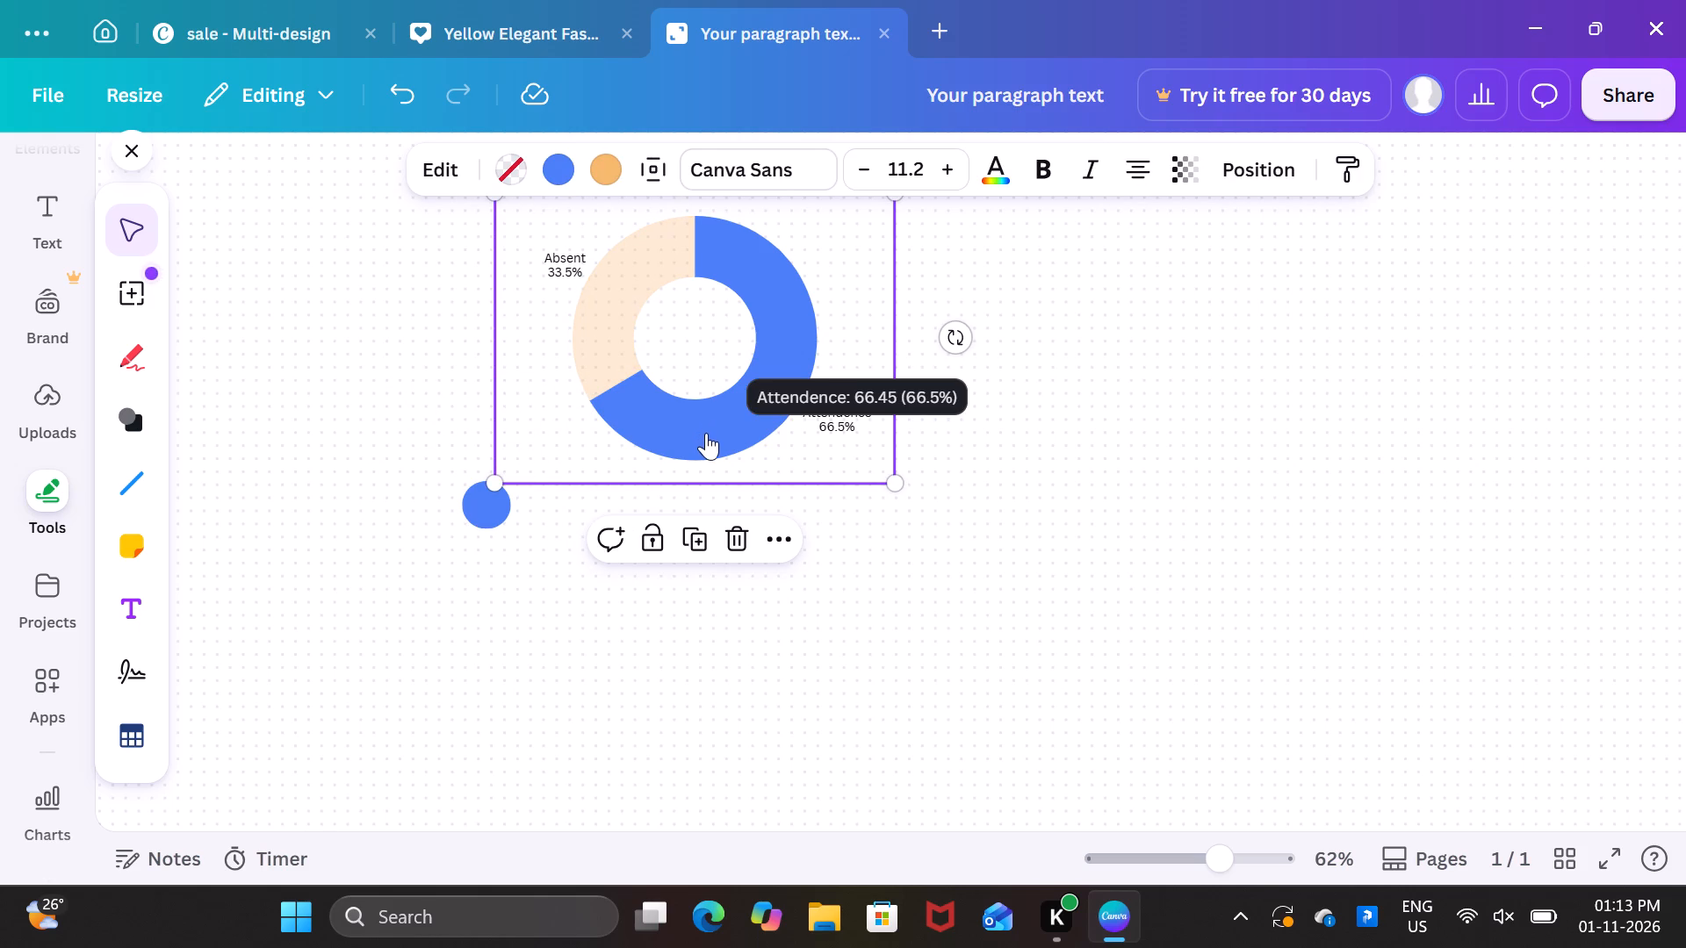
{"action": "left_click_drag", "start_coordinate": [704, 428], "coordinate": [682, 530]}
Move the blue legend circle below the donut chart, under the Attendence data label.
{"action": "left_click", "coordinate": [497, 498]}
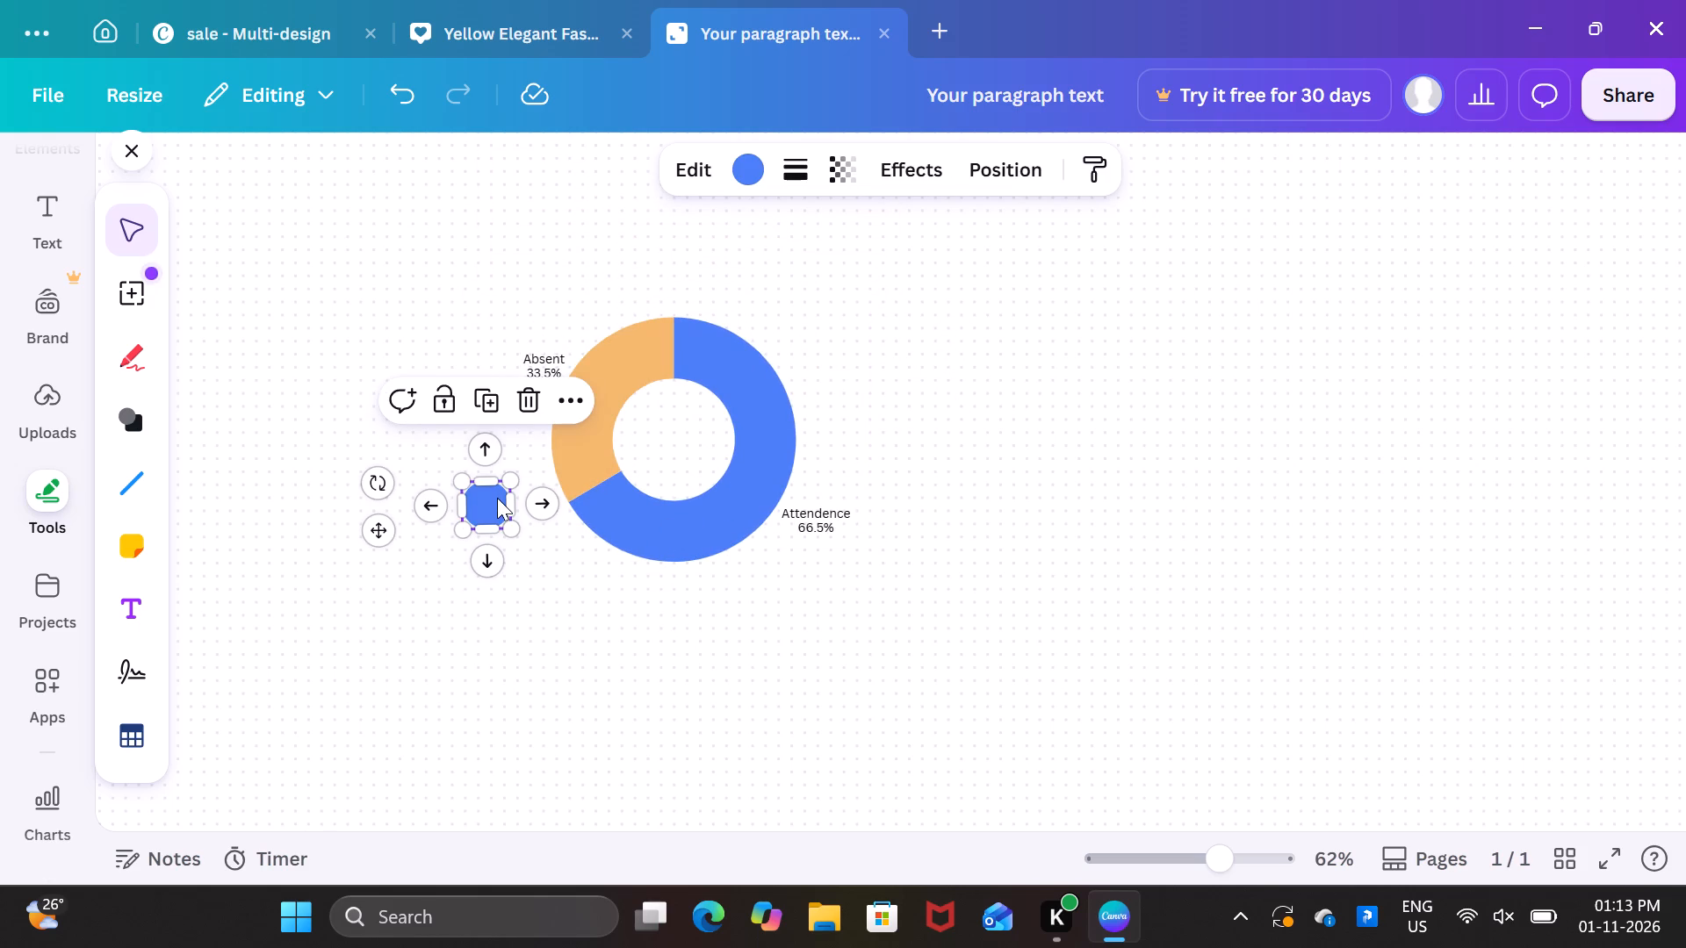
{"action": "left_click_drag", "start_coordinate": [479, 502], "coordinate": [793, 663]}
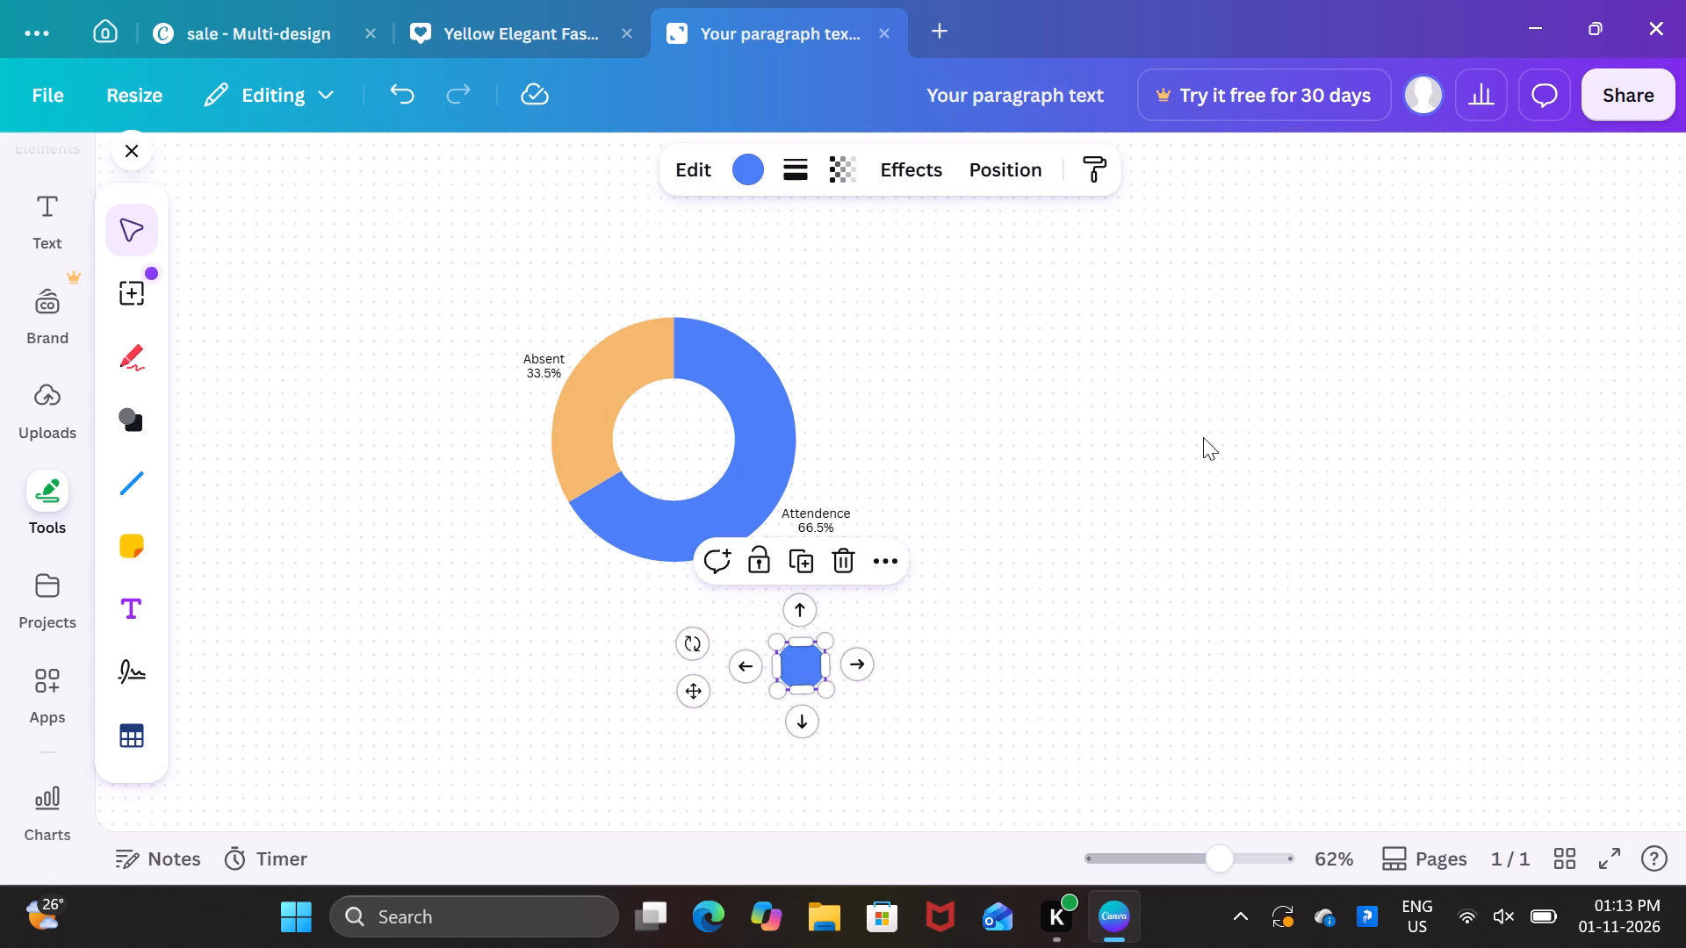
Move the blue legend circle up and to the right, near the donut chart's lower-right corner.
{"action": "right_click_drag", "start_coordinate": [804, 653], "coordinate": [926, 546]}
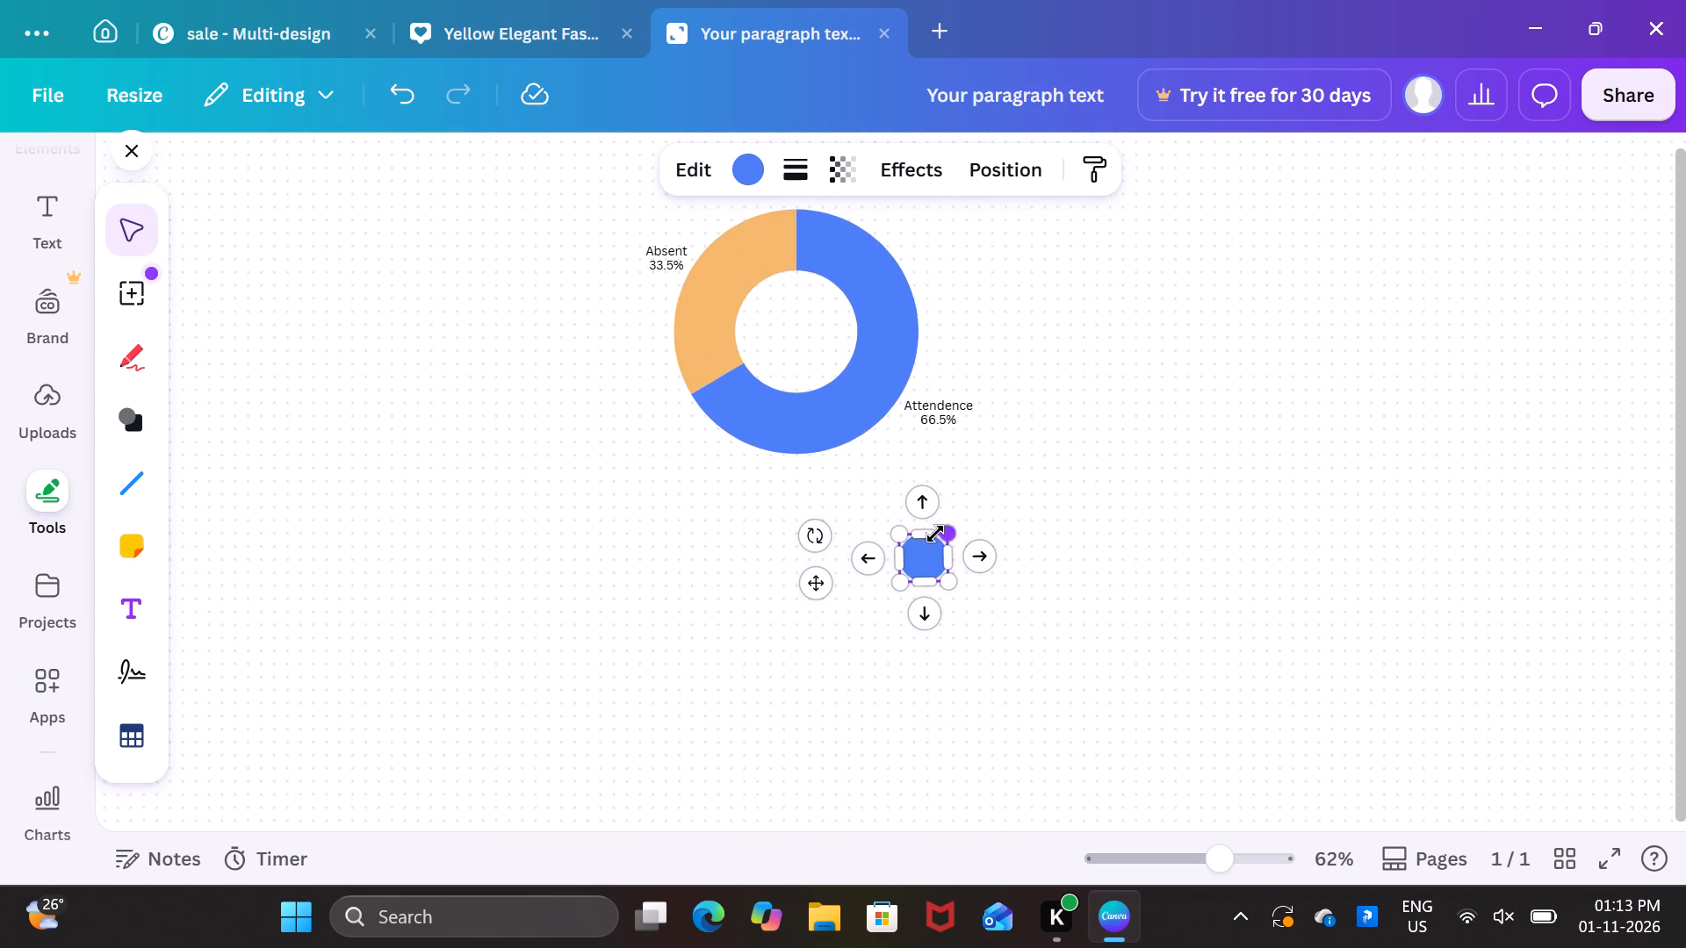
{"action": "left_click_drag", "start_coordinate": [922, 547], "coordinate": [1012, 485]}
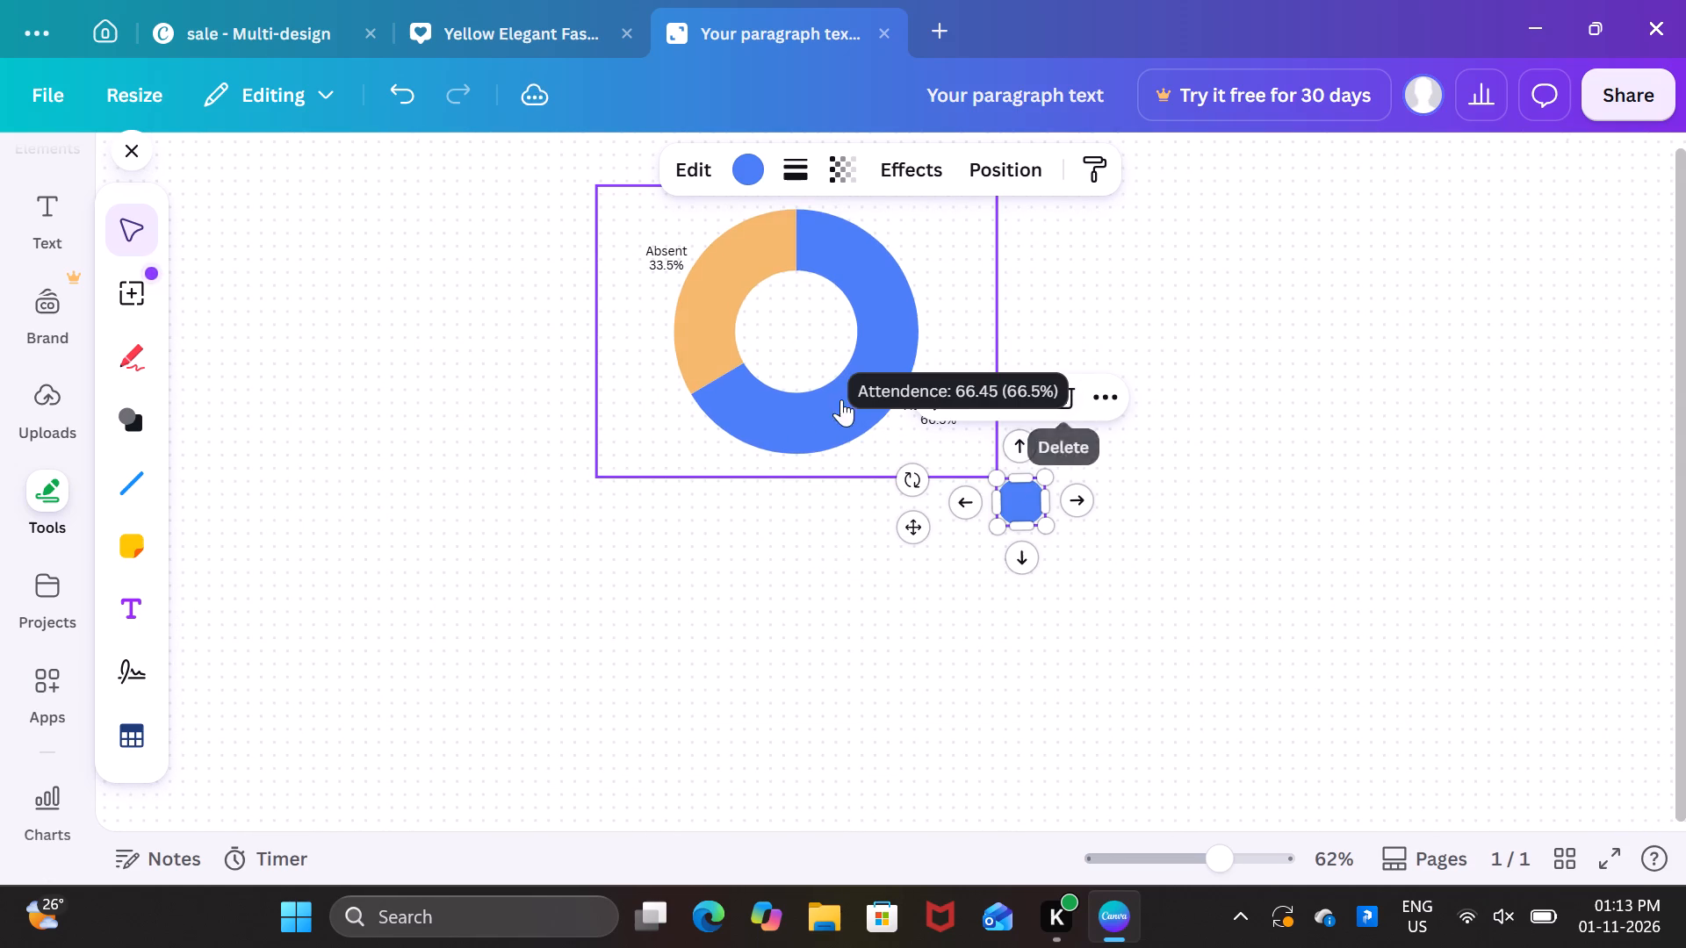
Move the donut chart left on the whiteboard, leaving a wide gap between it and the blue legend circle.
{"action": "left_click", "coordinate": [795, 374]}
{"action": "left_click_drag", "start_coordinate": [795, 374], "coordinate": [780, 394]}
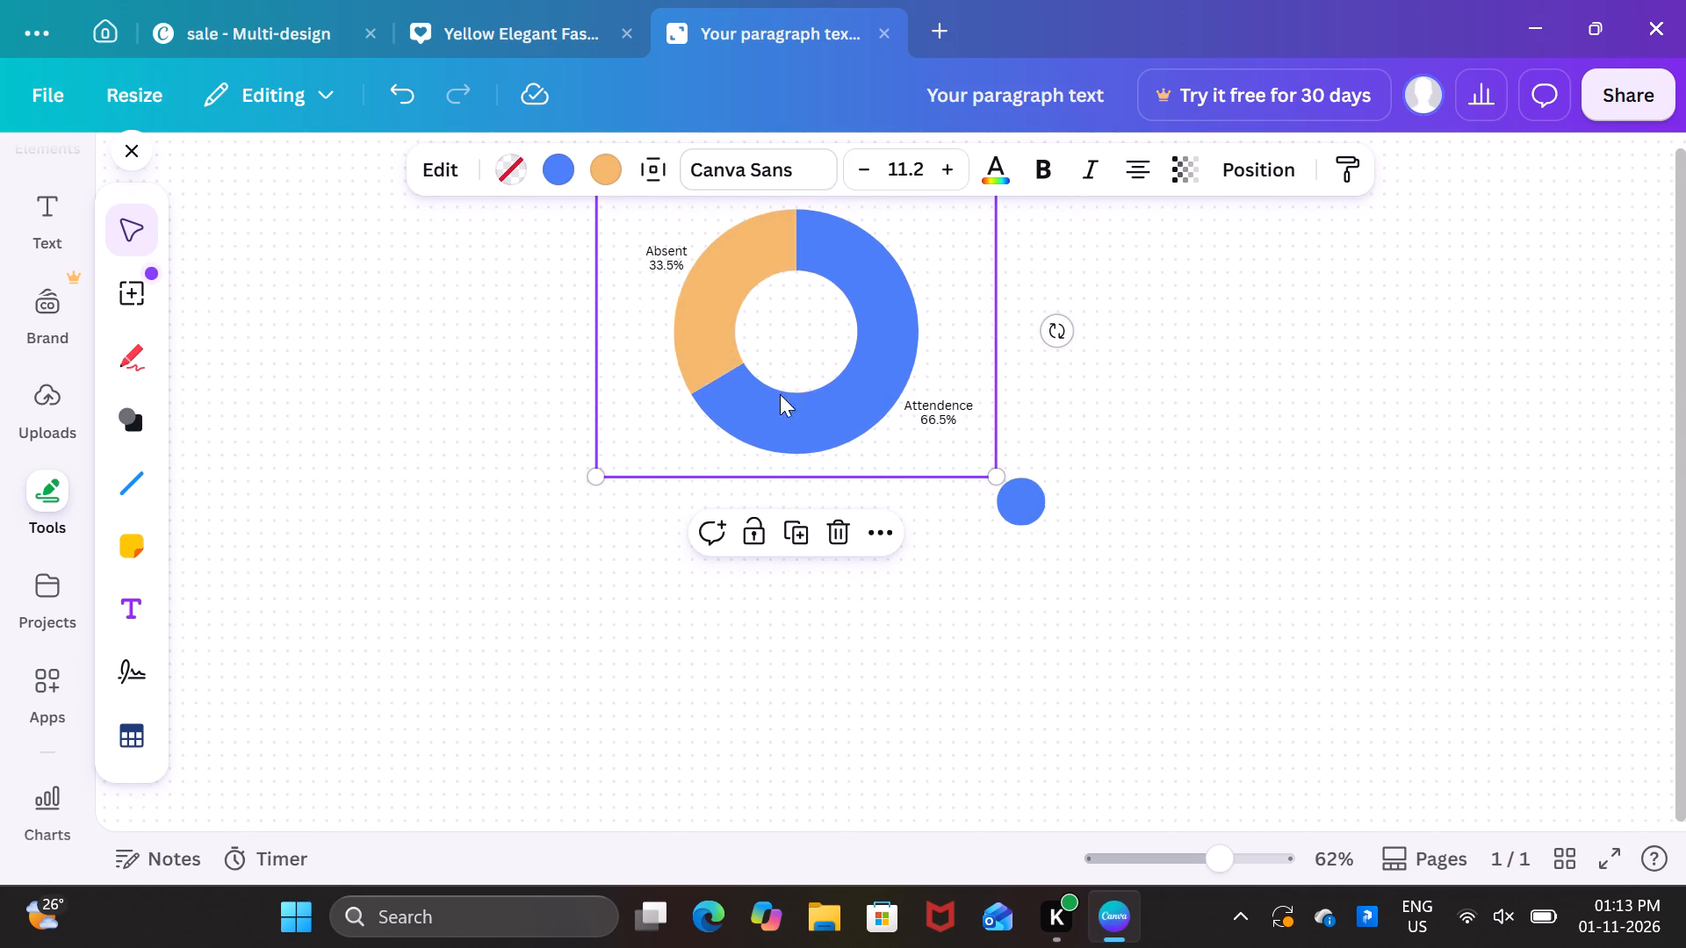
{"action": "left_click_drag", "start_coordinate": [780, 394], "coordinate": [653, 492]}
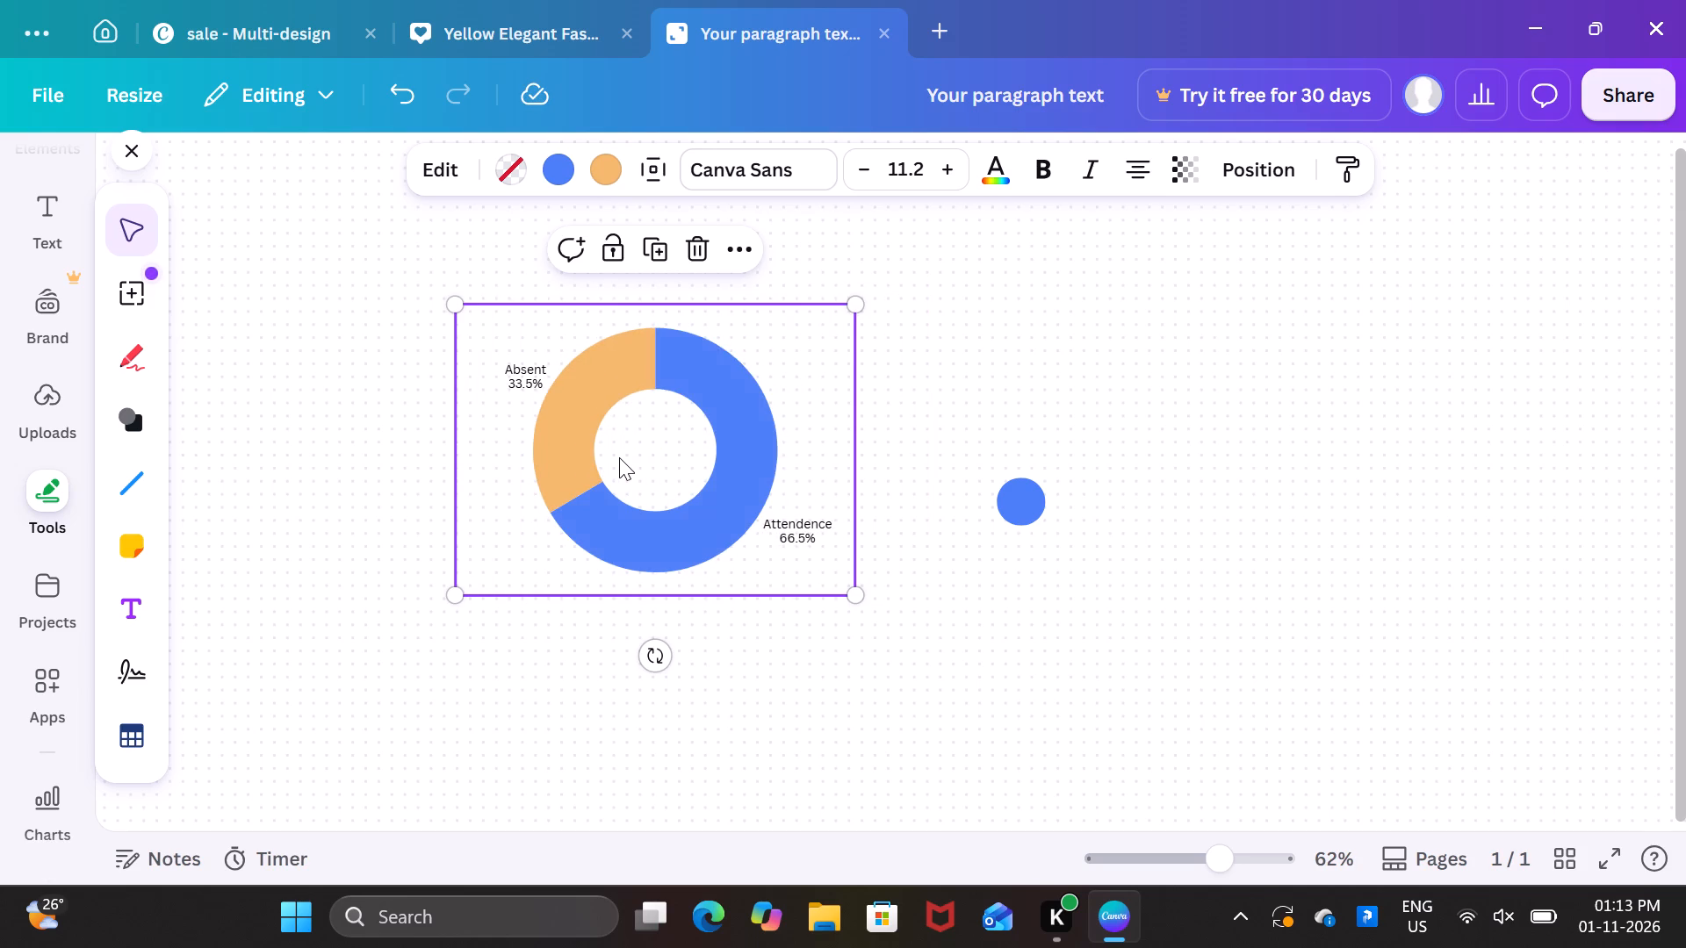
{"action": "left_click", "coordinate": [619, 457]}
{"action": "right_click_drag", "start_coordinate": [619, 457], "coordinate": [522, 411]}
{"action": "left_click", "coordinate": [522, 411]}
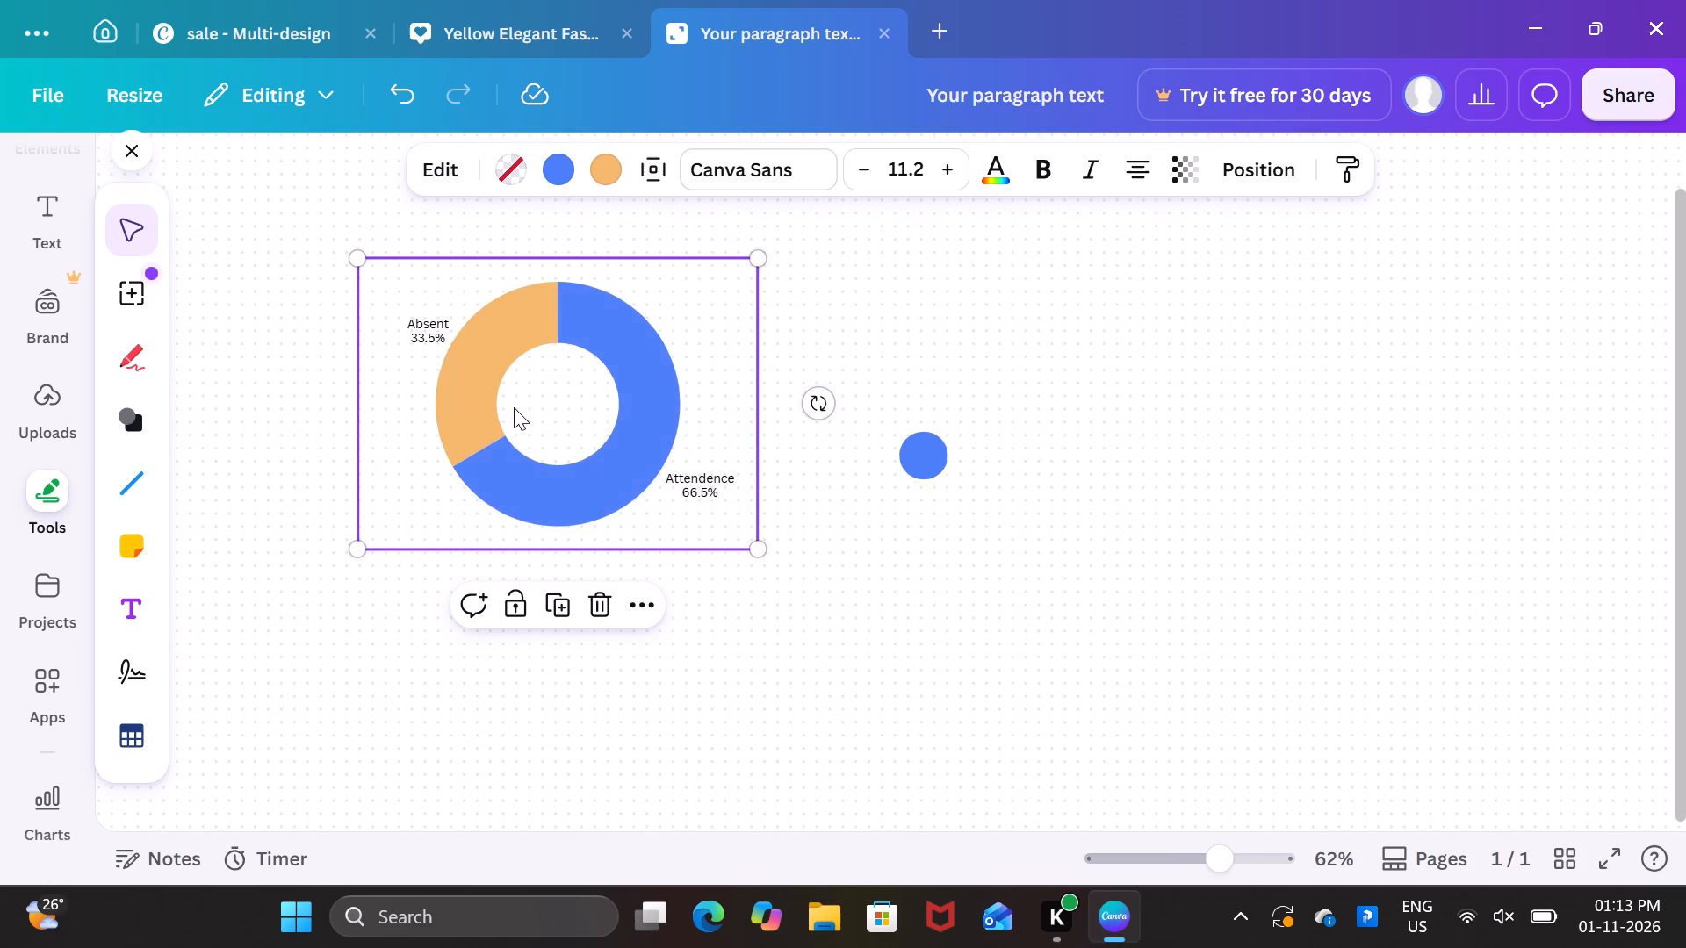
{"action": "left_click", "coordinate": [514, 407]}
{"action": "left_click", "coordinate": [550, 406]}
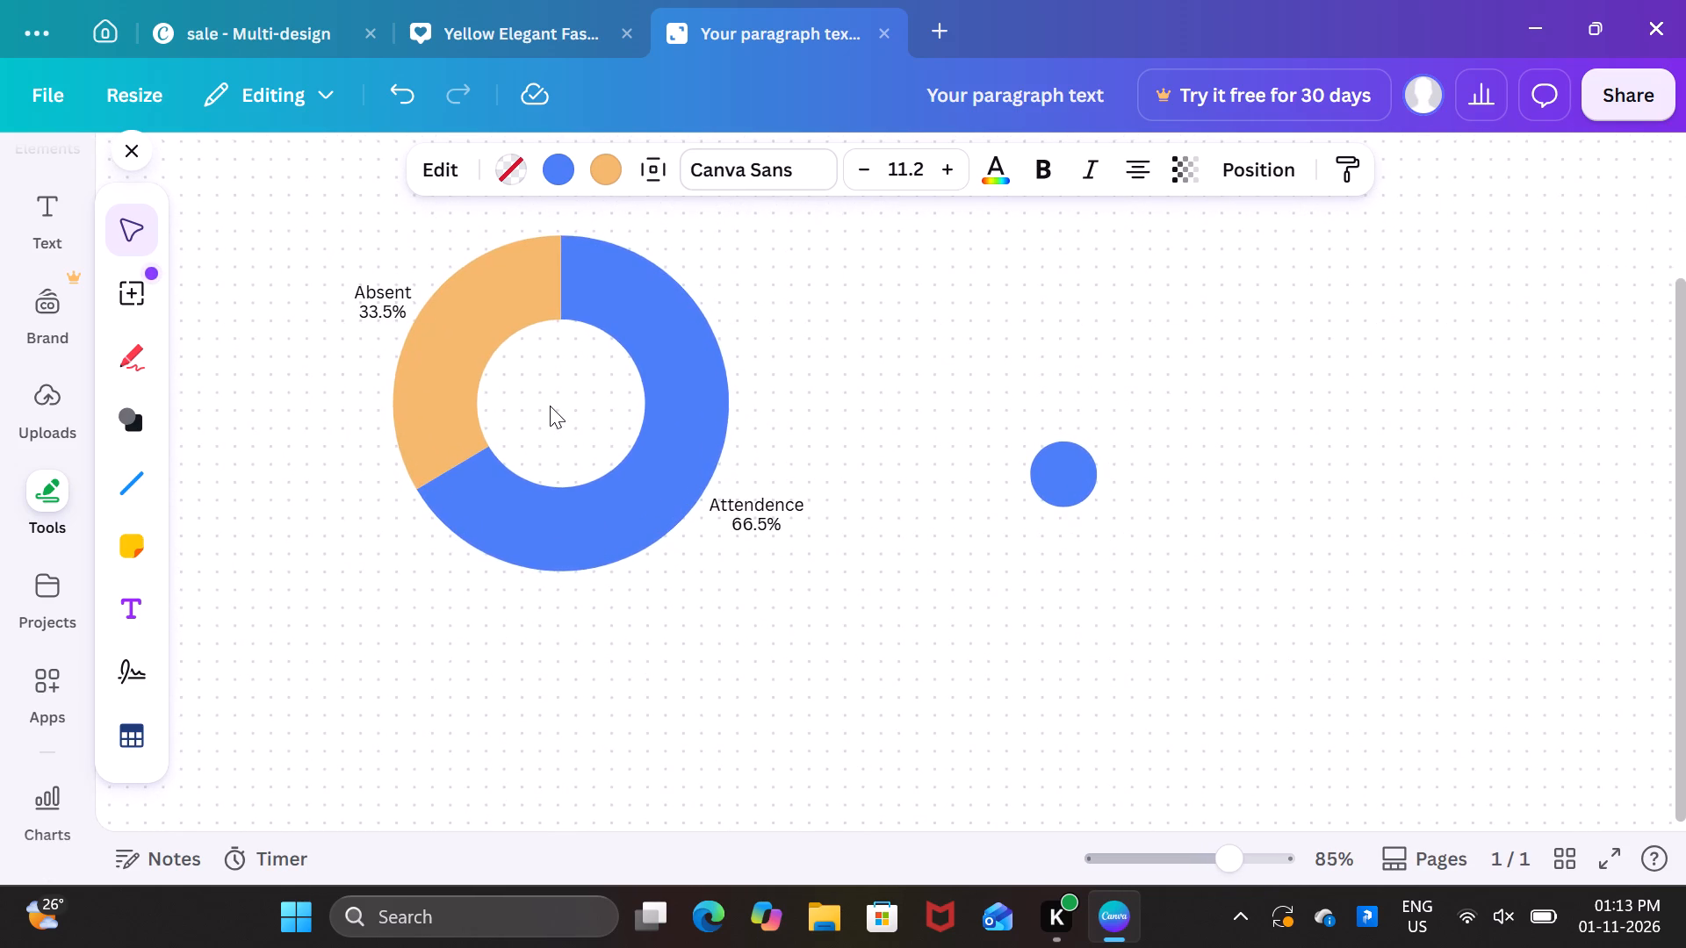
{"action": "left_click_drag", "start_coordinate": [550, 406], "coordinate": [458, 397]}
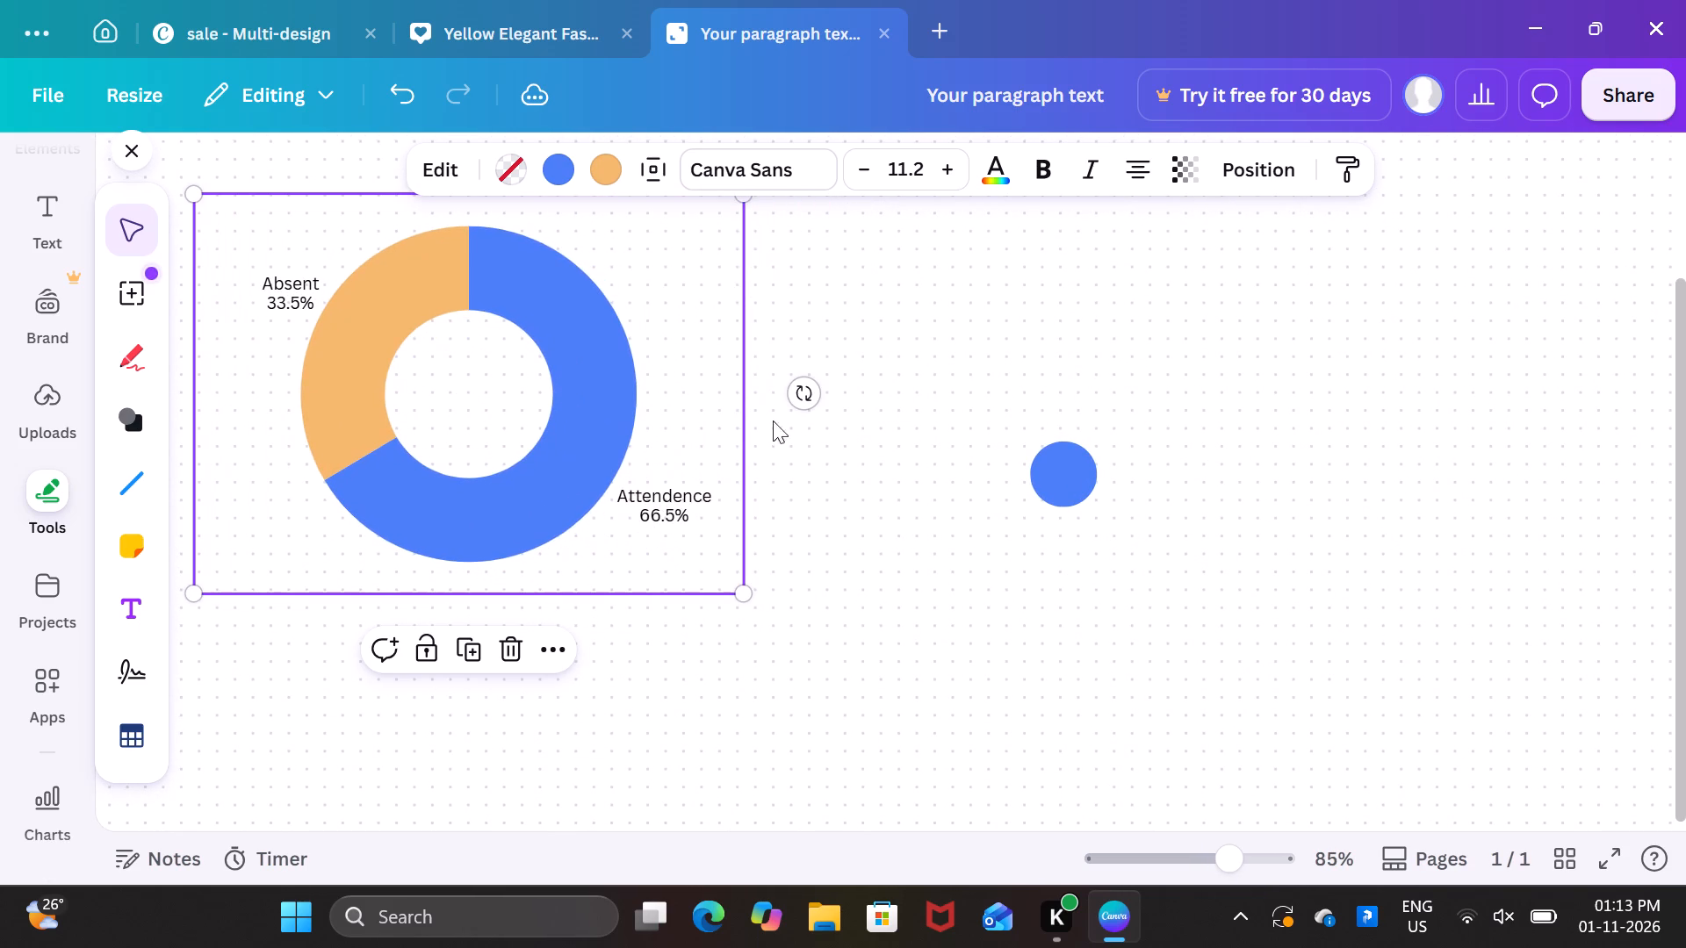
Move the blue legend circle down and farther right, away from the donut chart, and deselect it.
{"action": "left_click_drag", "start_coordinate": [1069, 489], "coordinate": [1048, 466]}
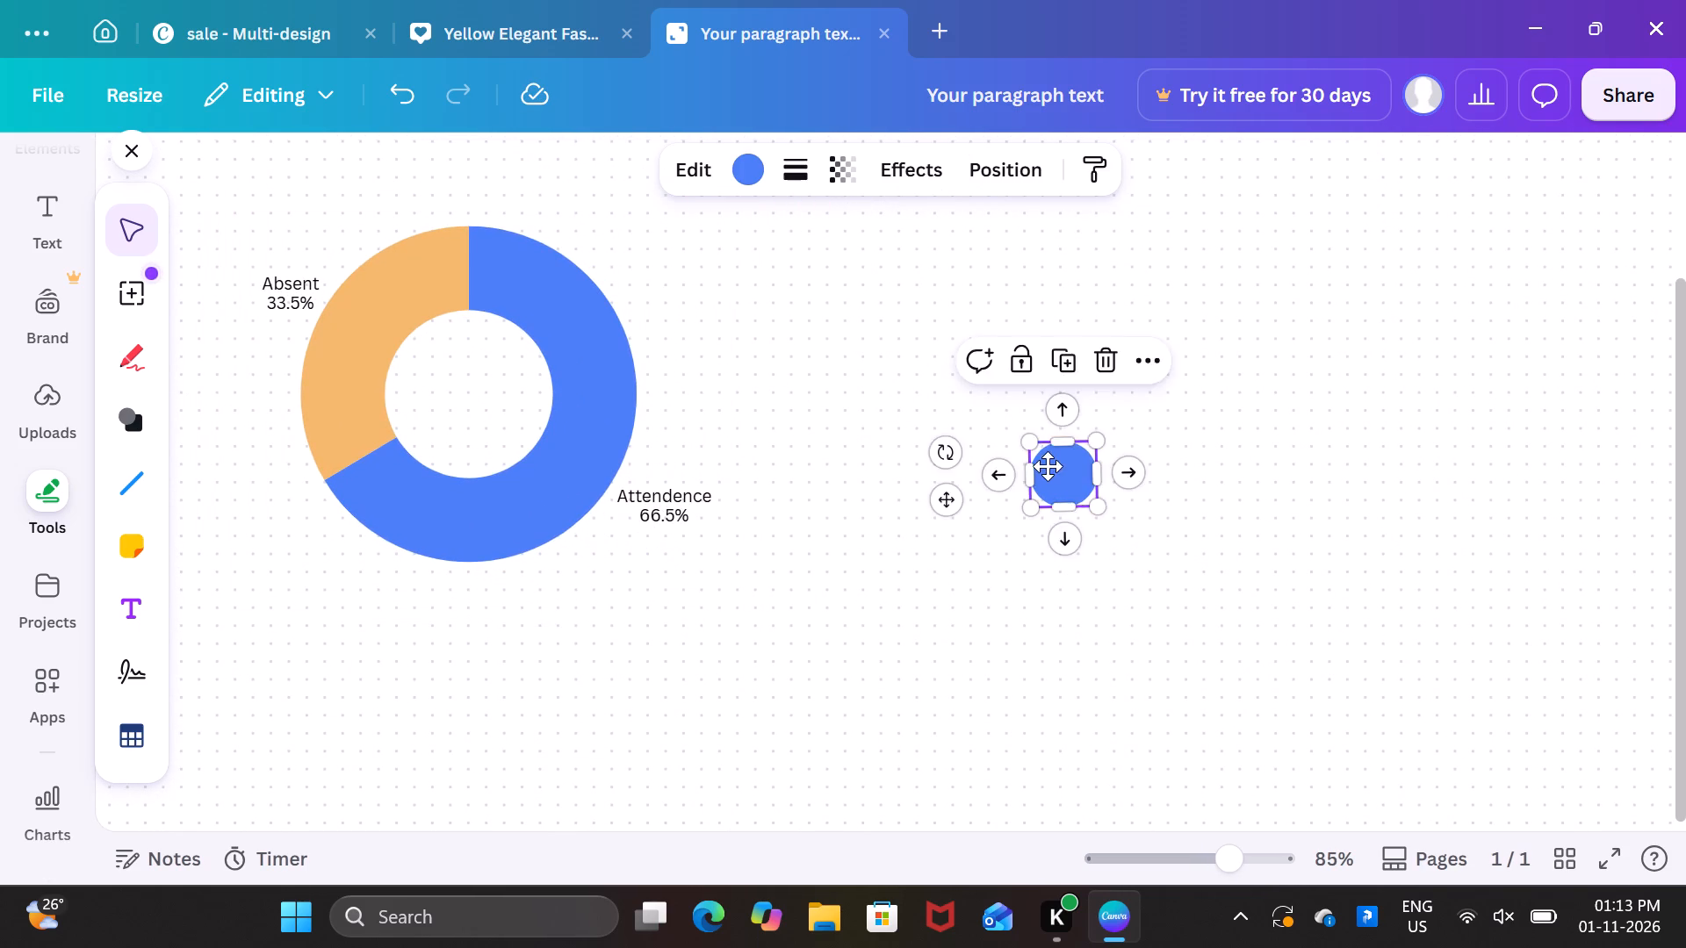
{"action": "left_click_drag", "start_coordinate": [1048, 466], "coordinate": [947, 404]}
{"action": "left_click", "coordinate": [947, 404]}
{"action": "left_click_drag", "start_coordinate": [944, 404], "coordinate": [1138, 575]}
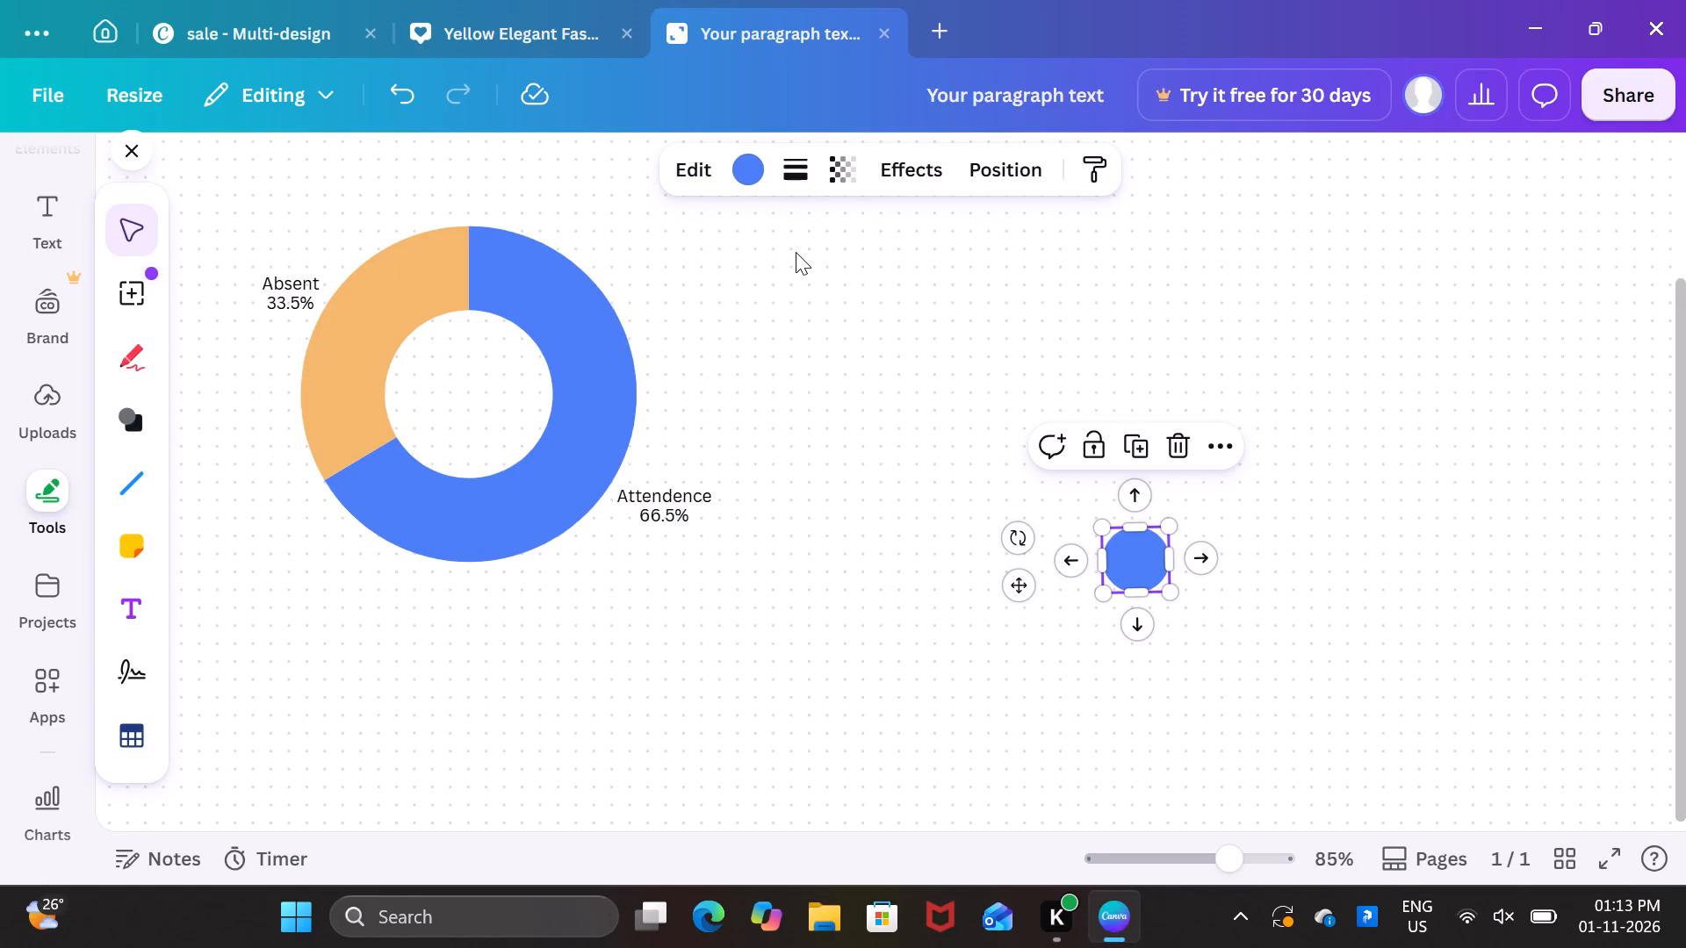
{"action": "left_click", "coordinate": [796, 250]}
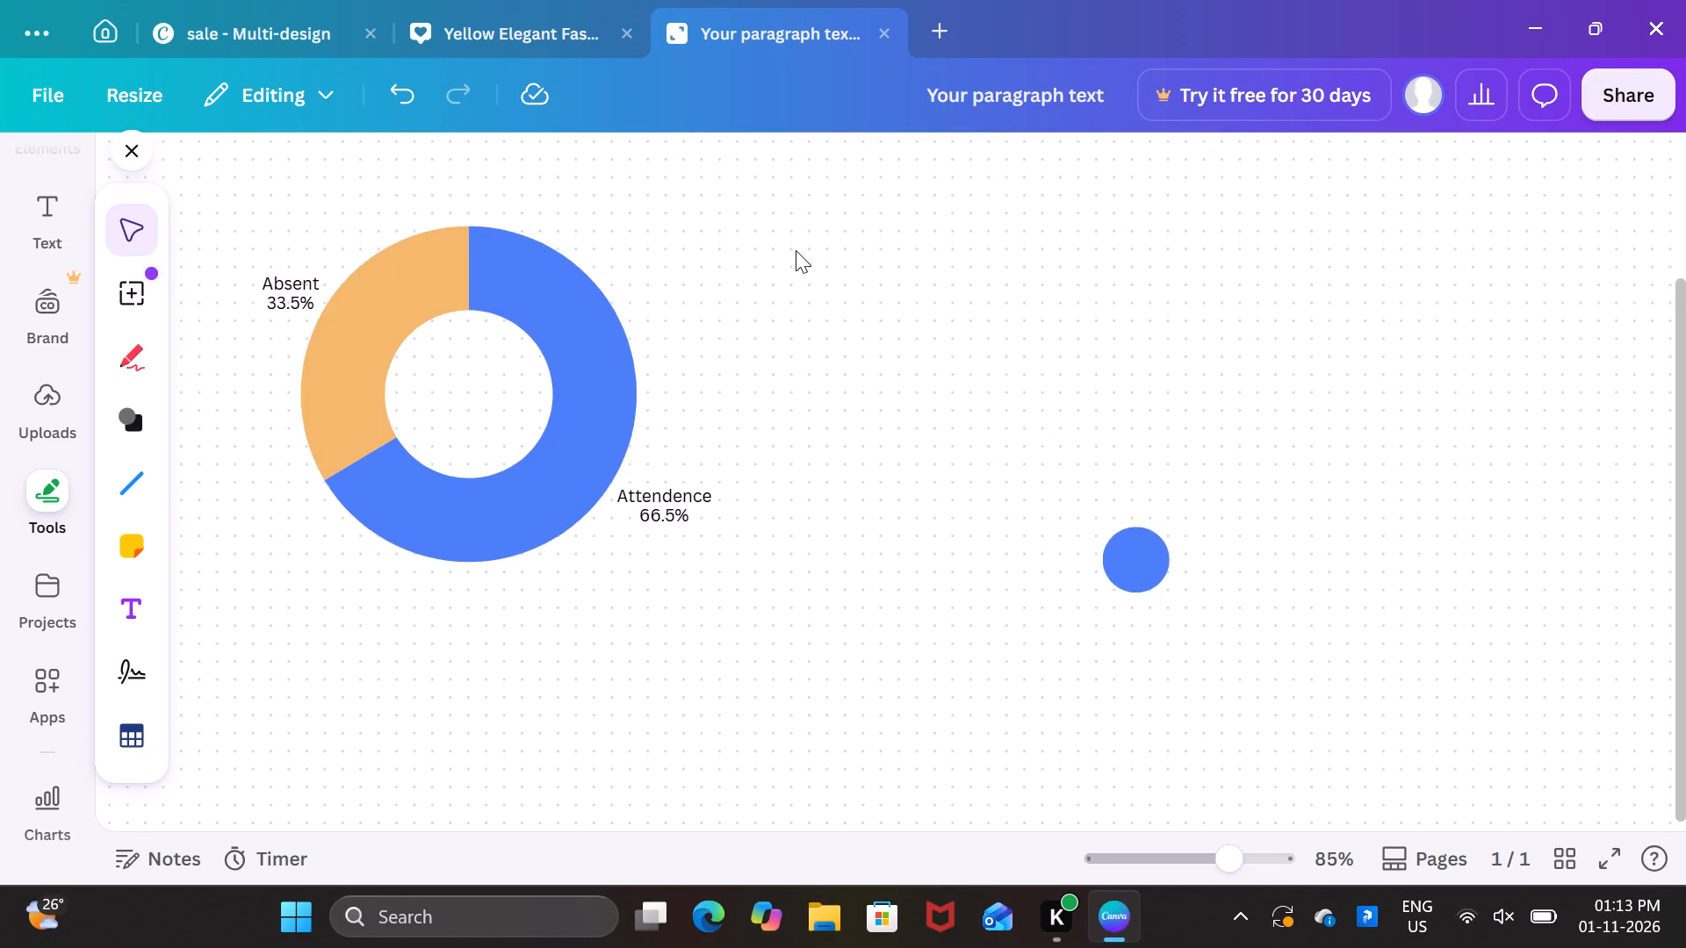
Add a text box above and to the right of the donut chart, with the font size set to 22.
{"action": "left_click", "coordinate": [125, 597]}
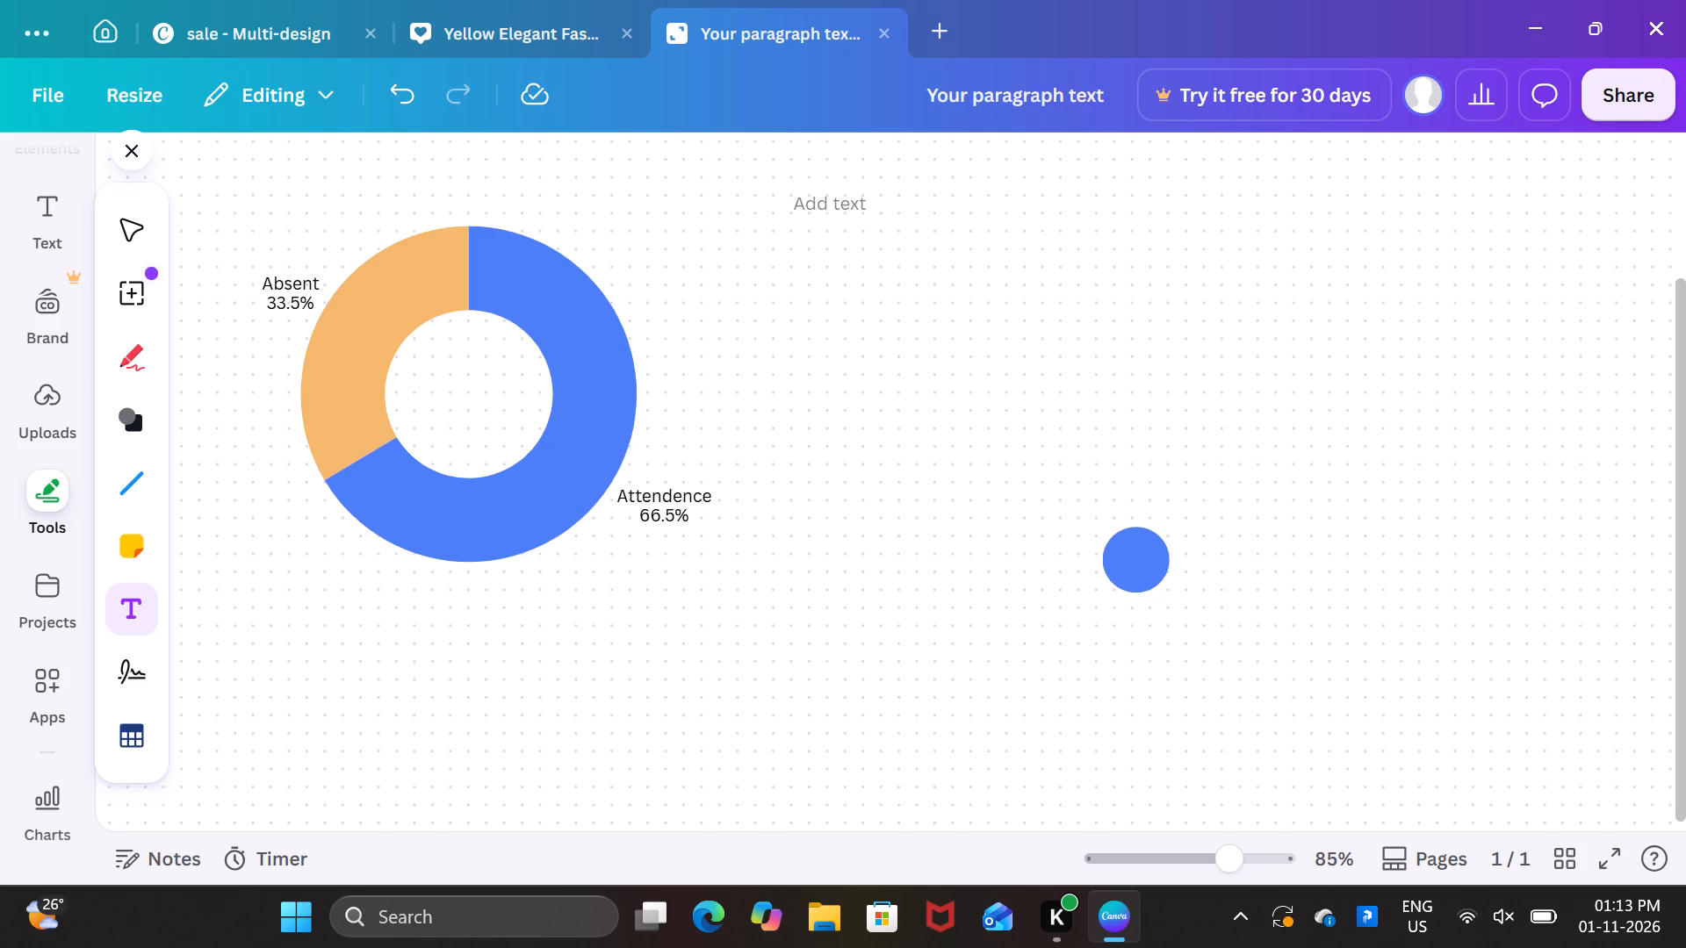
{"action": "left_click", "coordinate": [793, 190]}
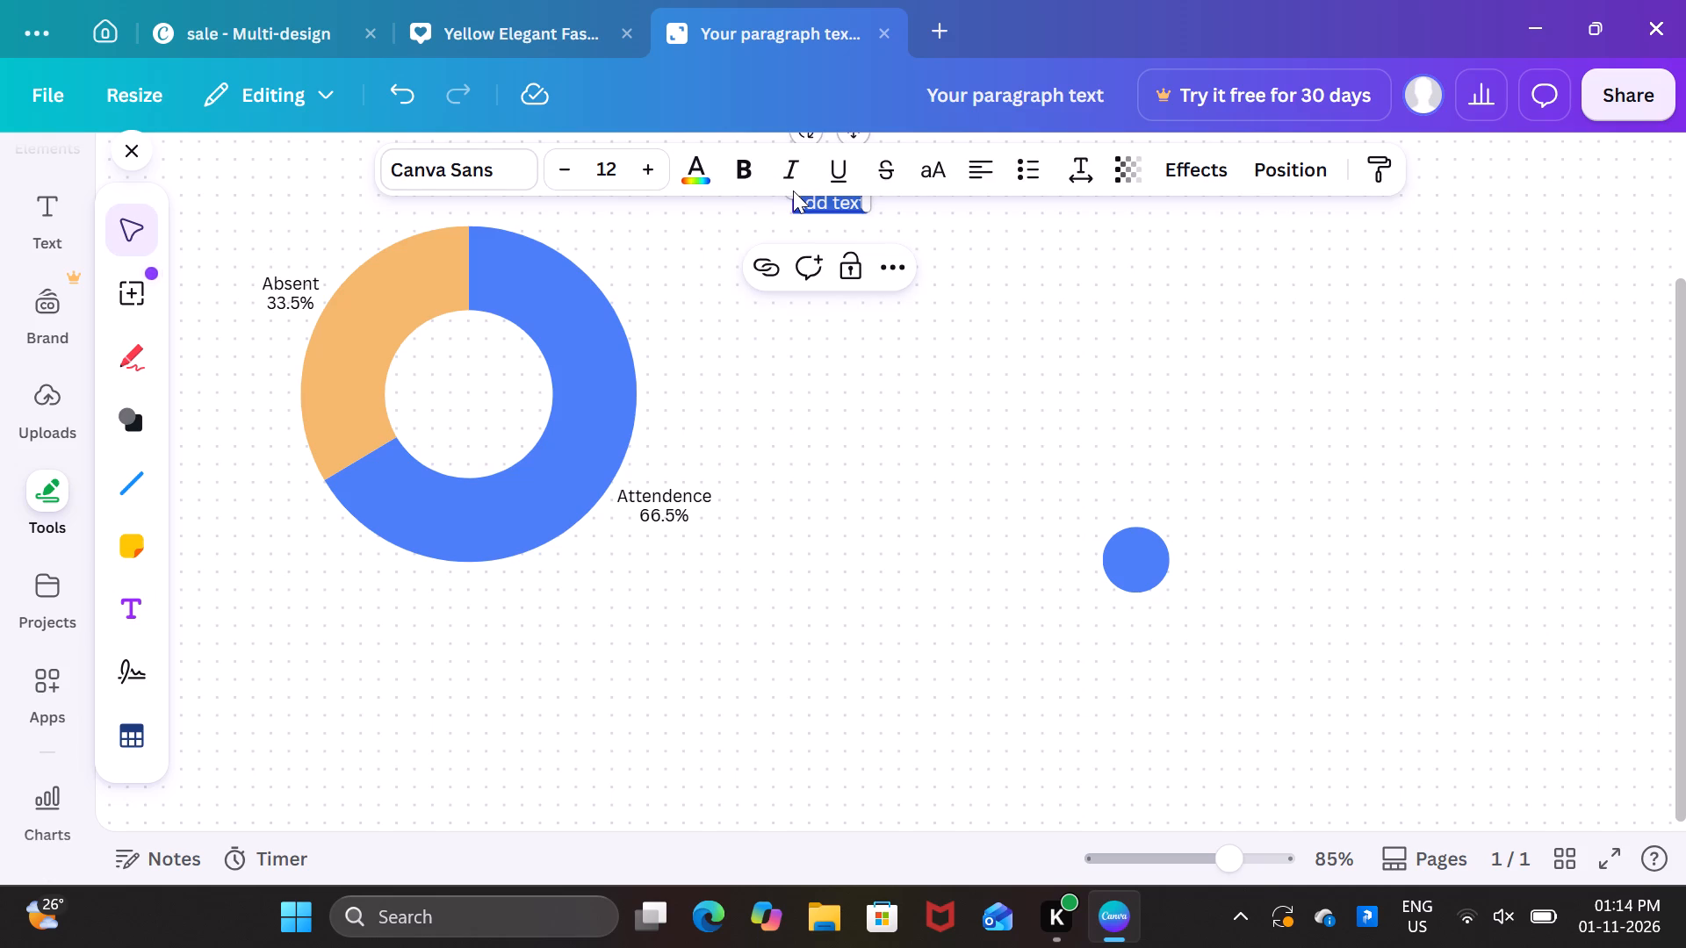
{"action": "left_click", "coordinate": [652, 165]}
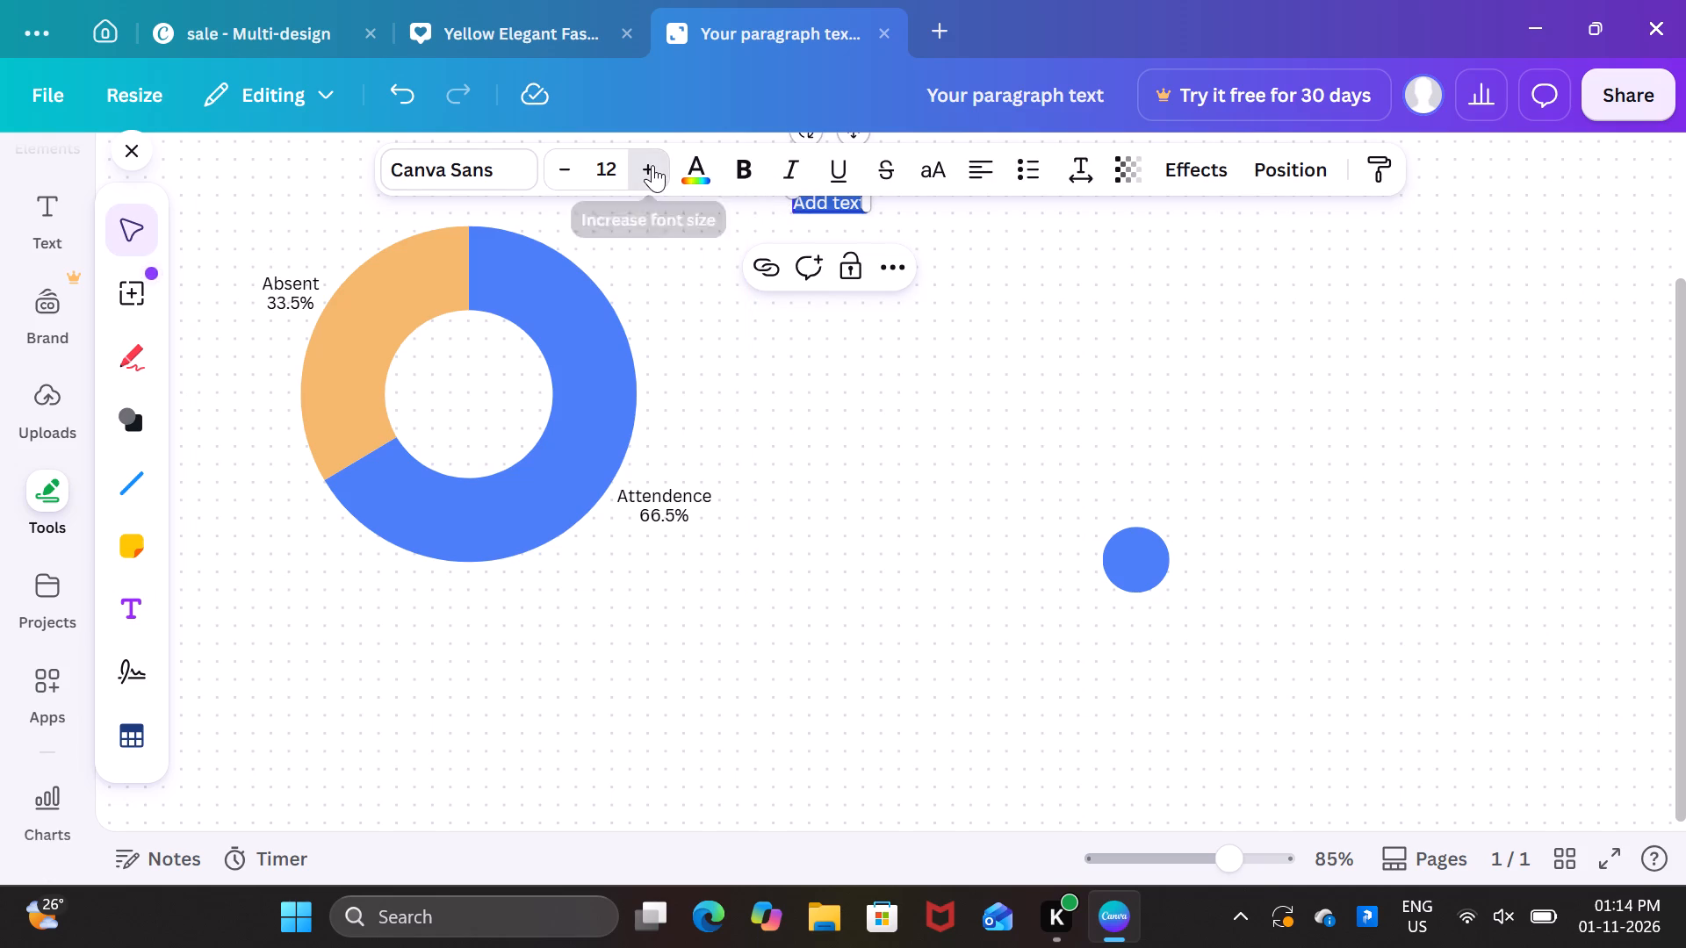
{"action": "triple_click", "coordinate": [652, 165]}
{"action": "double_click", "coordinate": [652, 165]}
{"action": "left_click", "coordinate": [652, 165]}
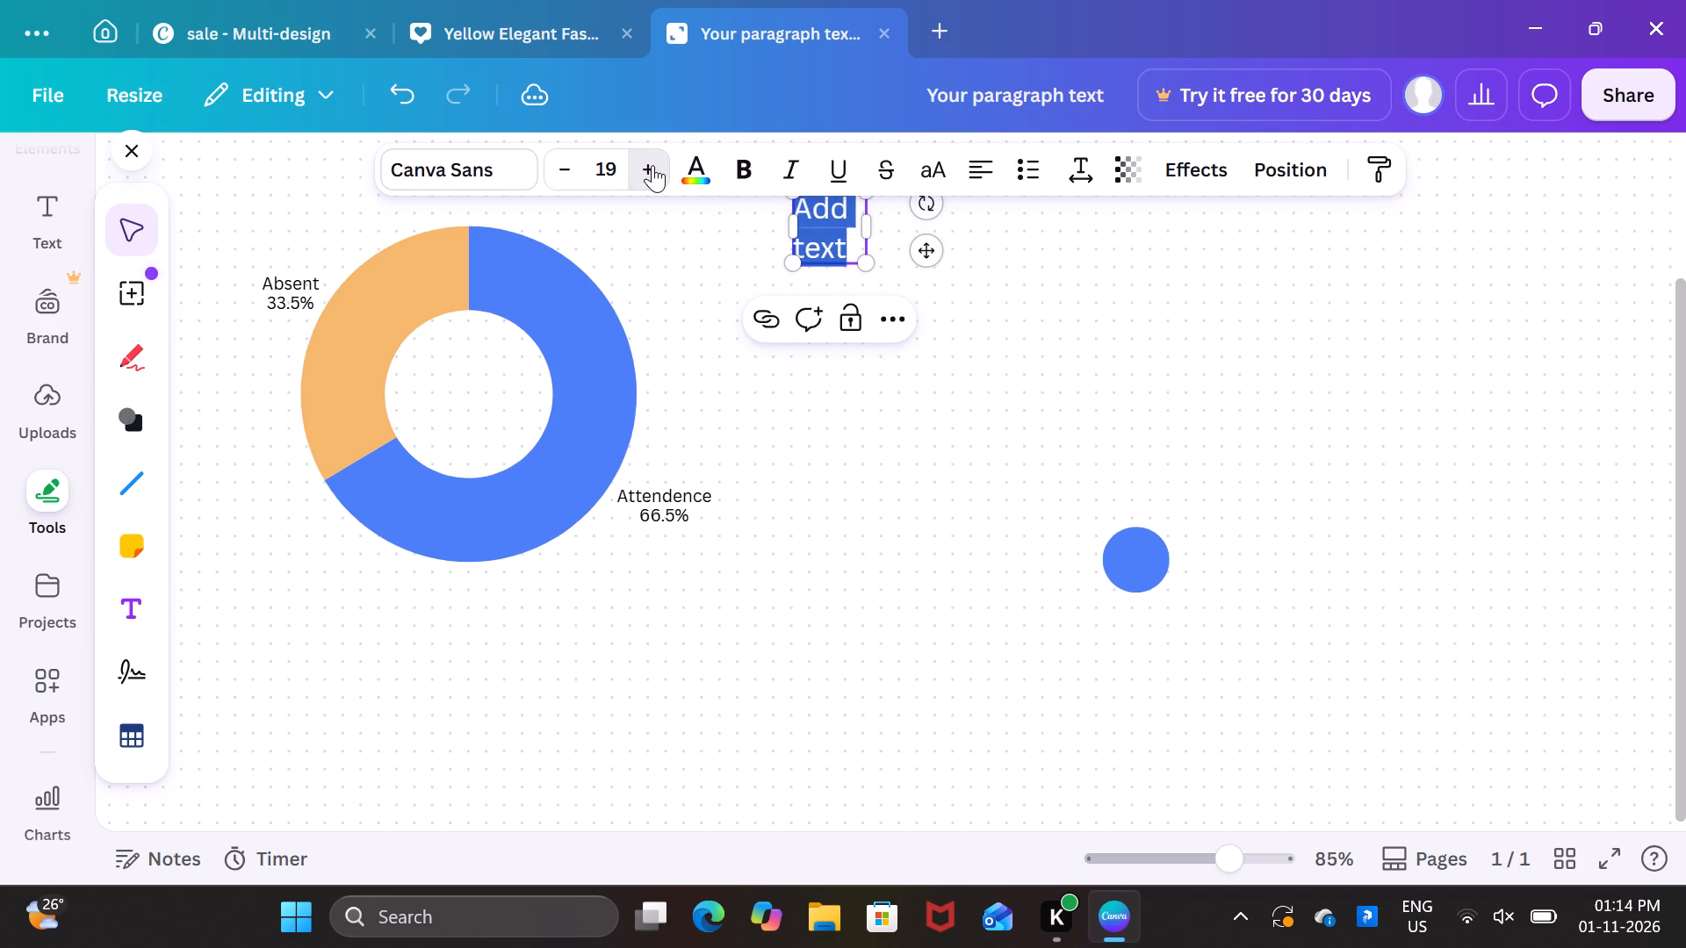
{"action": "double_click", "coordinate": [652, 165]}
{"action": "left_click", "coordinate": [652, 165]}
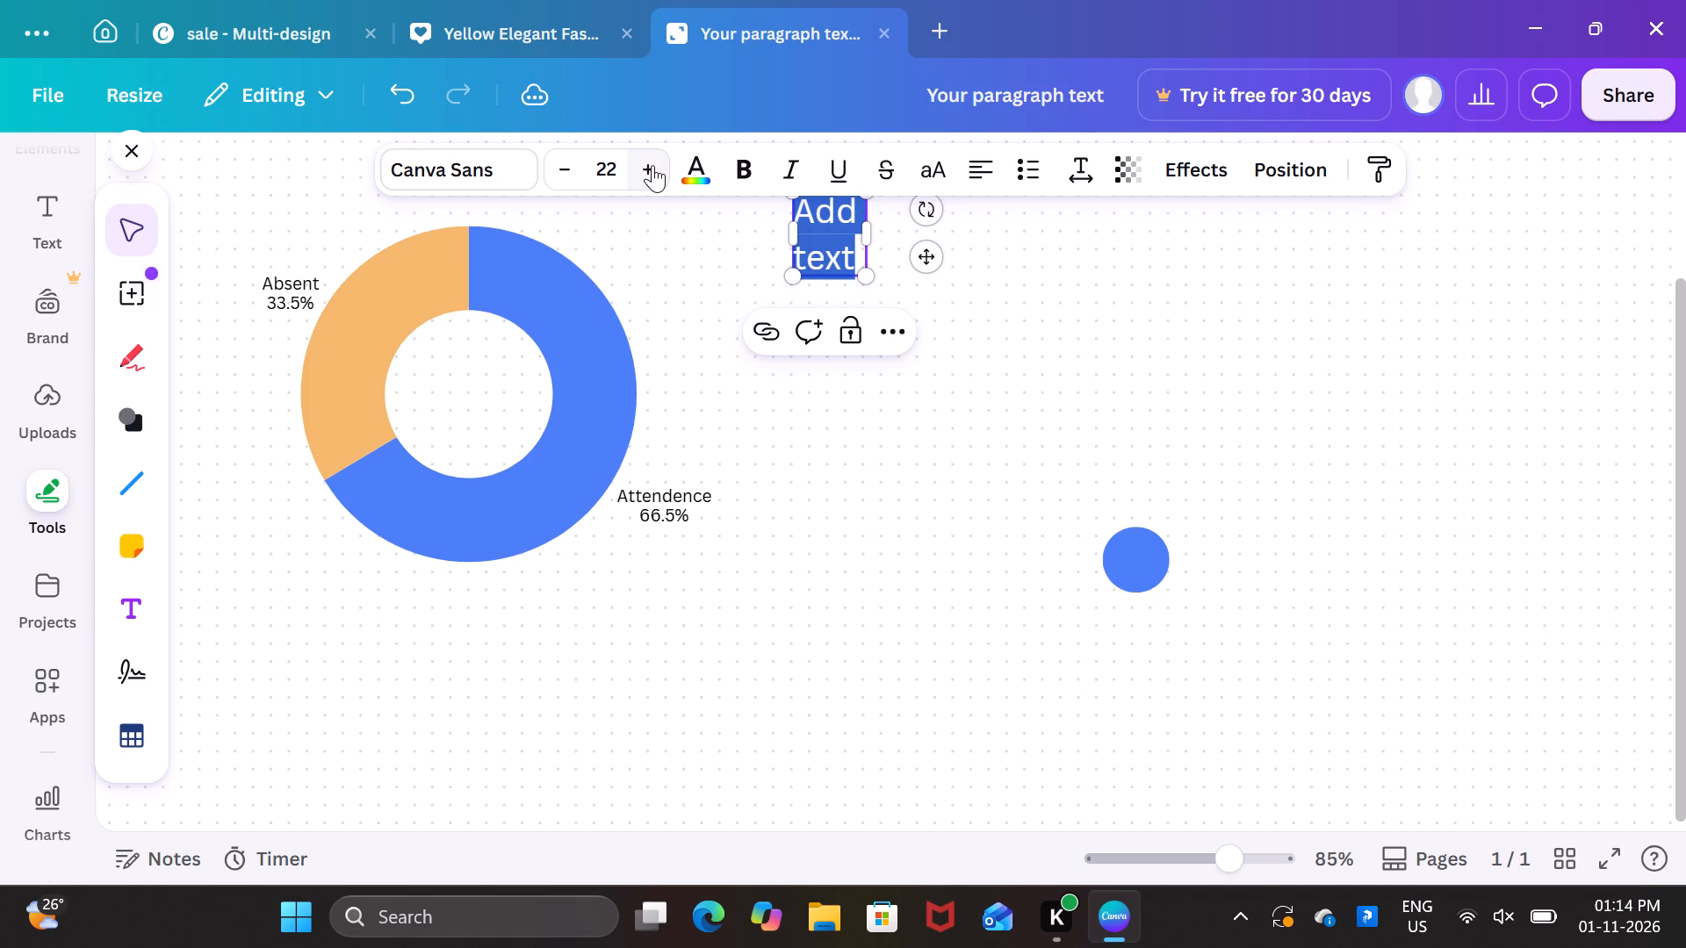
Replace the placeholder in the new text box with 0IST.
{"action": "key", "text": "0"}
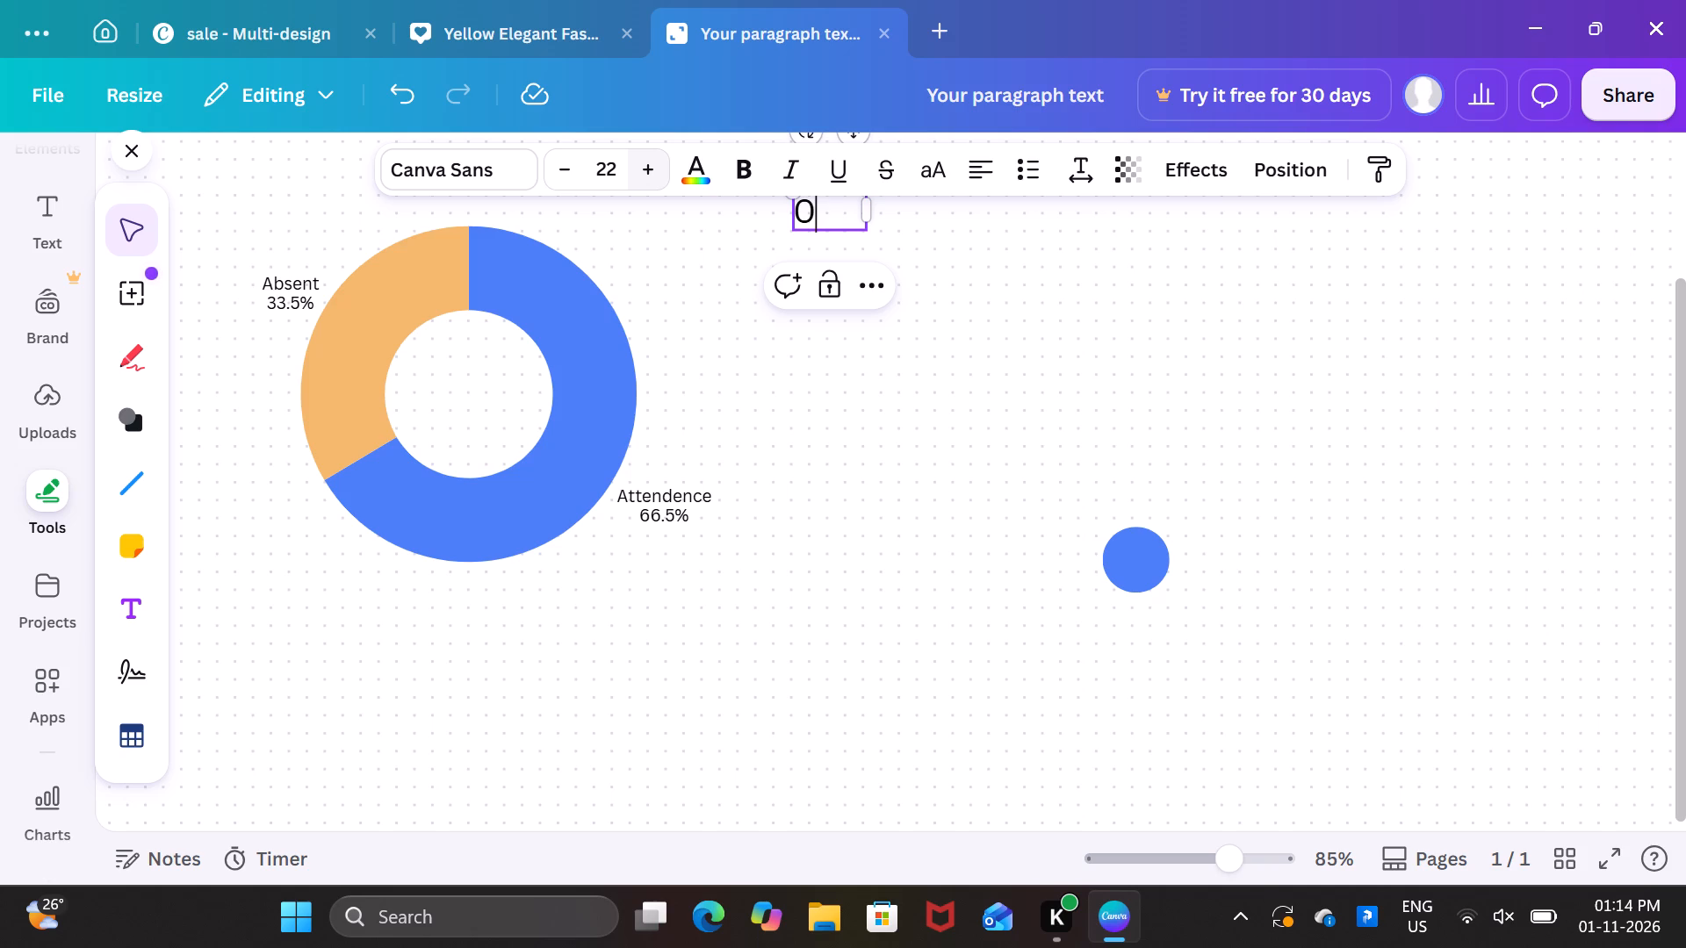
{"action": "type", "text": "ISS"}
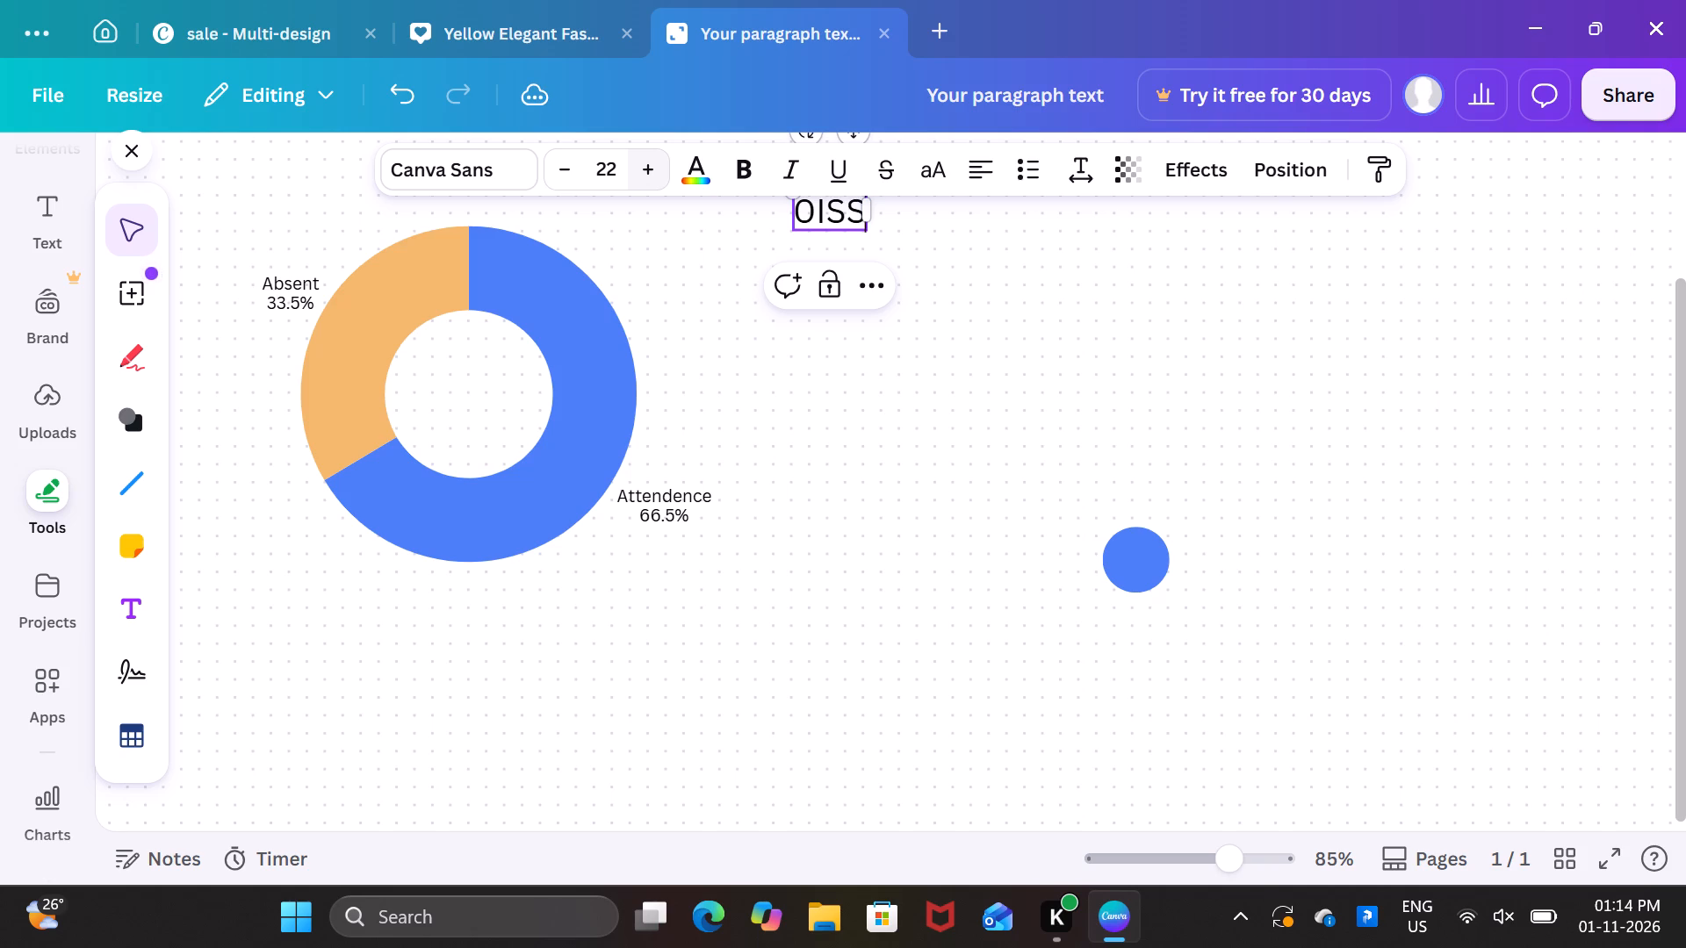
{"action": "key", "text": "BackSpace"}
{"action": "key", "text": "t"}
{"action": "key", "text": "minus"}
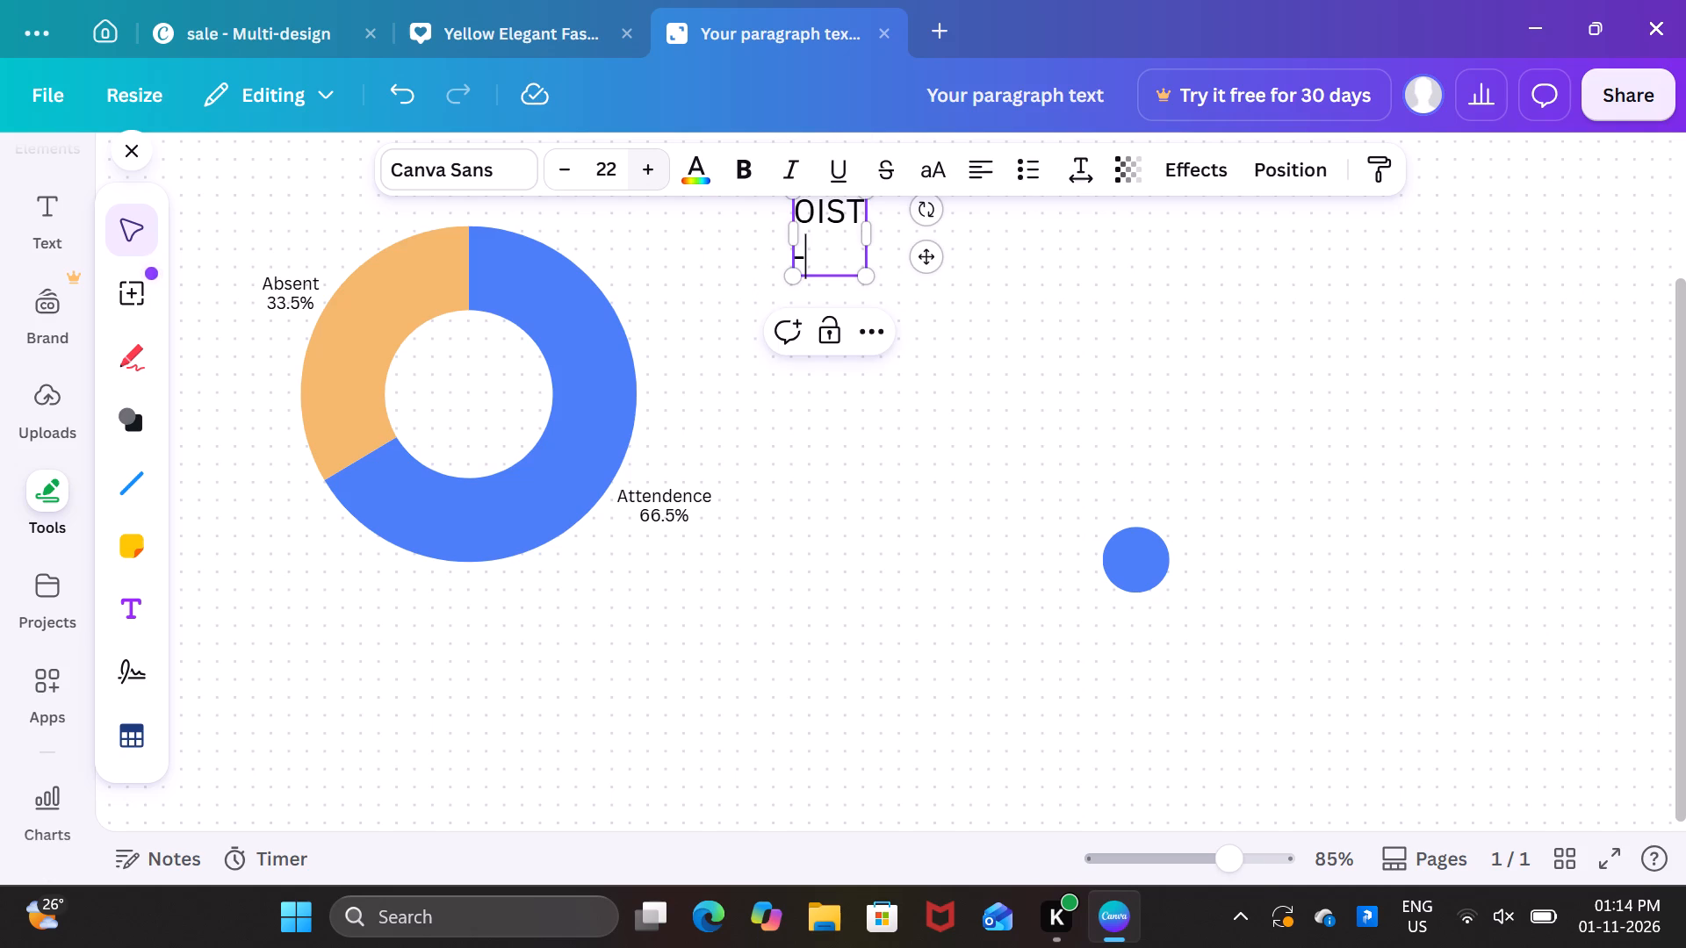
{"action": "key", "text": "BackSpace"}
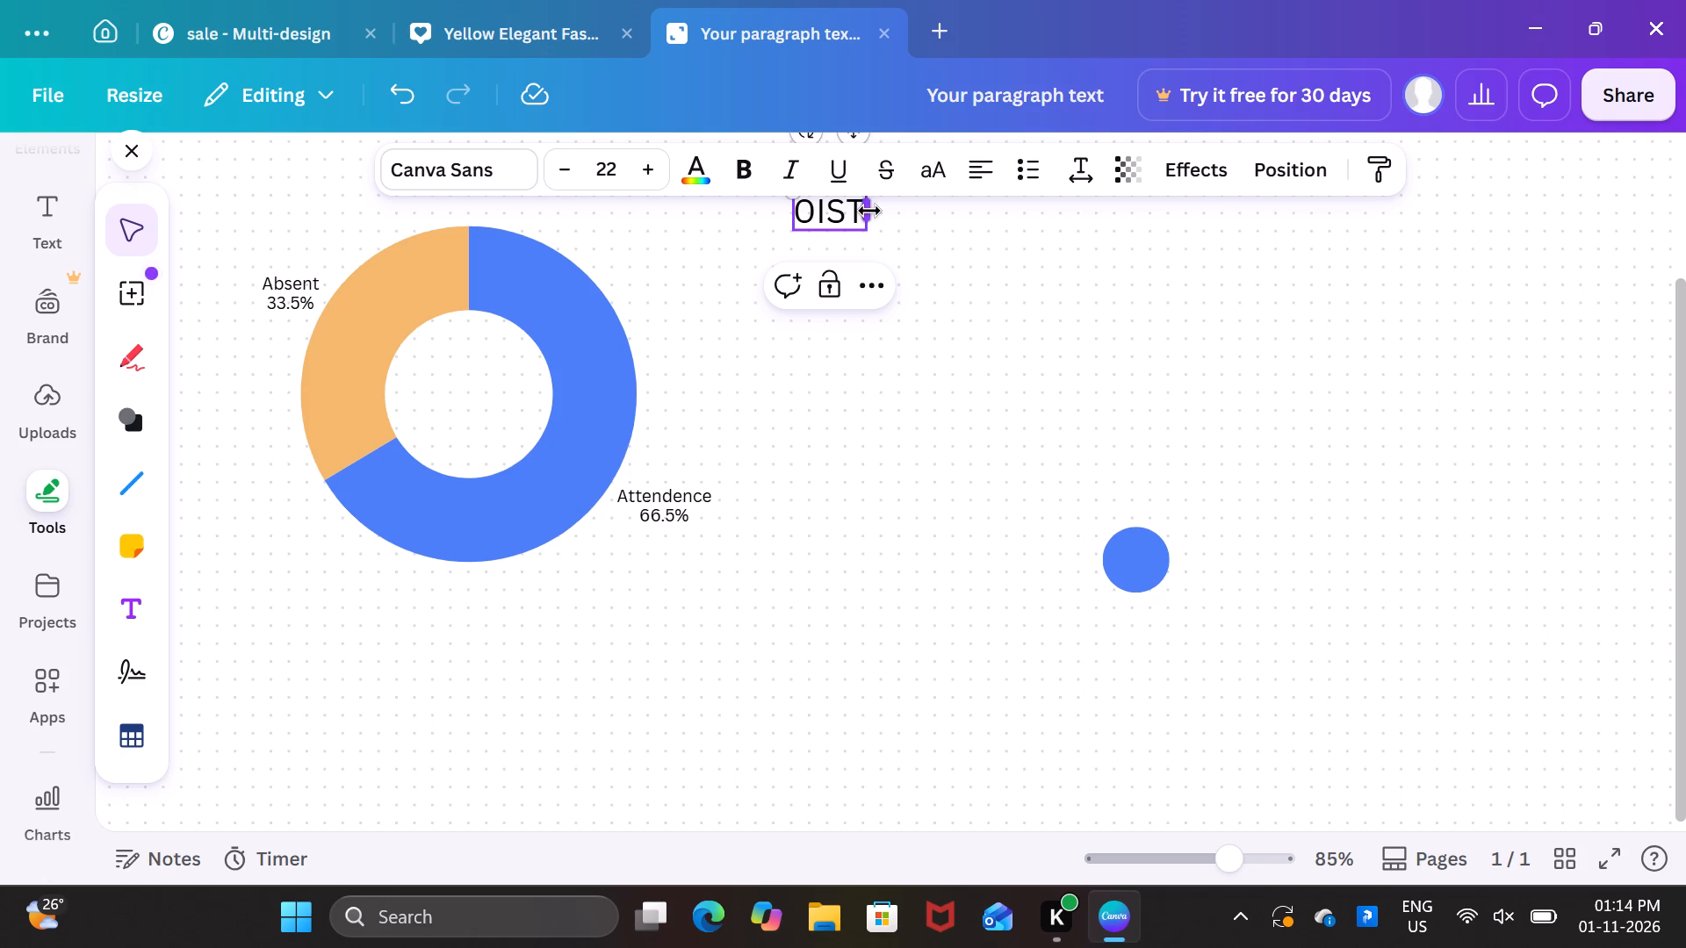
Widen the 0IST text box to the right to about five times its width, leaving room for longer text.
{"action": "left_click_drag", "start_coordinate": [869, 211], "coordinate": [1168, 197]}
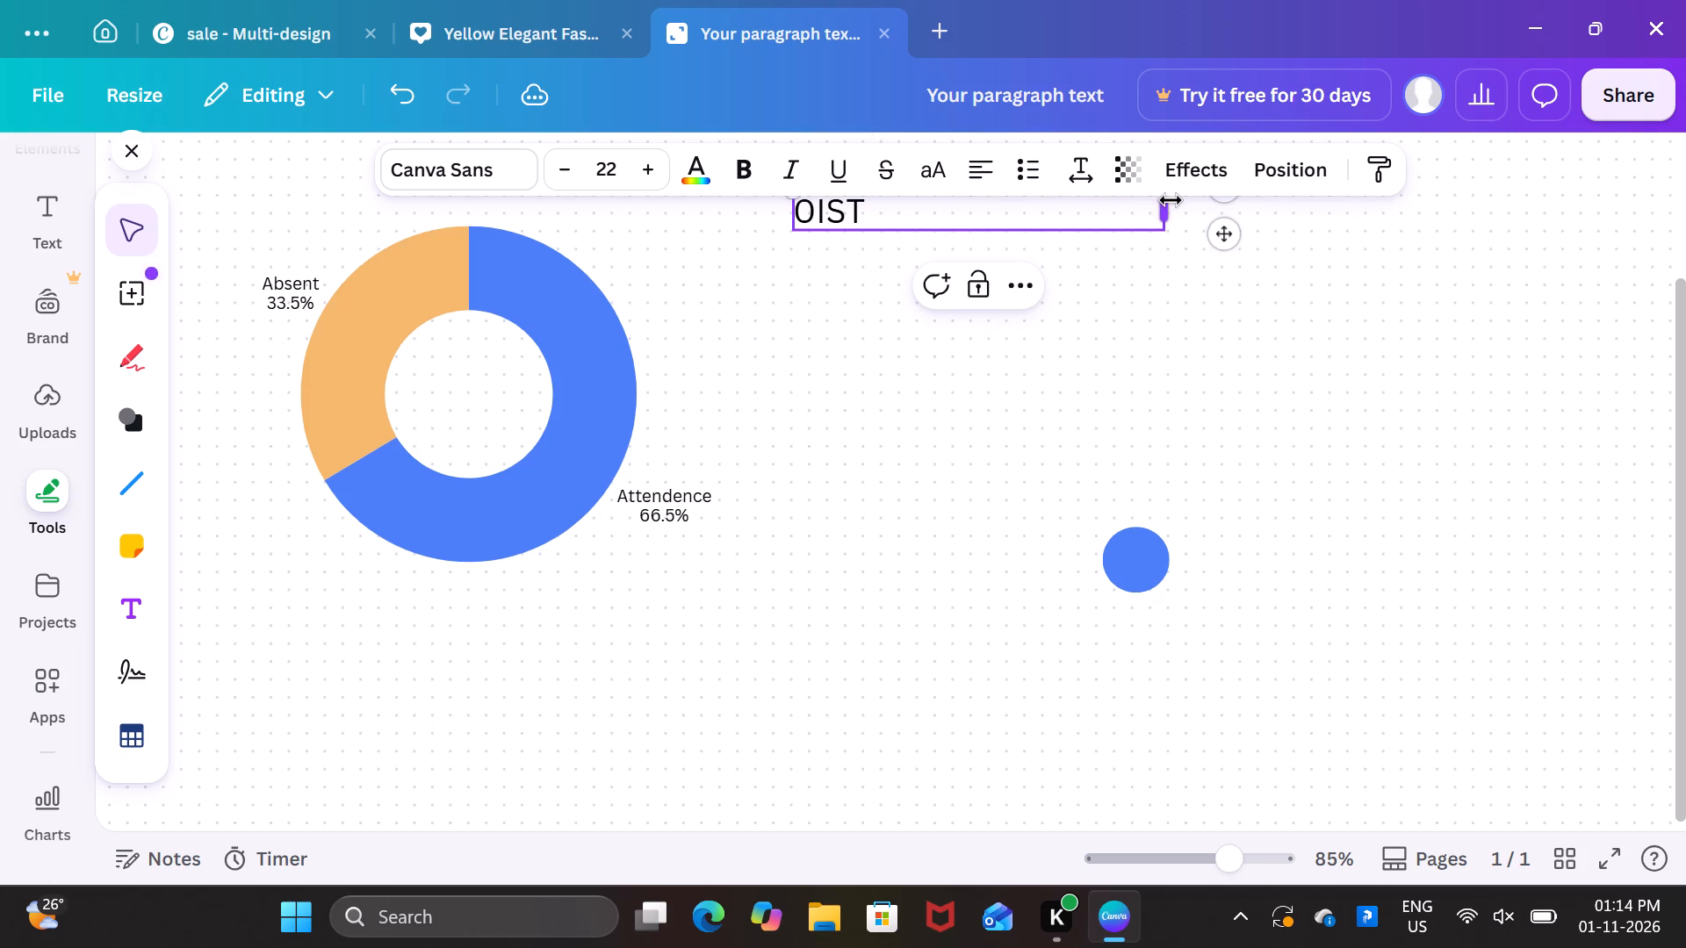
{"action": "left_click_drag", "start_coordinate": [1171, 207], "coordinate": [1194, 207]}
{"action": "left_click", "coordinate": [809, 366]}
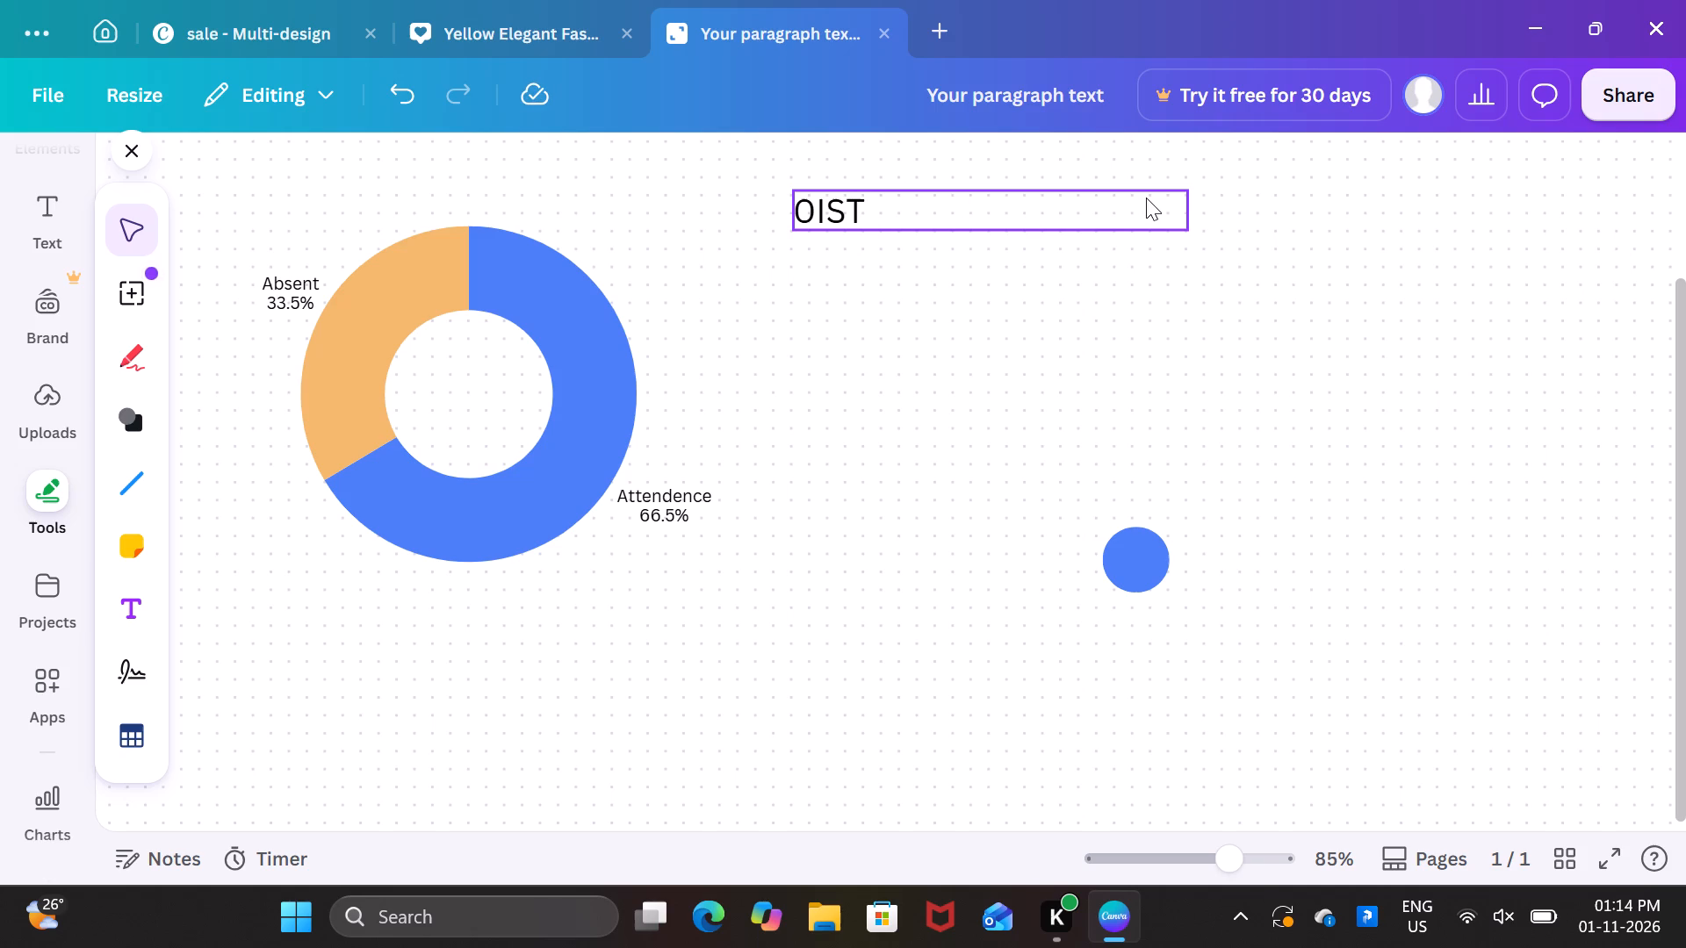
Append -CSDS in capitals to the 0IST text.
{"action": "key", "text": "minus"}
{"action": "left_click", "coordinate": [868, 205]}
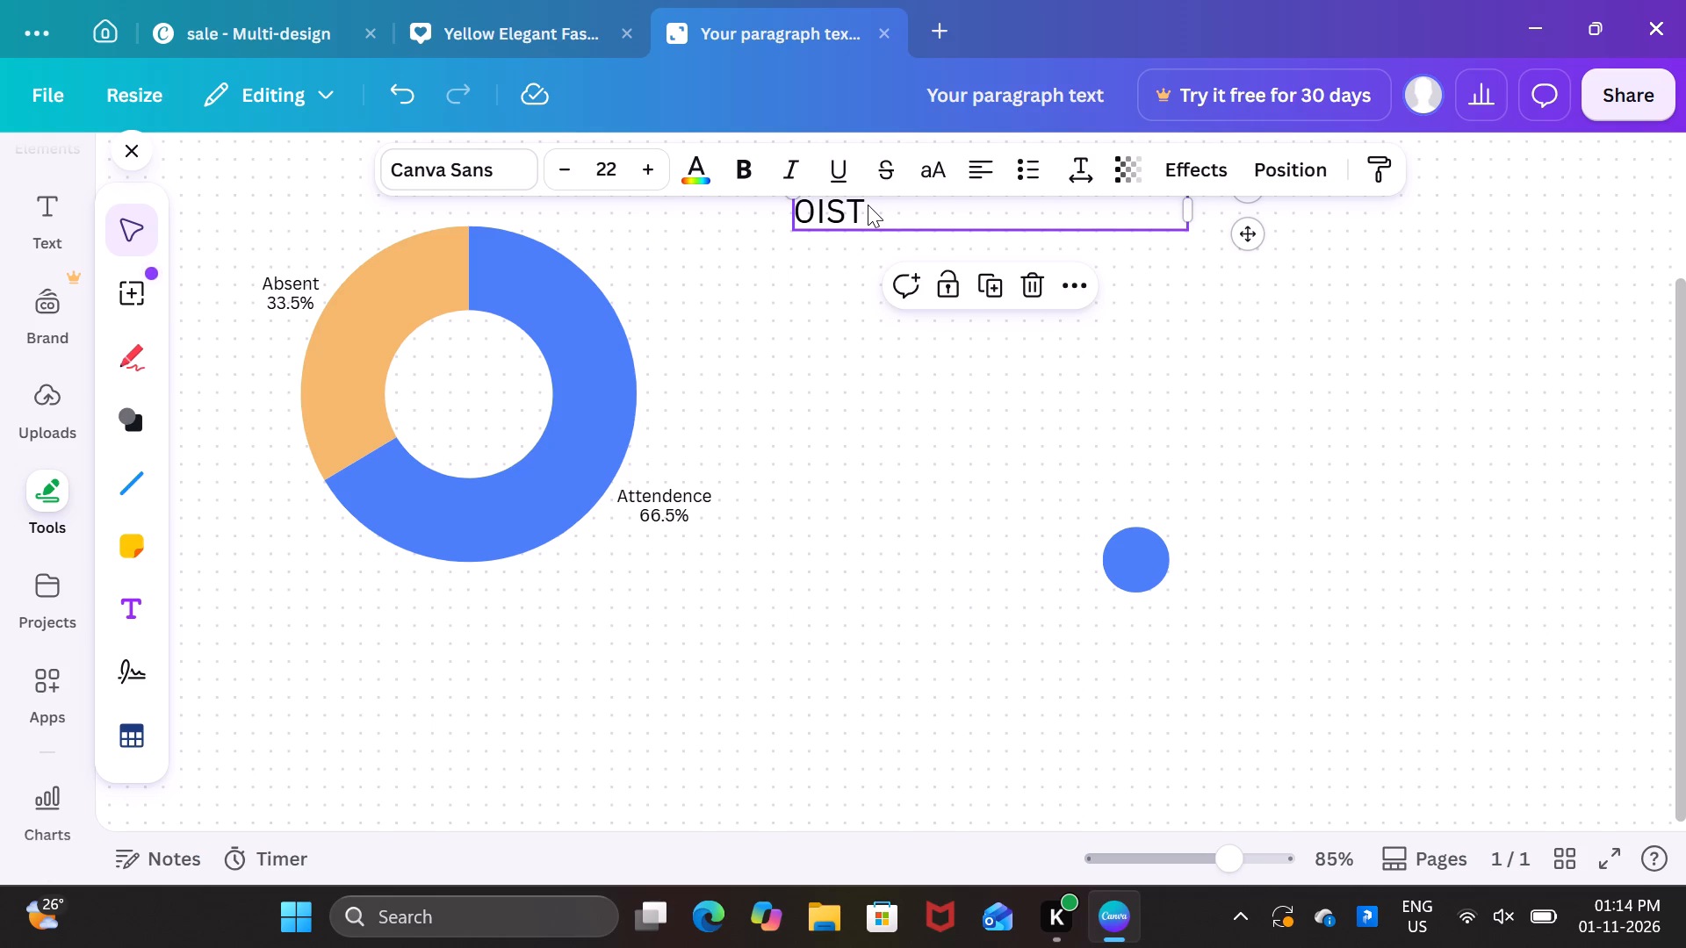
{"action": "double_click", "coordinate": [868, 205]}
{"action": "left_click", "coordinate": [868, 205]}
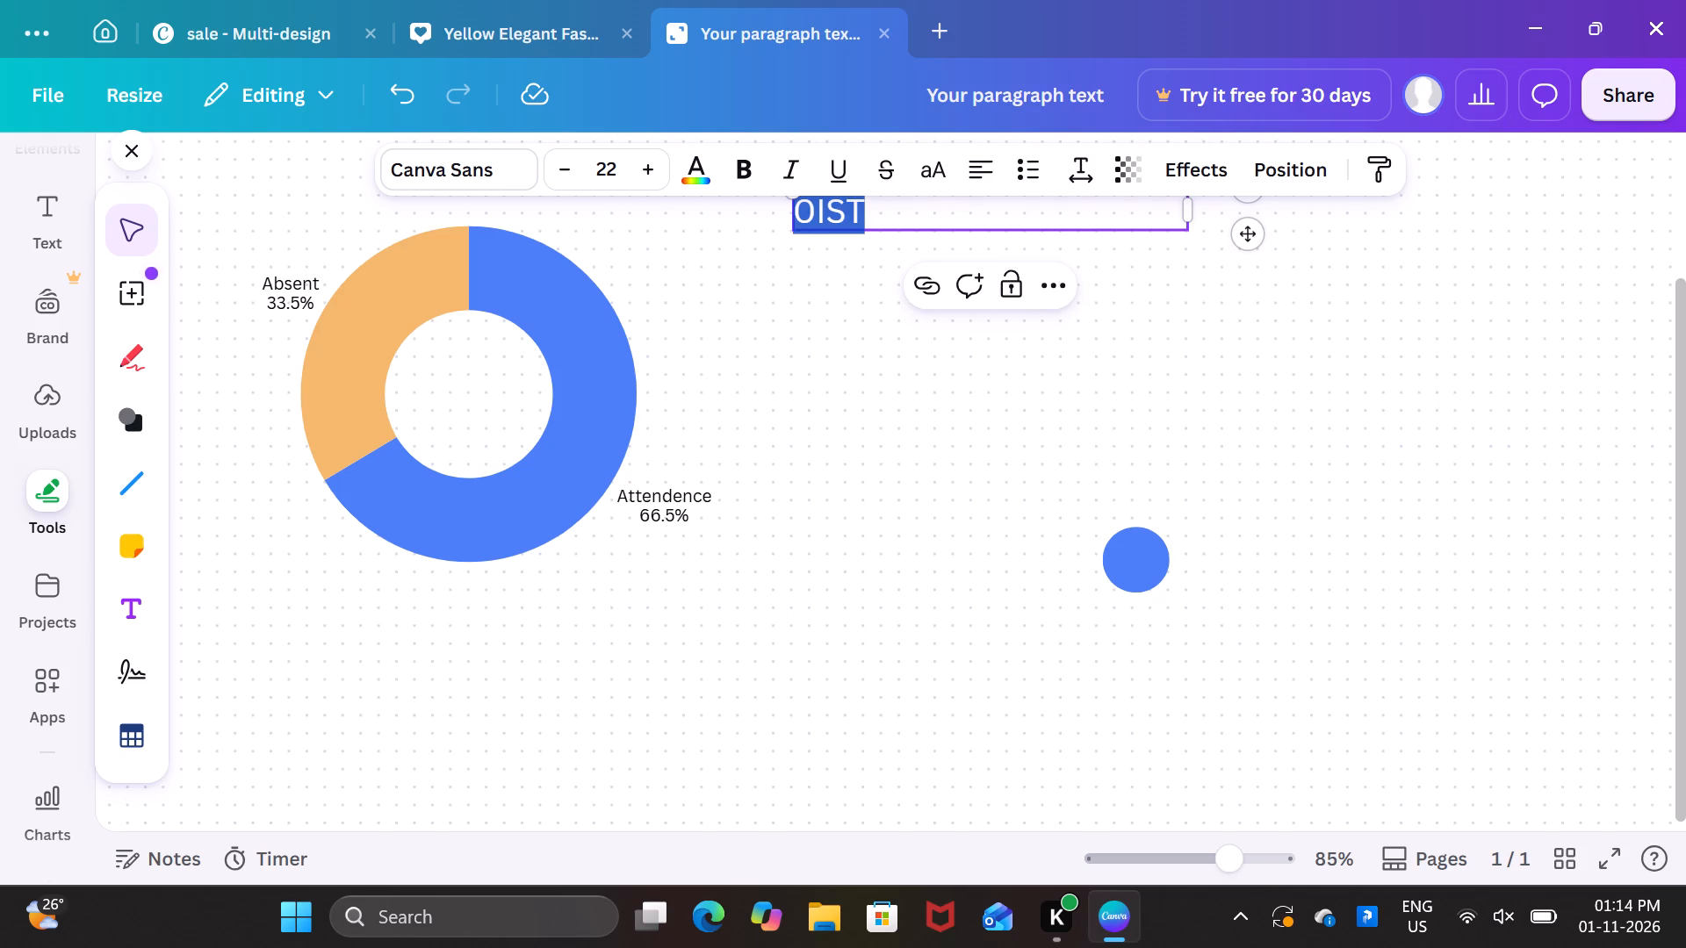
{"action": "key", "text": "minus"}
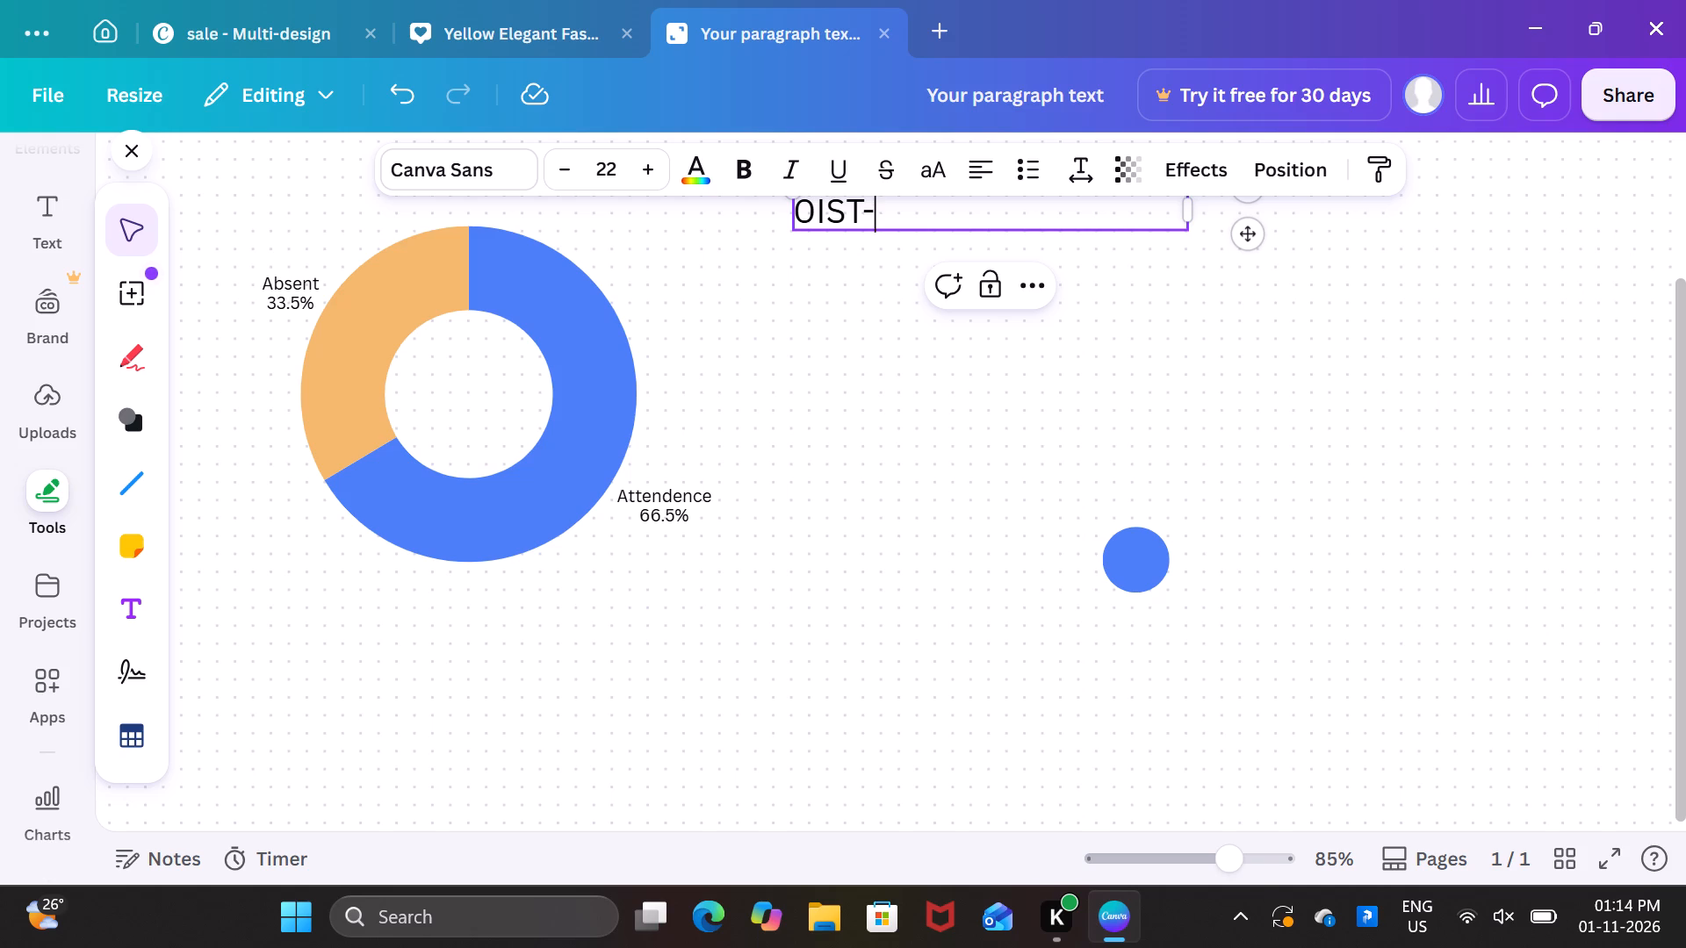
{"action": "type", "text": "csd"}
{"action": "key", "text": "BackSpace"}
{"action": "key", "text": "BackSpace"}
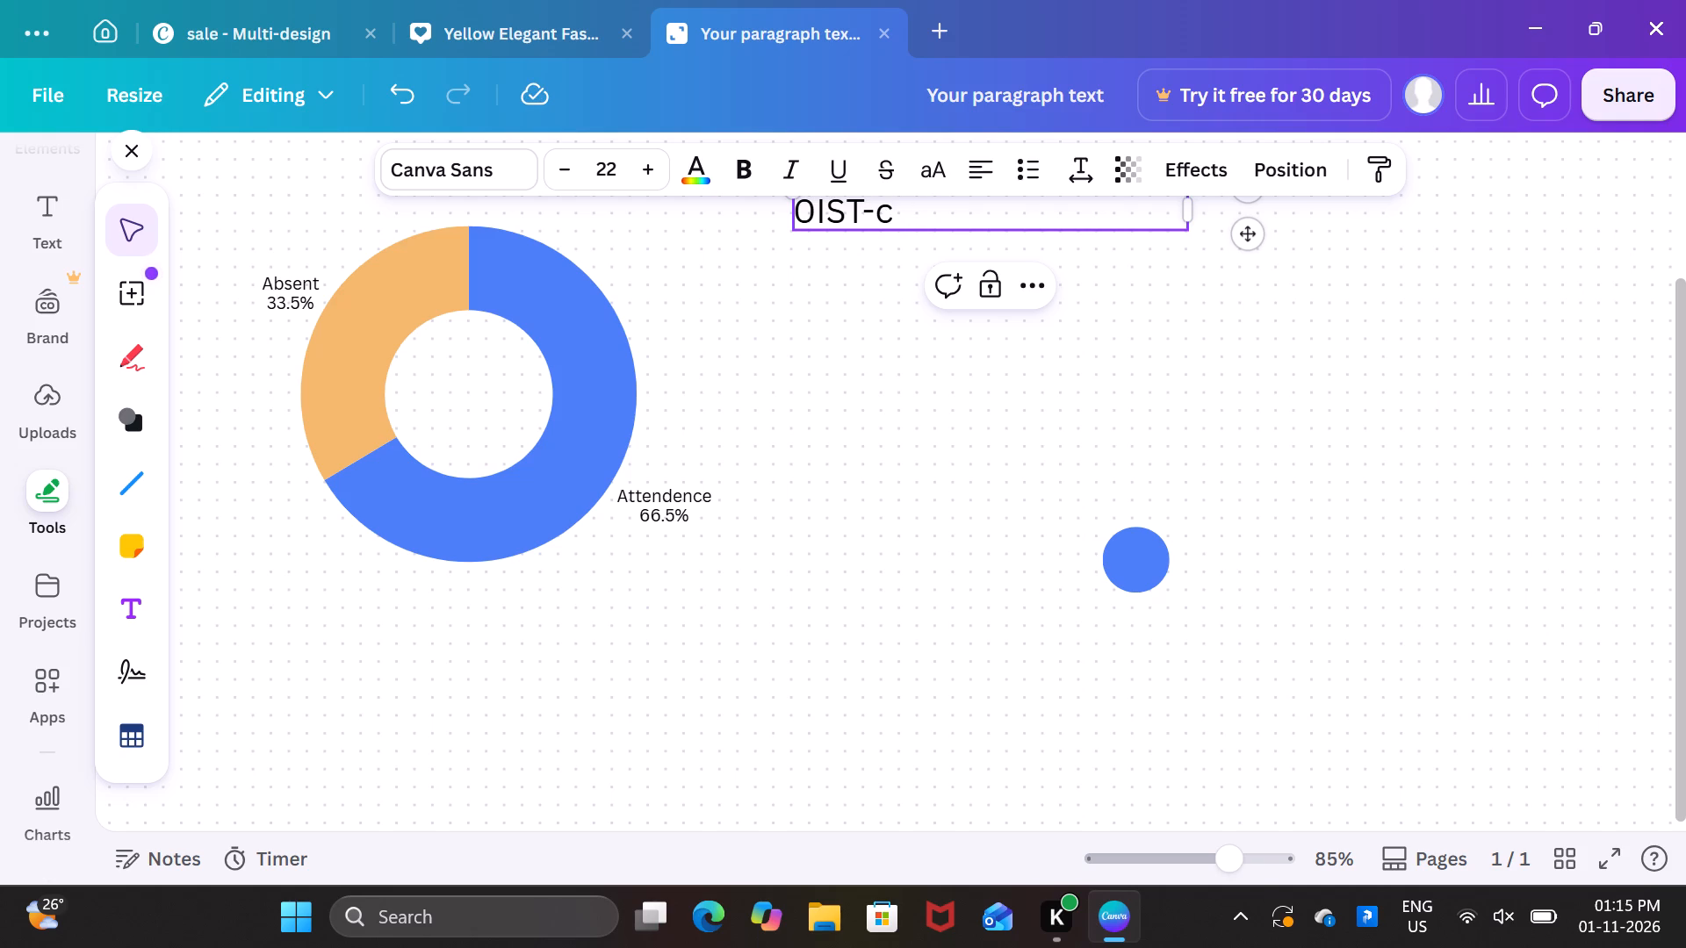
{"action": "key", "text": "BackSpace"}
{"action": "type", "text": "CSDS"}
Append -||| after 0IST-CSDS, using vertical bars instead of ones.
{"action": "key", "text": "minus"}
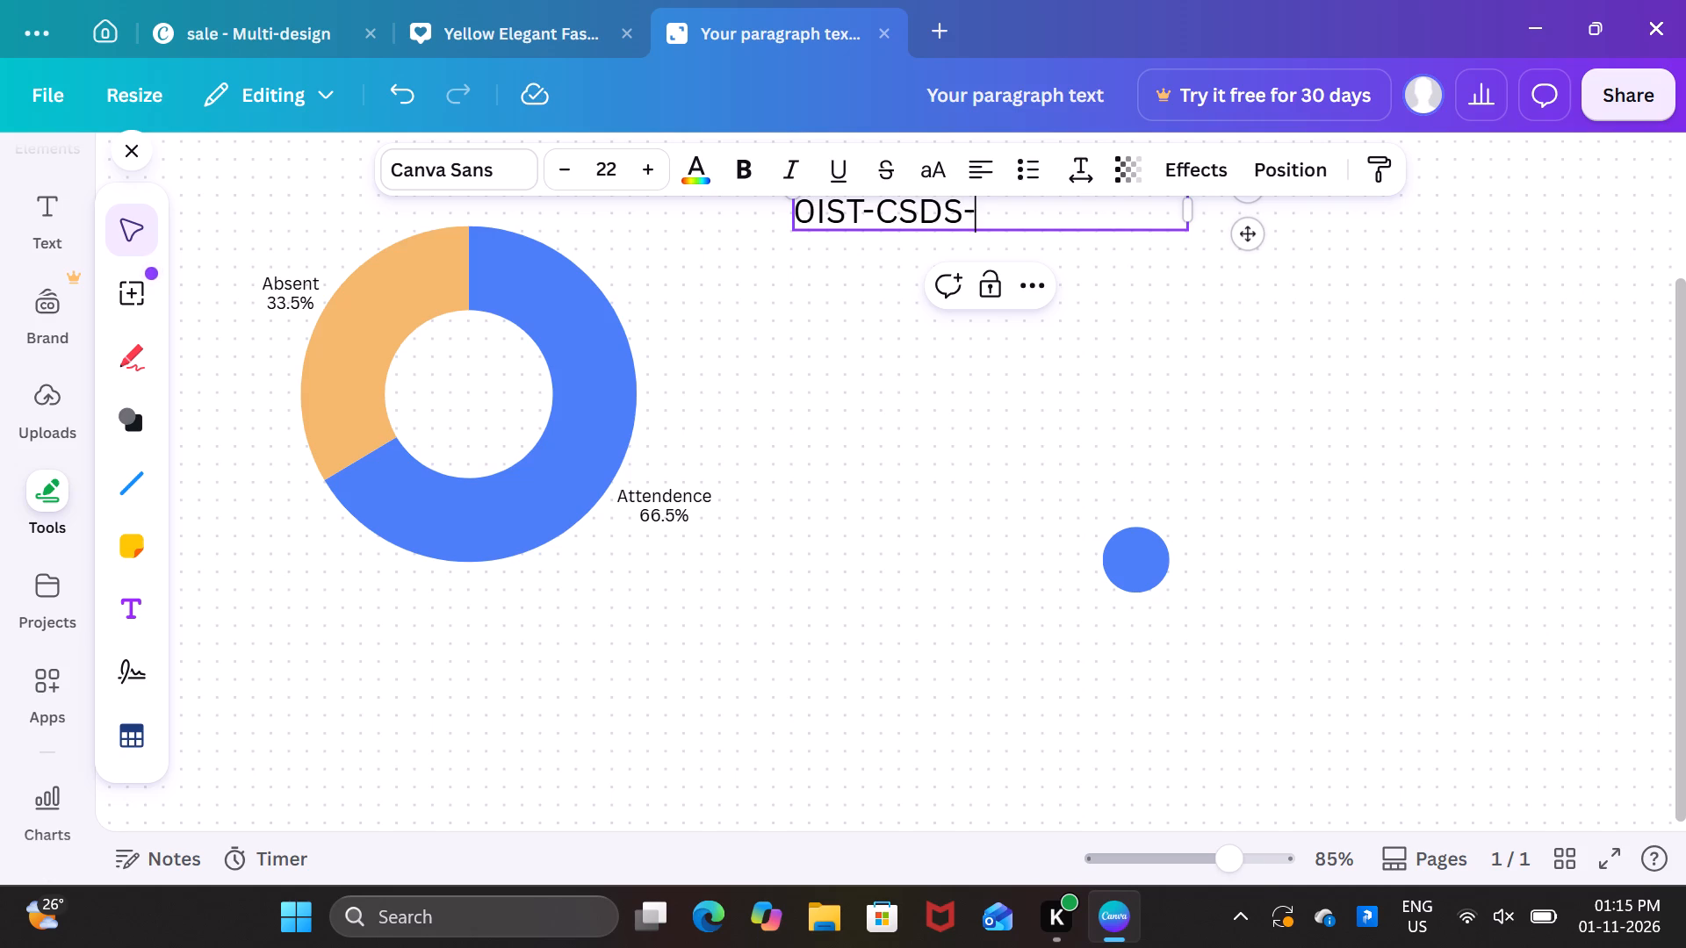
{"action": "type", "text": "111"}
{"action": "key", "text": "BackSpace"}
{"action": "key", "text": "BackSpace"}
{"action": "key", "text": "BackSpace"}
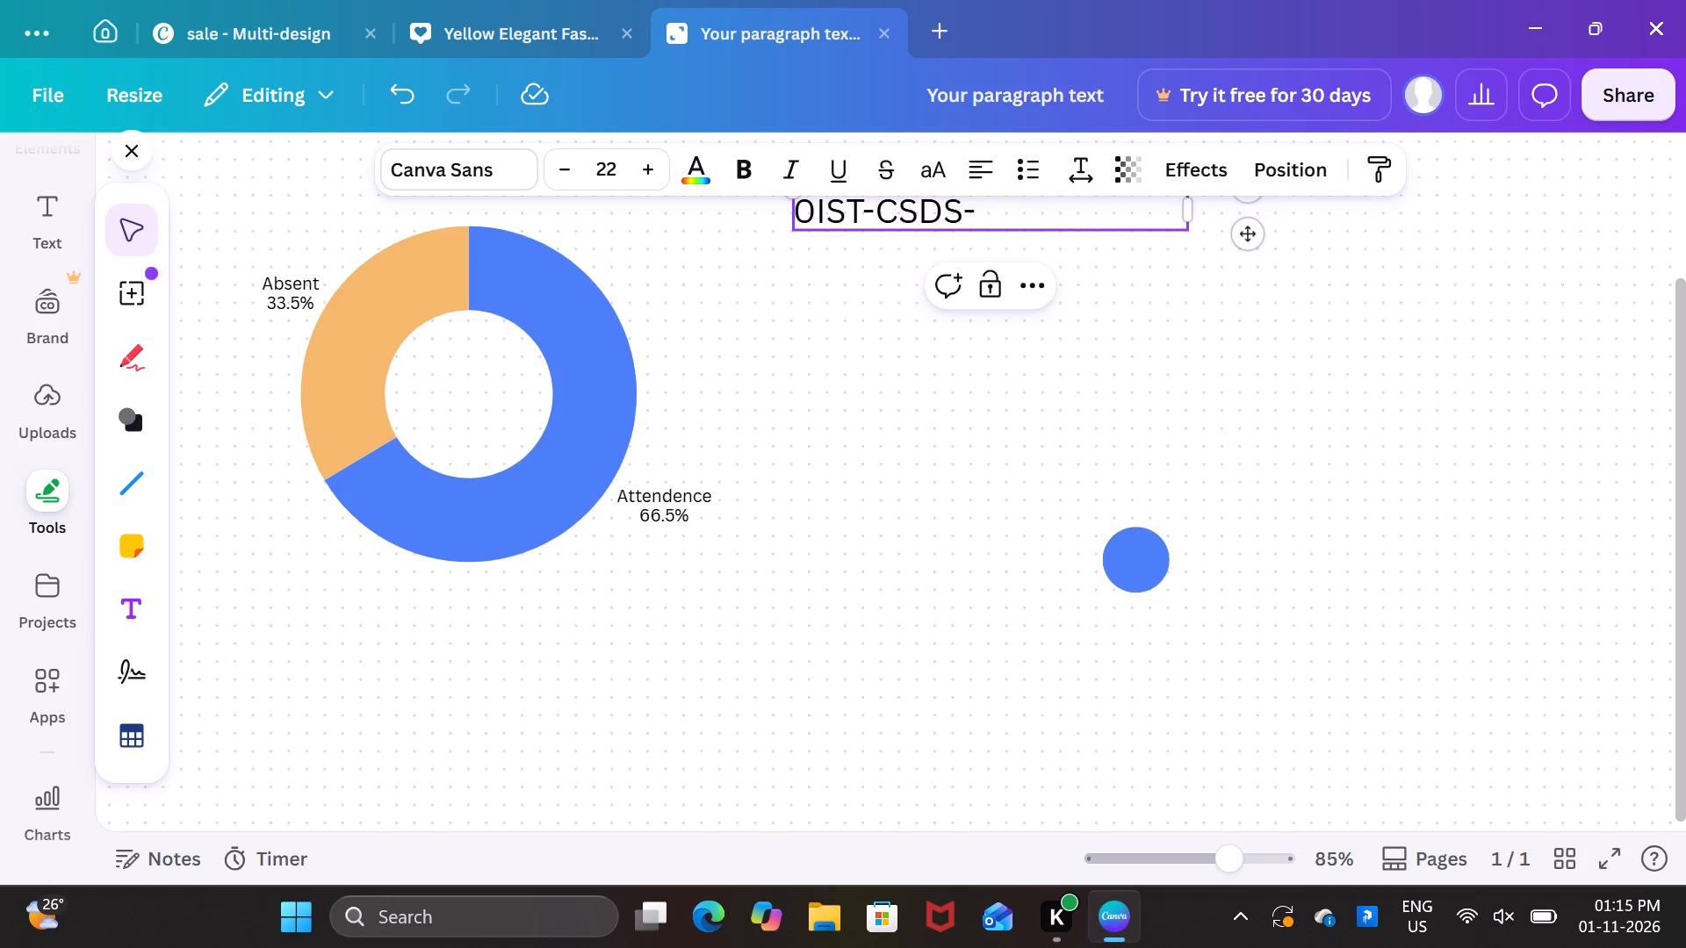
{"action": "key", "text": "backslash"}
{"action": "key", "text": "BackSpace"}
{"action": "type", "text": "|||"}
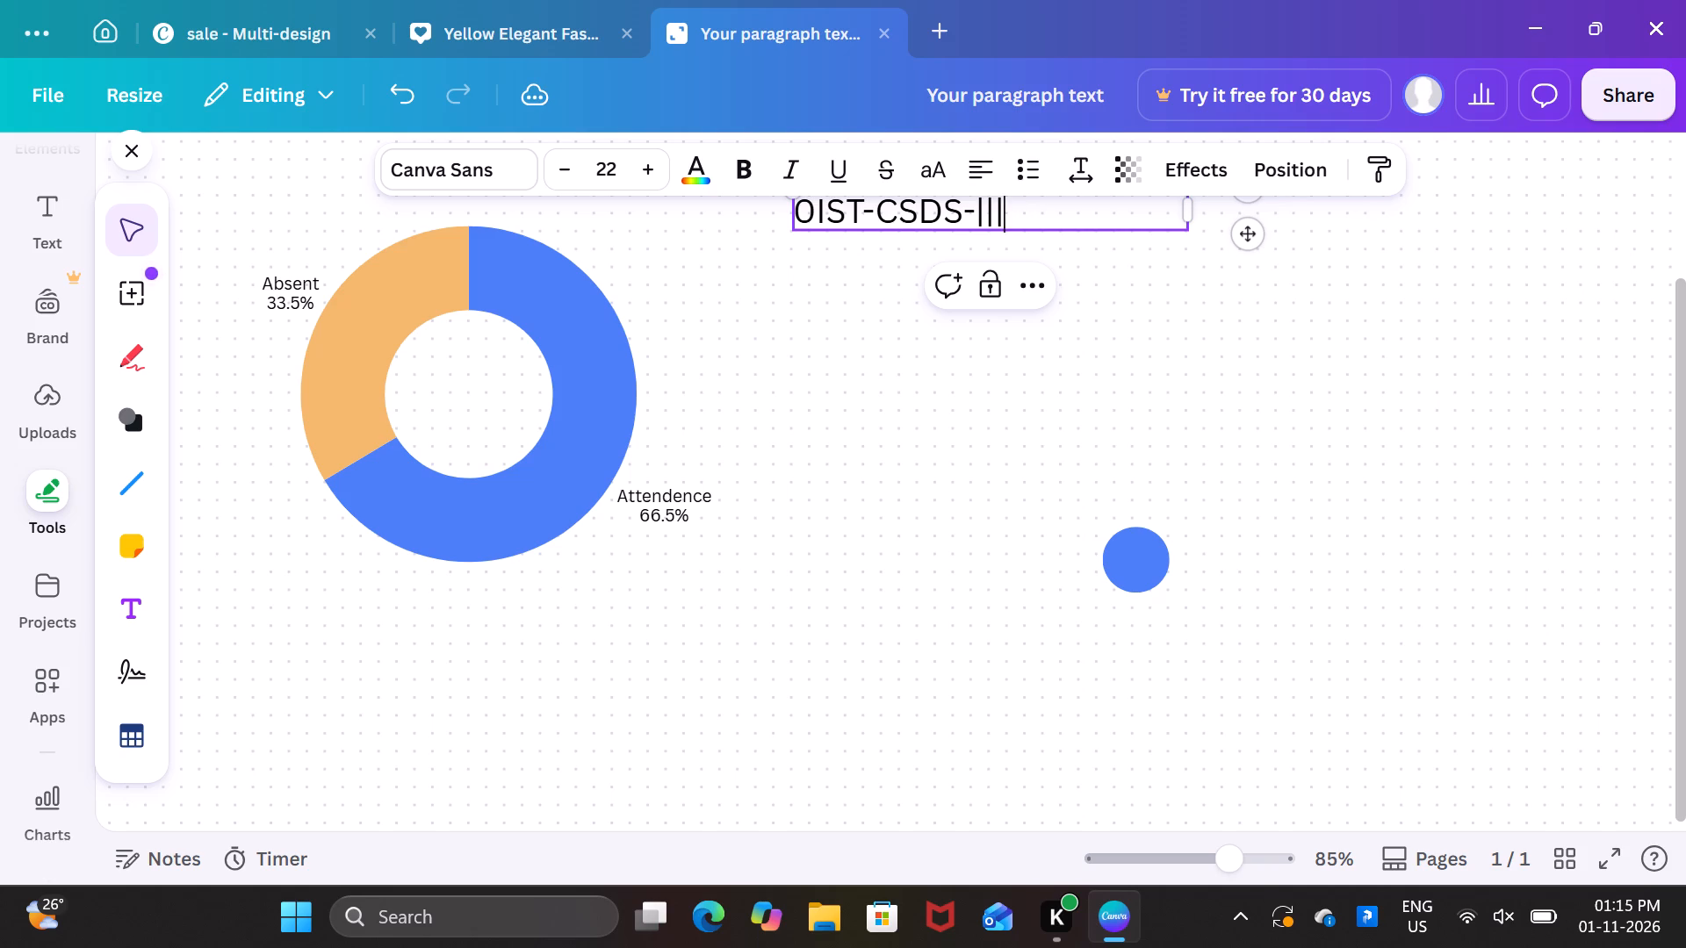
Append -C to the 0IST-CSDS-||| heading text.
{"action": "key", "text": "minus"}
{"action": "key", "text": "shift+c"}
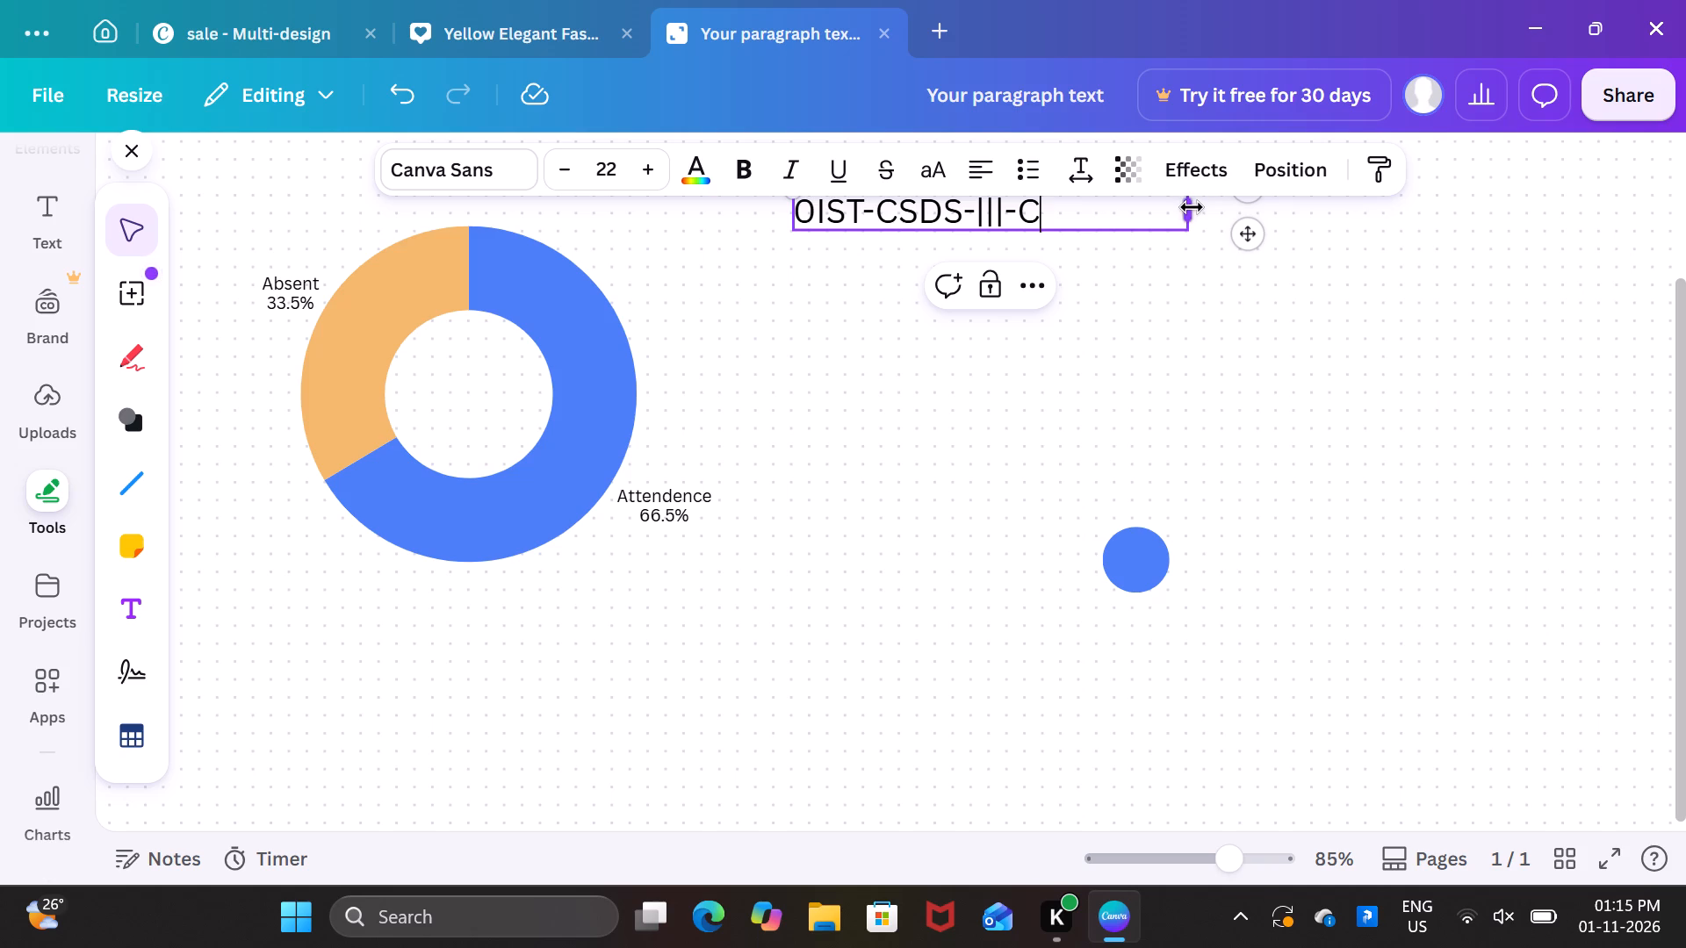
Narrow the heading's text box from its end so that it fits closely around 0IST-CSDS-|||-C.
{"action": "left_click_drag", "start_coordinate": [1192, 207], "coordinate": [1081, 210]}
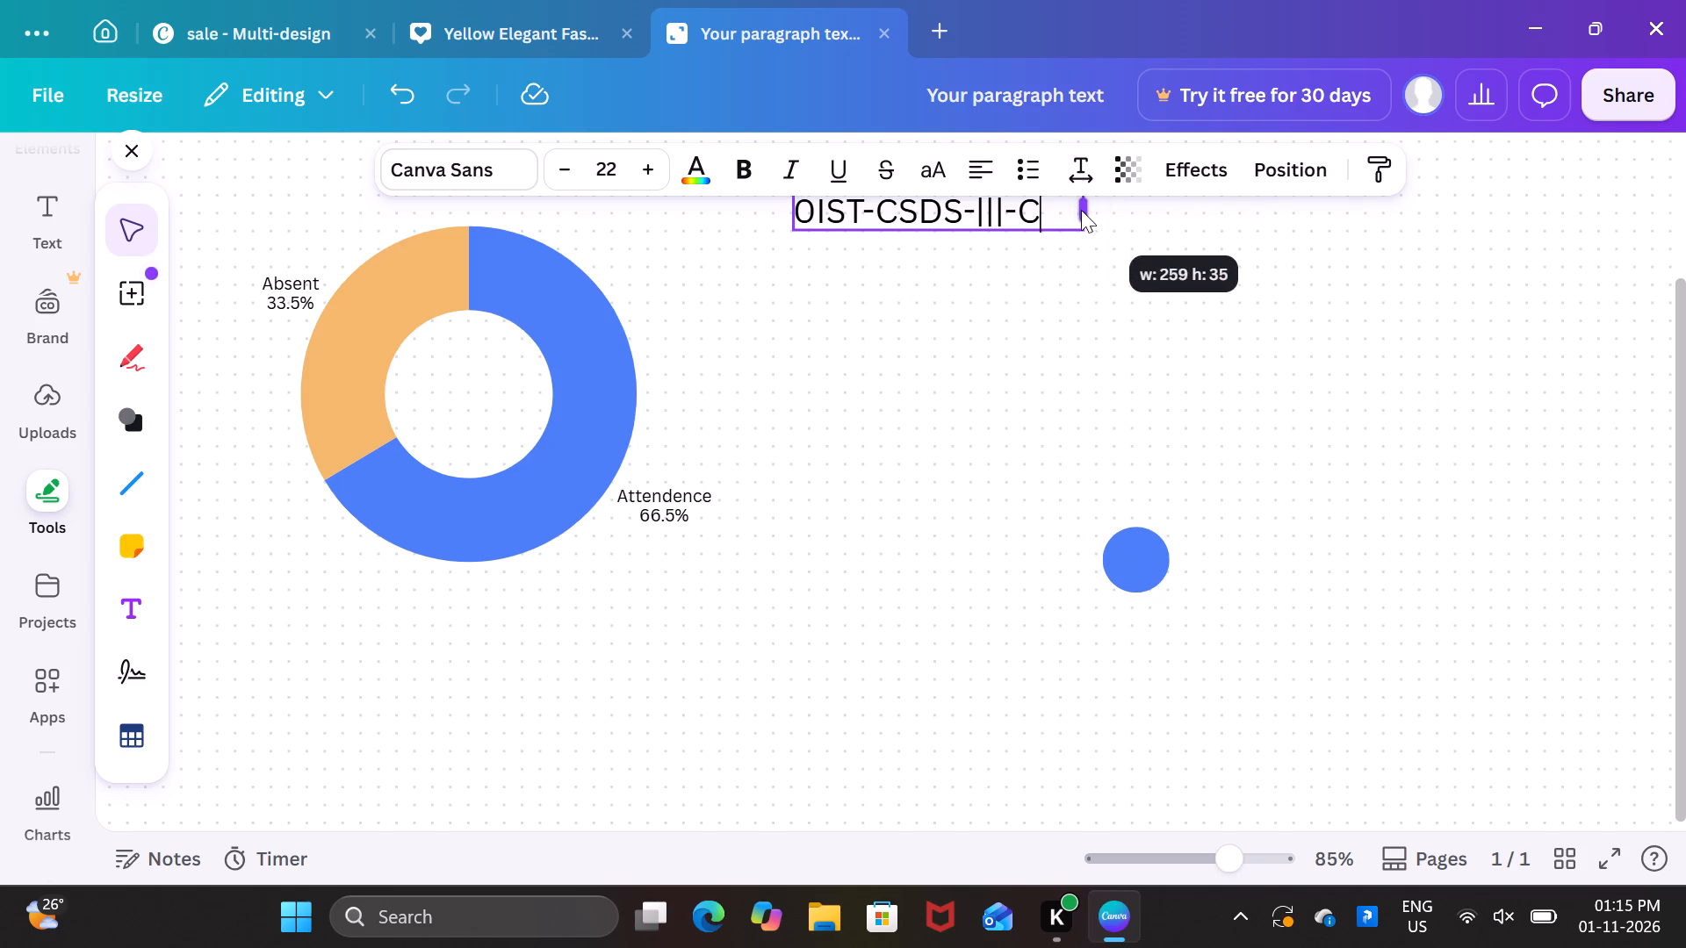
{"action": "left_click_drag", "start_coordinate": [1081, 210], "coordinate": [1058, 218]}
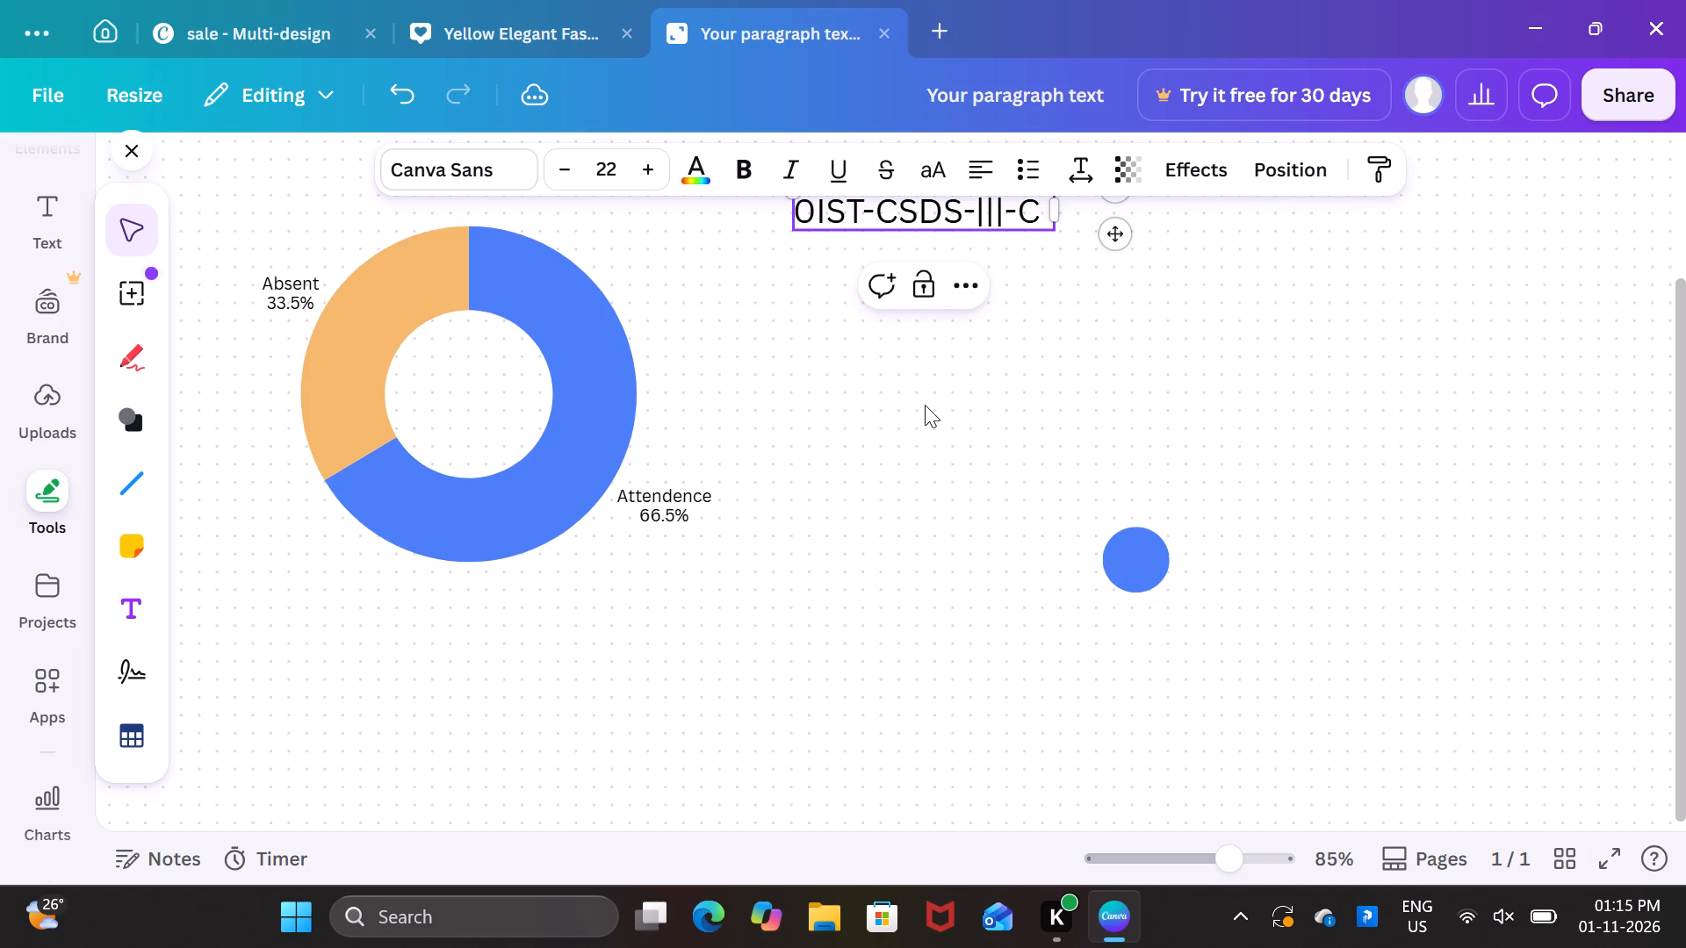
{"action": "left_click", "coordinate": [981, 399]}
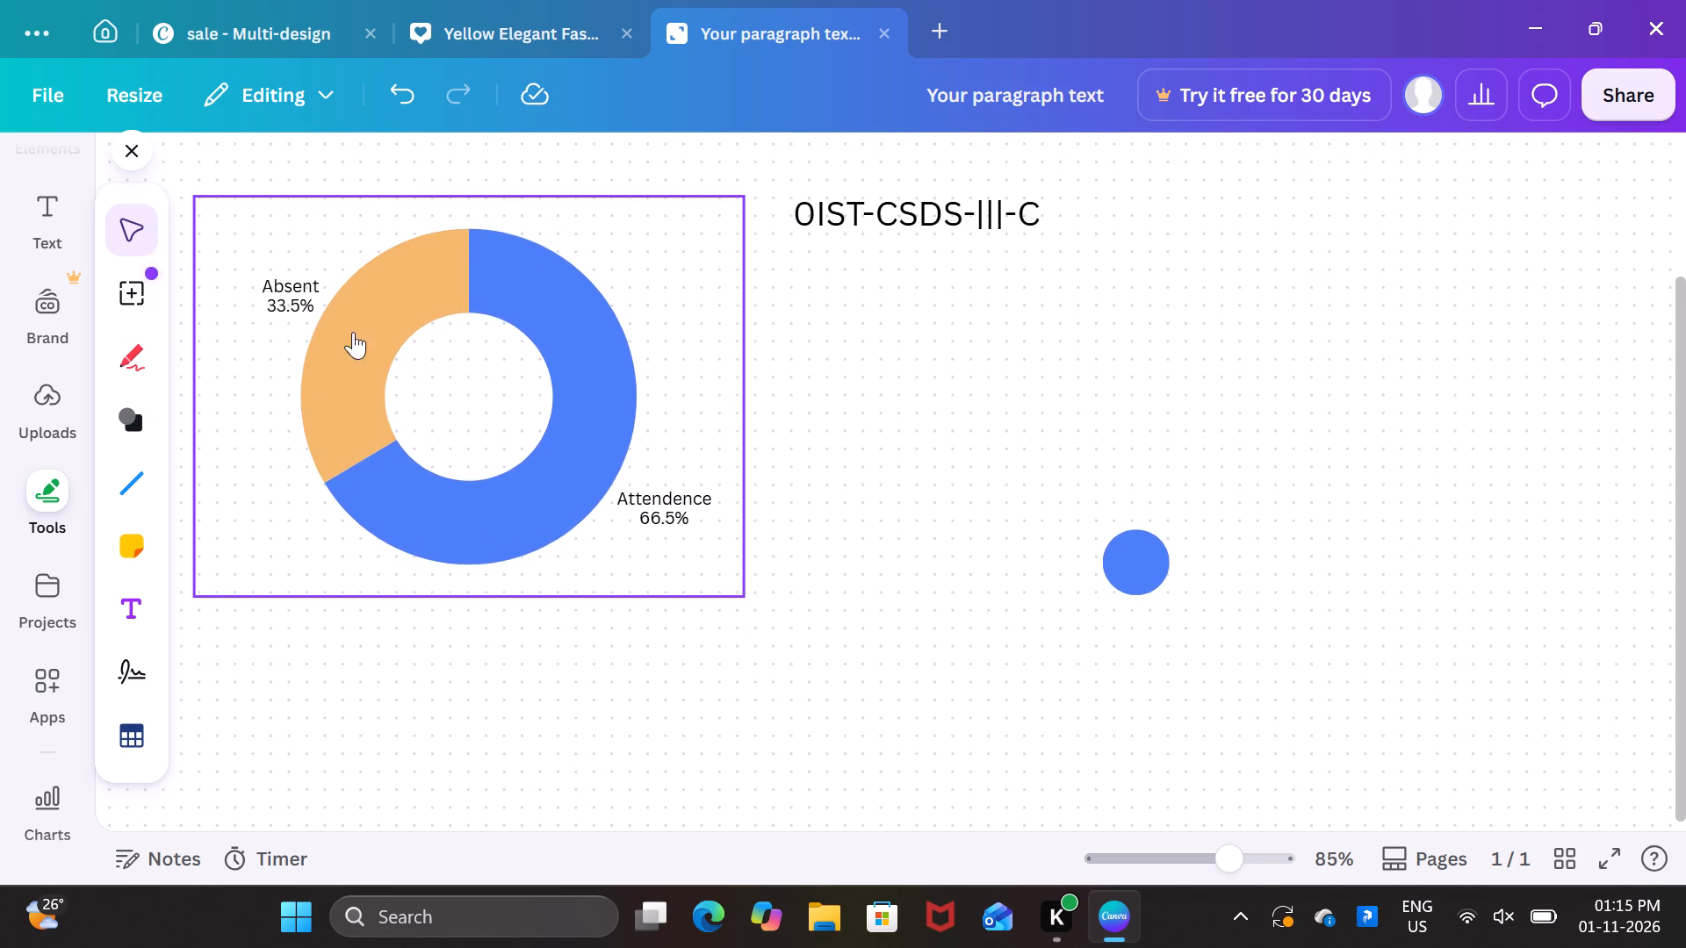
Recolor the 0IST-CSDS-|||-C heading medium gray, using the fourth shade of the default solid colors.
{"action": "left_click", "coordinate": [919, 205]}
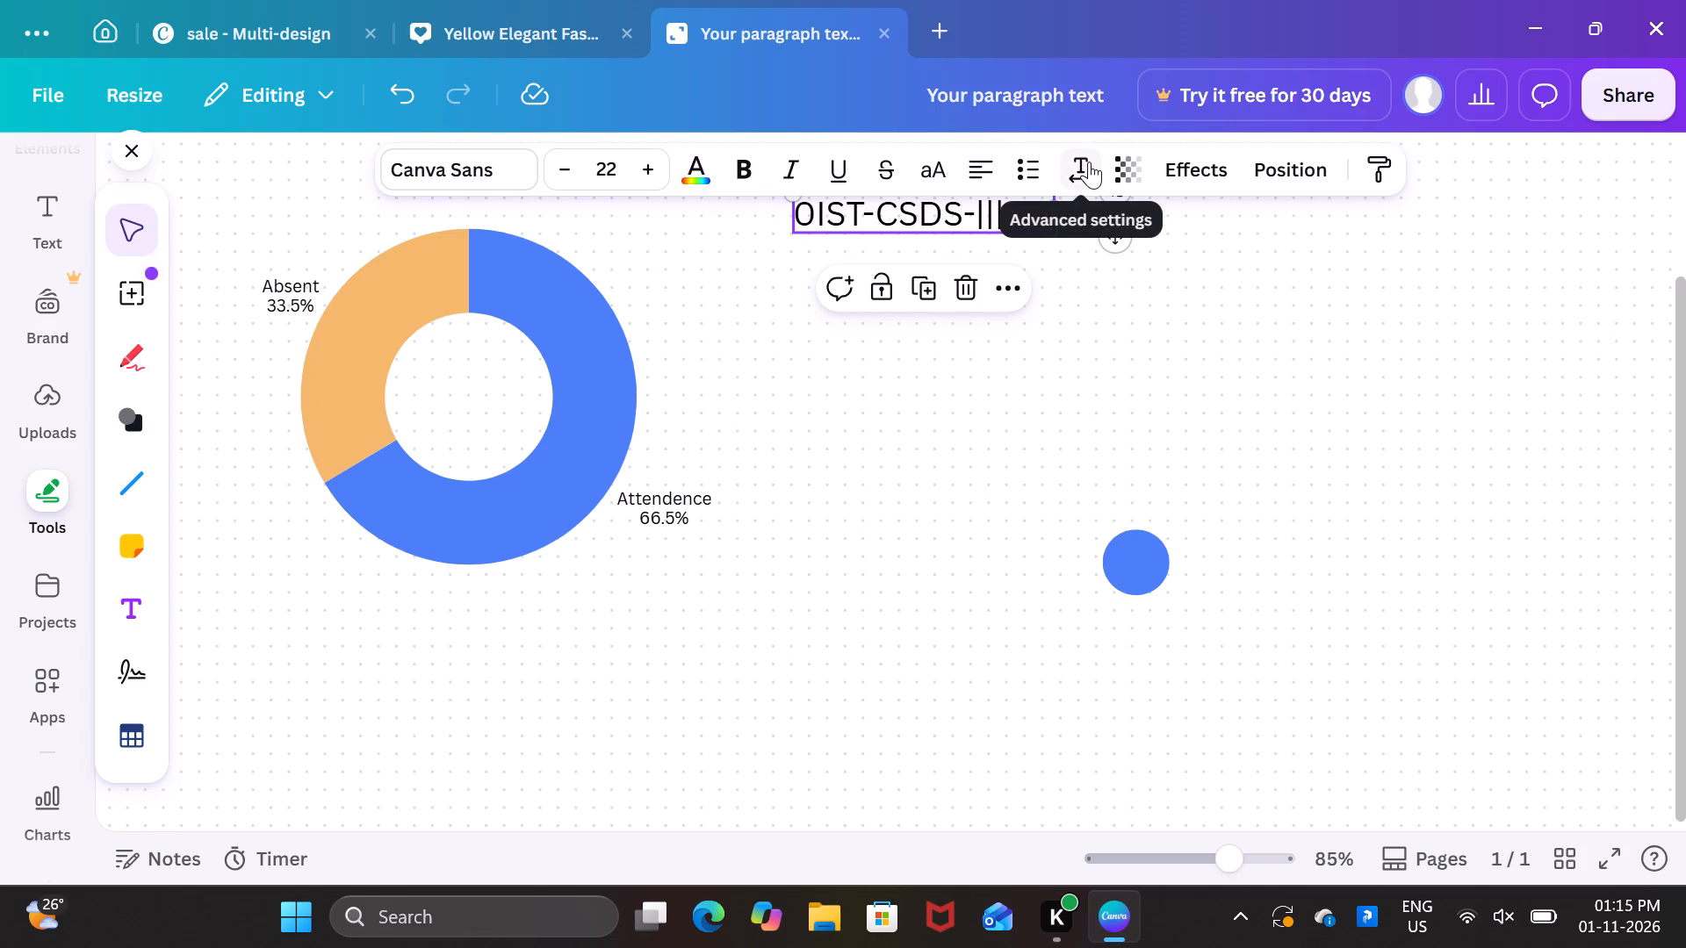
{"action": "scroll", "coordinate": [1089, 162], "scroll_direction": "left", "scroll_amount": 2}
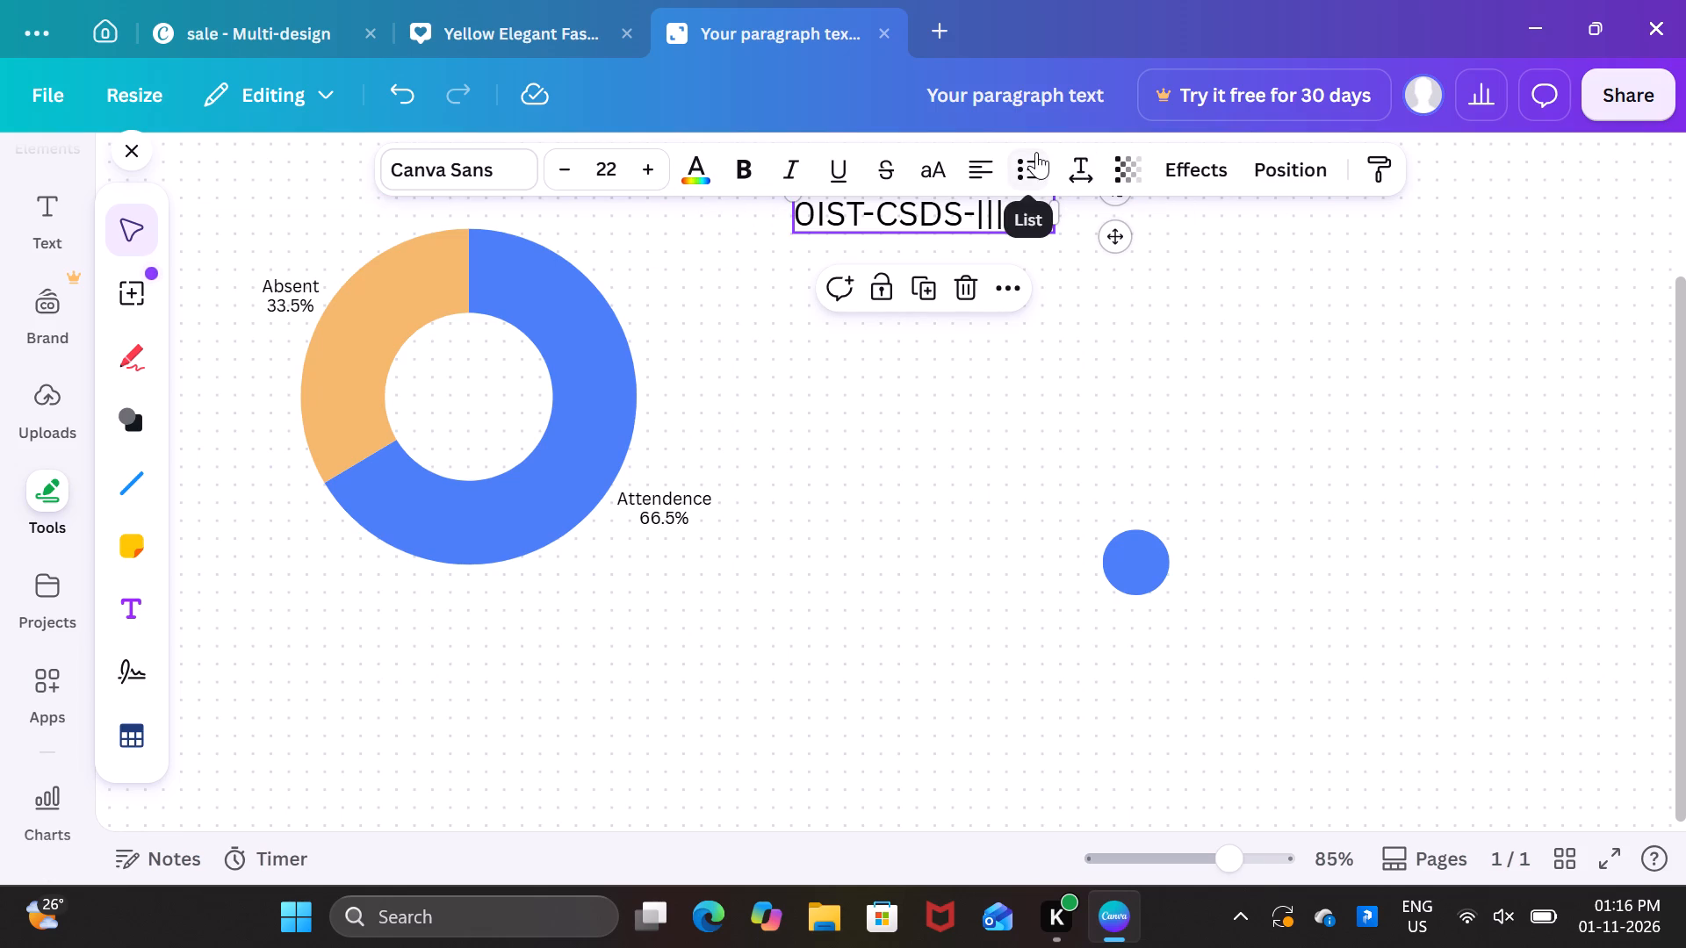
{"action": "scroll", "coordinate": [1036, 152], "scroll_direction": "left", "scroll_amount": 1}
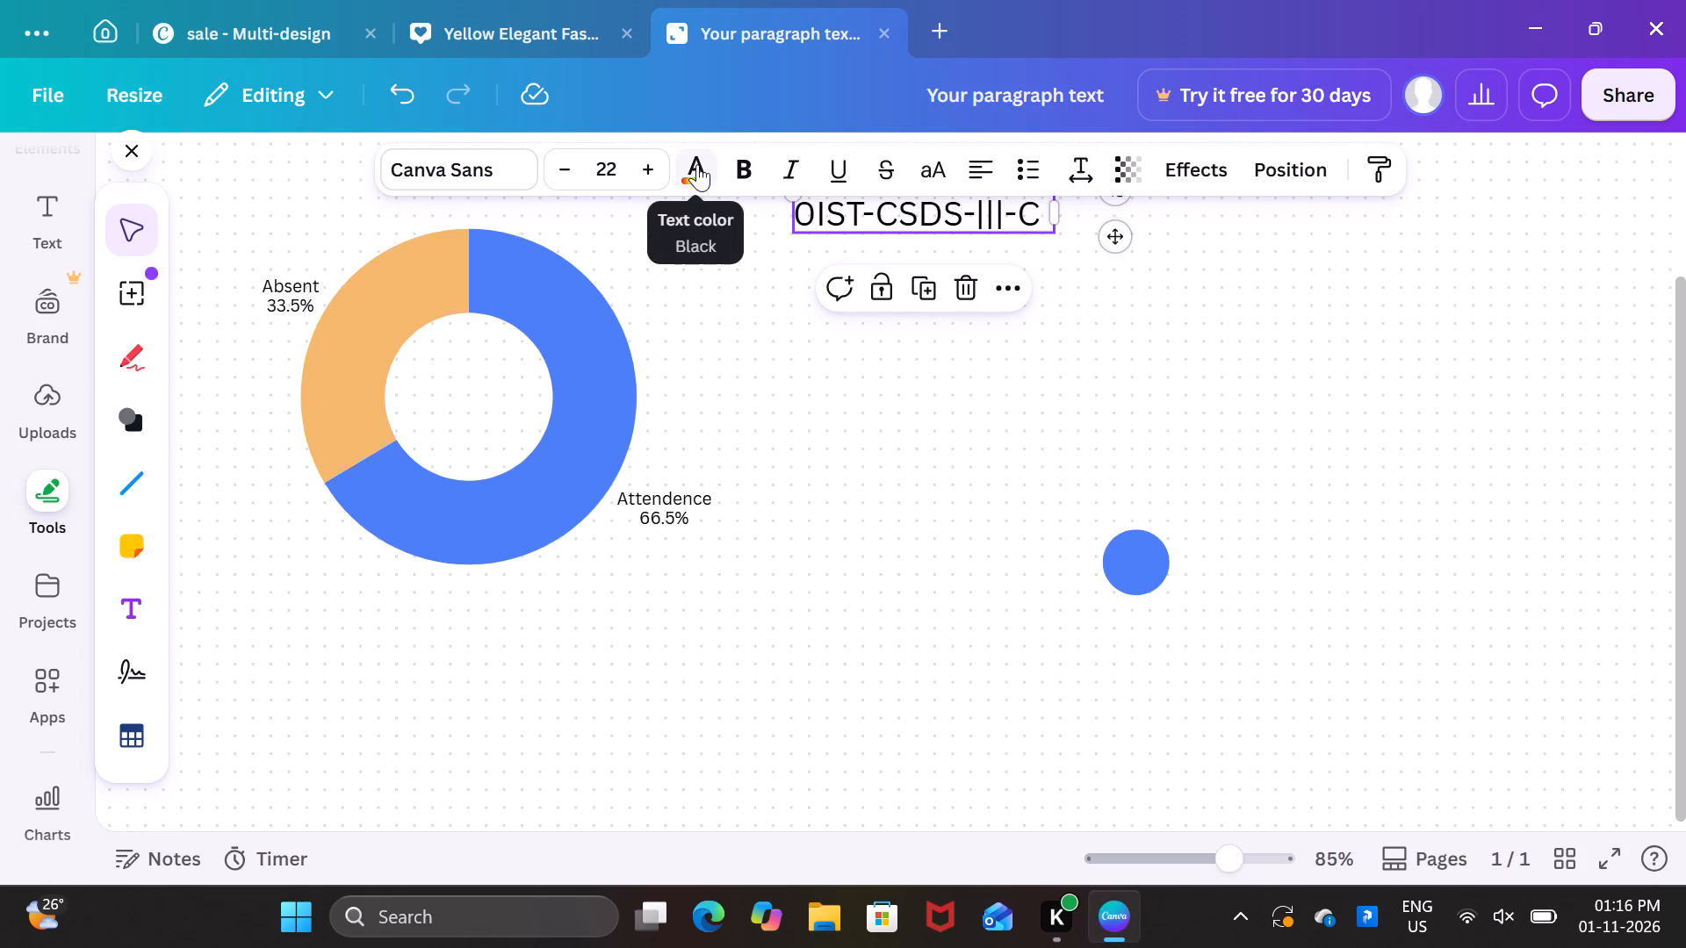
{"action": "left_click", "coordinate": [697, 164]}
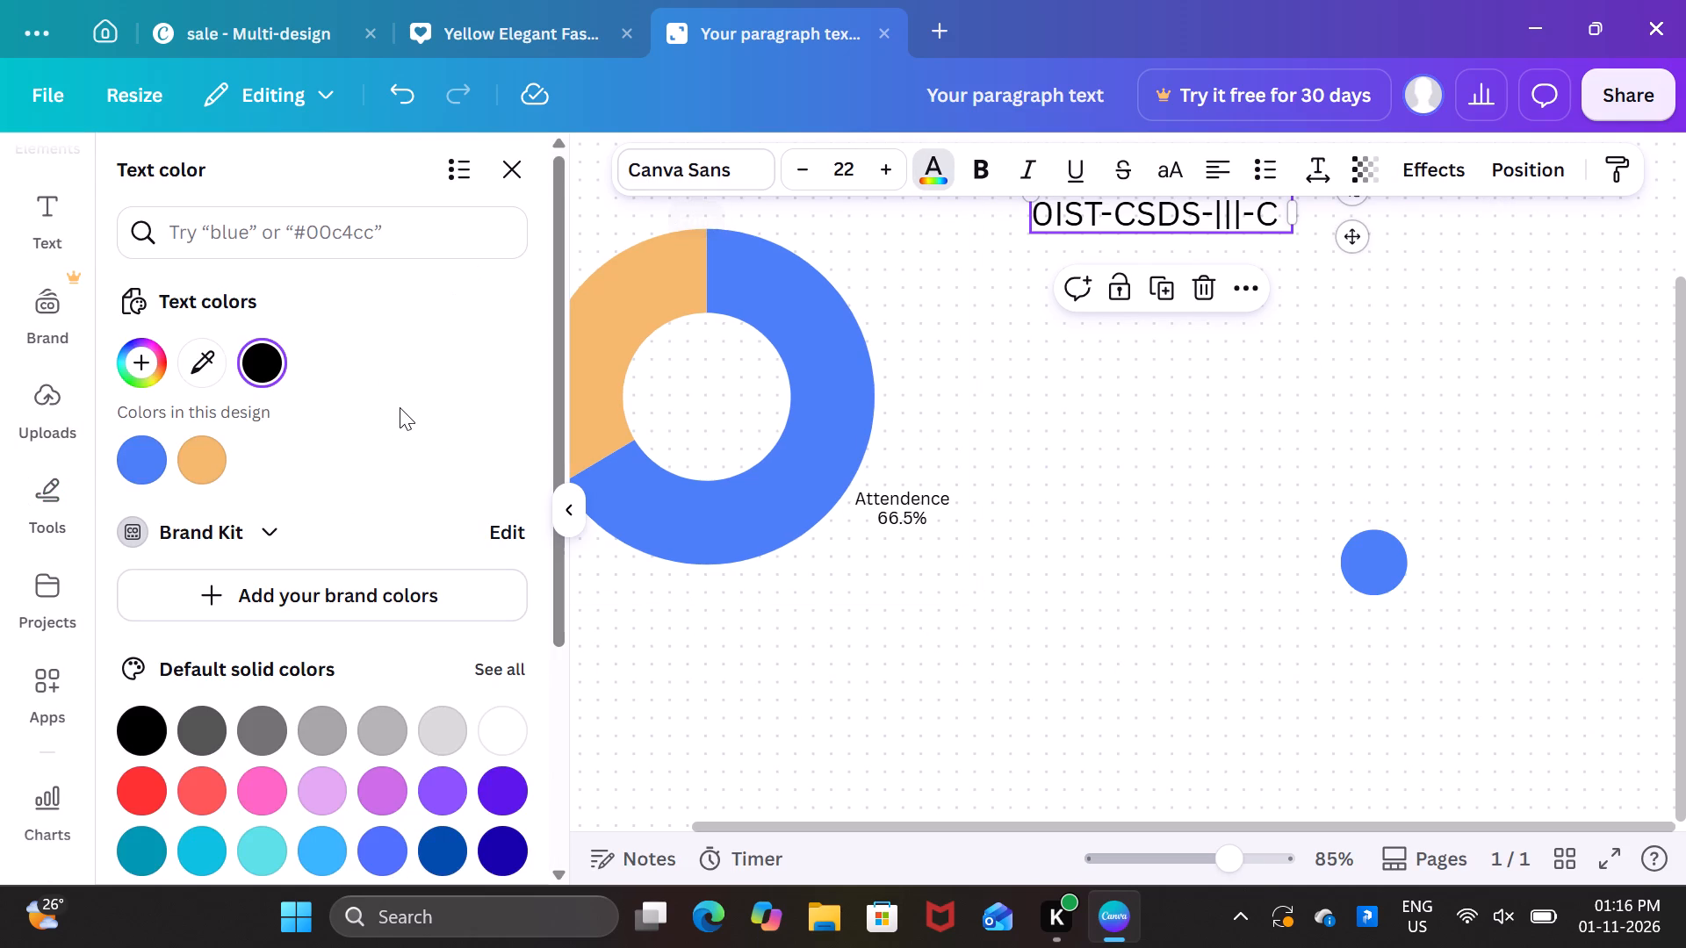
{"action": "left_click", "coordinate": [325, 720]}
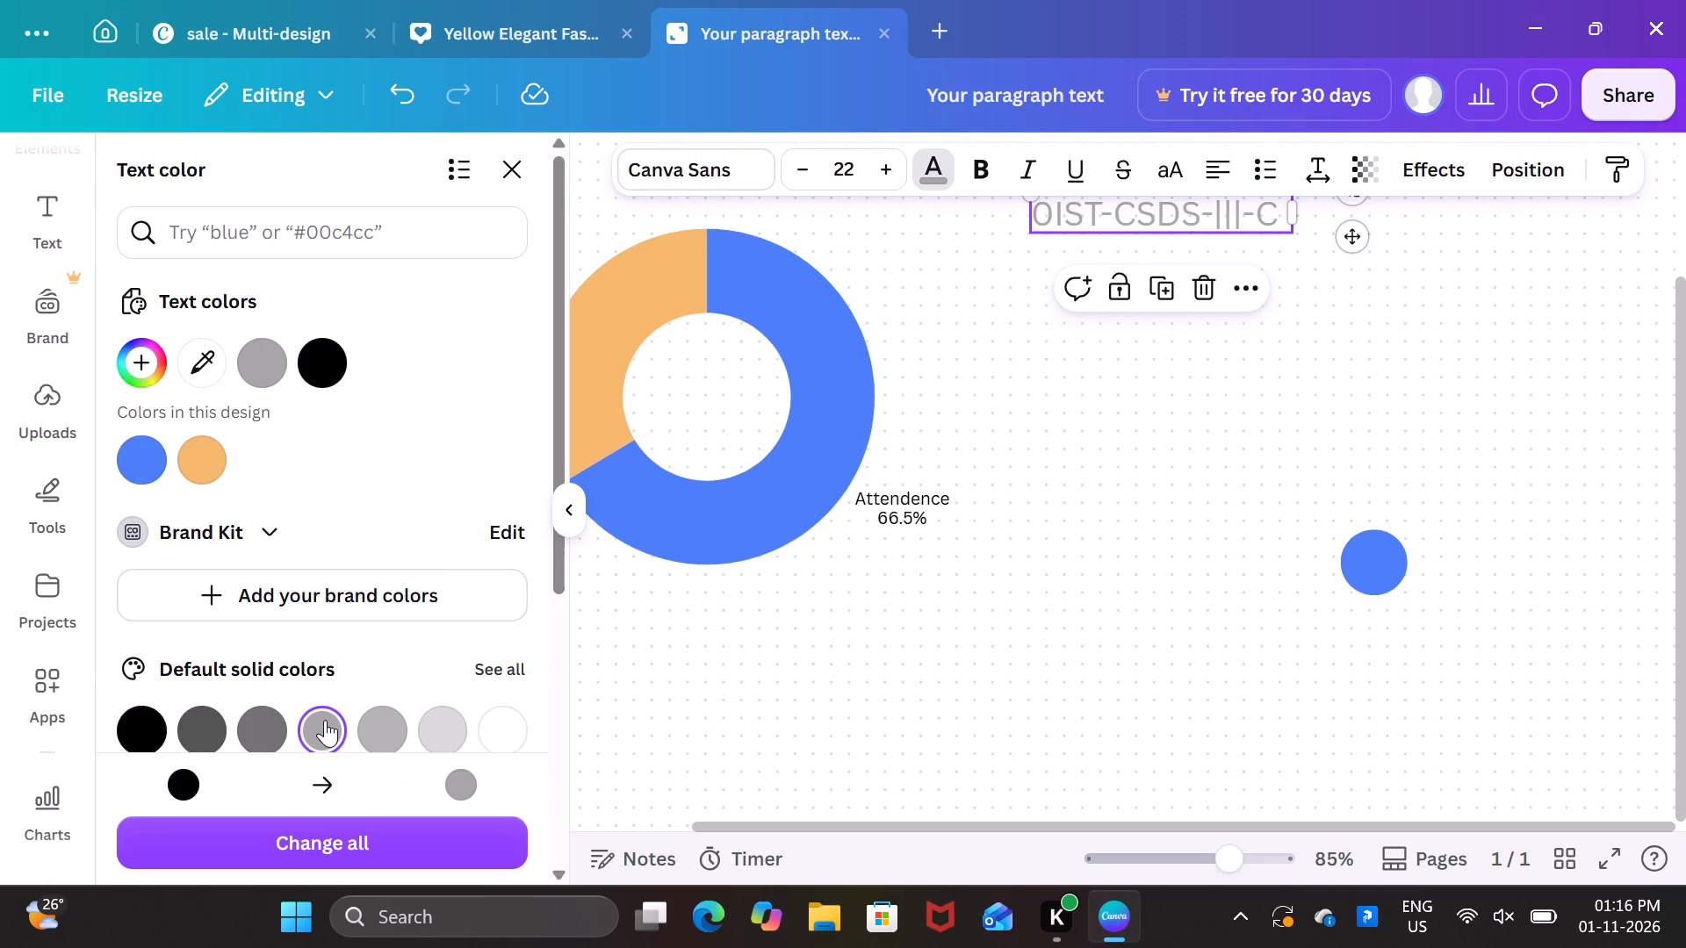
{"action": "left_click", "coordinate": [573, 504]}
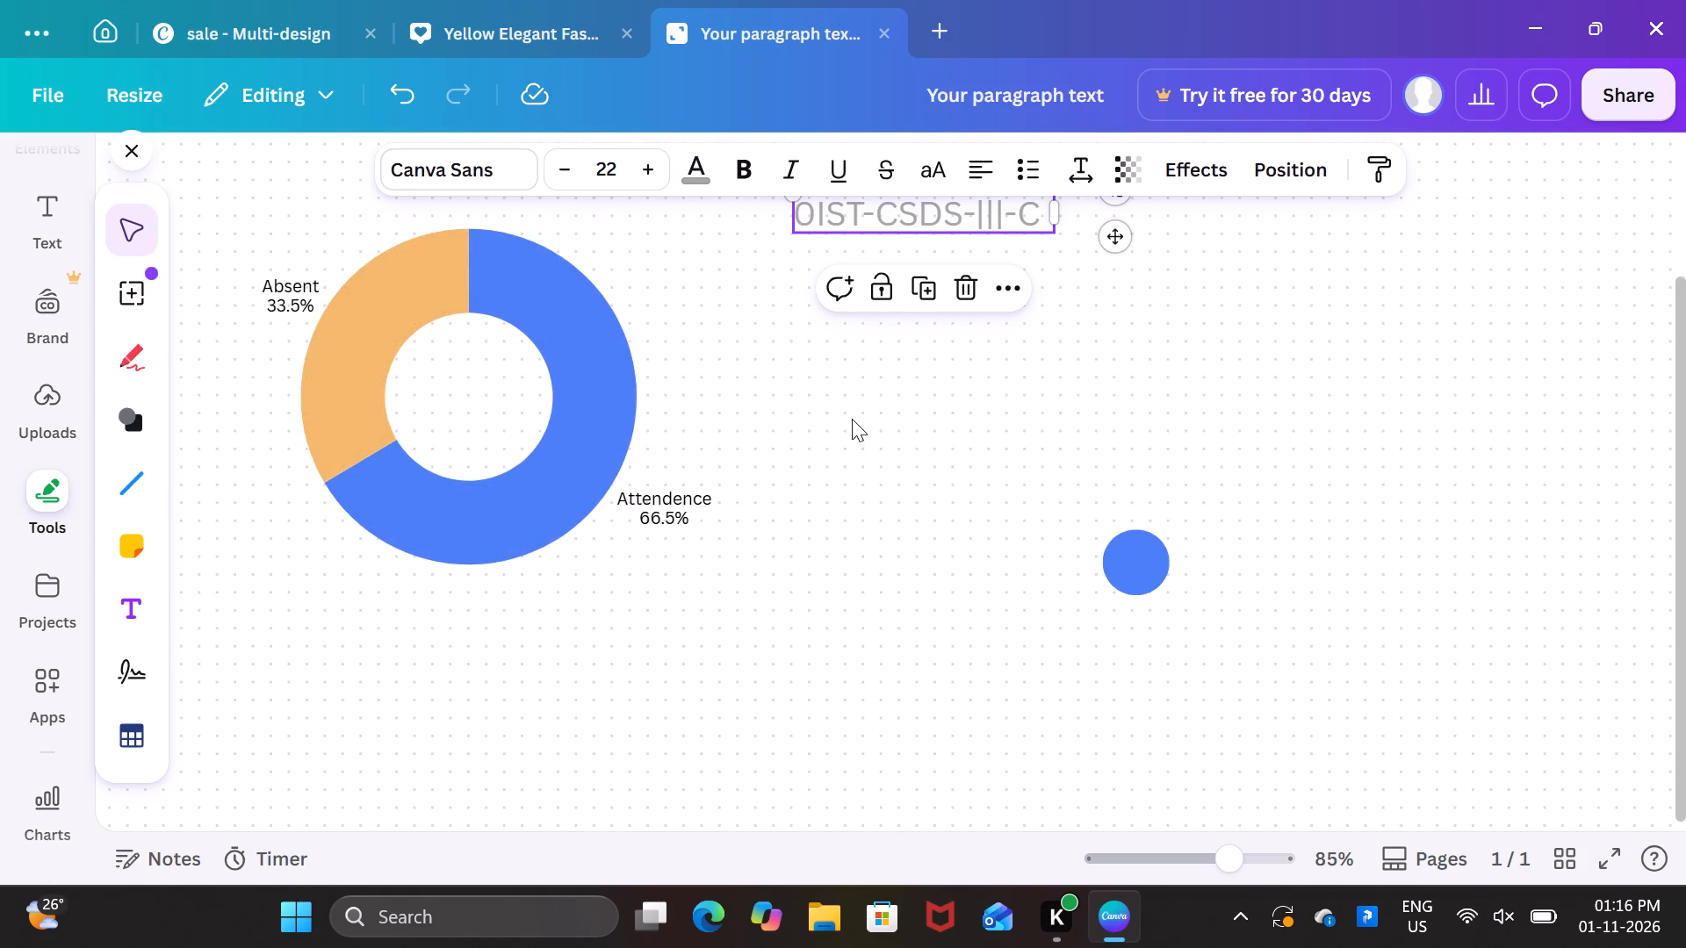
{"action": "left_click", "coordinate": [856, 414]}
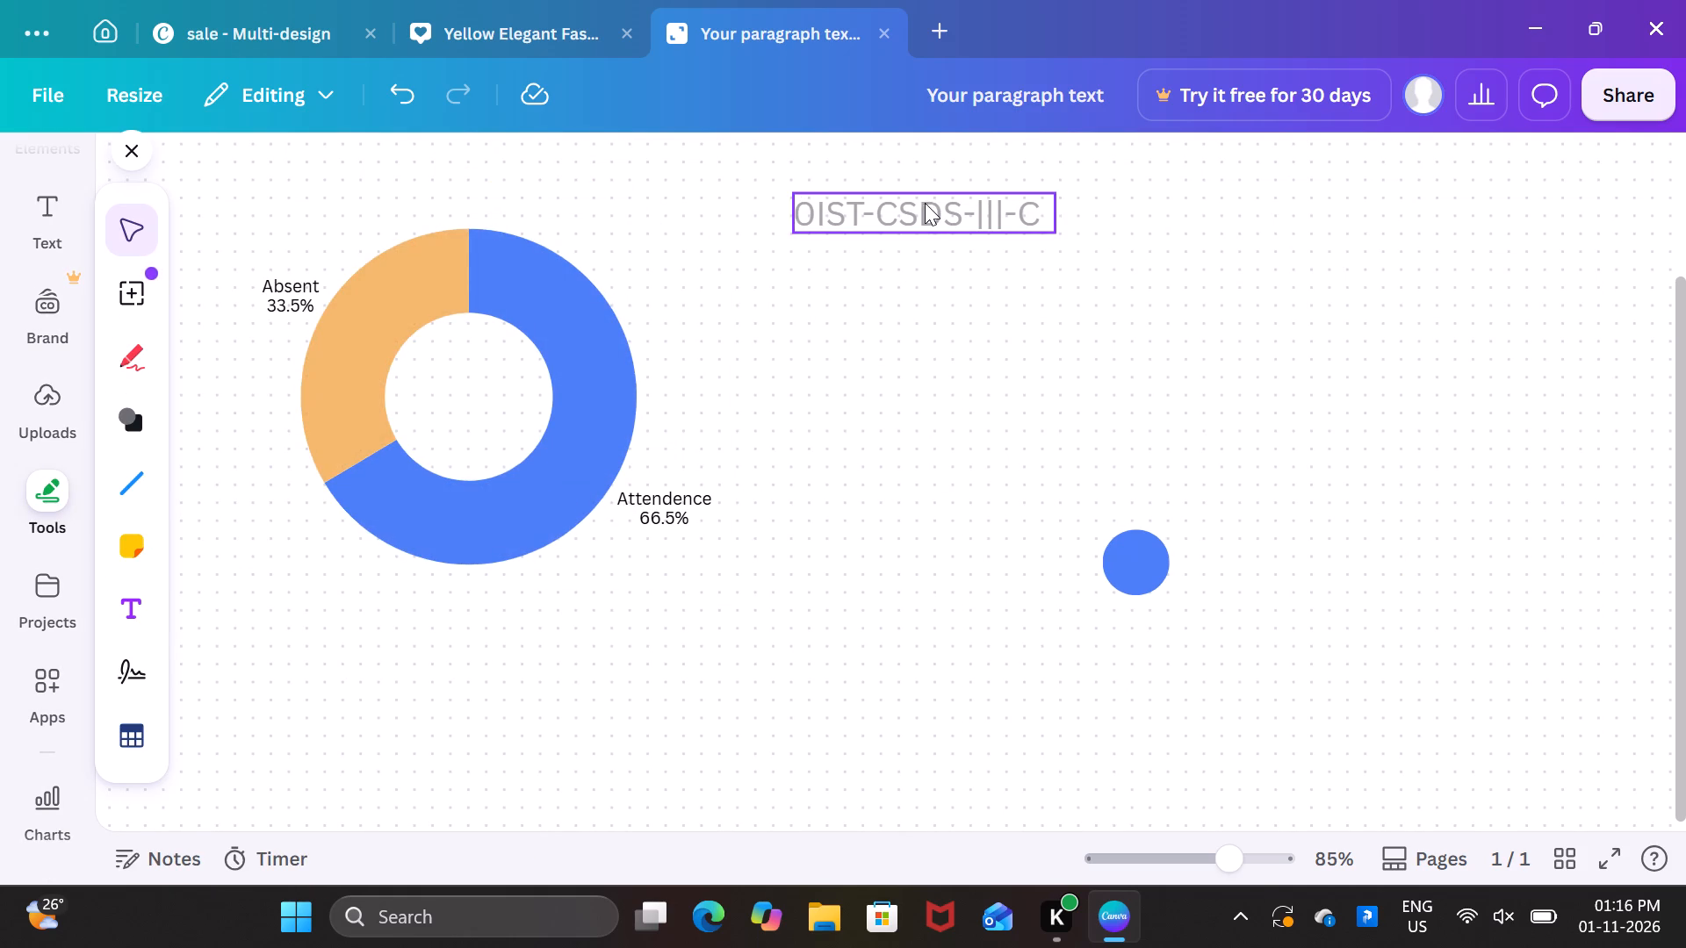
Move the gray heading slightly down and to the left, closer to the donut chart.
{"action": "left_click_drag", "start_coordinate": [912, 203], "coordinate": [839, 228]}
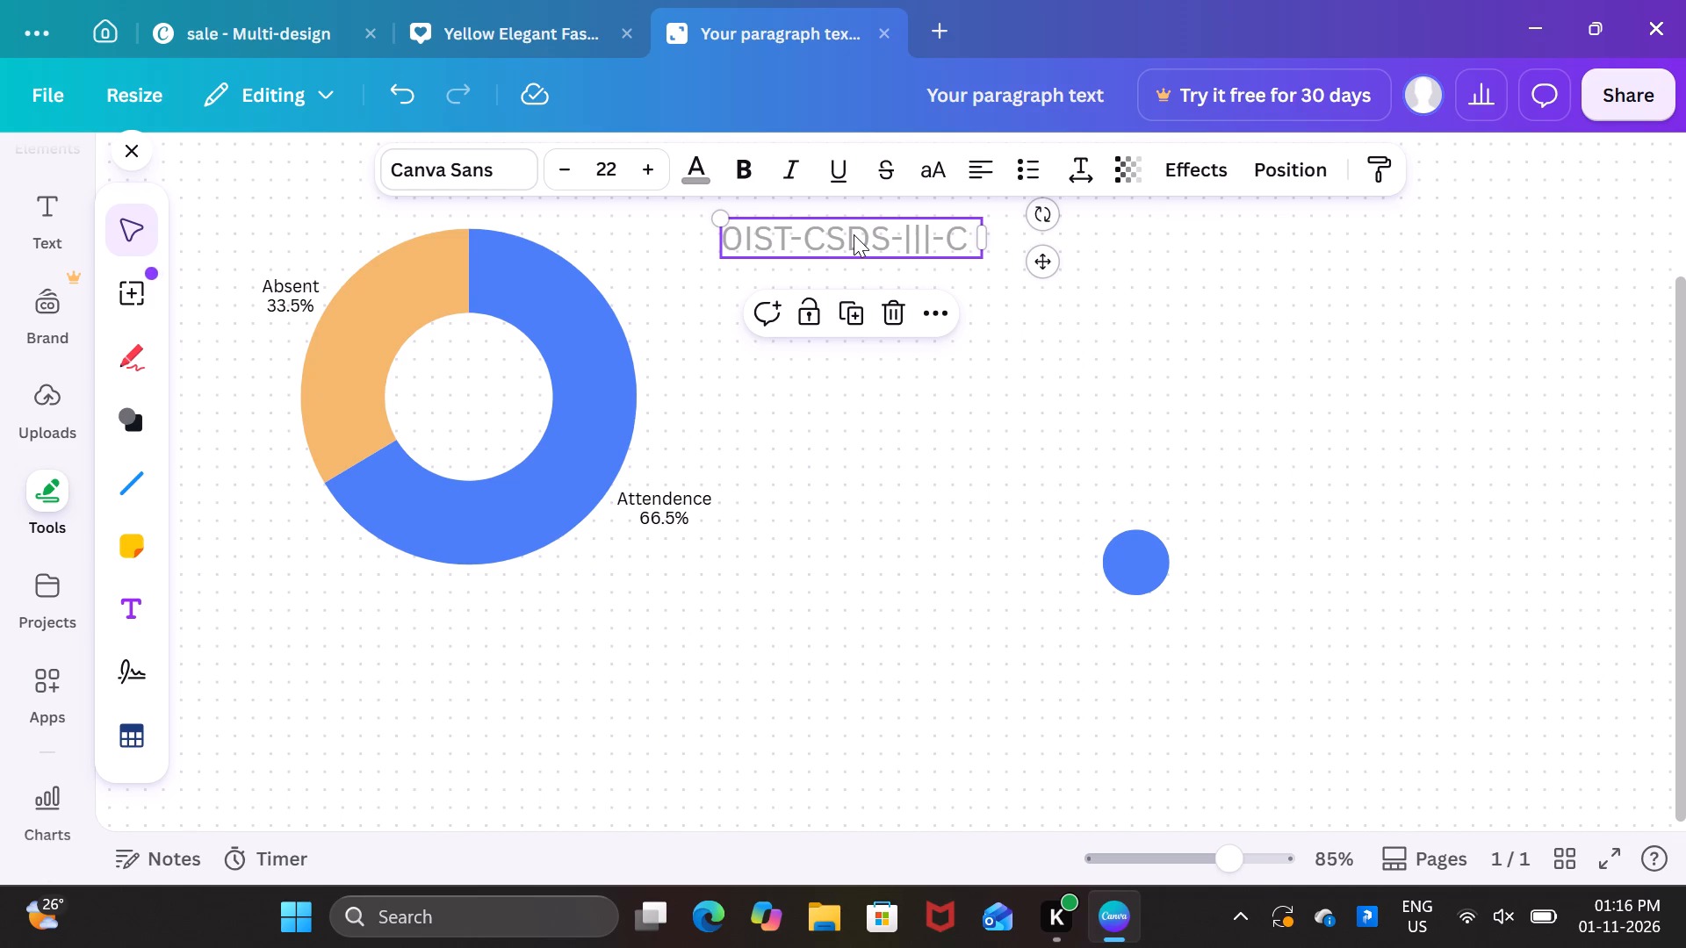
{"action": "left_click", "coordinate": [762, 281]}
{"action": "left_click", "coordinate": [738, 276]}
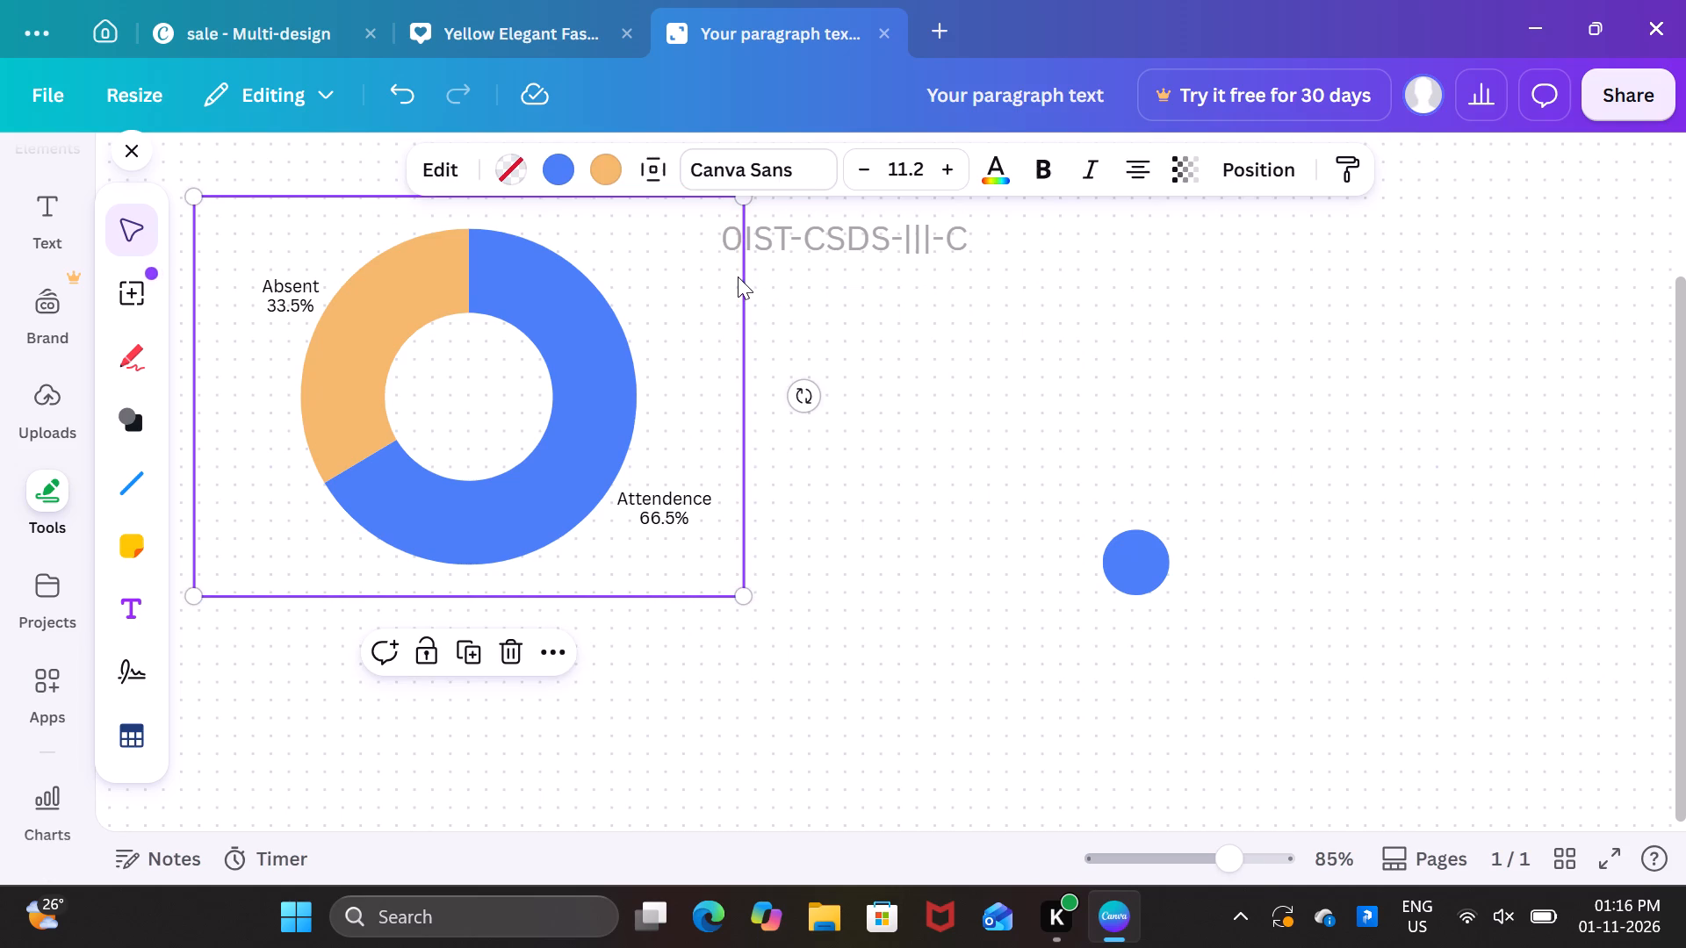
{"action": "left_click", "coordinate": [769, 274]}
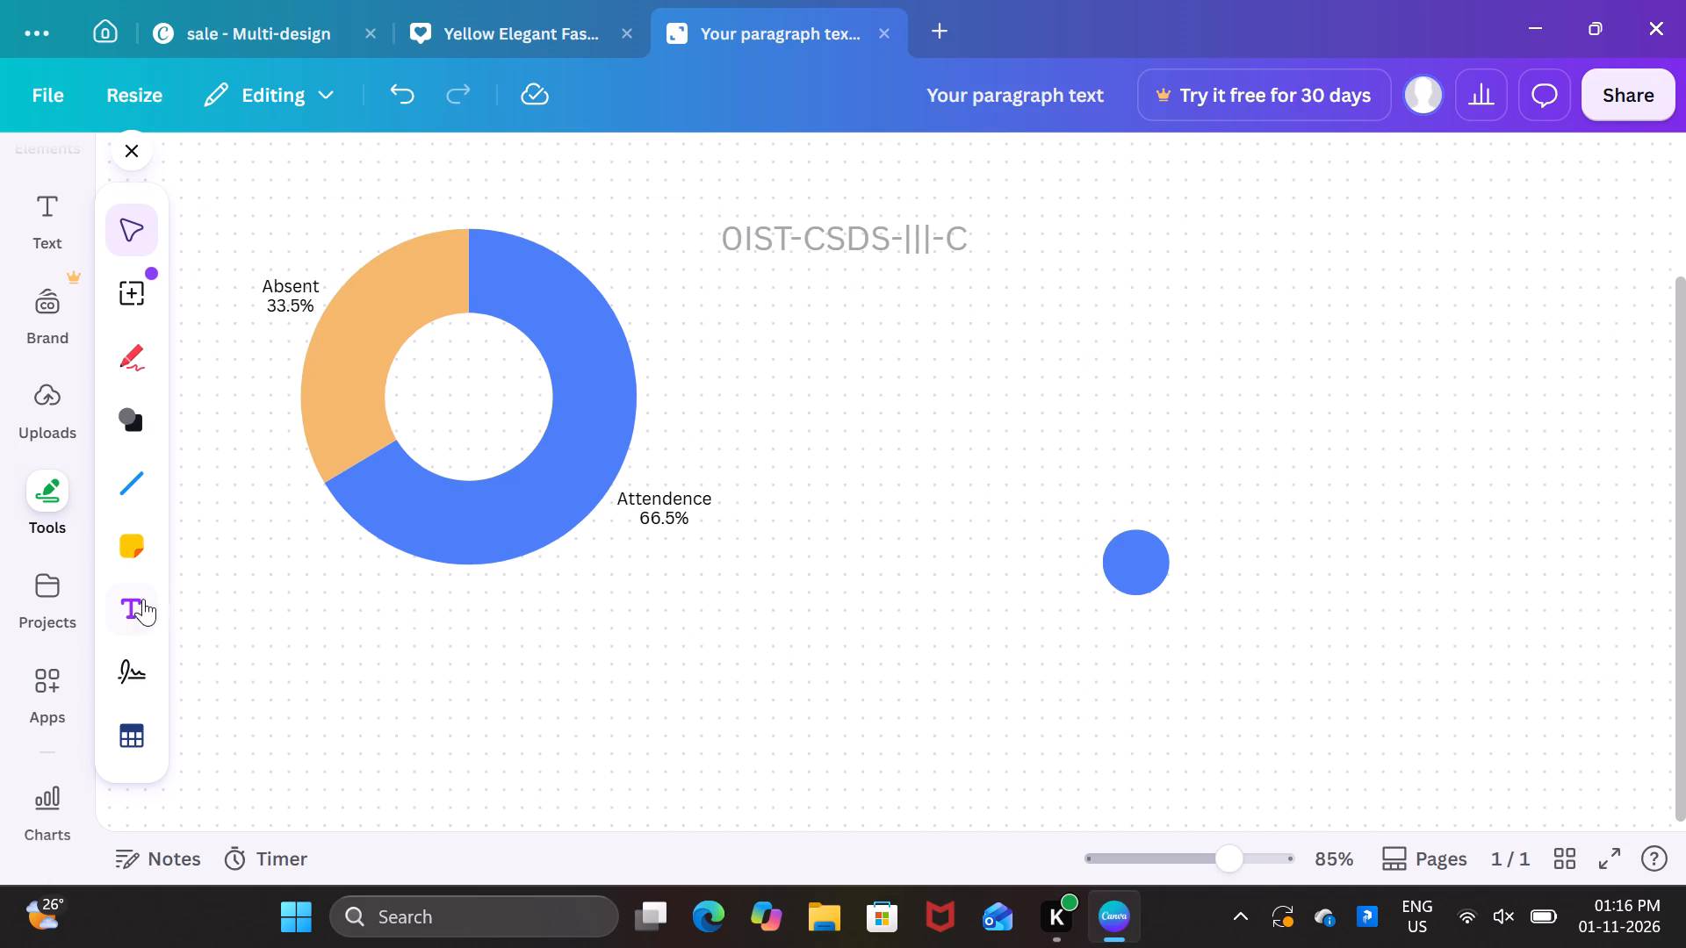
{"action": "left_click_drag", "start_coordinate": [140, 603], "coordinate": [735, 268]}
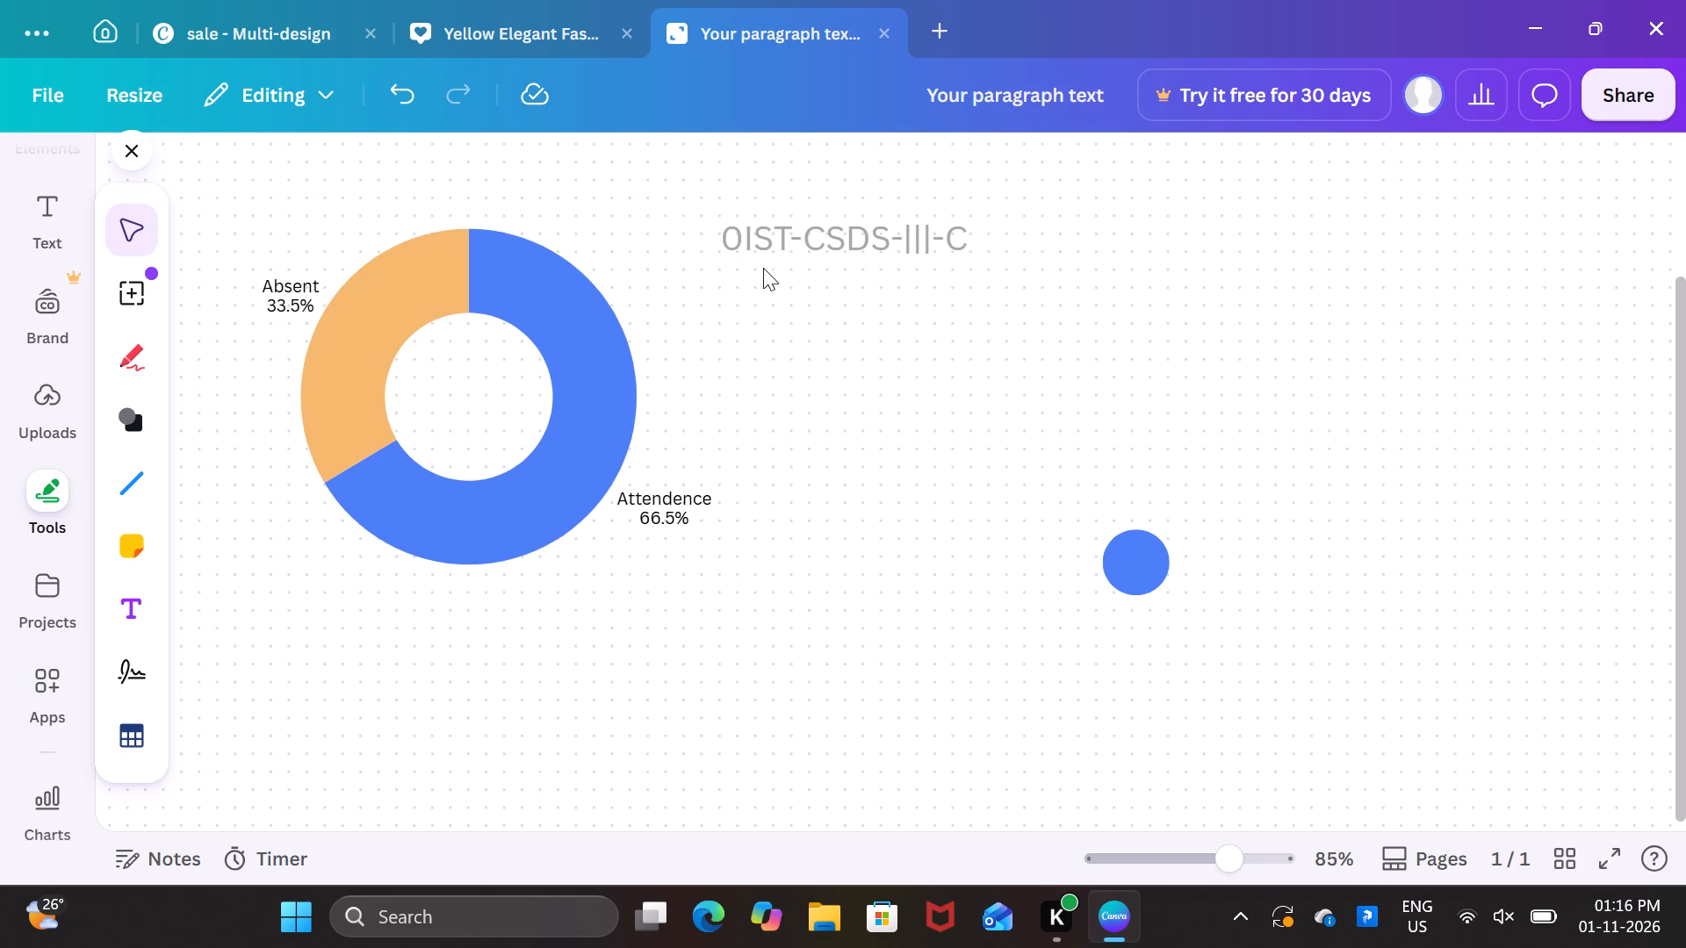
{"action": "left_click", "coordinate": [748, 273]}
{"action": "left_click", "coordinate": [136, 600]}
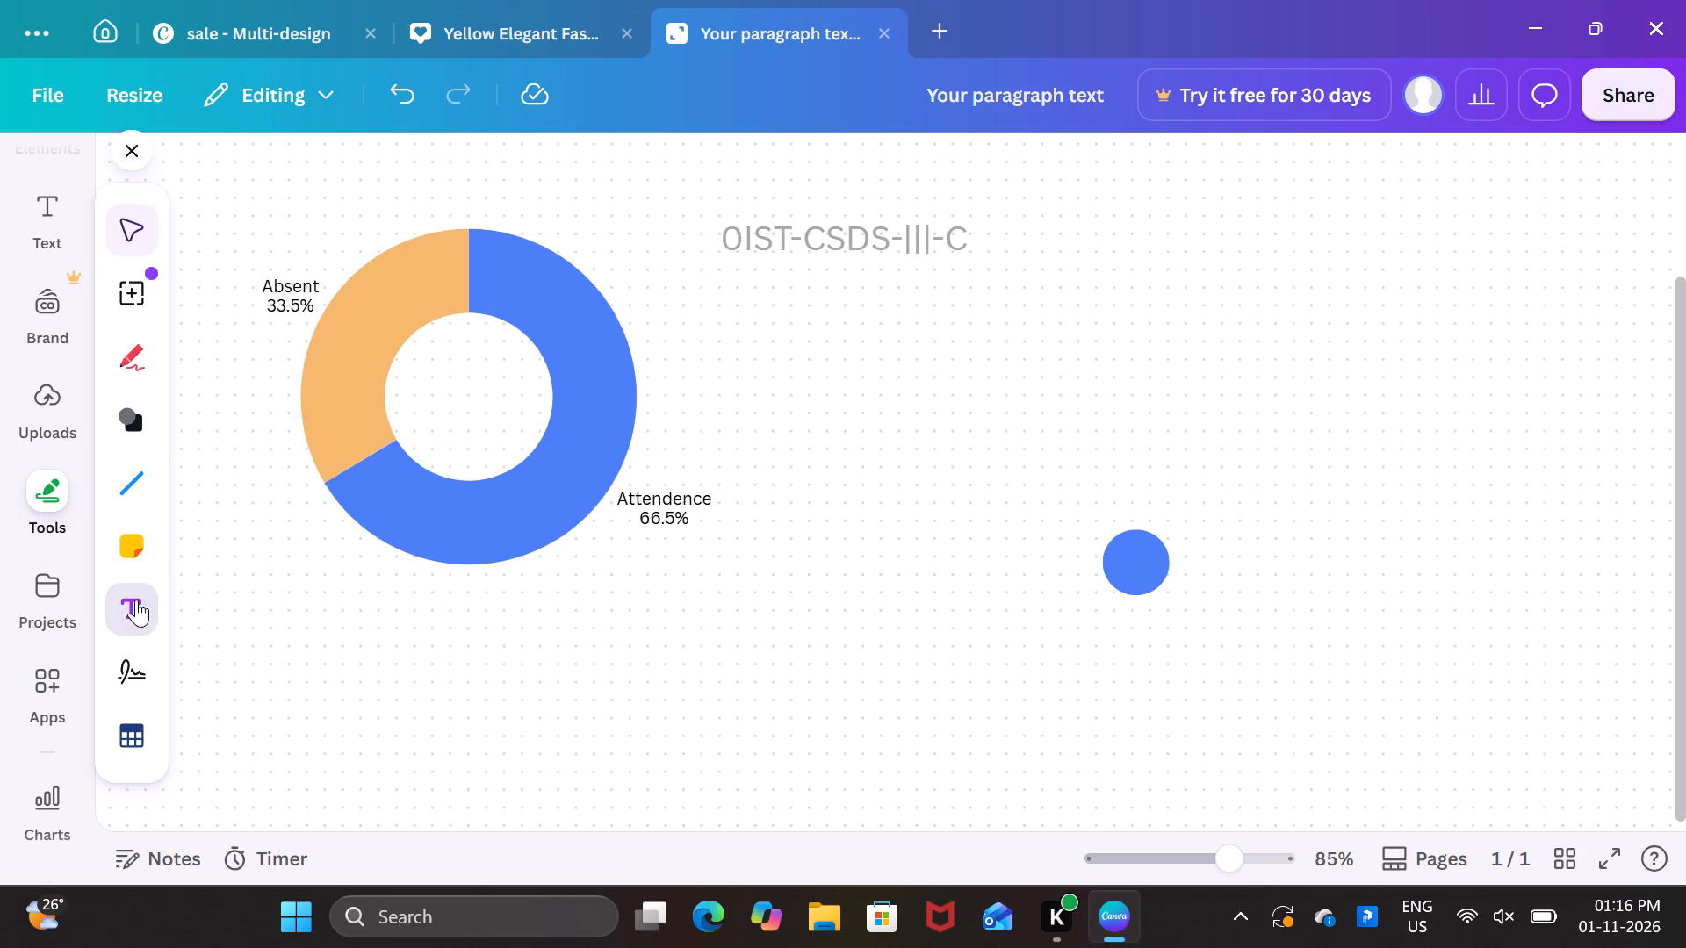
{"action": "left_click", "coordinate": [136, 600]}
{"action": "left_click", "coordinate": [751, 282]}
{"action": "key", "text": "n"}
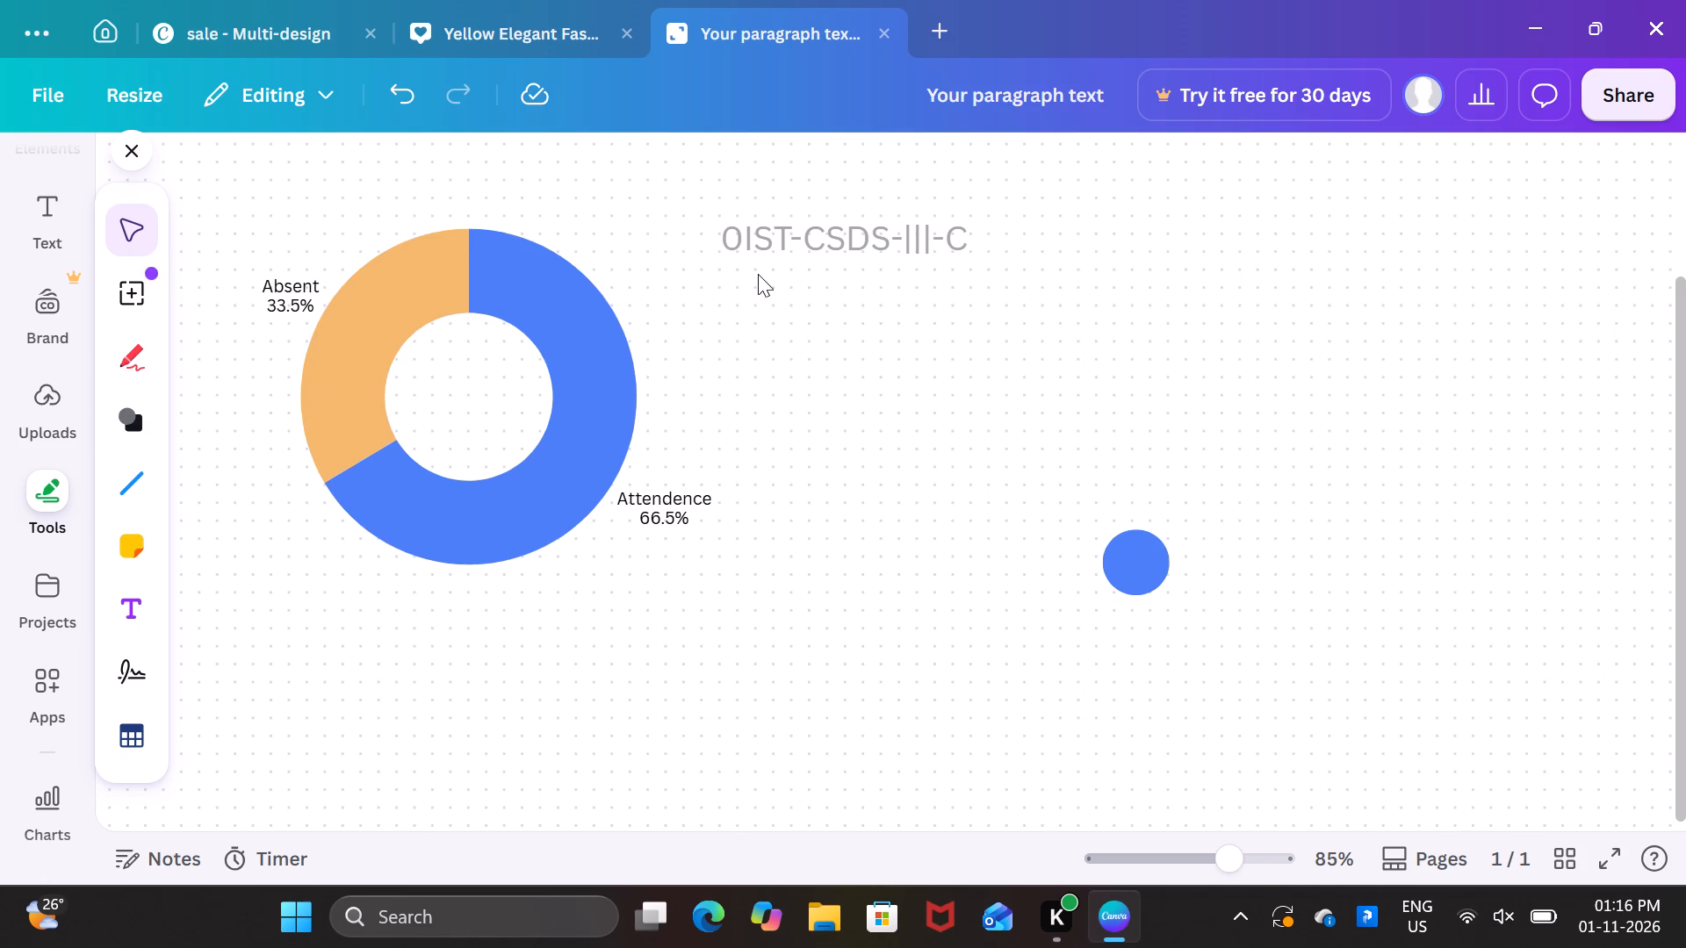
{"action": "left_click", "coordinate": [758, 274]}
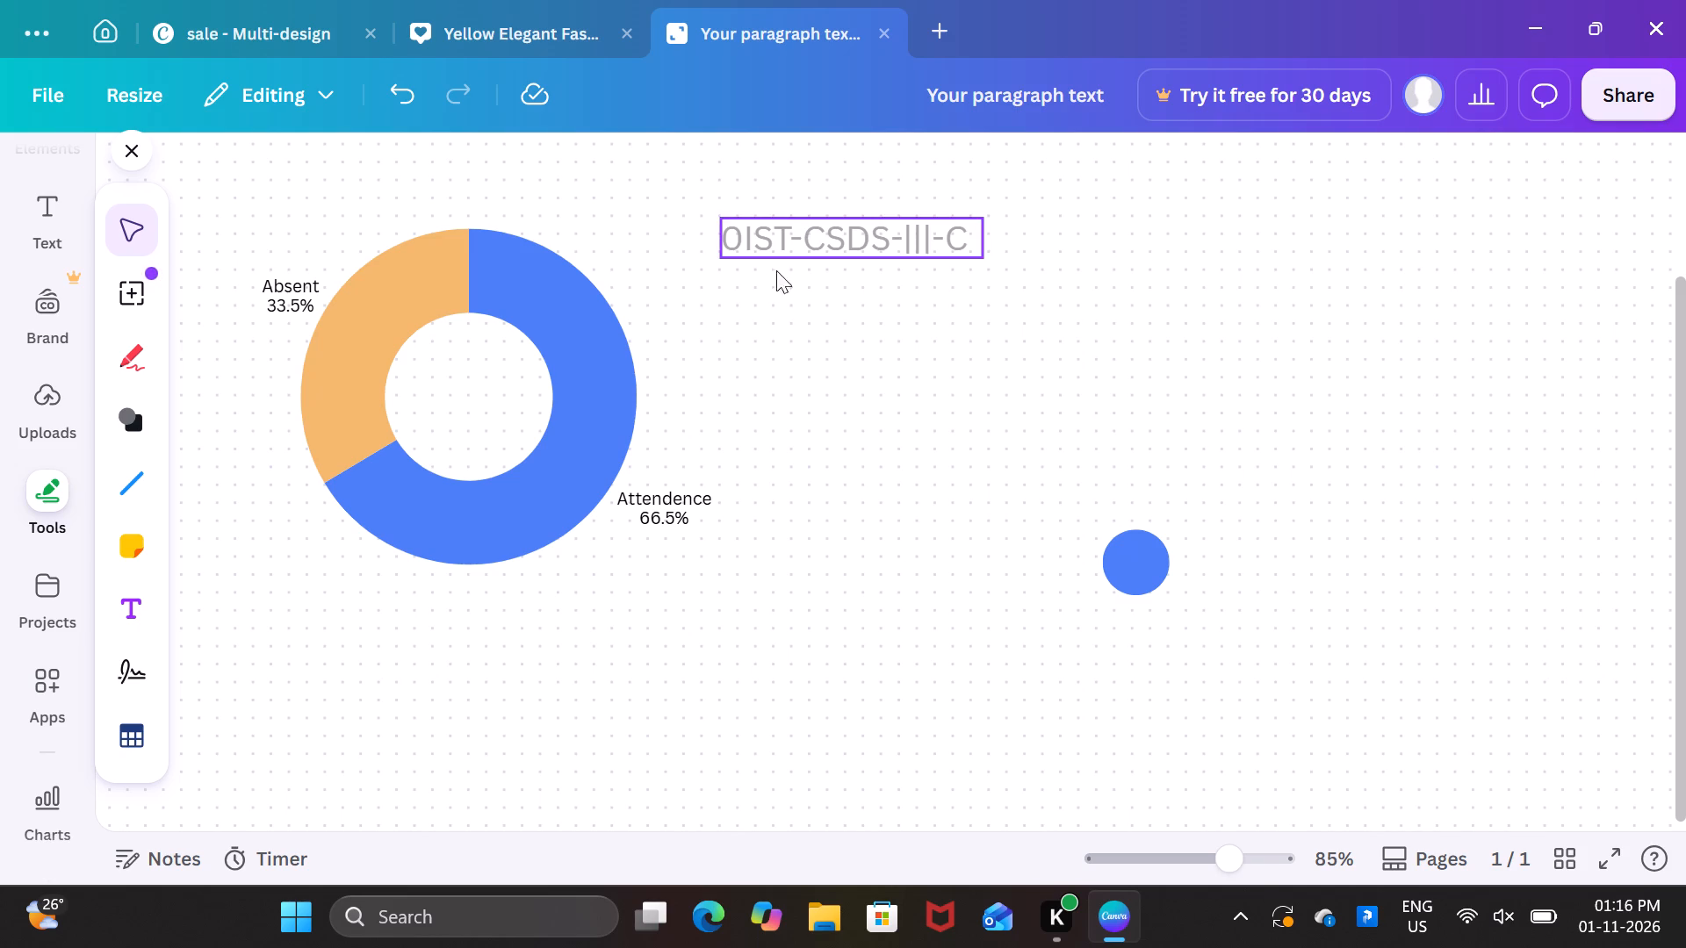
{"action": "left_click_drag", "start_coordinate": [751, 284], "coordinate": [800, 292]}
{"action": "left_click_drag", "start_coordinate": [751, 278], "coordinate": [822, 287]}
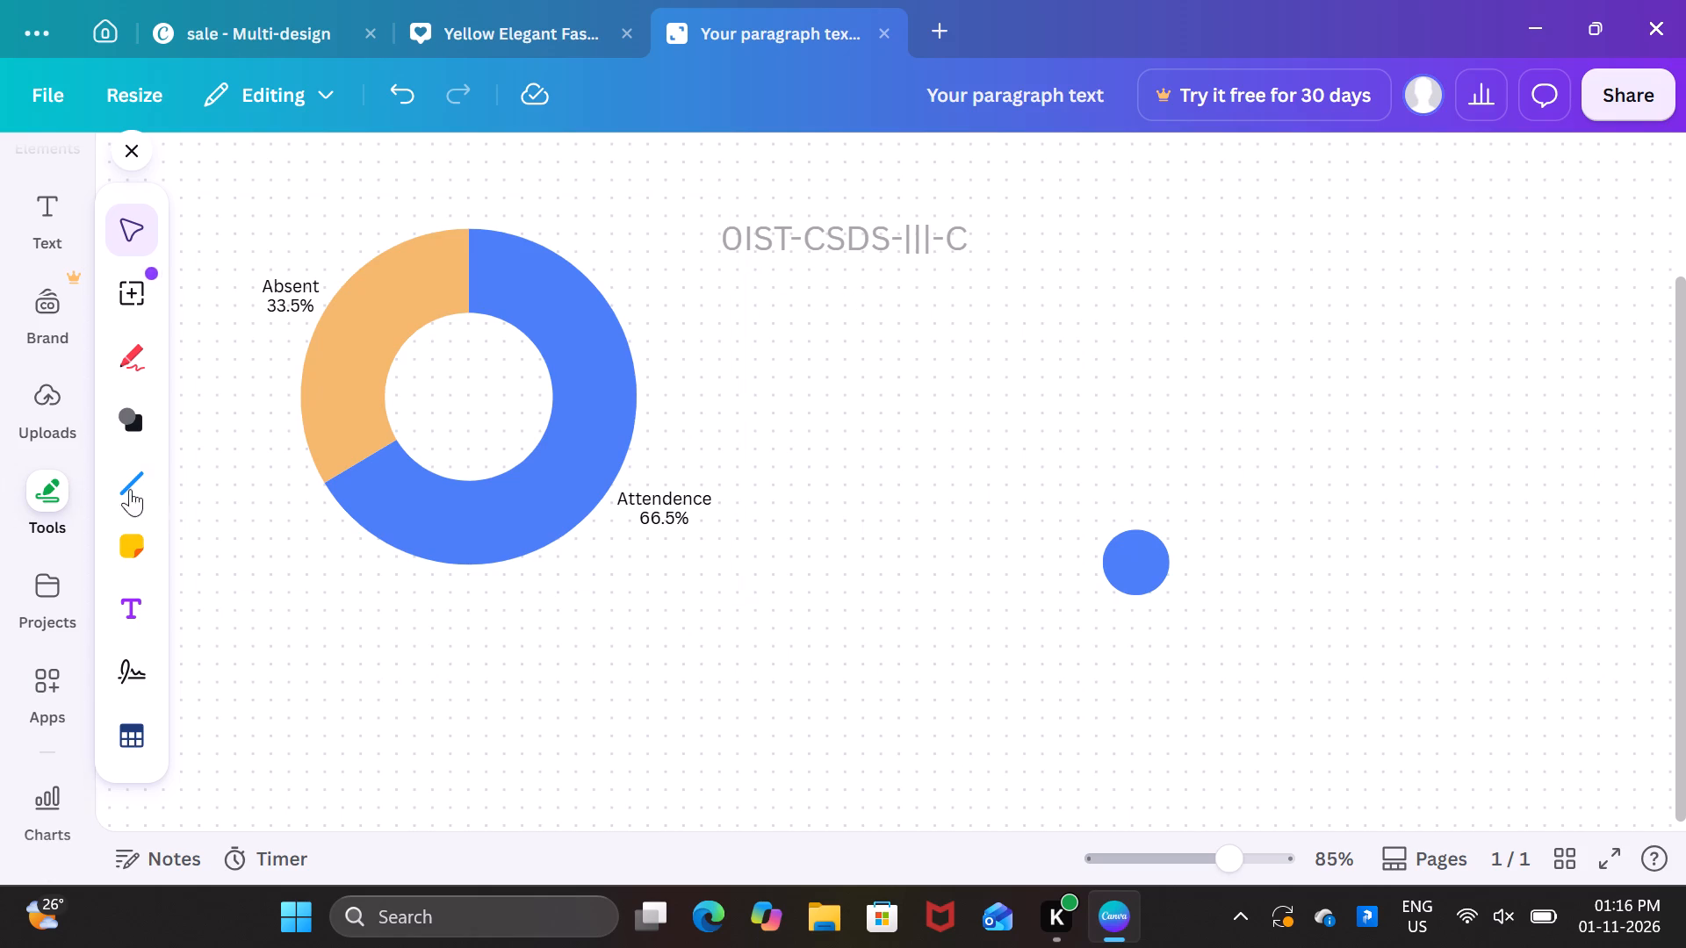
Place a new text box just below the 0IST-CSDS-|||-C heading, aligned with its left edge.
{"action": "left_click", "coordinate": [133, 614]}
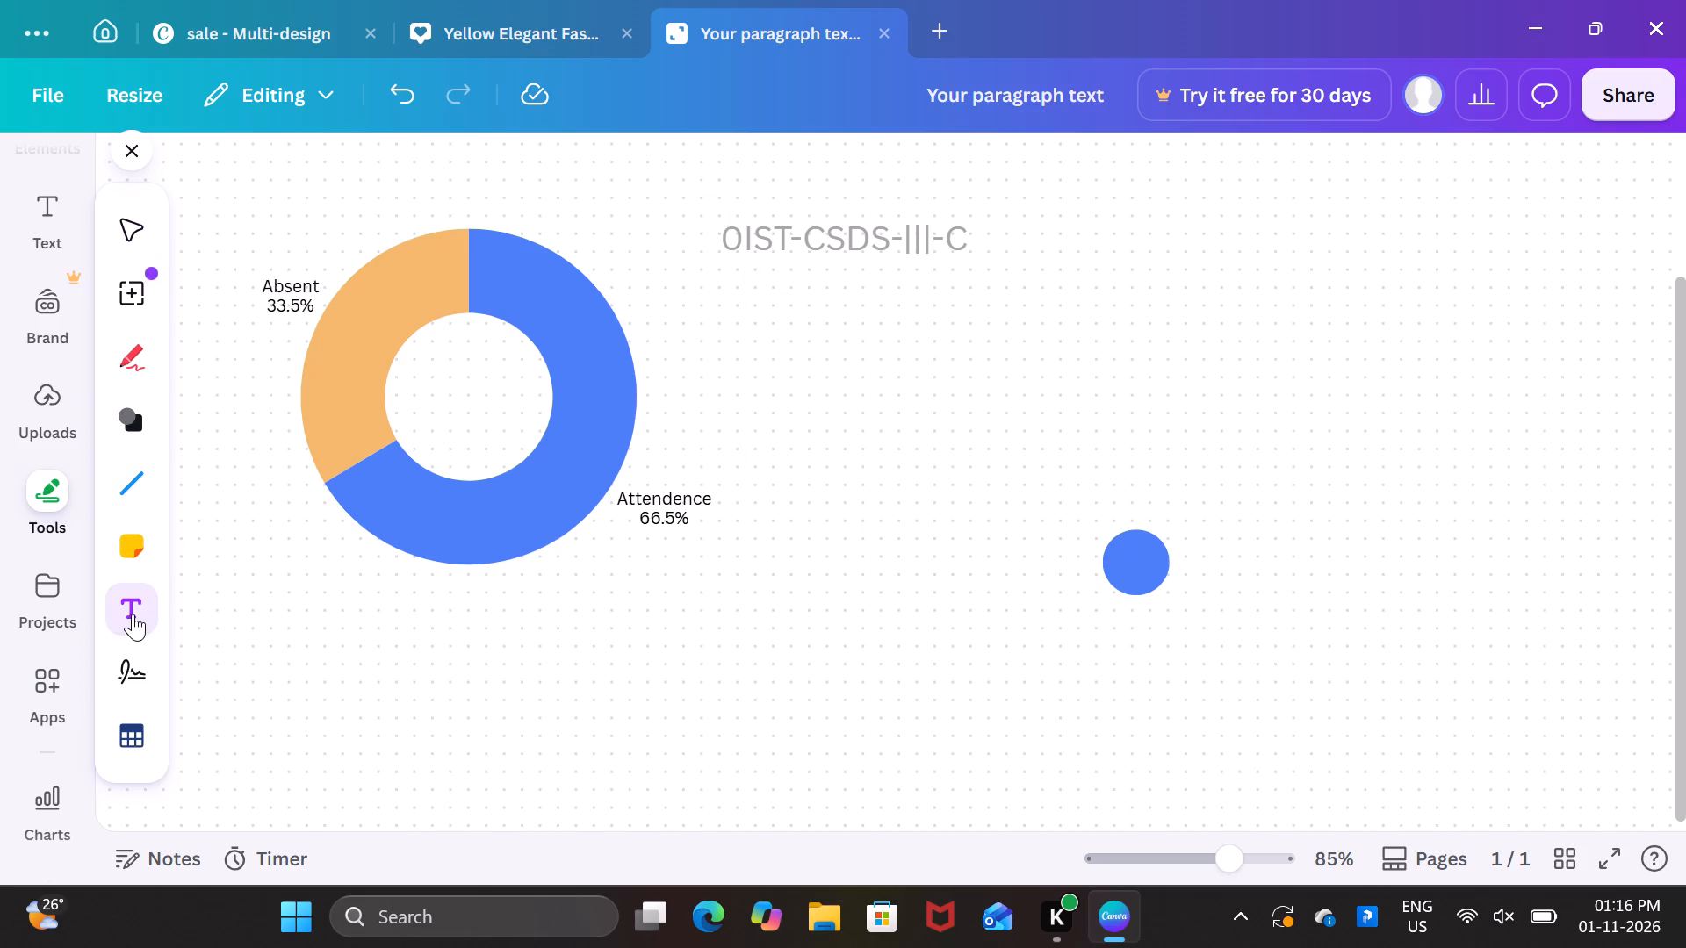
{"action": "double_click", "coordinate": [133, 614]}
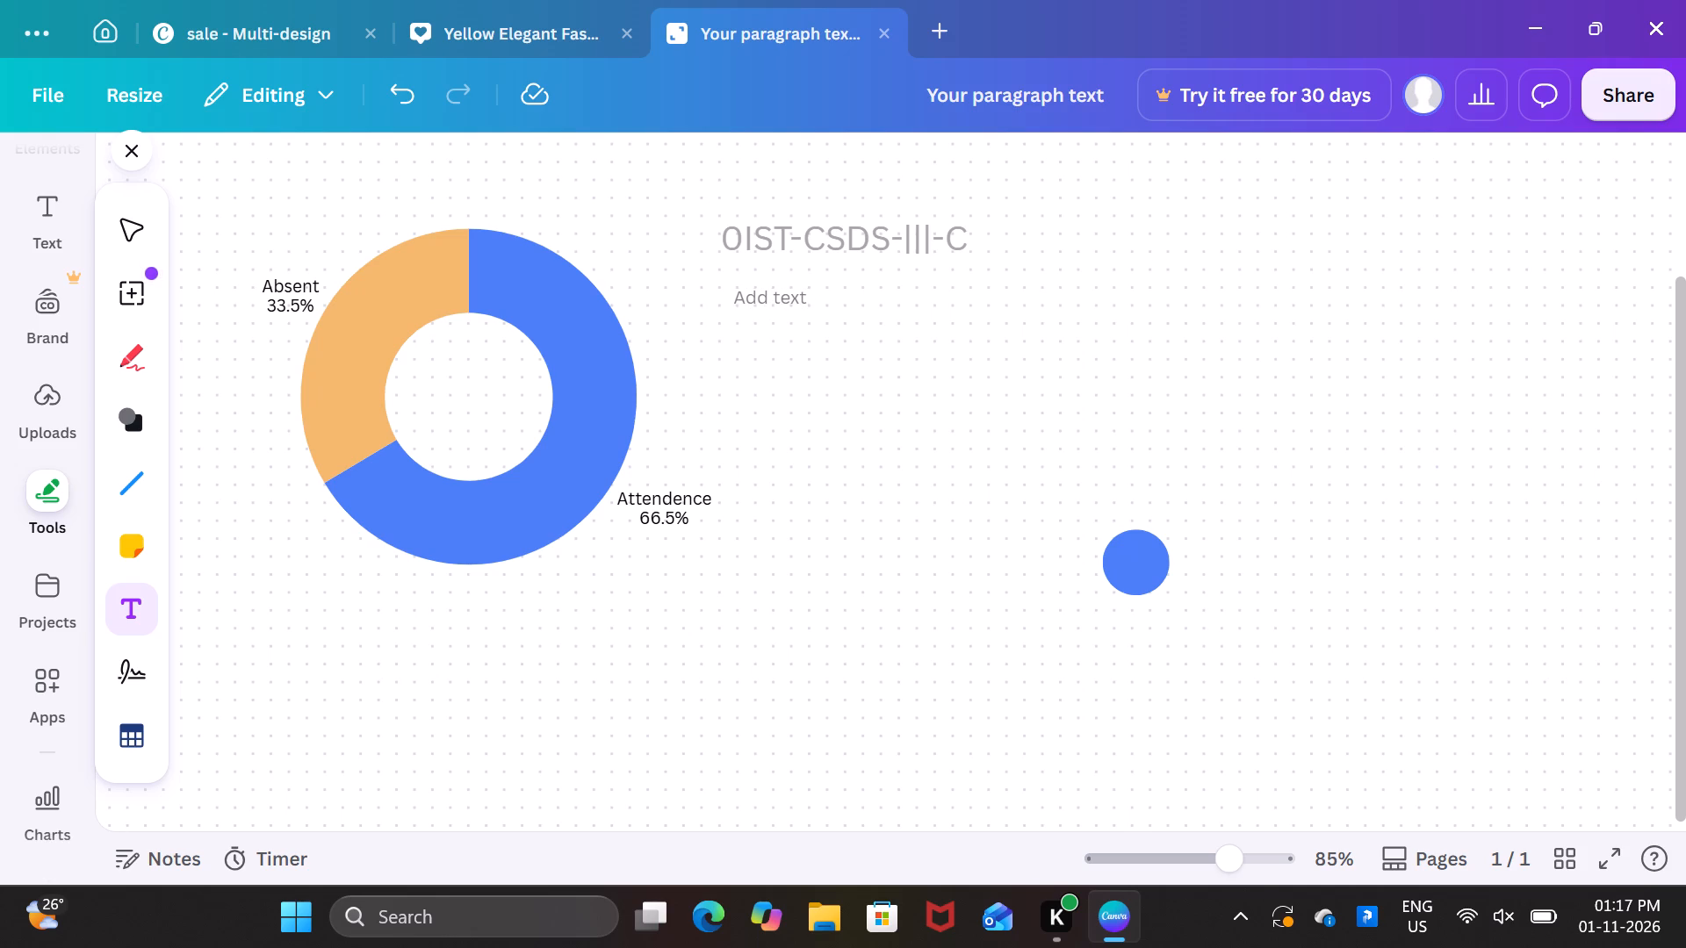
{"action": "left_click", "coordinate": [719, 283]}
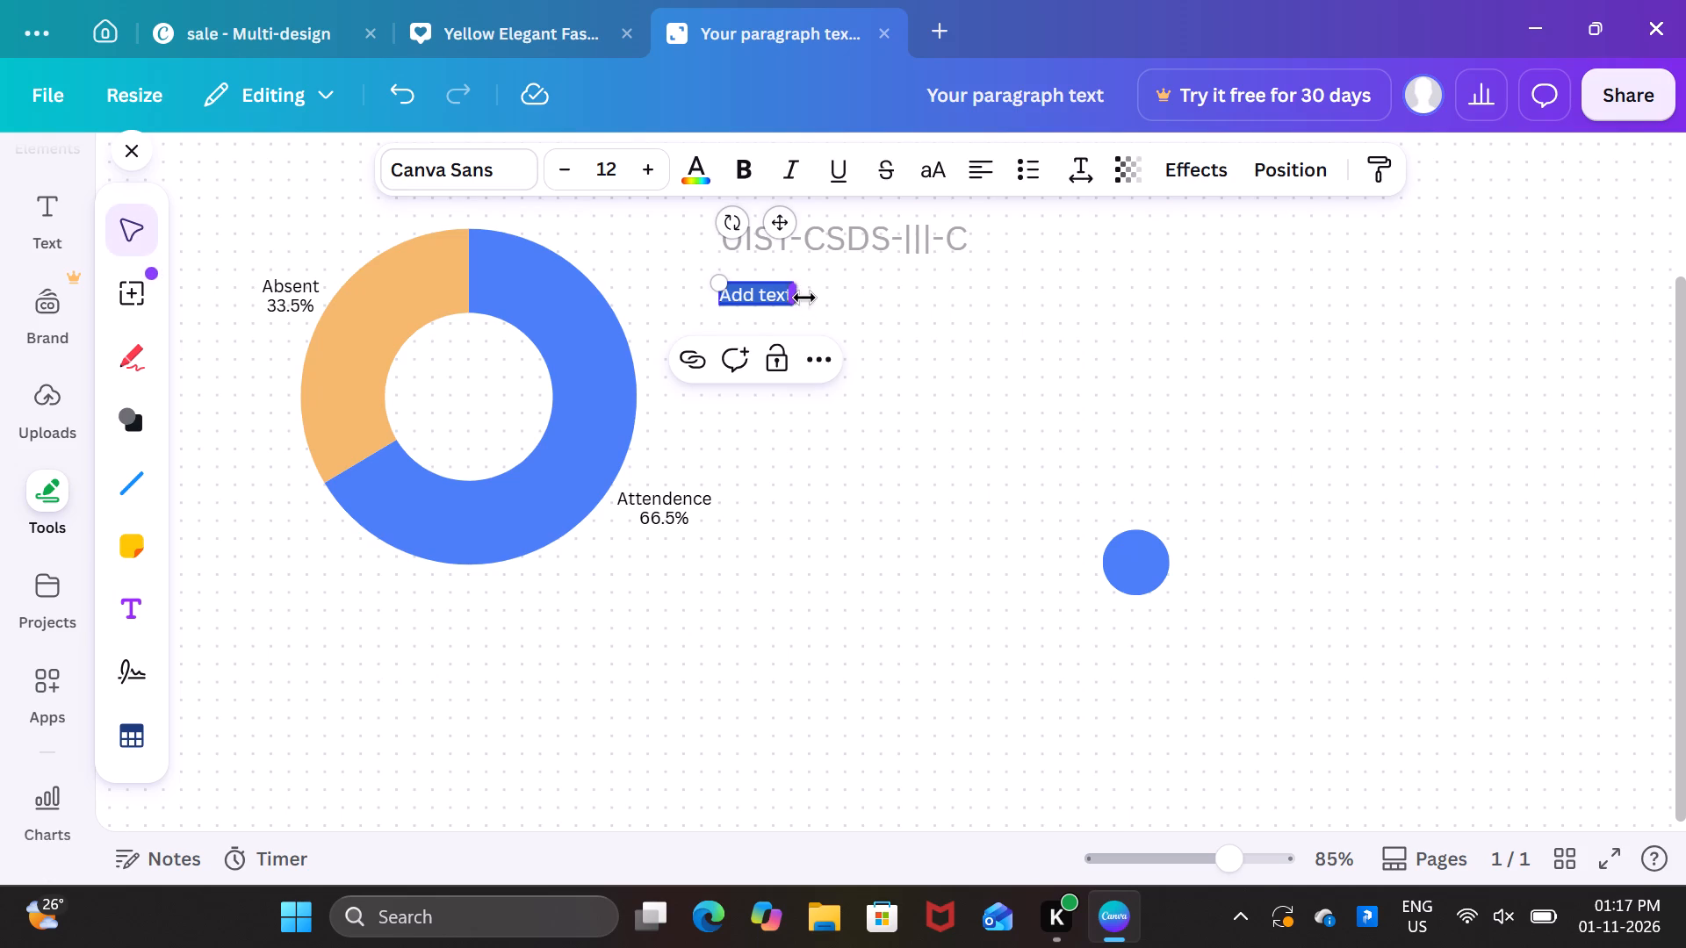
Widen the new text box to the right until it extends well past the end of the heading above.
{"action": "left_click_drag", "start_coordinate": [805, 292], "coordinate": [905, 288]}
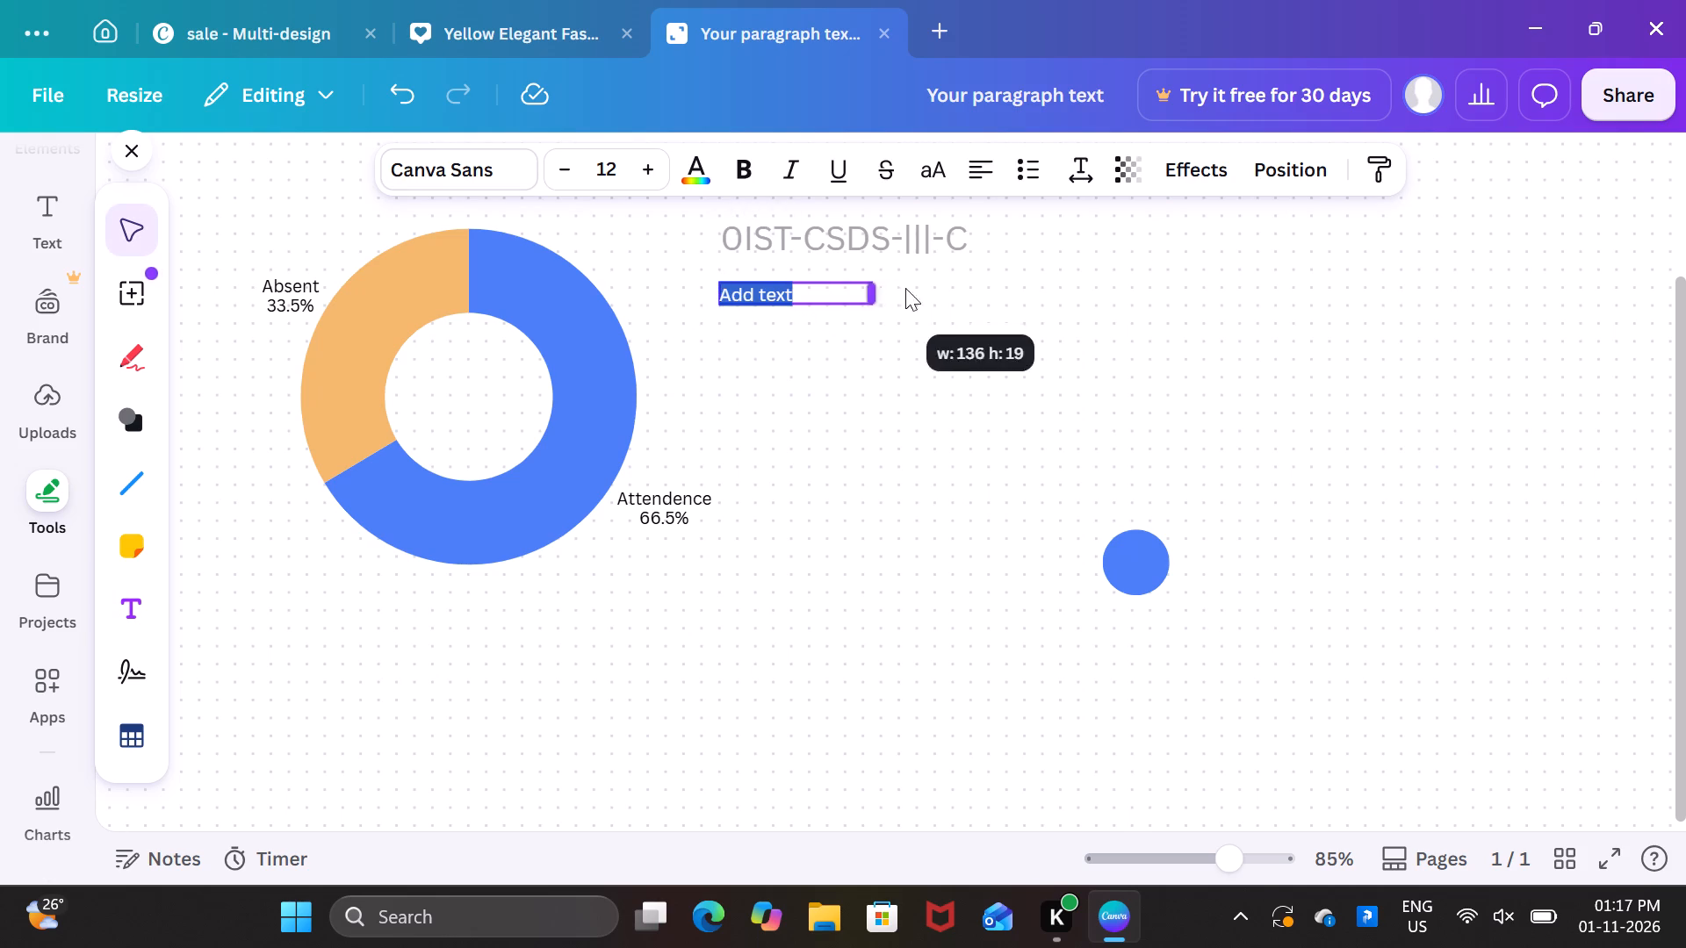
{"action": "left_click_drag", "start_coordinate": [905, 288], "coordinate": [932, 288]}
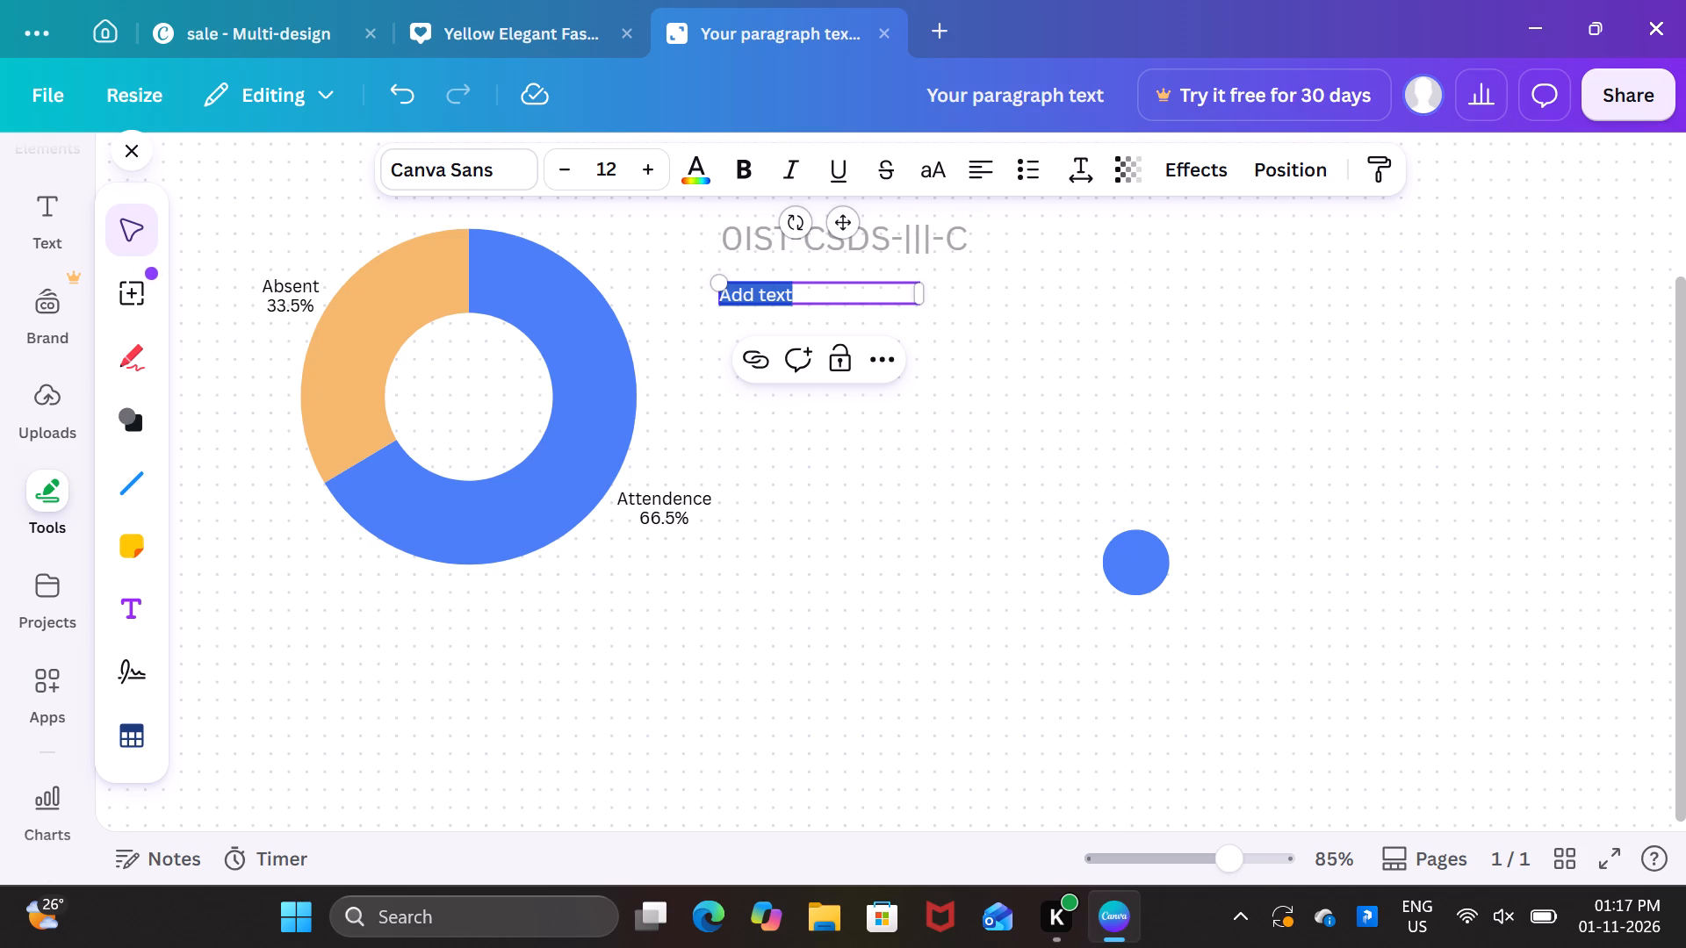
{"action": "left_click_drag", "start_coordinate": [920, 291], "coordinate": [983, 284]}
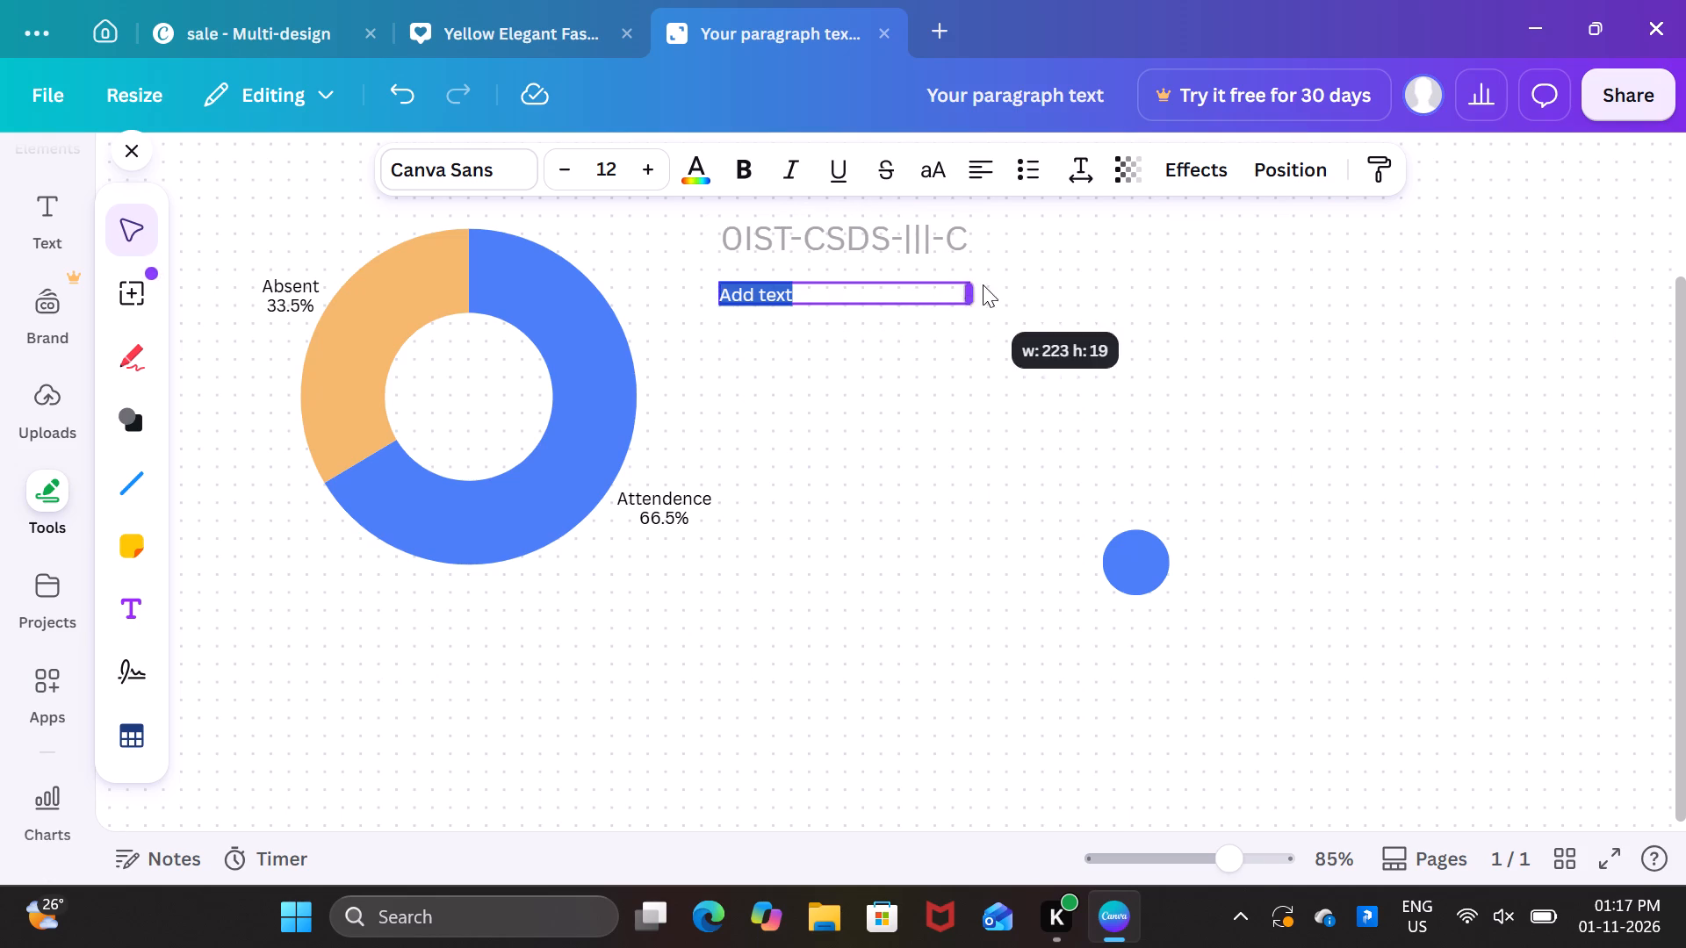
{"action": "left_click_drag", "start_coordinate": [983, 284], "coordinate": [1157, 265]}
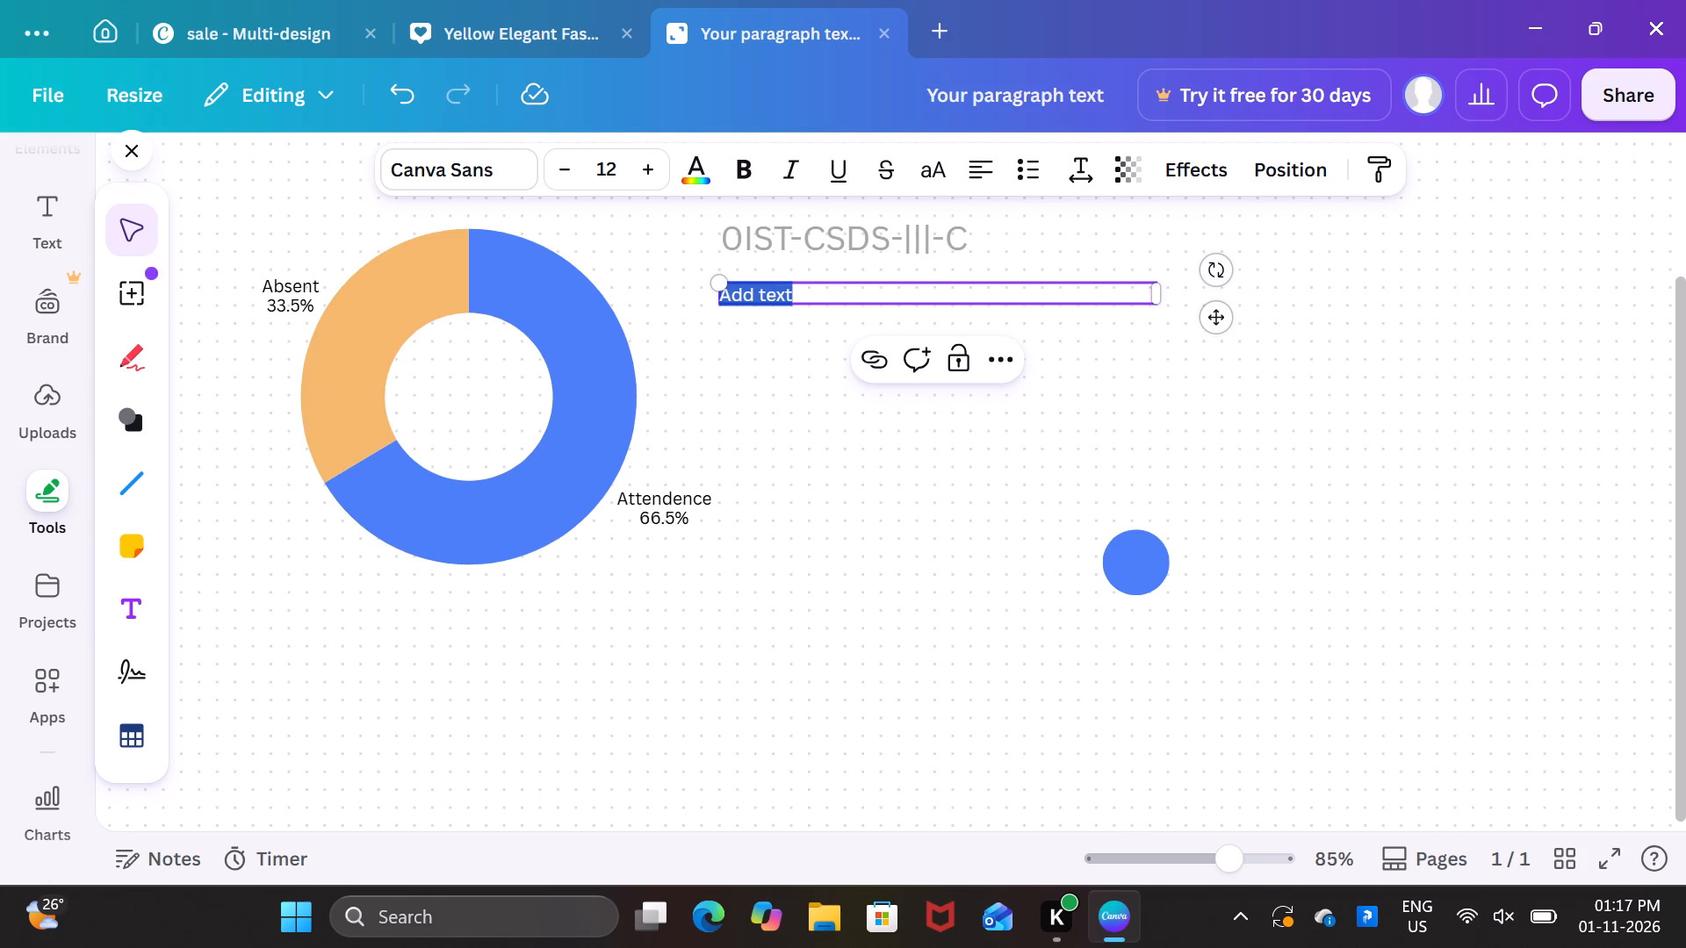
Replace the placeholder text in the box below the 0IST-CSDS-|||-C heading with "Average Attendence 66.45%".
{"action": "left_click", "coordinate": [728, 291]}
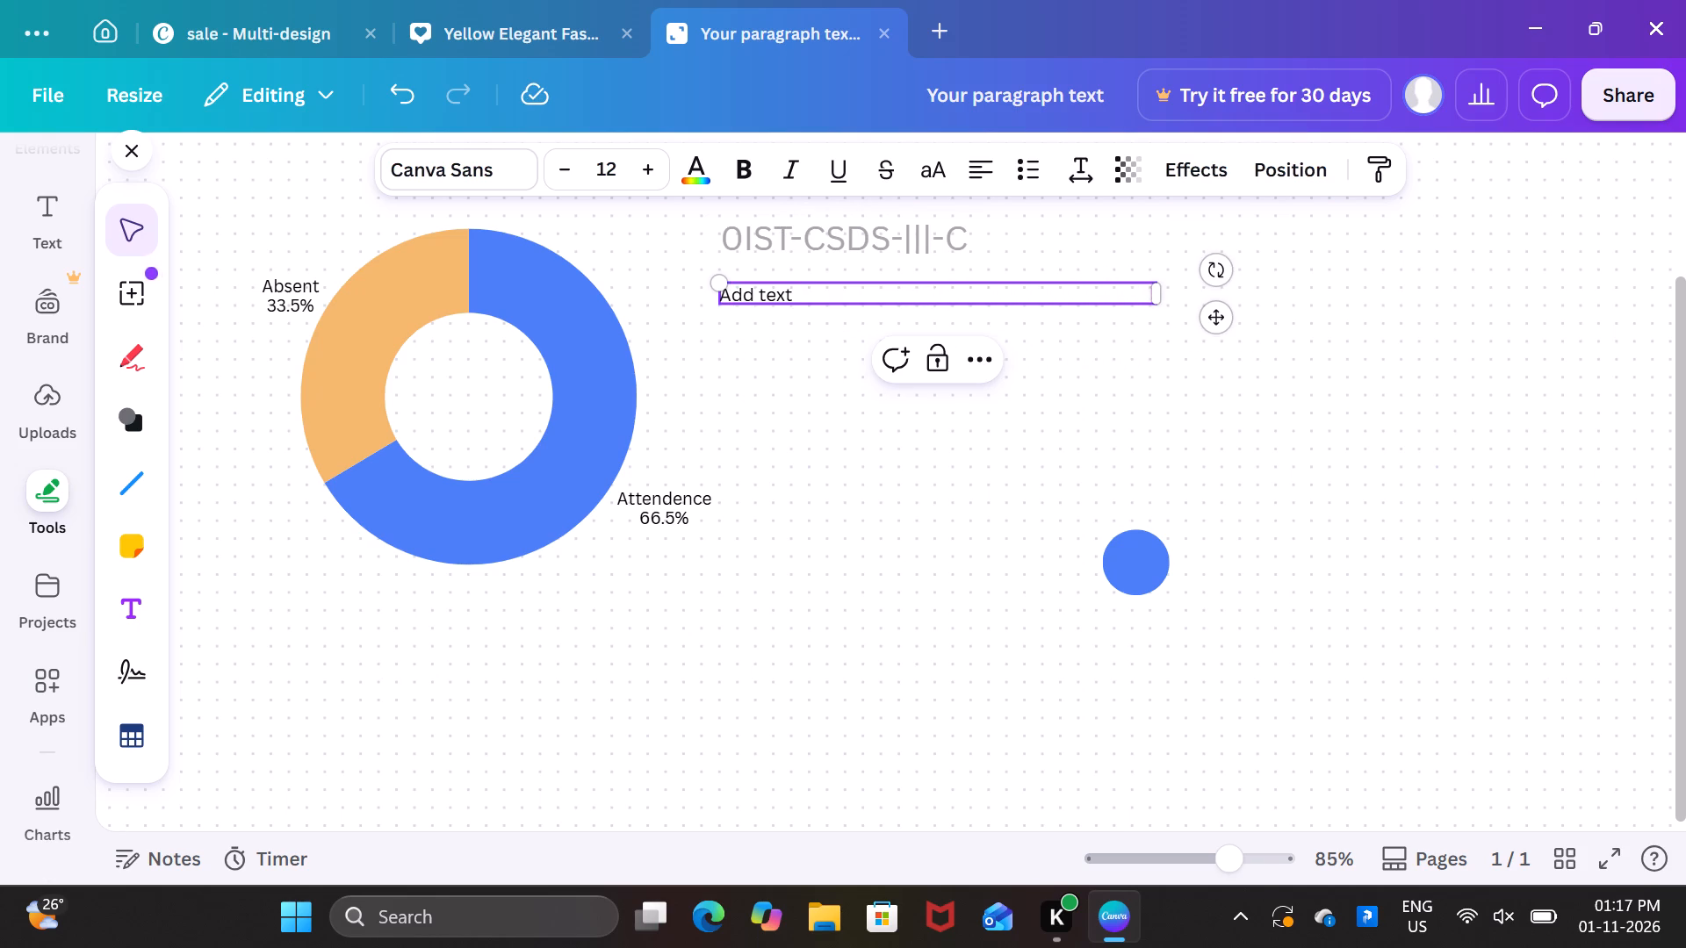
{"action": "key", "text": "BackSpace"}
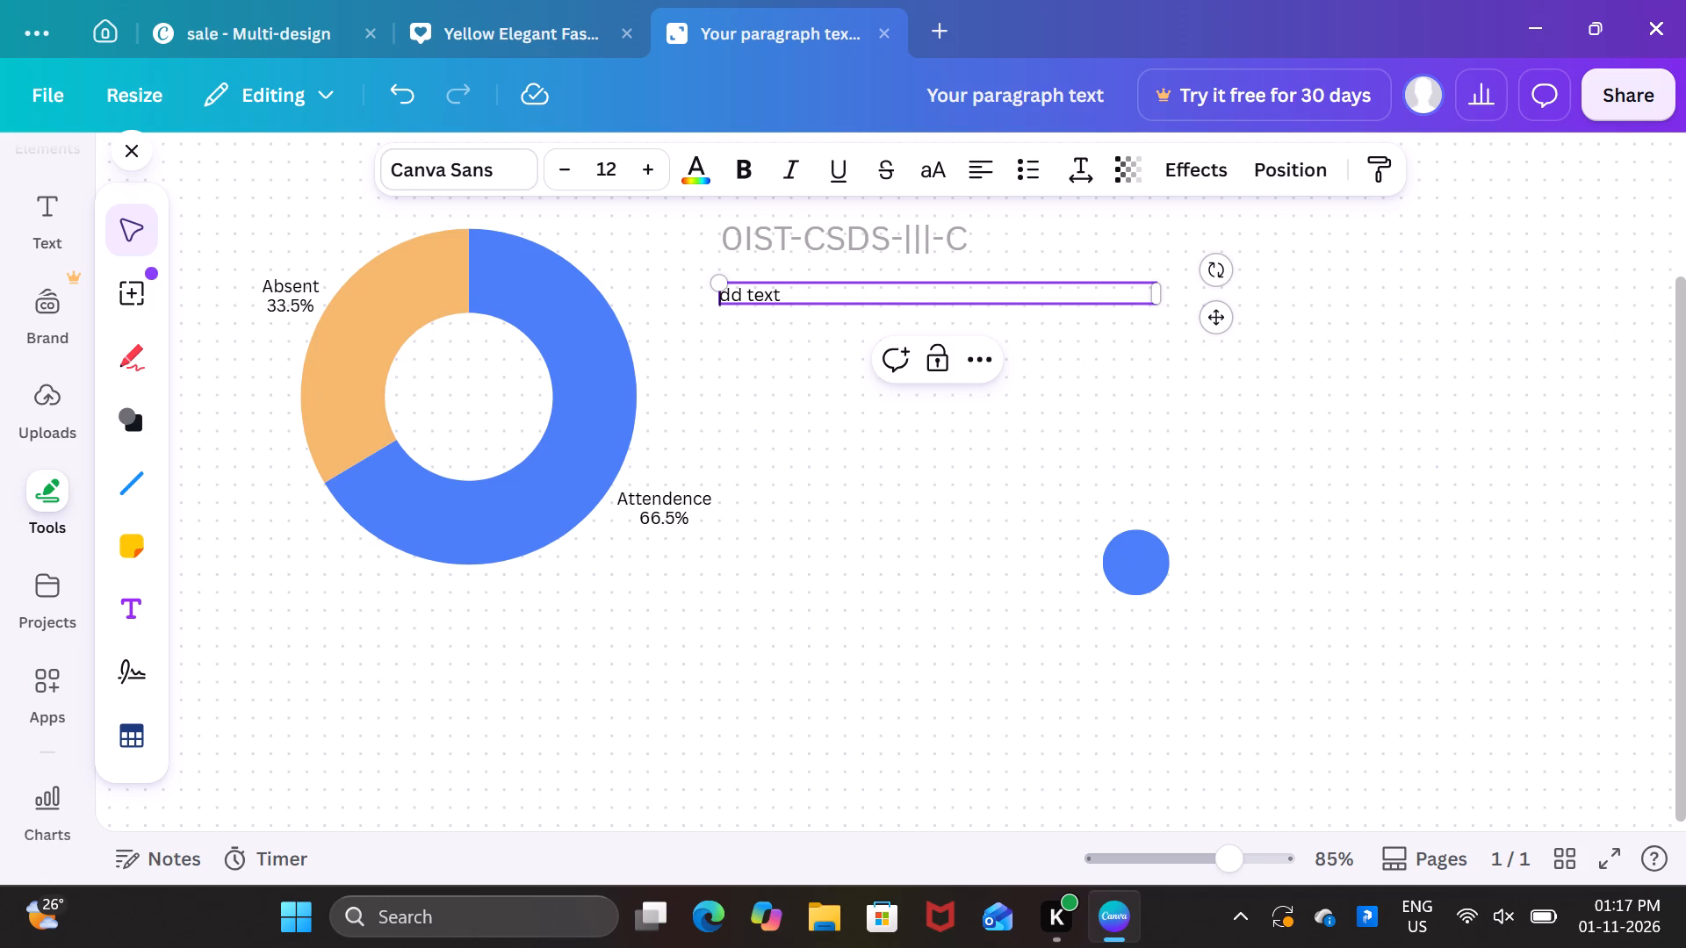
{"action": "left_click", "coordinate": [835, 288]}
{"action": "key", "text": "BackSpace"}
{"action": "key", "text": "BackSpace"}
{"action": "key", "text": "BackSpace"}
{"action": "key", "text": "BackSpace"}
{"action": "key", "text": "BackSpace"}
{"action": "key", "text": "BackSpace"}
{"action": "key", "text": "BackSpace"}
{"action": "key", "text": "shift+a"}
{"action": "type", "text": "verage"}
{"action": "key", "text": "space"}
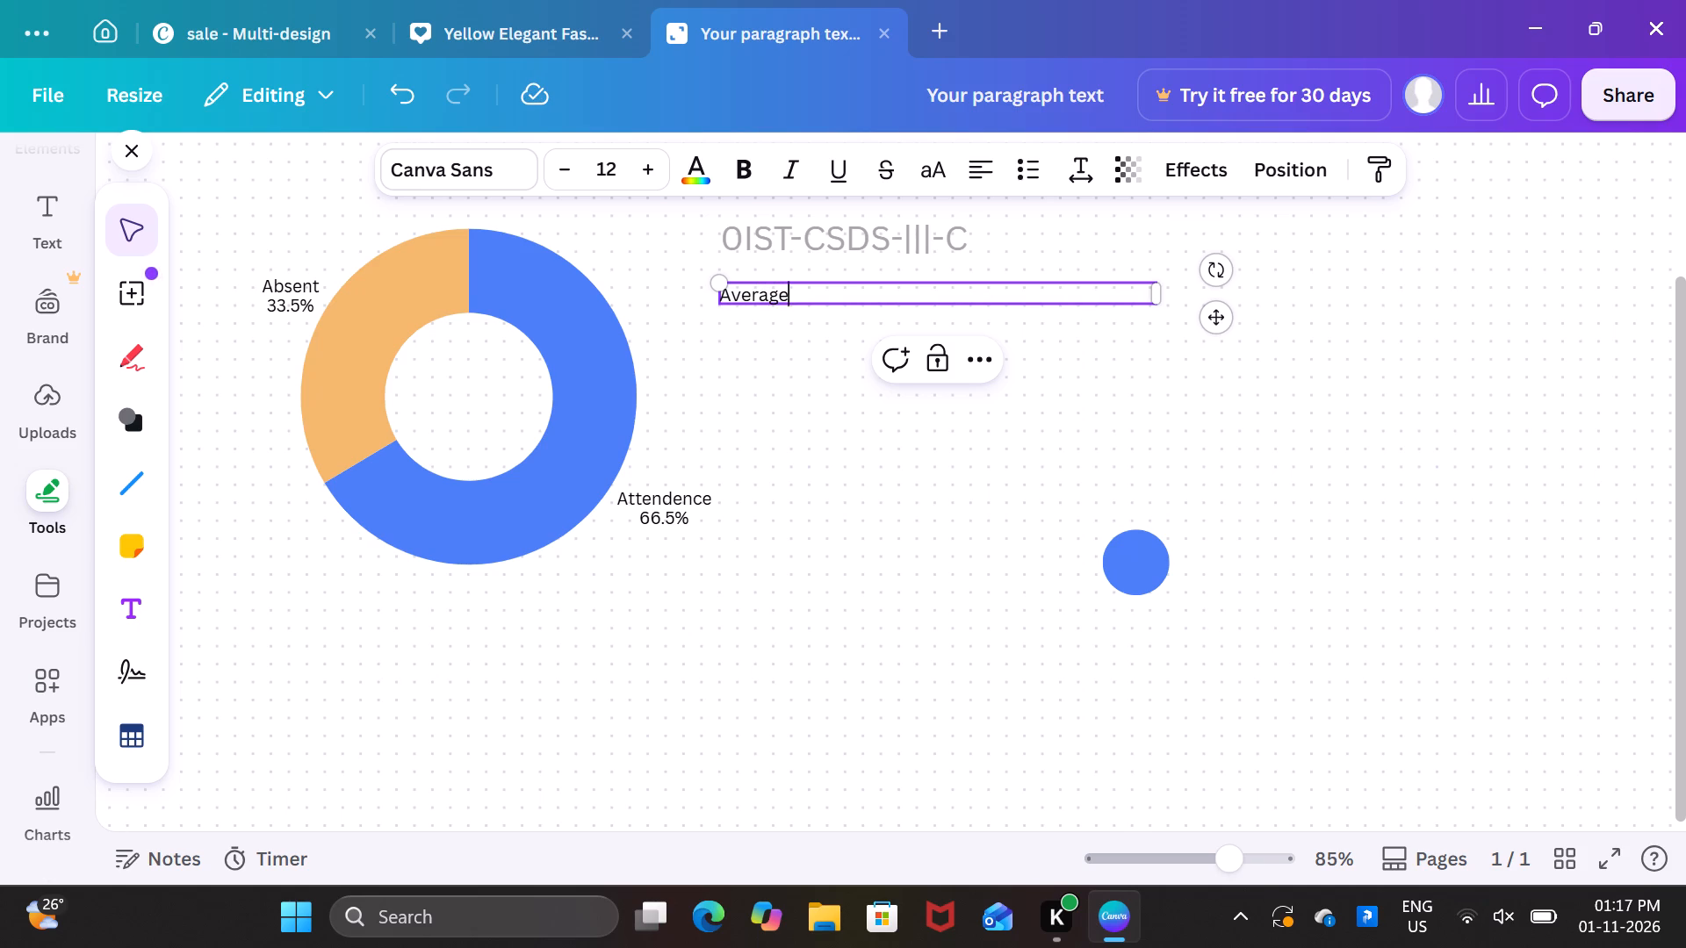
{"action": "key", "text": "shift+a"}
{"action": "key", "text": "BackSpace"}
{"action": "key", "text": "space"}
{"action": "type", "text": "Attendence"}
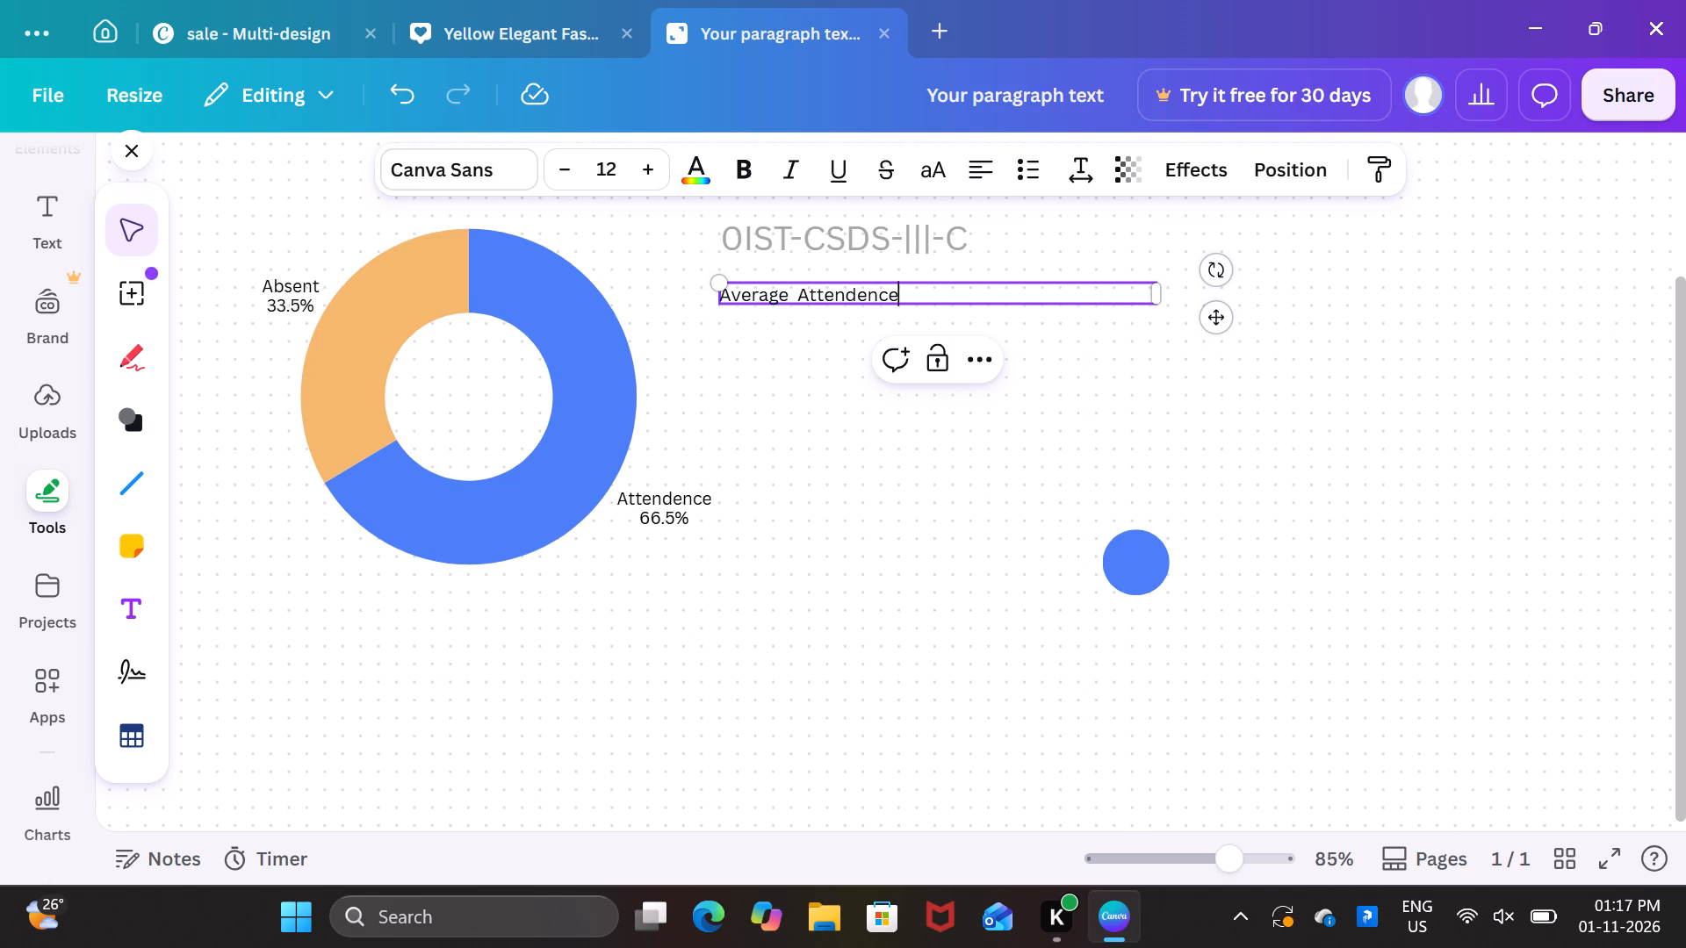
{"action": "key", "text": "space"}
{"action": "type", "text": "66"}
{"action": "key", "text": "period"}
{"action": "type", "text": "45"}
{"action": "key", "text": "shift+percent"}
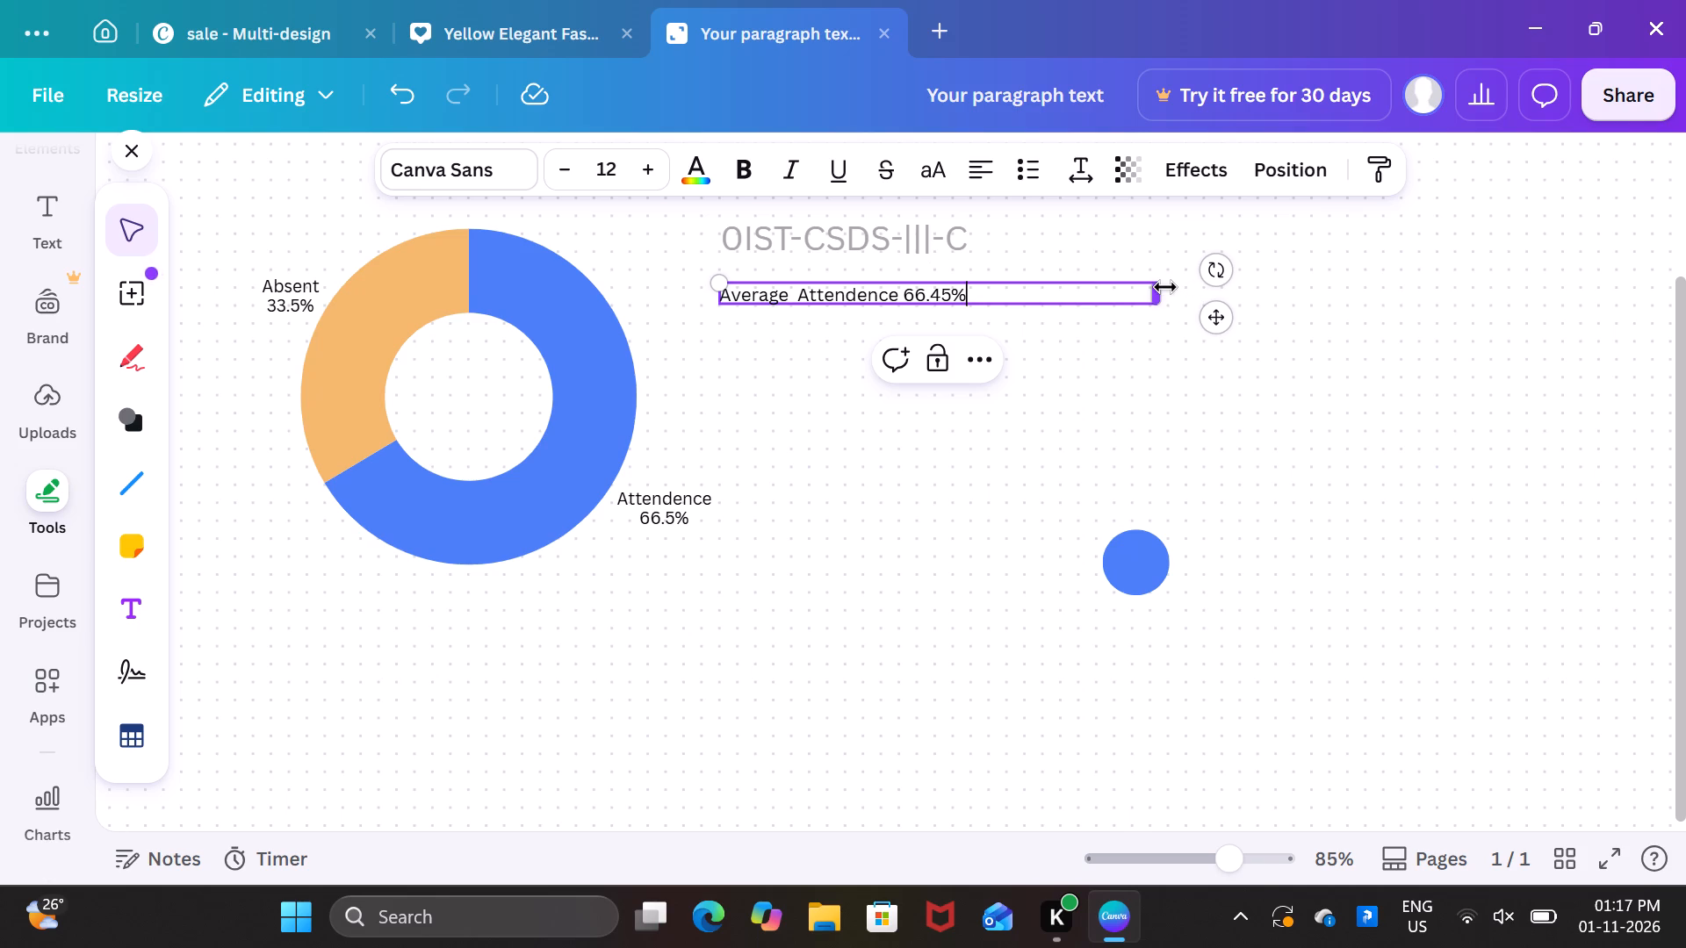
Narrow the subtitle text box so its right edge sits just past the percentage.
{"action": "left_click_drag", "start_coordinate": [1165, 287], "coordinate": [988, 298]}
{"action": "left_click", "coordinate": [981, 292]}
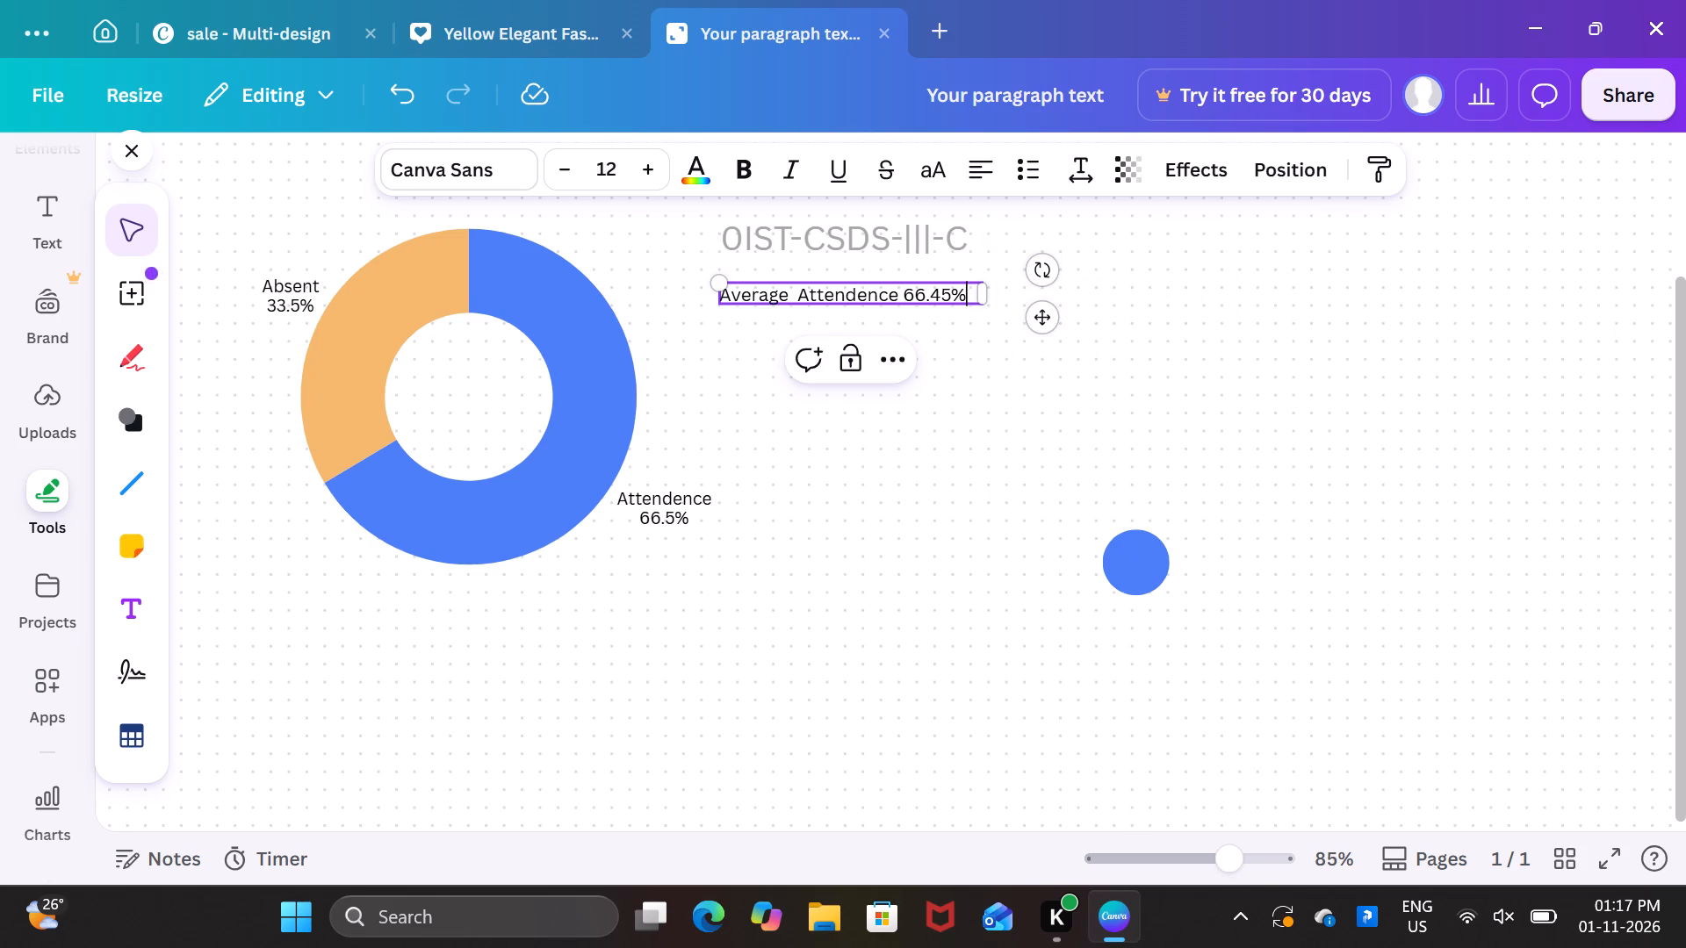
{"action": "left_click", "coordinate": [983, 296]}
Build a chain of three arrow-connected copies from the blue circle: one above it, then two leftward toward the donut chart.
{"action": "left_click", "coordinate": [1130, 552]}
{"action": "right_click", "coordinate": [1130, 552]}
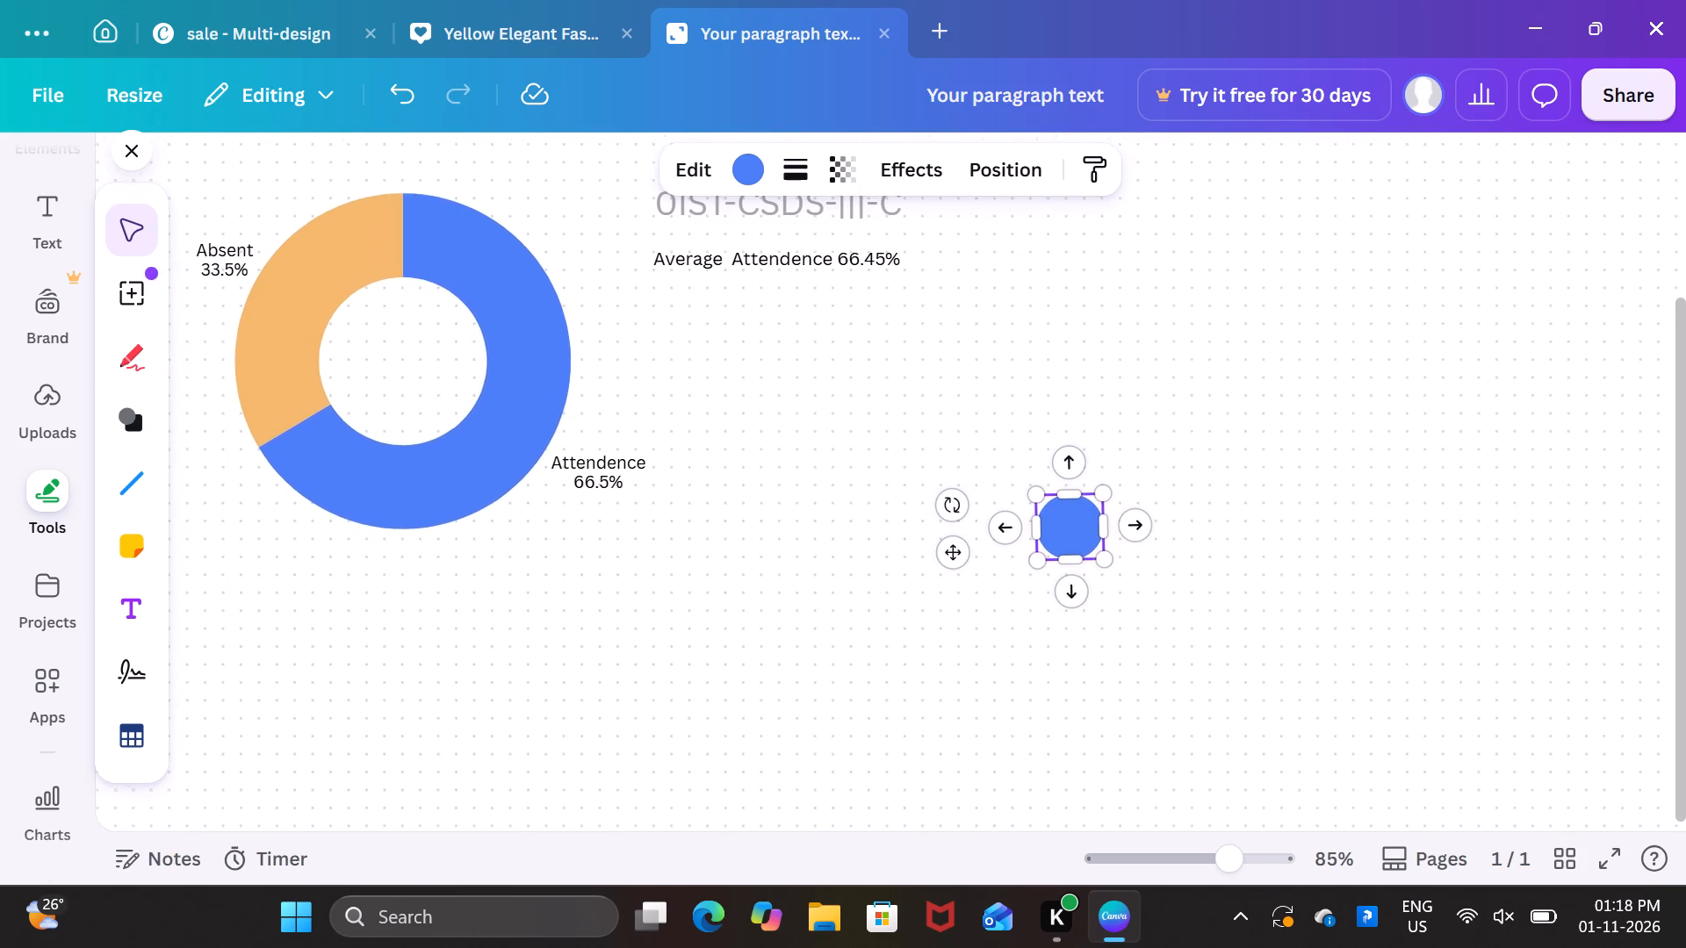
{"action": "right_click_drag", "start_coordinate": [1149, 553], "coordinate": [1109, 533]}
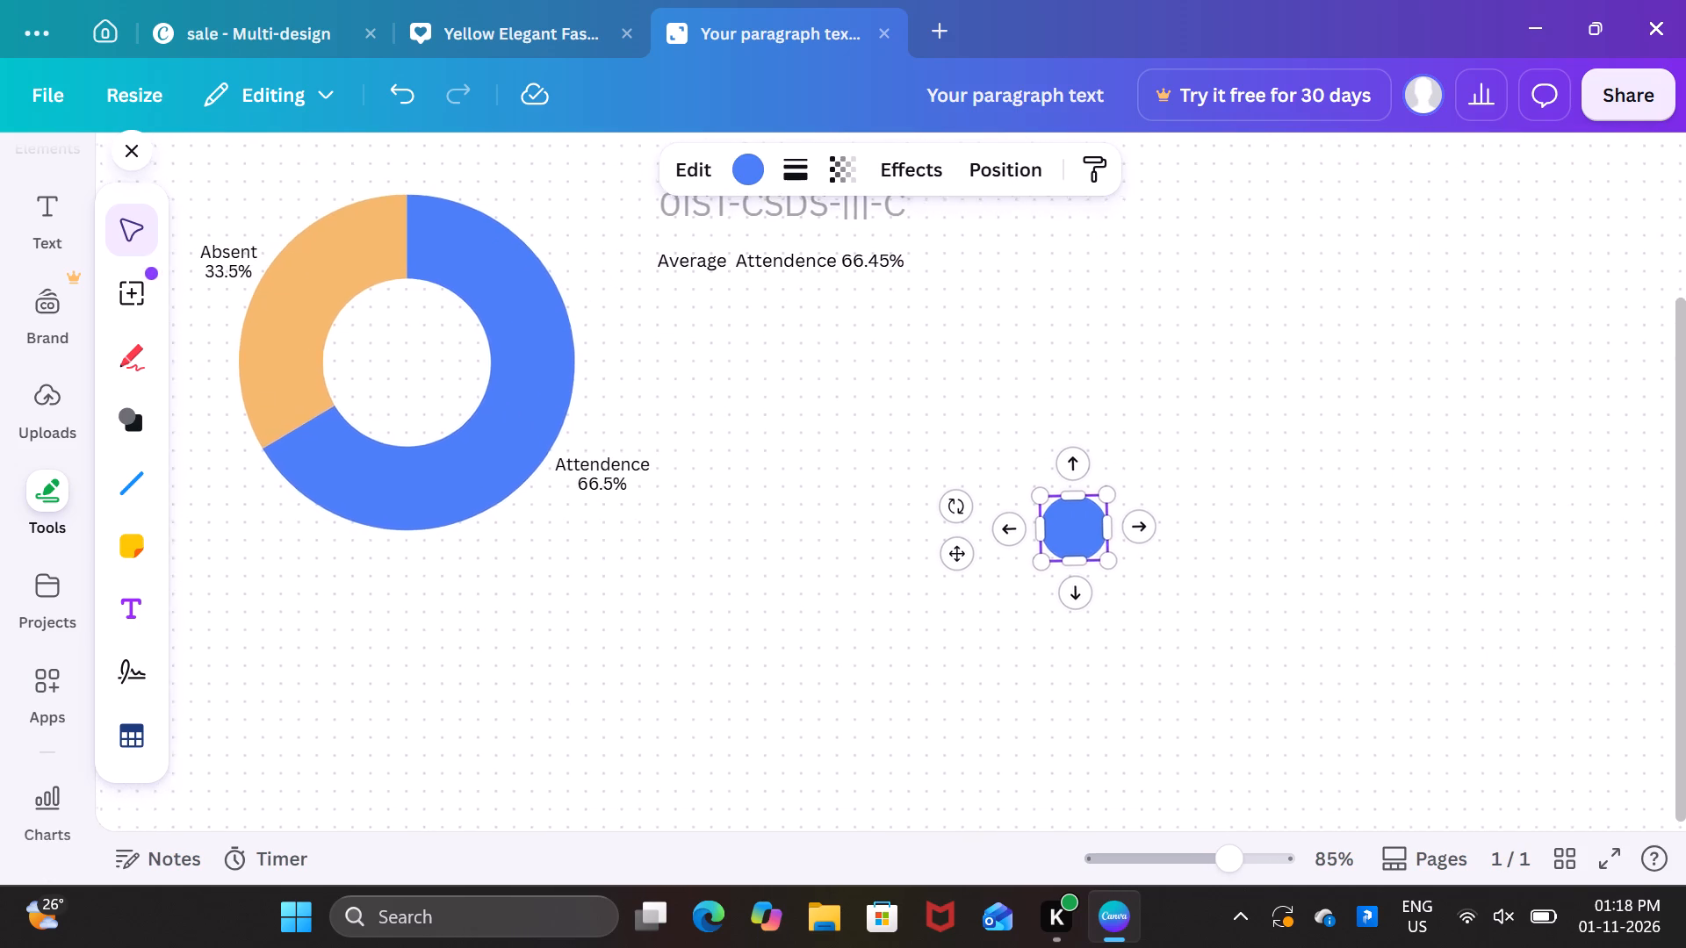
{"action": "right_click_drag", "start_coordinate": [1109, 533], "coordinate": [1171, 563]}
{"action": "right_click_drag", "start_coordinate": [1135, 547], "coordinate": [1095, 524]}
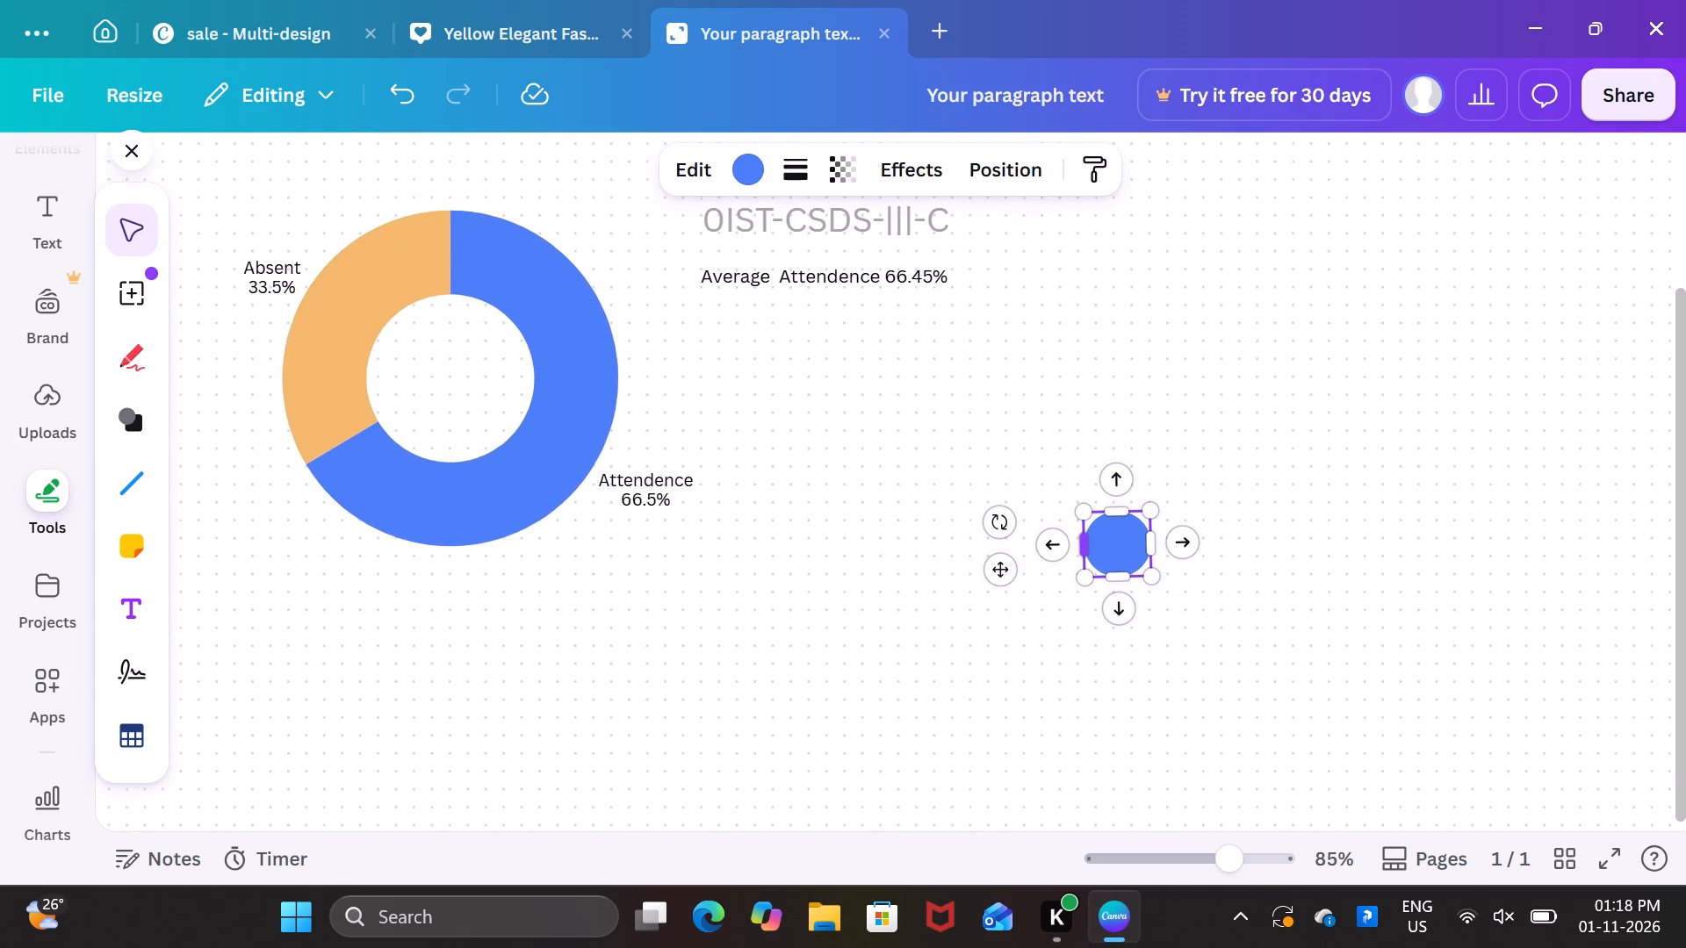
{"action": "right_click_drag", "start_coordinate": [1095, 524], "coordinate": [1118, 537]}
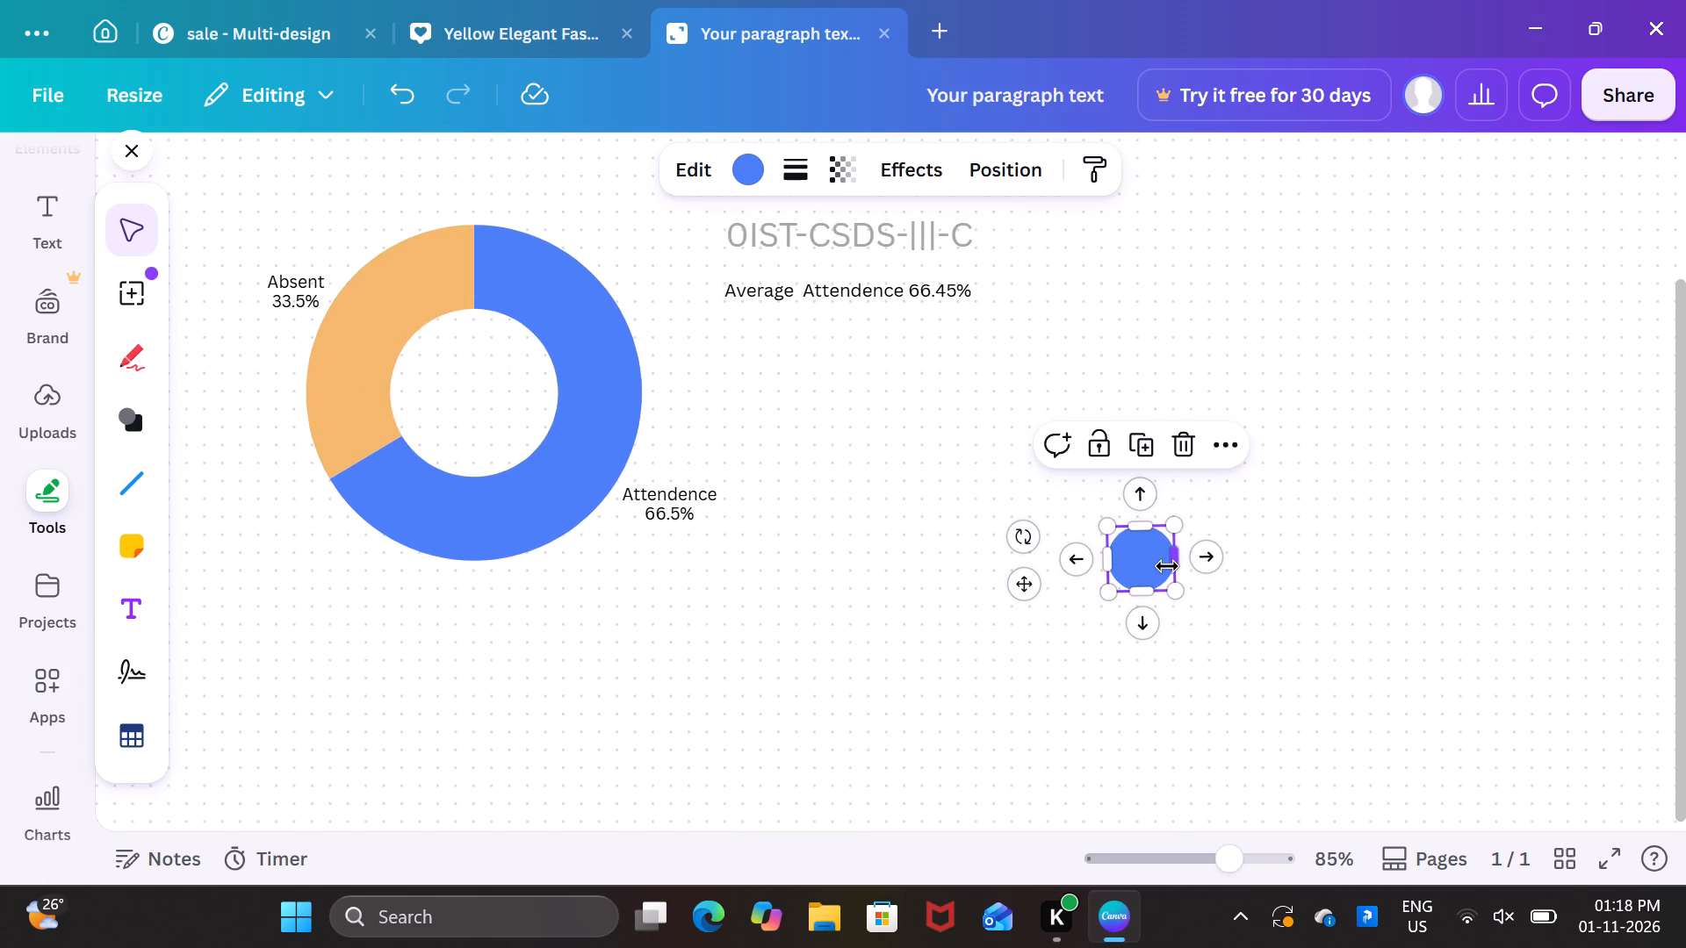
{"action": "right_click_drag", "start_coordinate": [1167, 566], "coordinate": [1216, 591]}
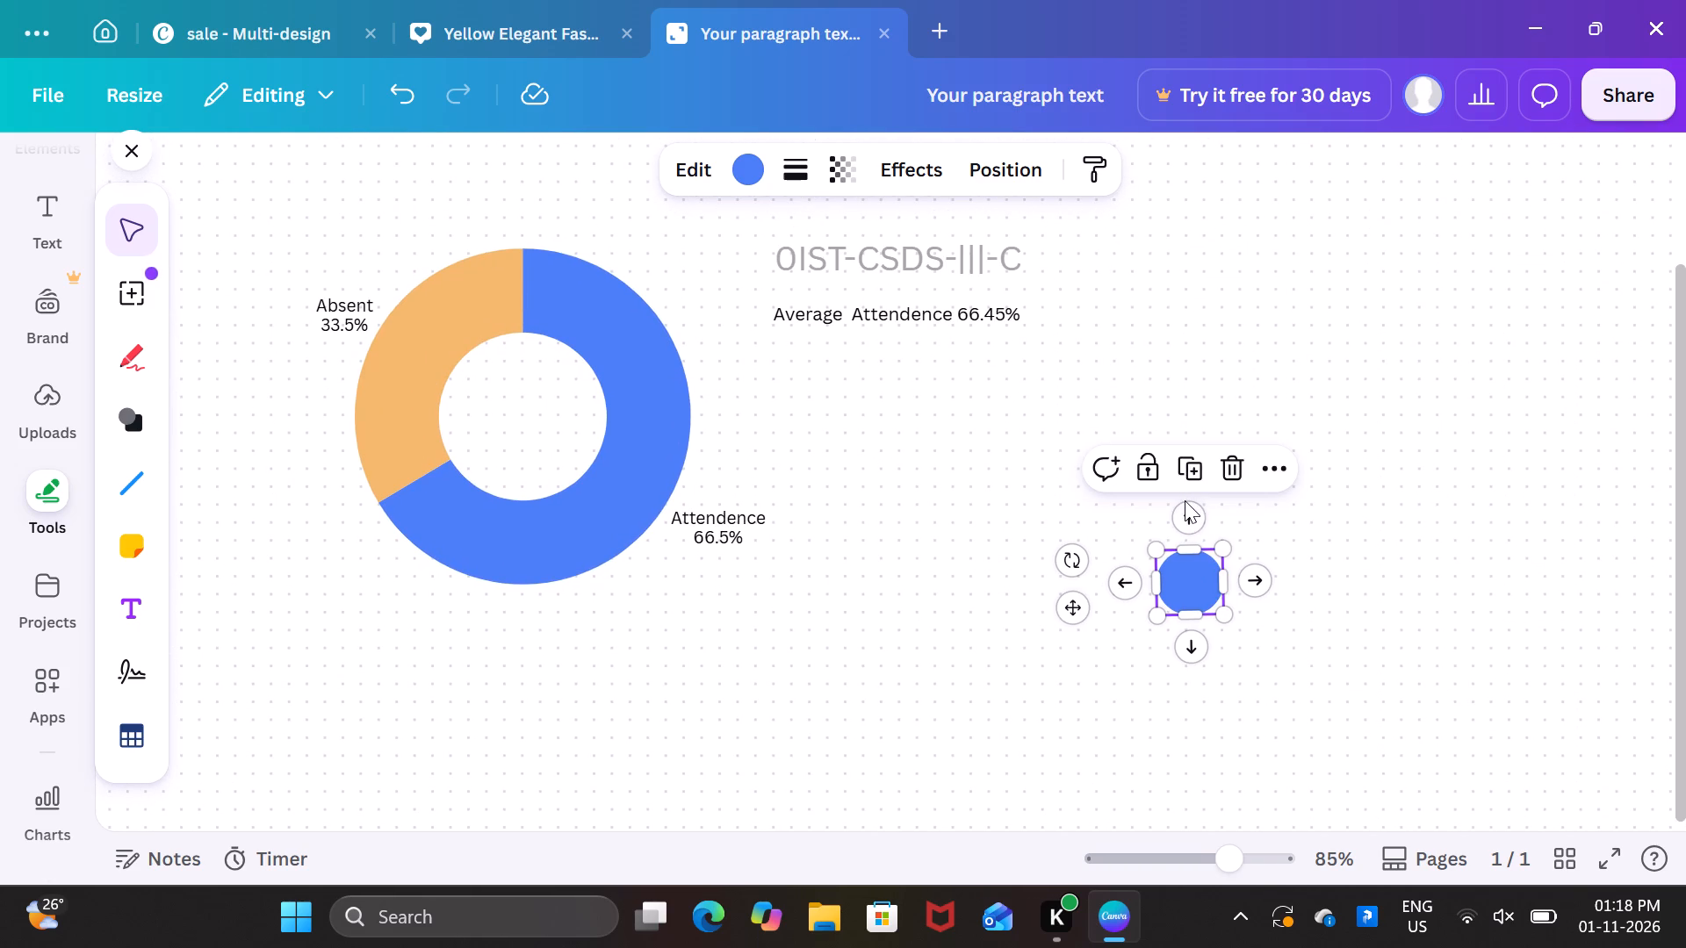
{"action": "left_click", "coordinate": [1185, 500]}
{"action": "left_click", "coordinate": [1192, 584]}
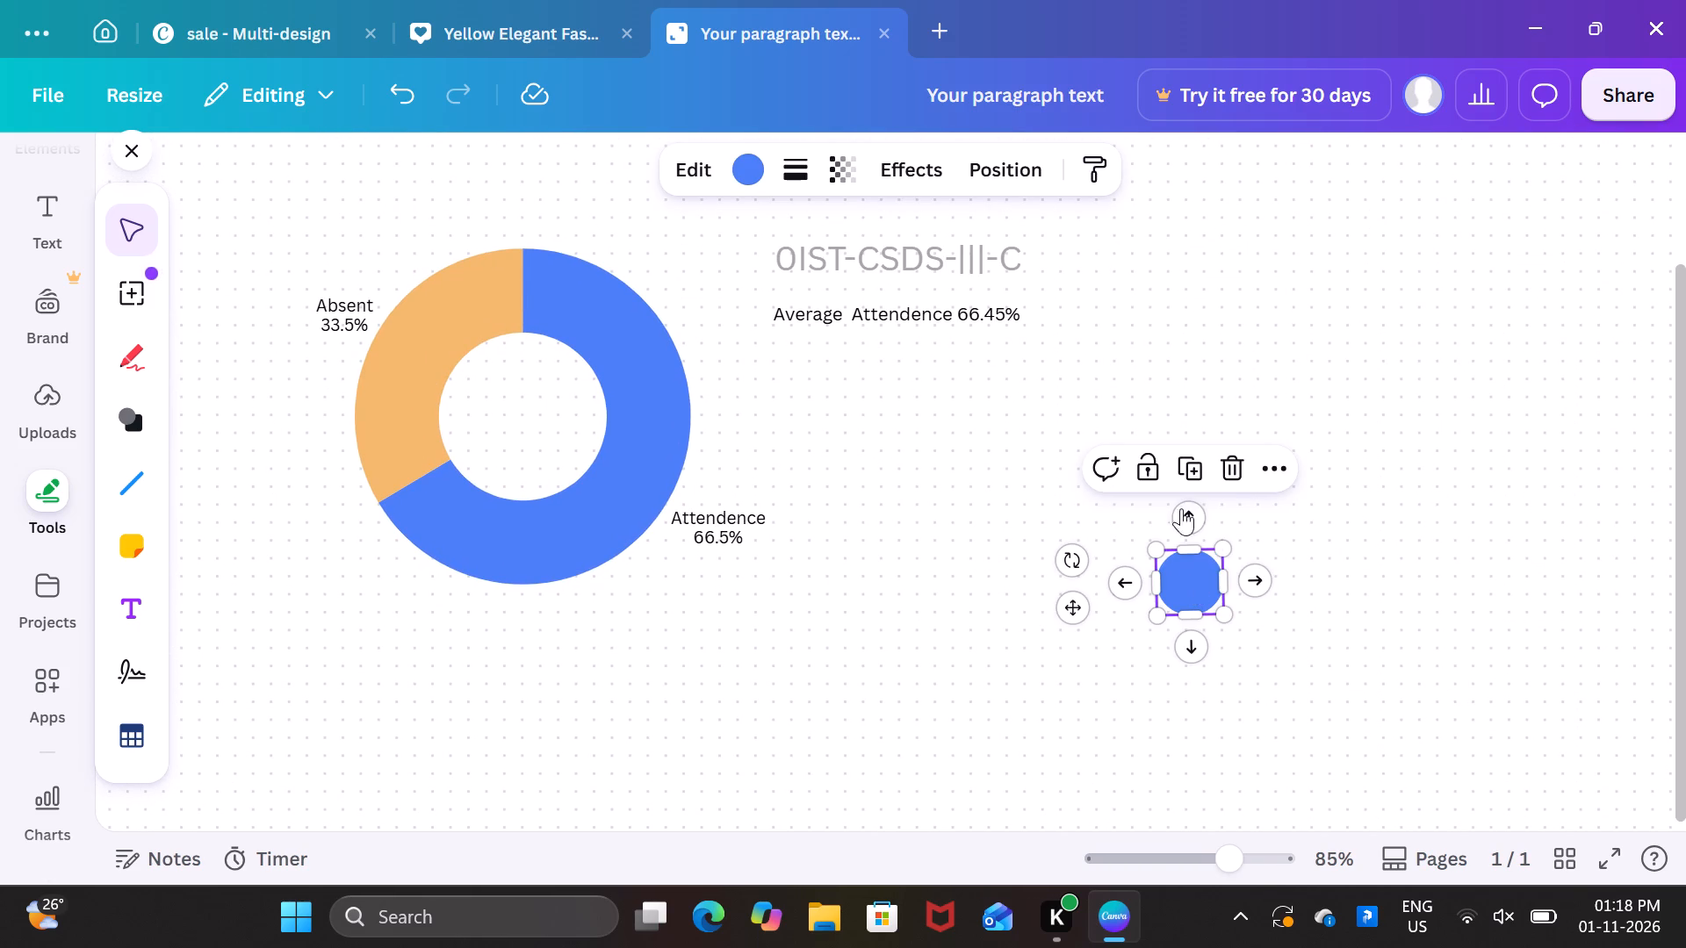
{"action": "left_click", "coordinate": [1189, 515]}
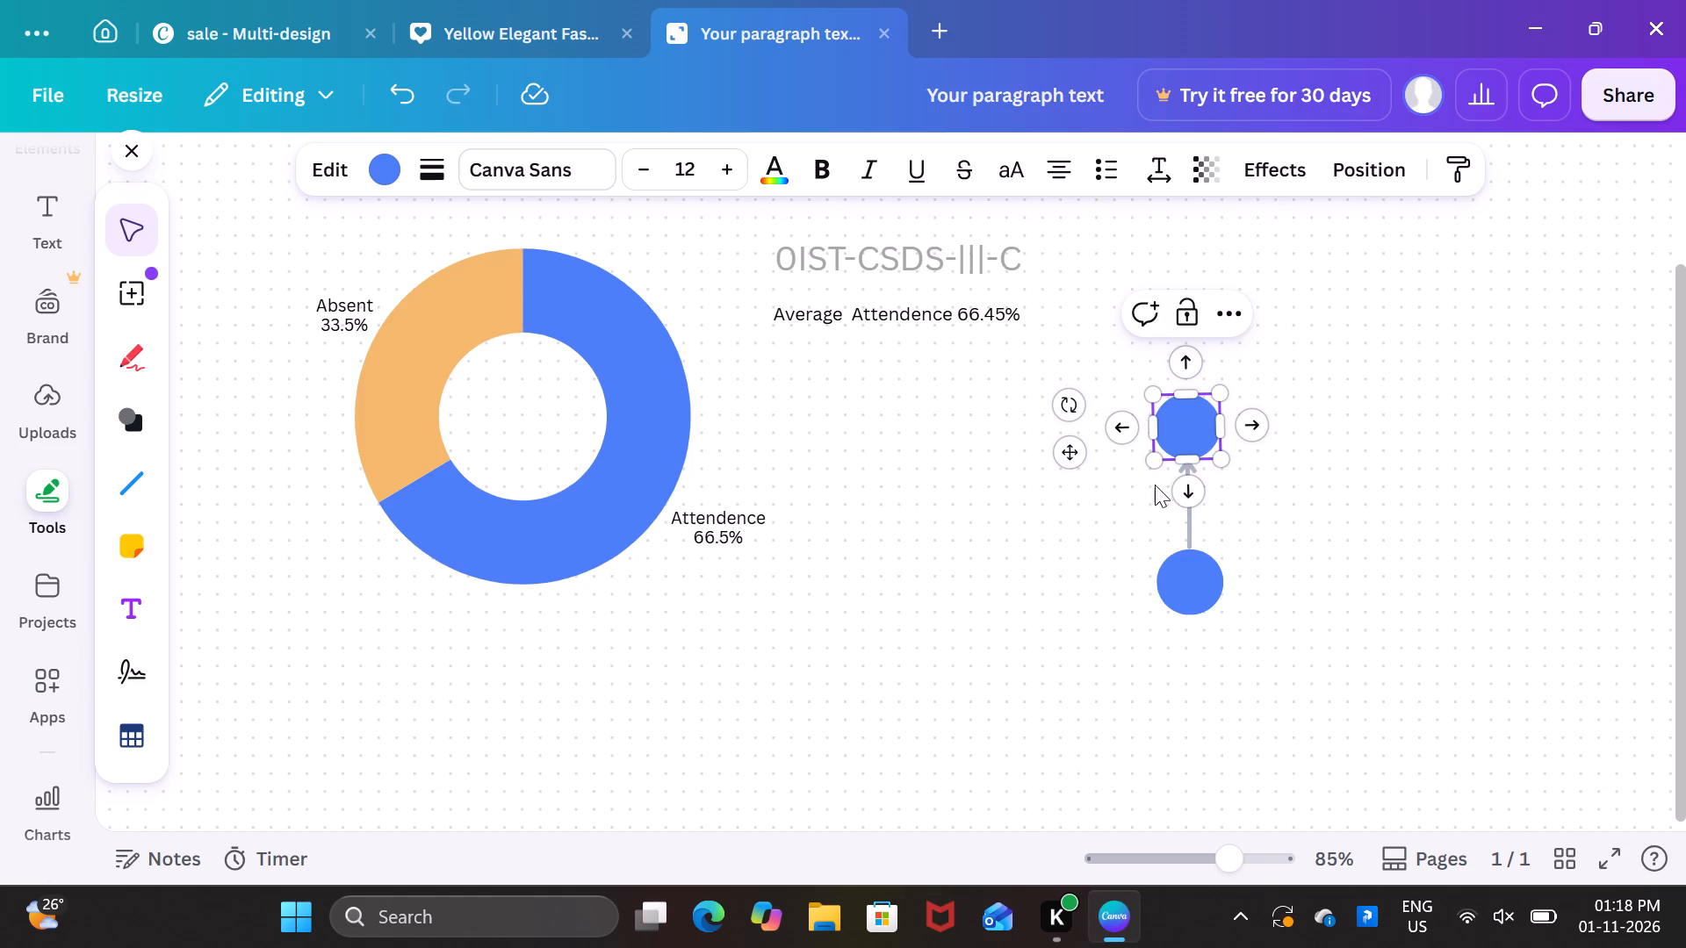
{"action": "left_click", "coordinate": [1121, 432]}
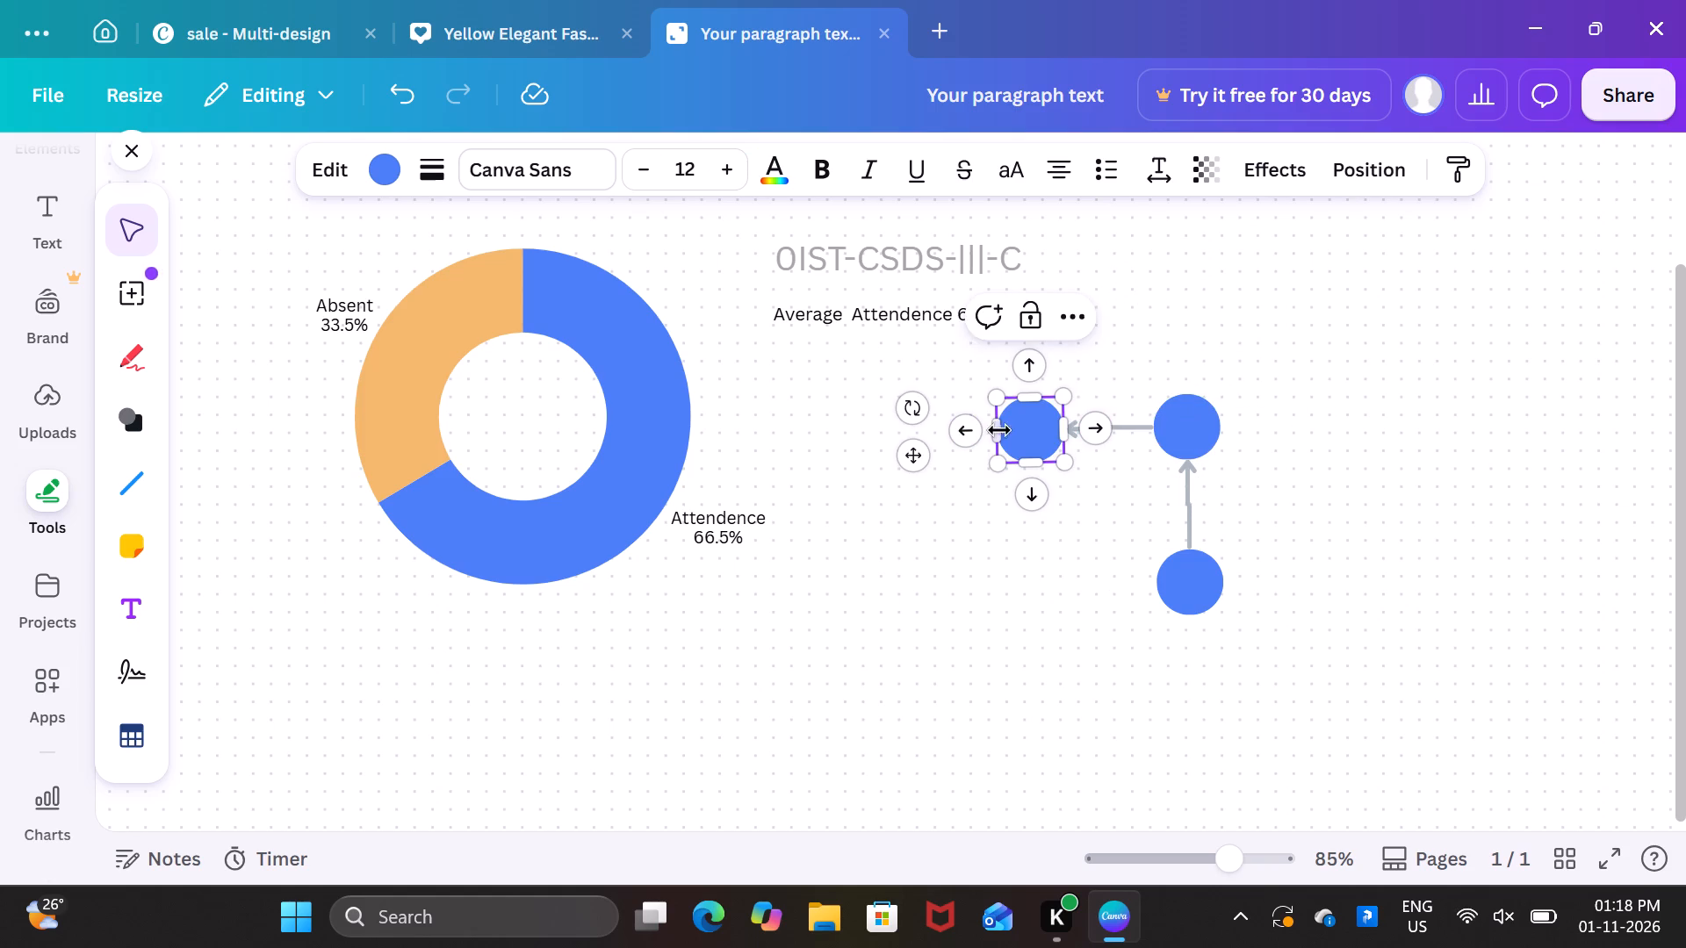
{"action": "left_click", "coordinate": [971, 433]}
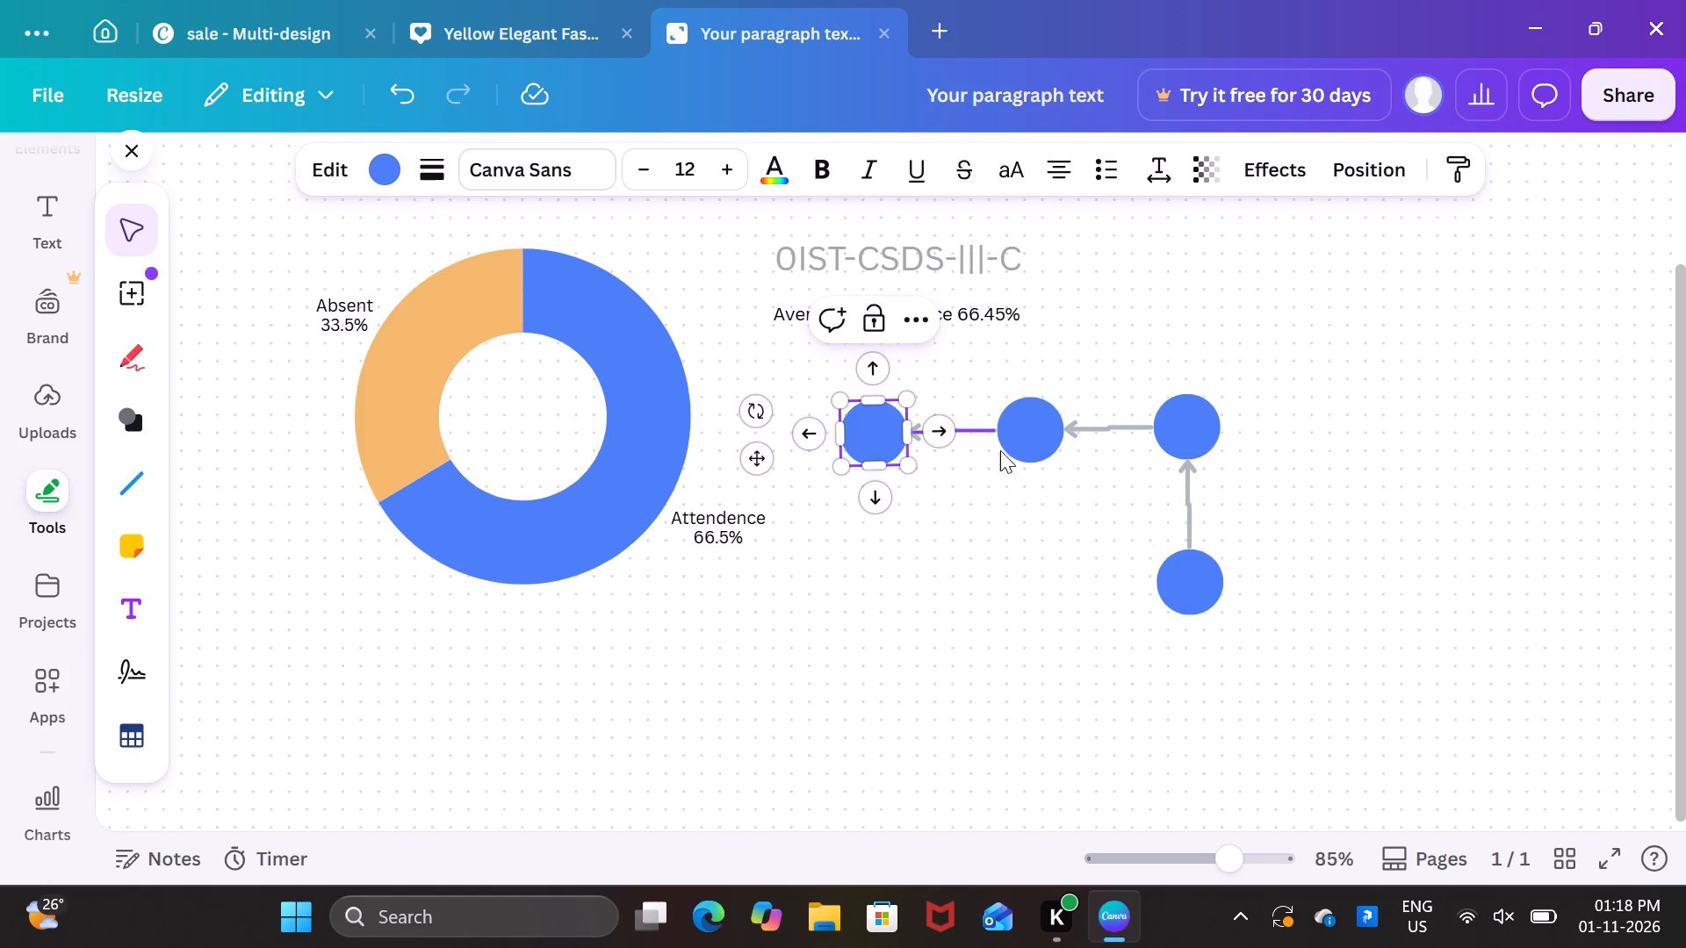
Delete the original blue circle, the first two copies and the two arrows between them, keeping the copy nearest the chart.
{"action": "left_click", "coordinate": [1187, 571]}
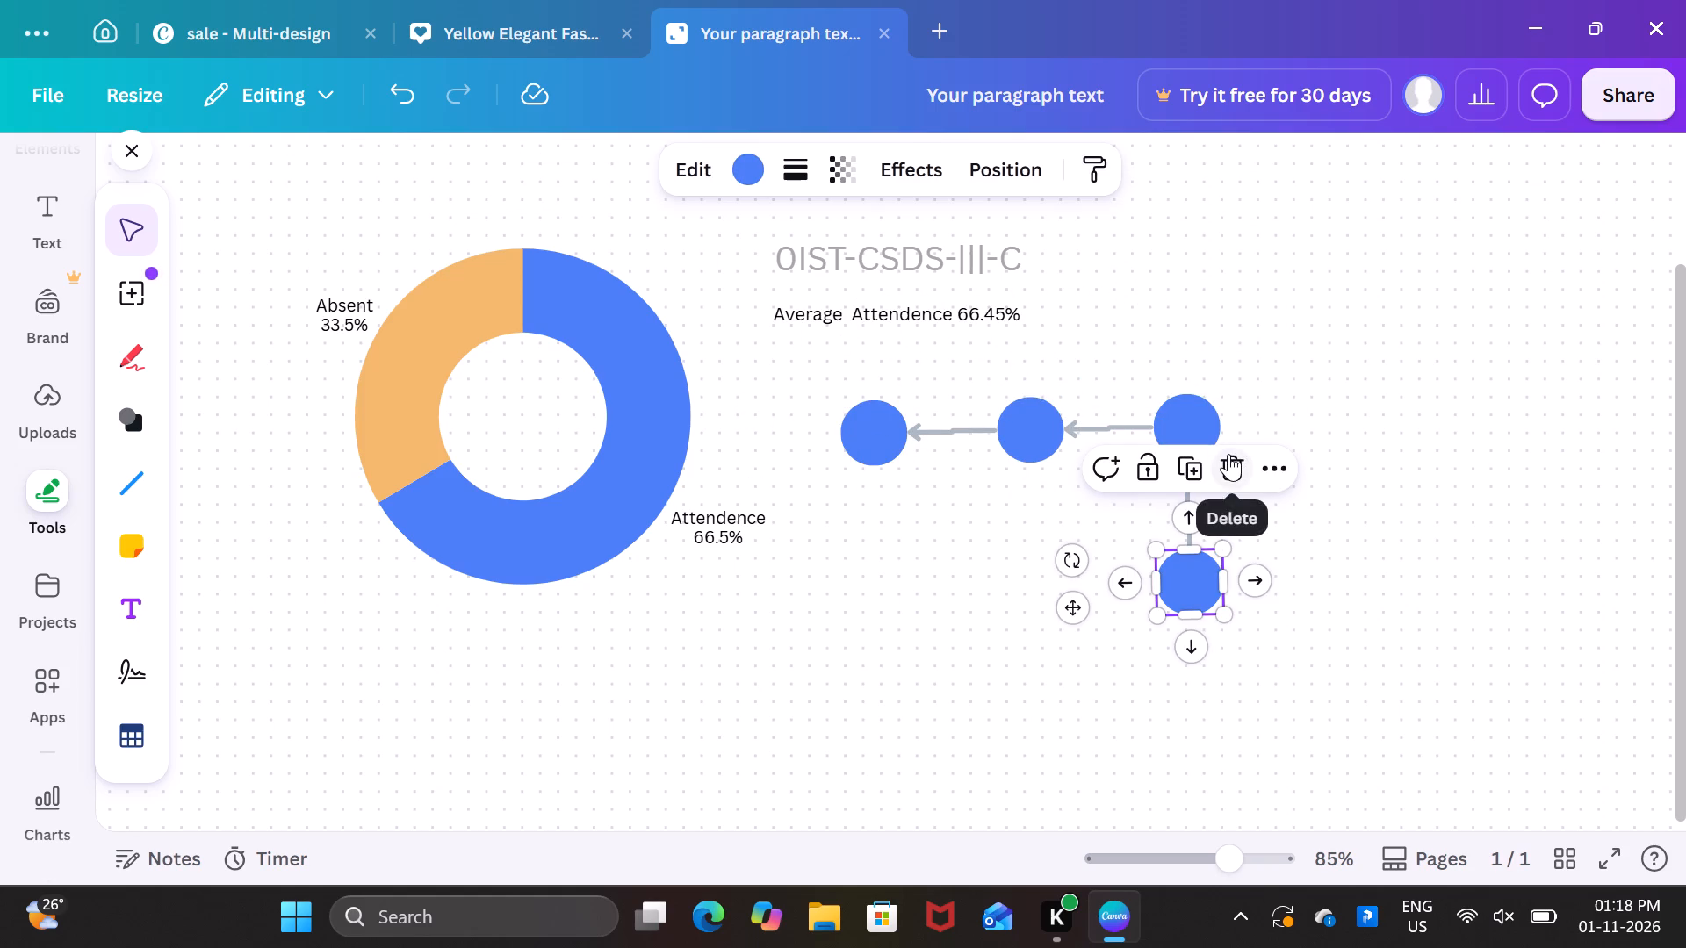
{"action": "left_click_drag", "start_coordinate": [1228, 454], "coordinate": [1241, 478]}
{"action": "left_click", "coordinate": [1241, 478]}
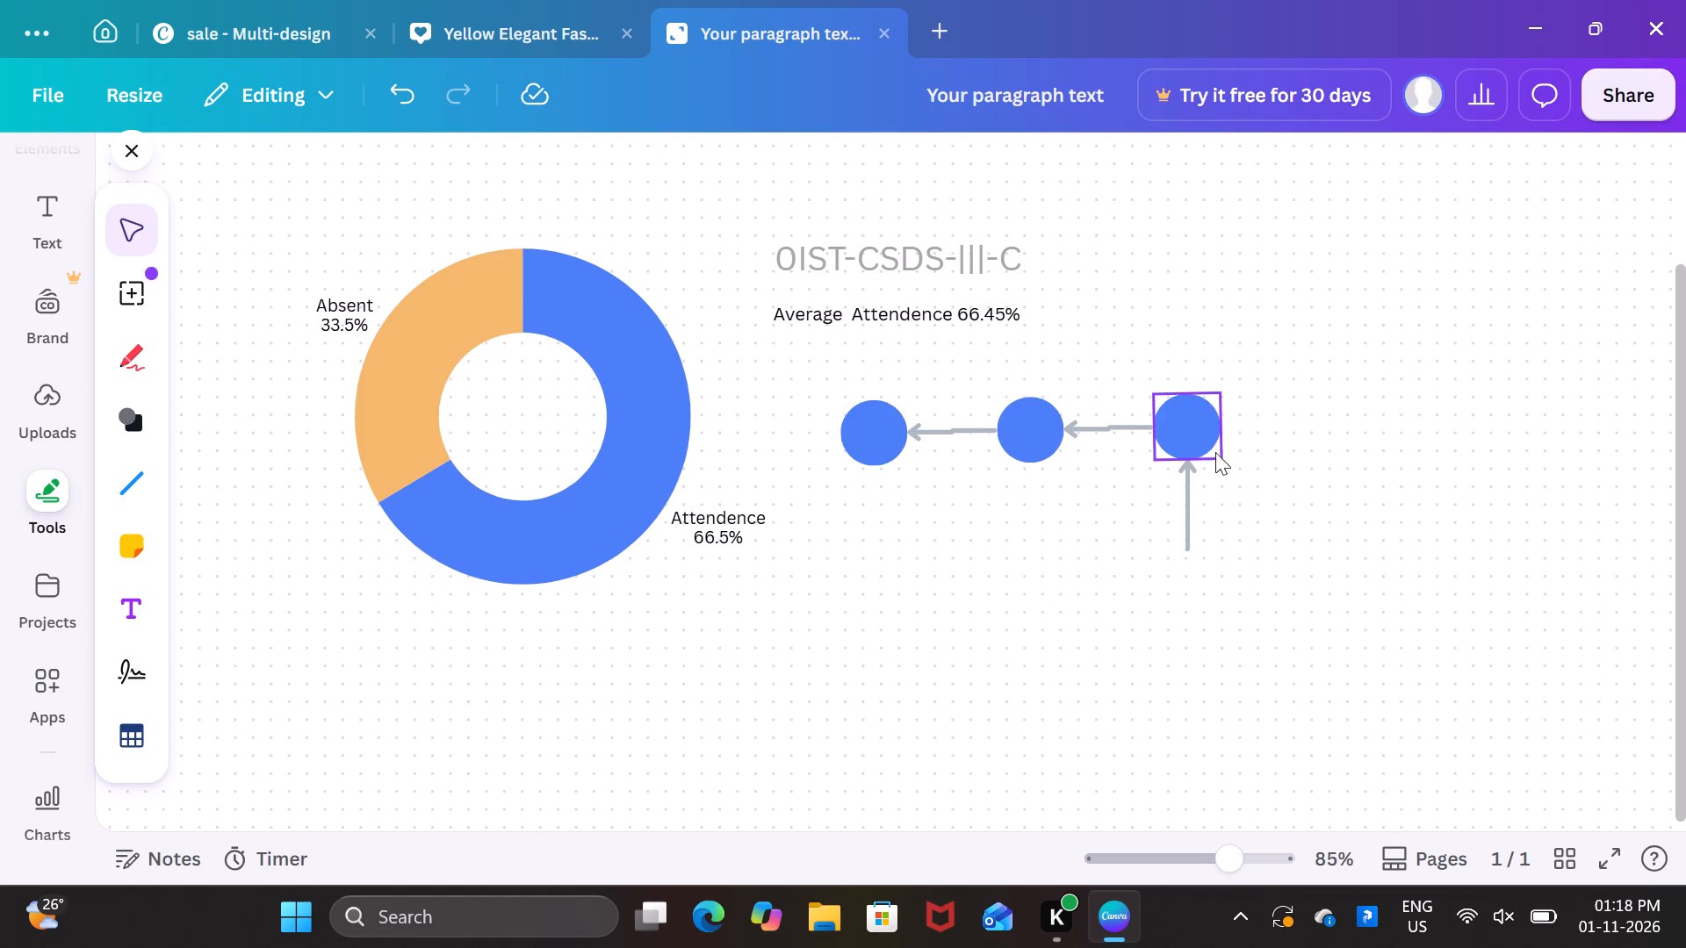
{"action": "left_click", "coordinate": [1206, 448]}
{"action": "left_click", "coordinate": [1221, 324]}
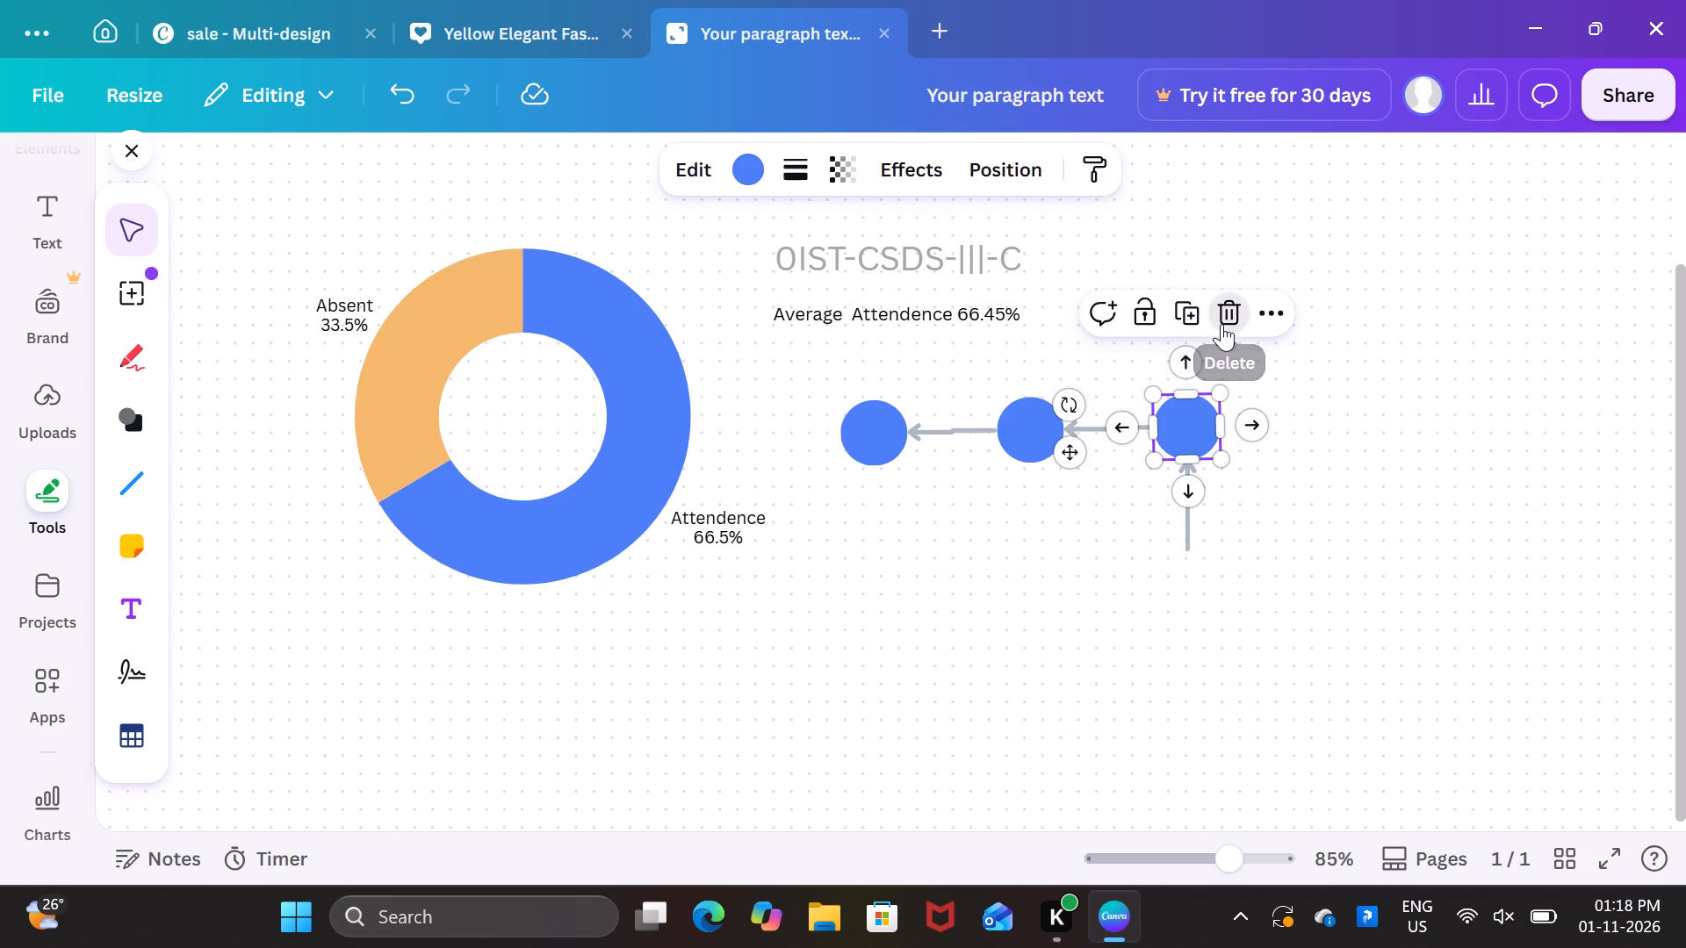
{"action": "left_click", "coordinate": [1188, 467]}
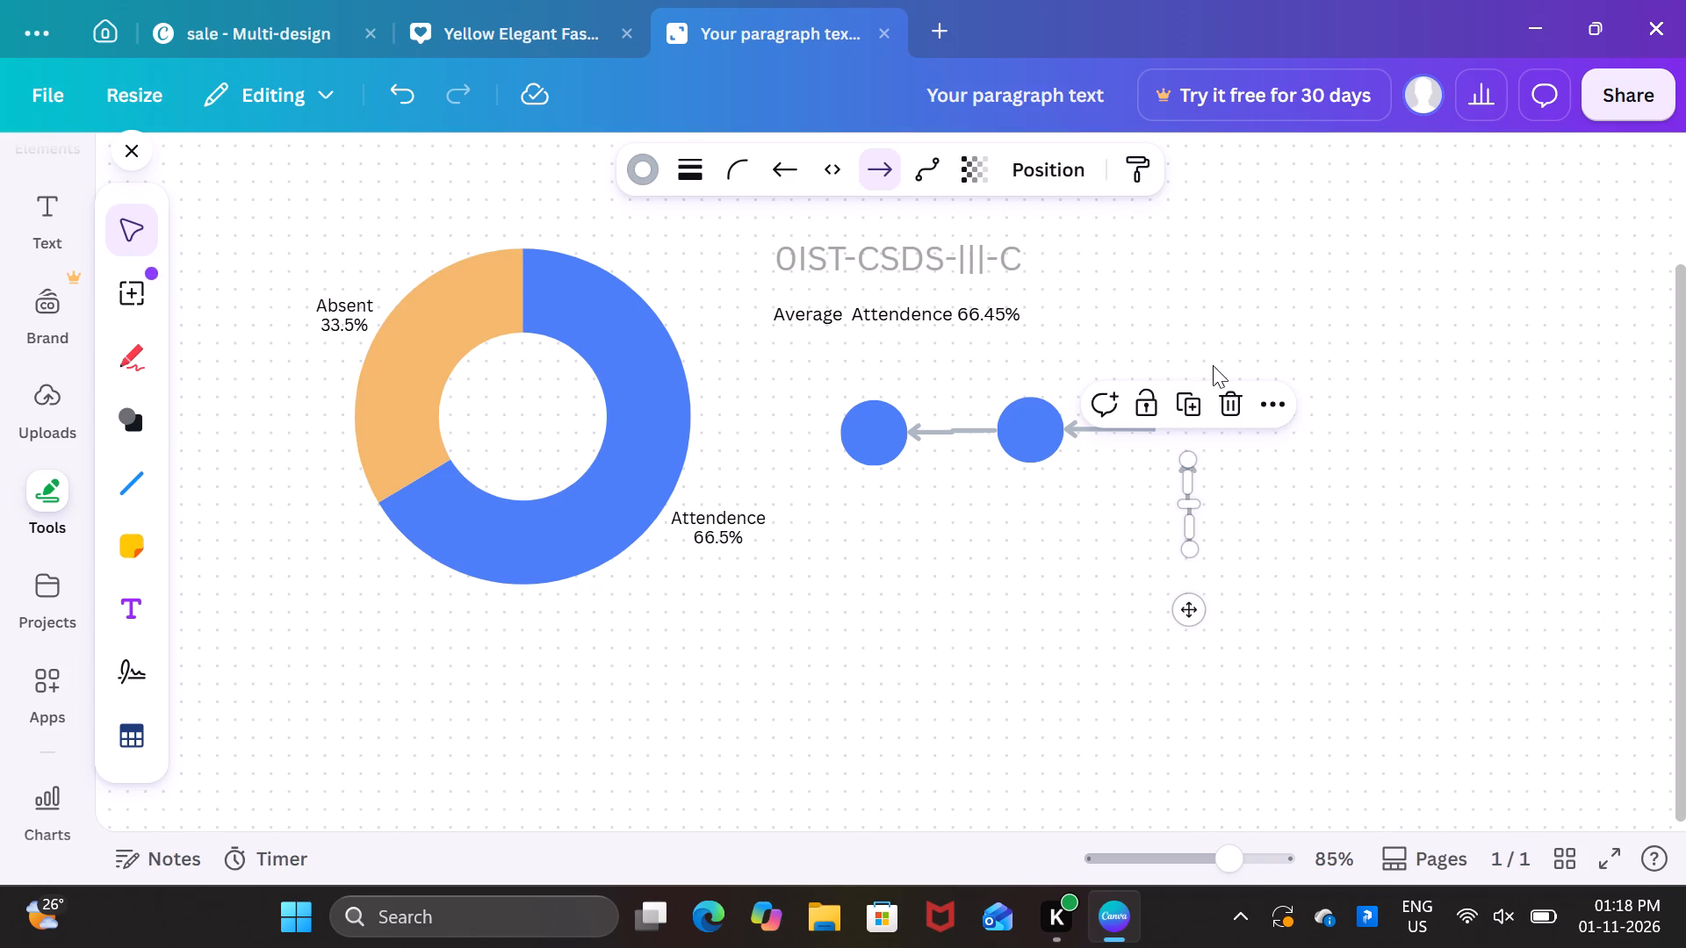
{"action": "left_click", "coordinate": [1227, 403]}
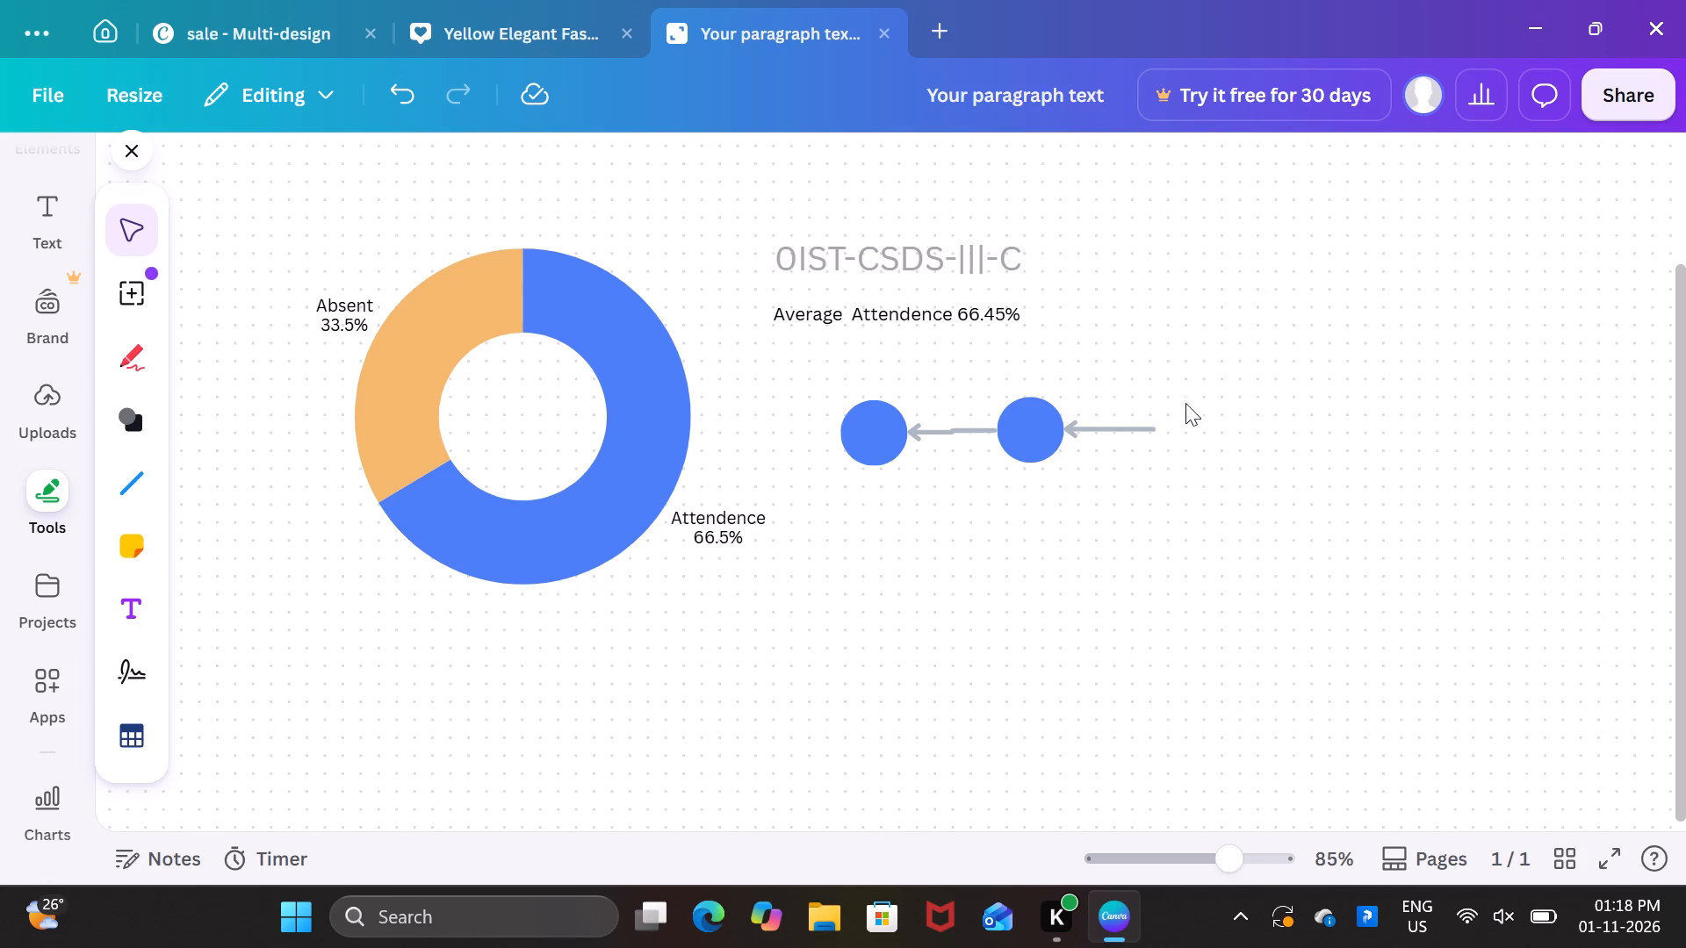
{"action": "left_click", "coordinate": [1119, 427]}
{"action": "left_click", "coordinate": [1154, 373]}
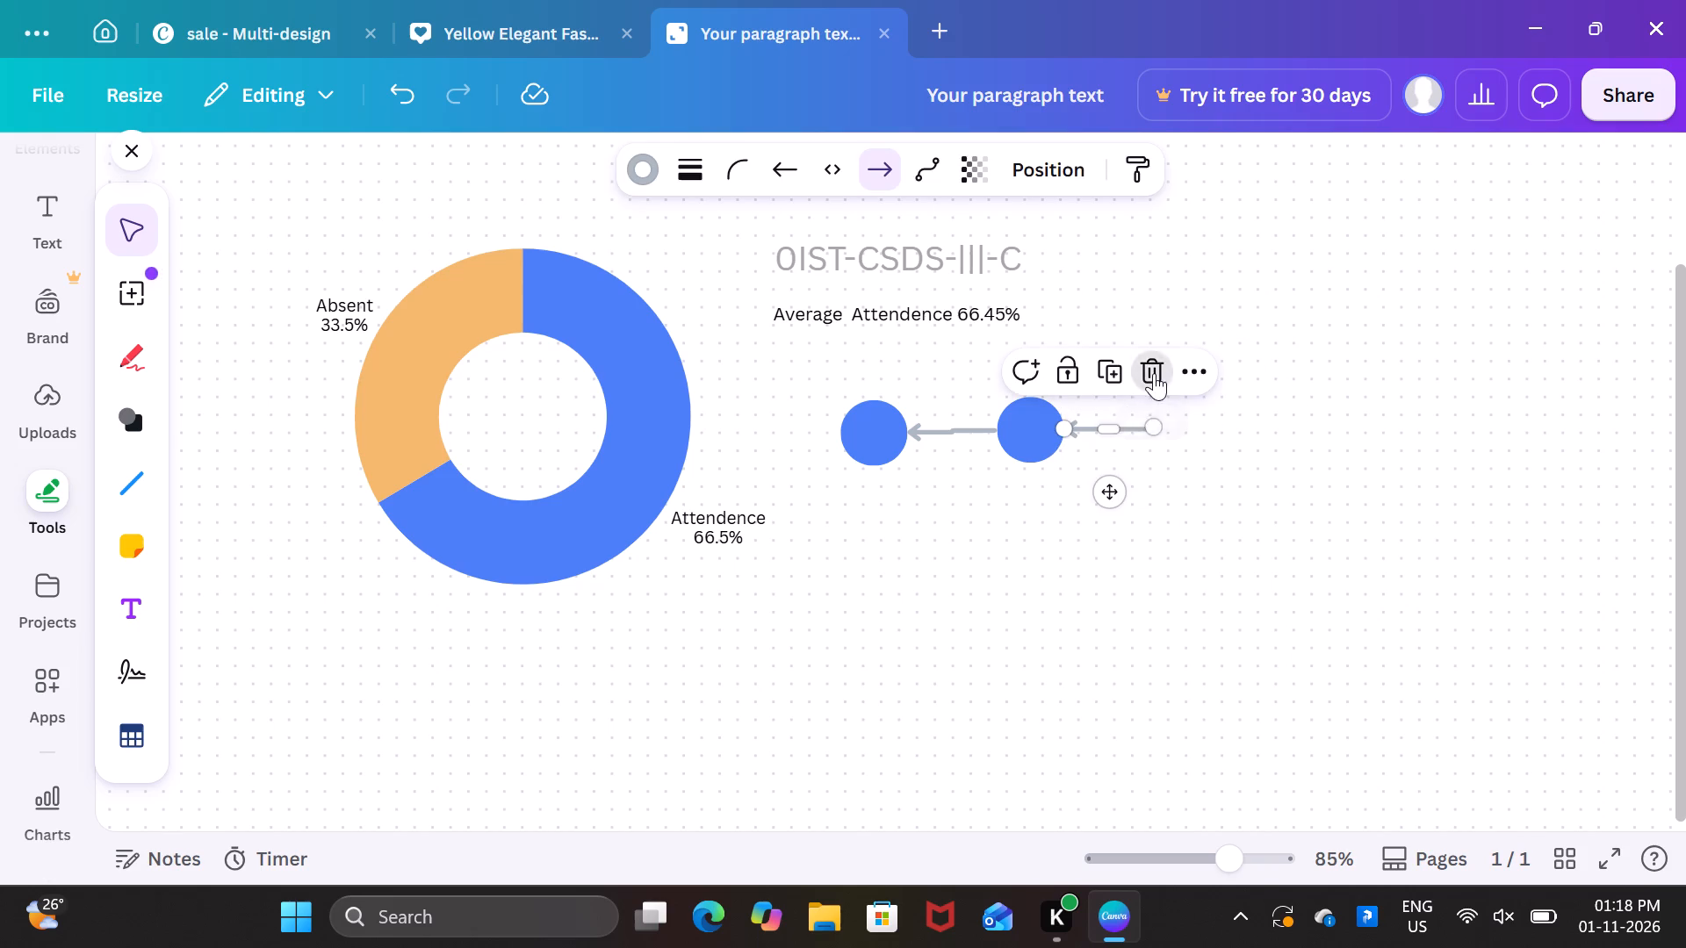
{"action": "left_click", "coordinate": [1039, 443]}
{"action": "left_click", "coordinate": [1072, 324]}
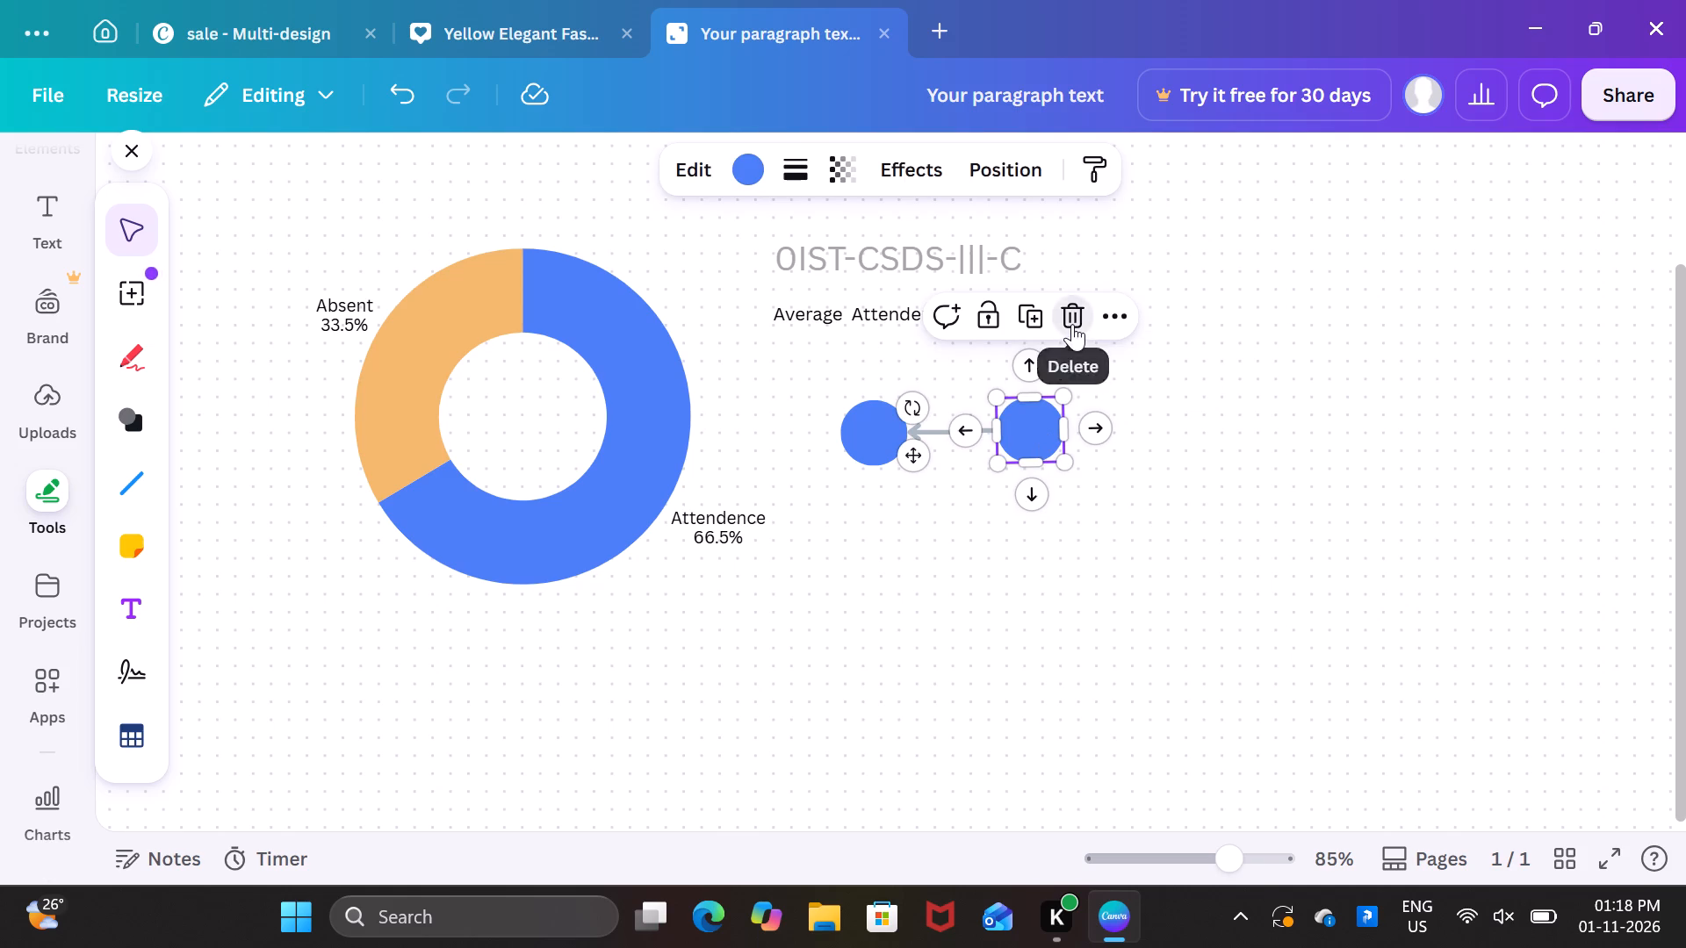
Move the remaining circle and its arrow up and left to just below the subtitle's left end, and delete the arrow.
{"action": "left_click_drag", "start_coordinate": [949, 420], "coordinate": [943, 377]}
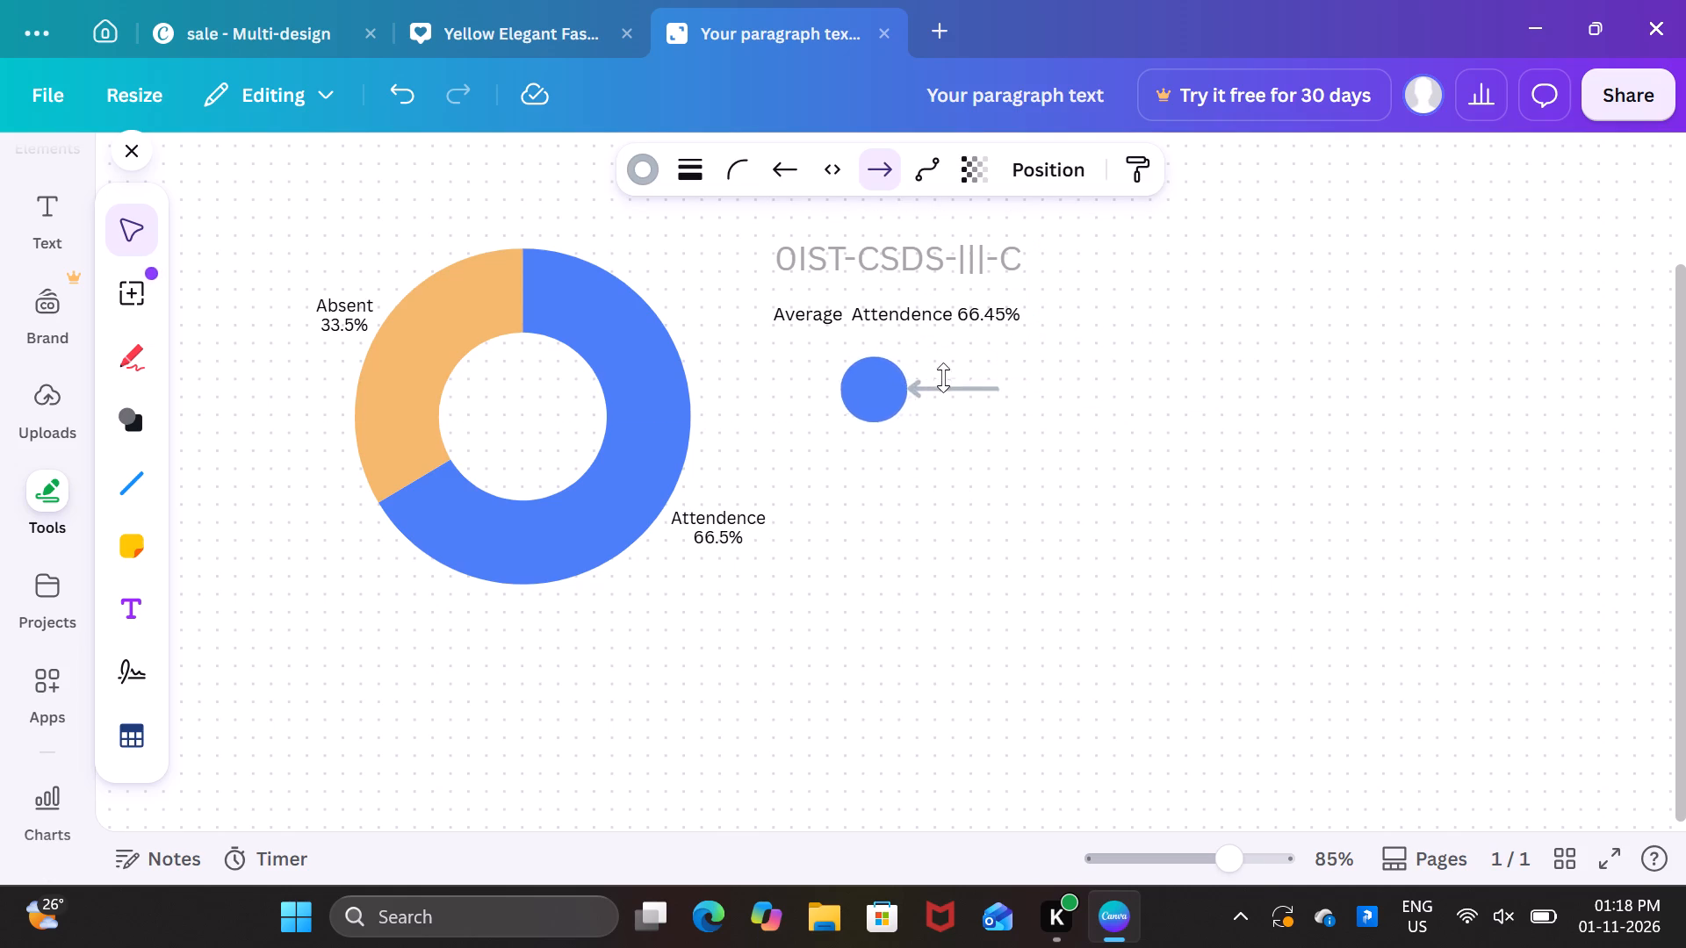
{"action": "left_click_drag", "start_coordinate": [943, 377], "coordinate": [865, 381]}
{"action": "left_click", "coordinate": [910, 334]}
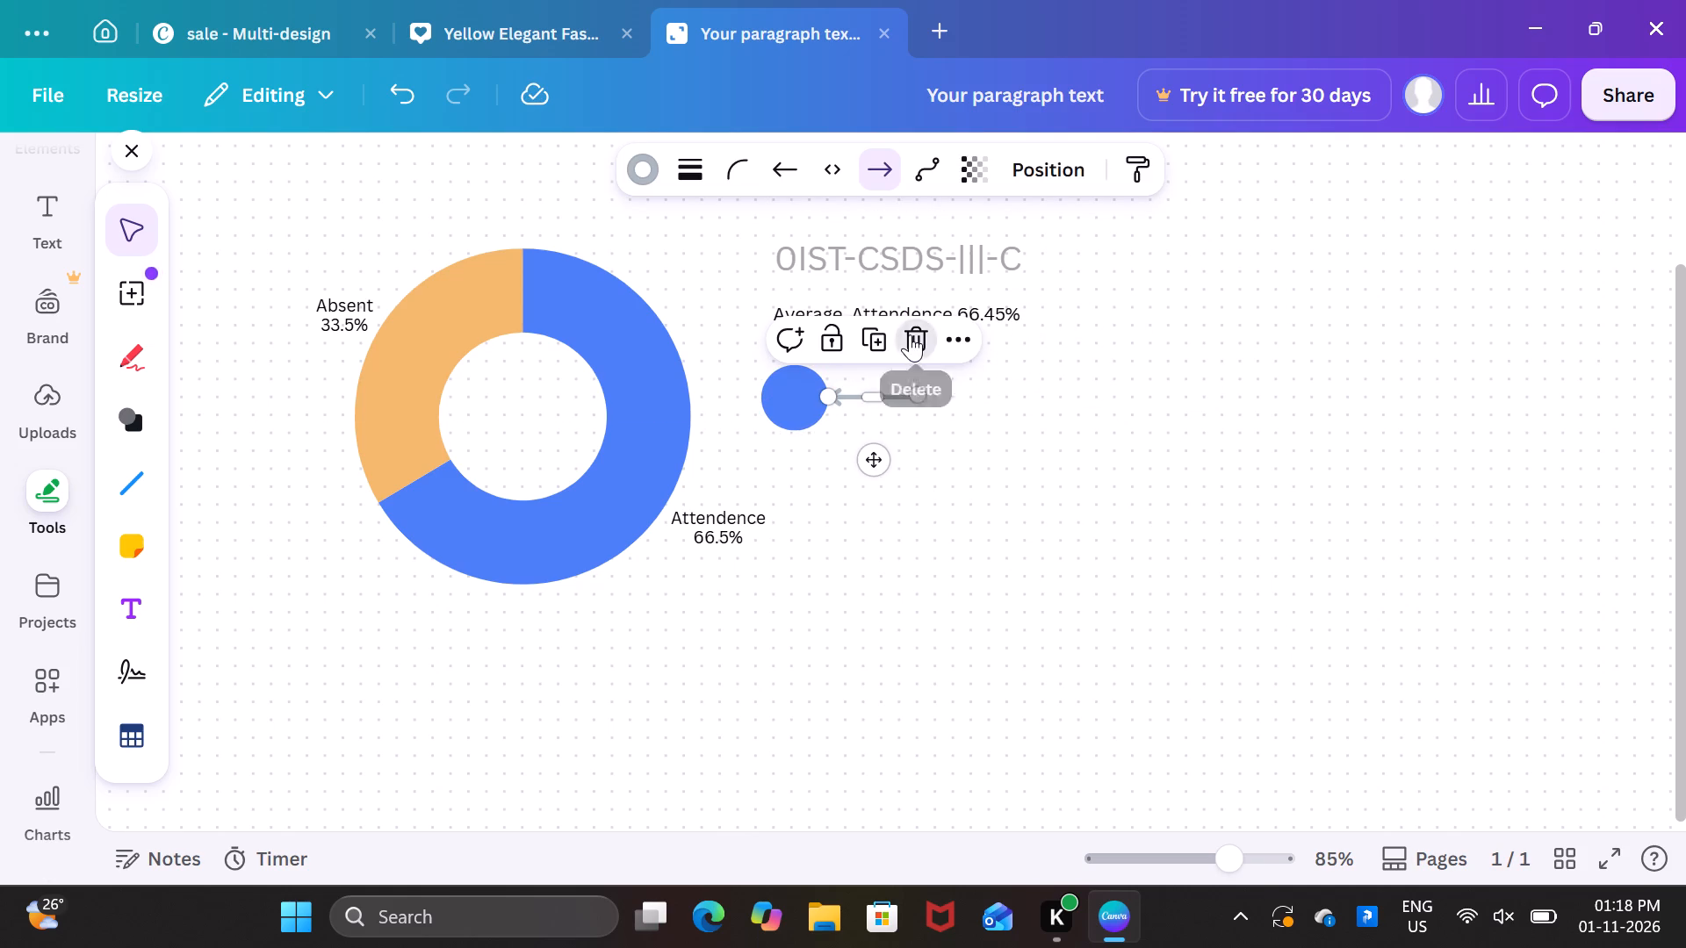
Shrink the blue circle to about two-thirds of its width and height by bringing its top and left edges inward.
{"action": "left_click", "coordinate": [782, 384]}
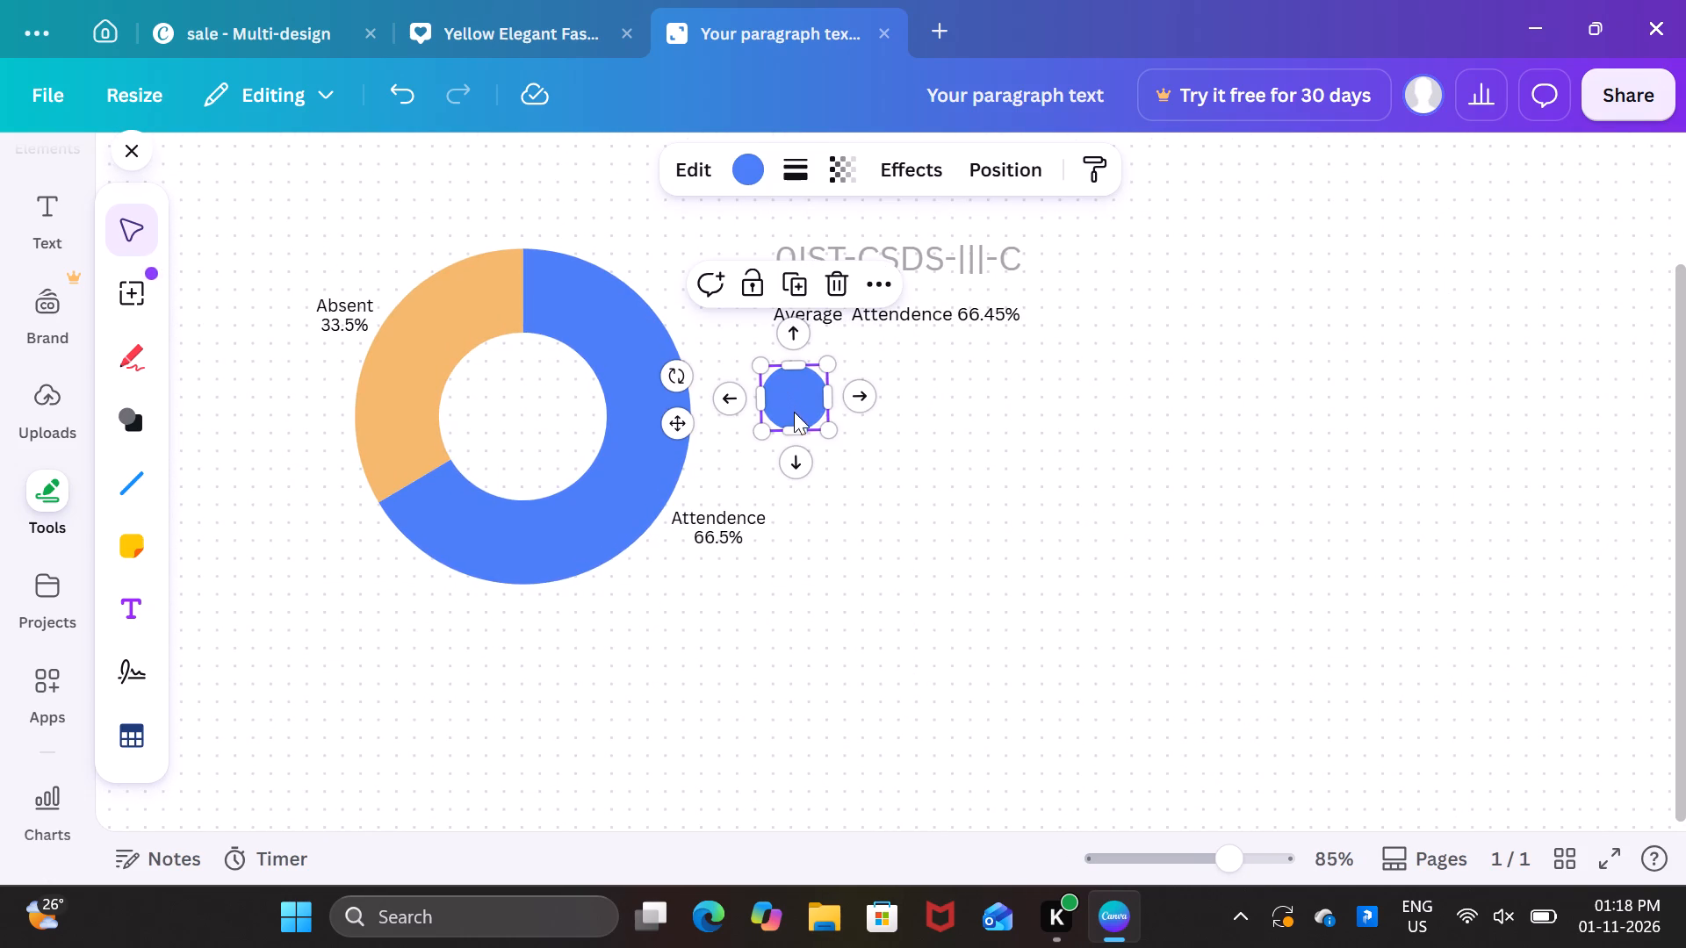
{"action": "right_click_drag", "start_coordinate": [791, 421], "coordinate": [791, 399]}
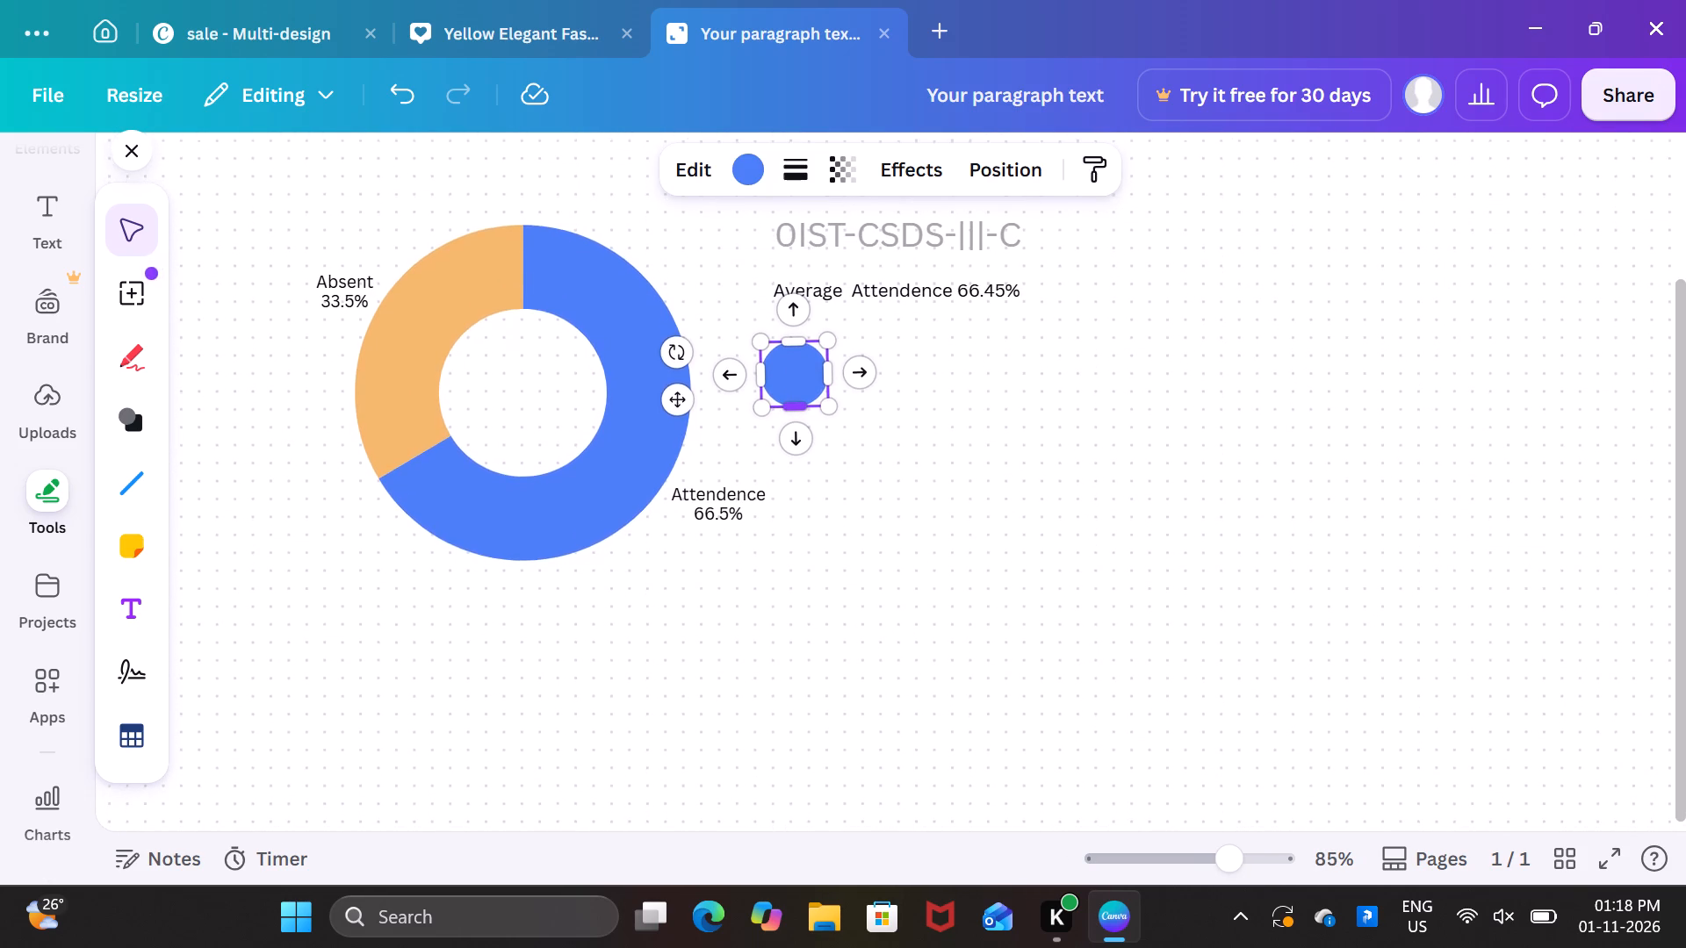
{"action": "right_click_drag", "start_coordinate": [791, 399], "coordinate": [784, 407]}
{"action": "right_click", "coordinate": [789, 414]}
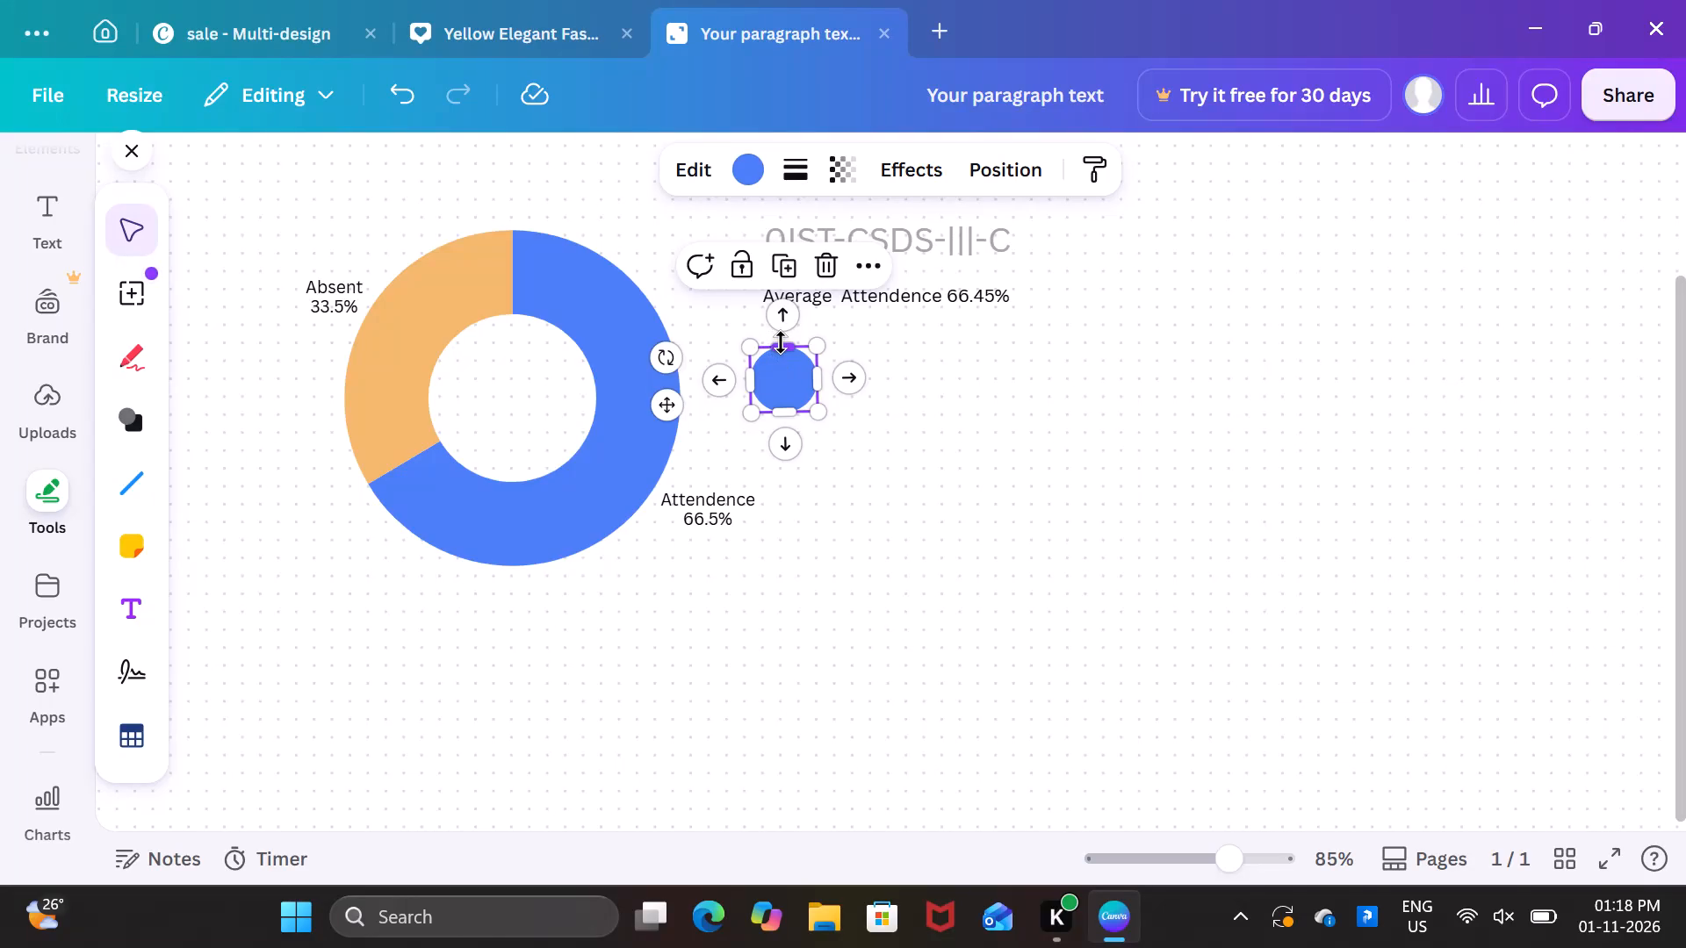
{"action": "left_click_drag", "start_coordinate": [781, 342], "coordinate": [782, 365]}
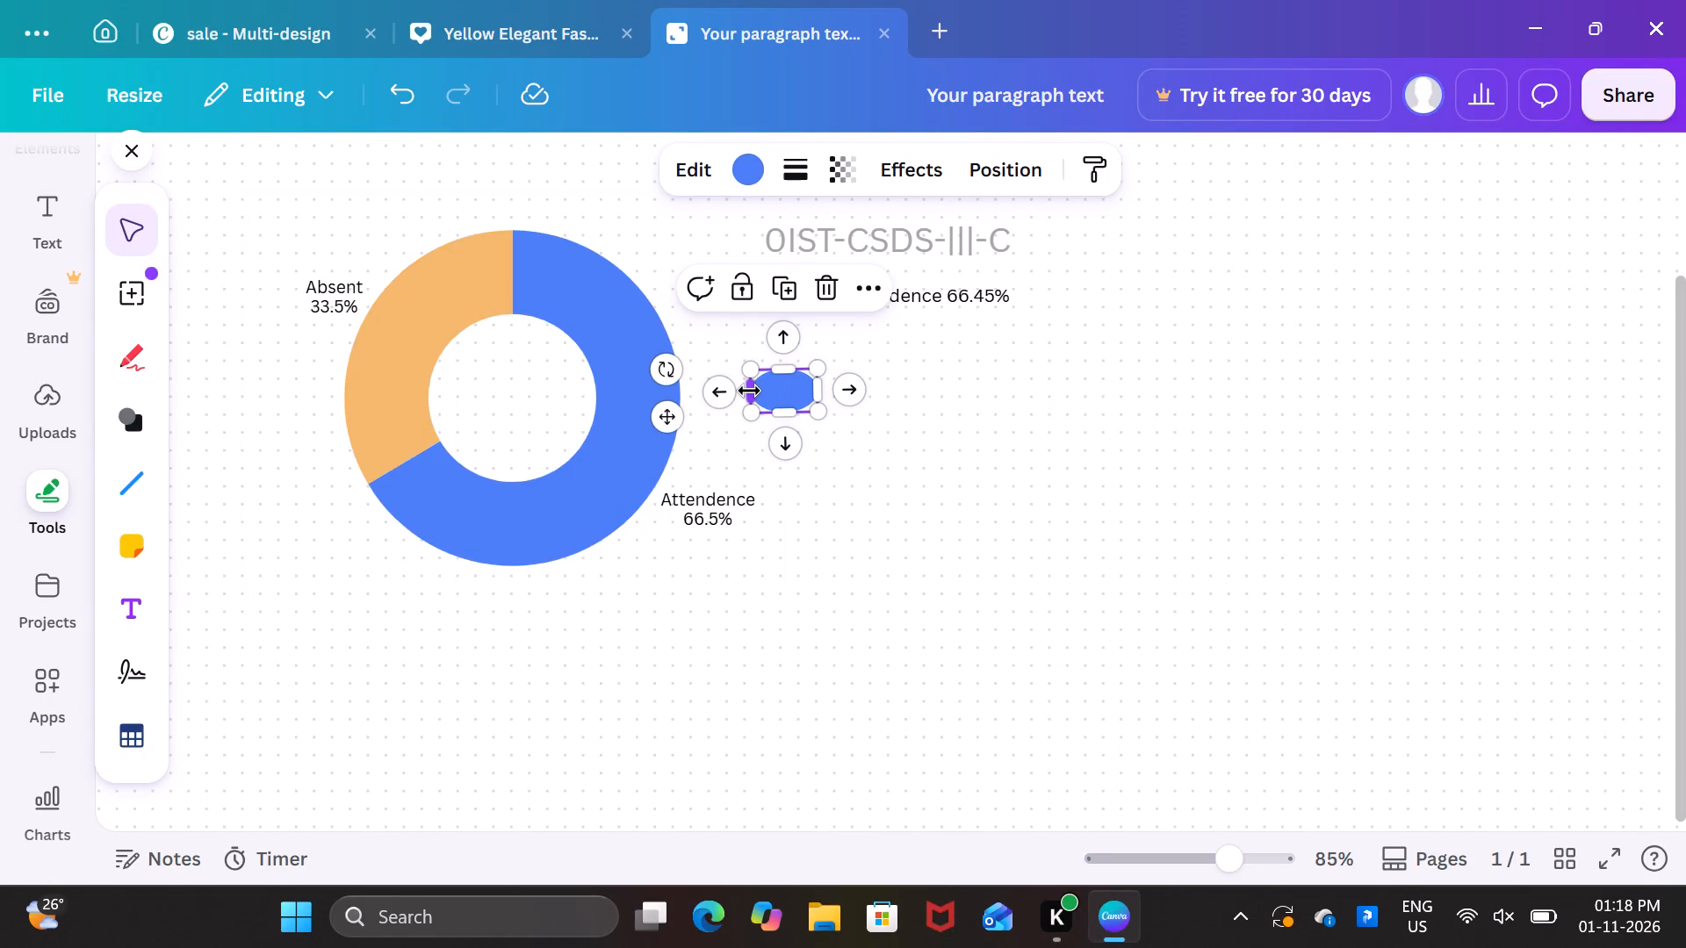
{"action": "right_click", "coordinate": [749, 391]}
{"action": "left_click", "coordinate": [755, 393]}
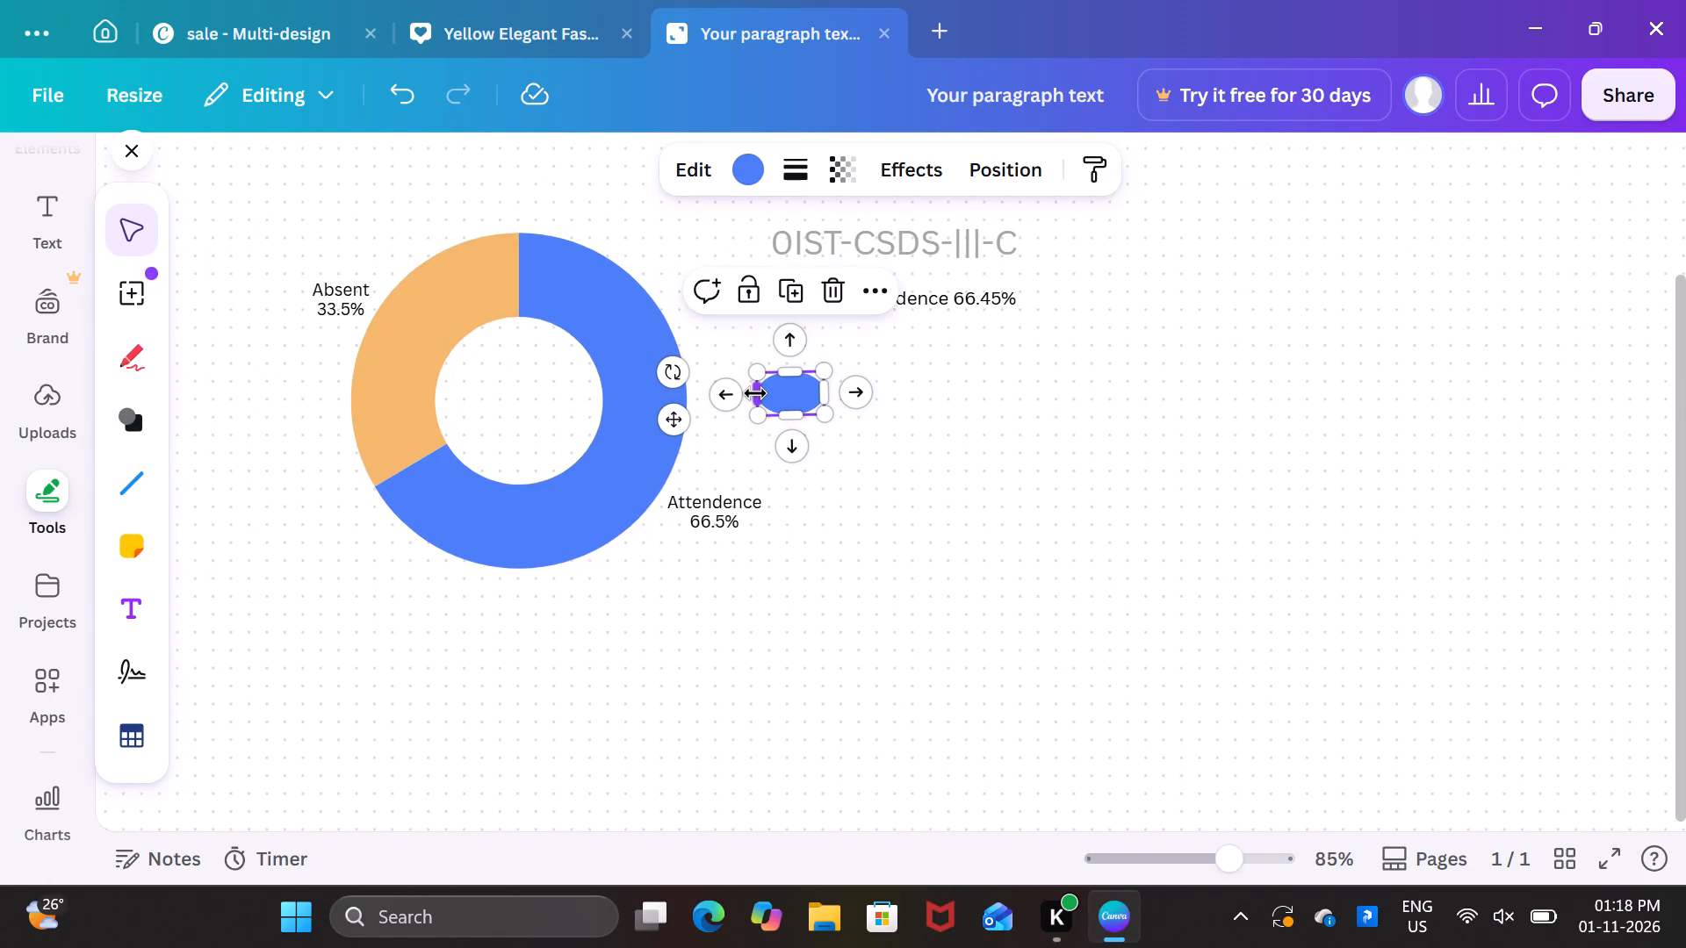
{"action": "left_click_drag", "start_coordinate": [755, 393], "coordinate": [780, 399]}
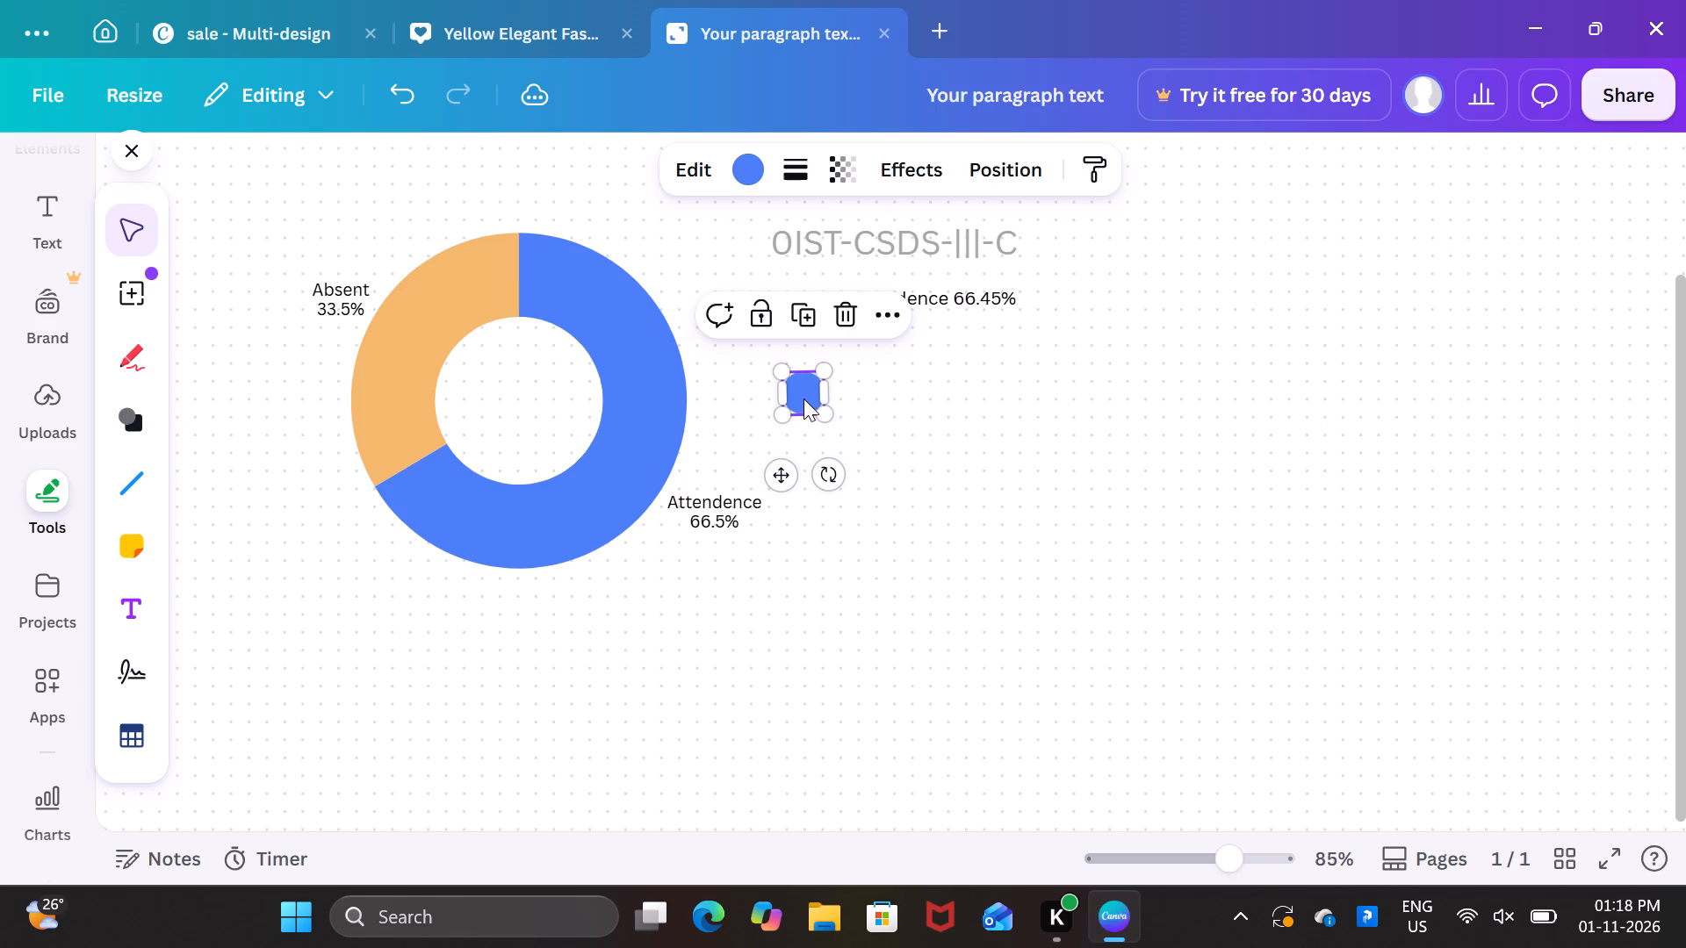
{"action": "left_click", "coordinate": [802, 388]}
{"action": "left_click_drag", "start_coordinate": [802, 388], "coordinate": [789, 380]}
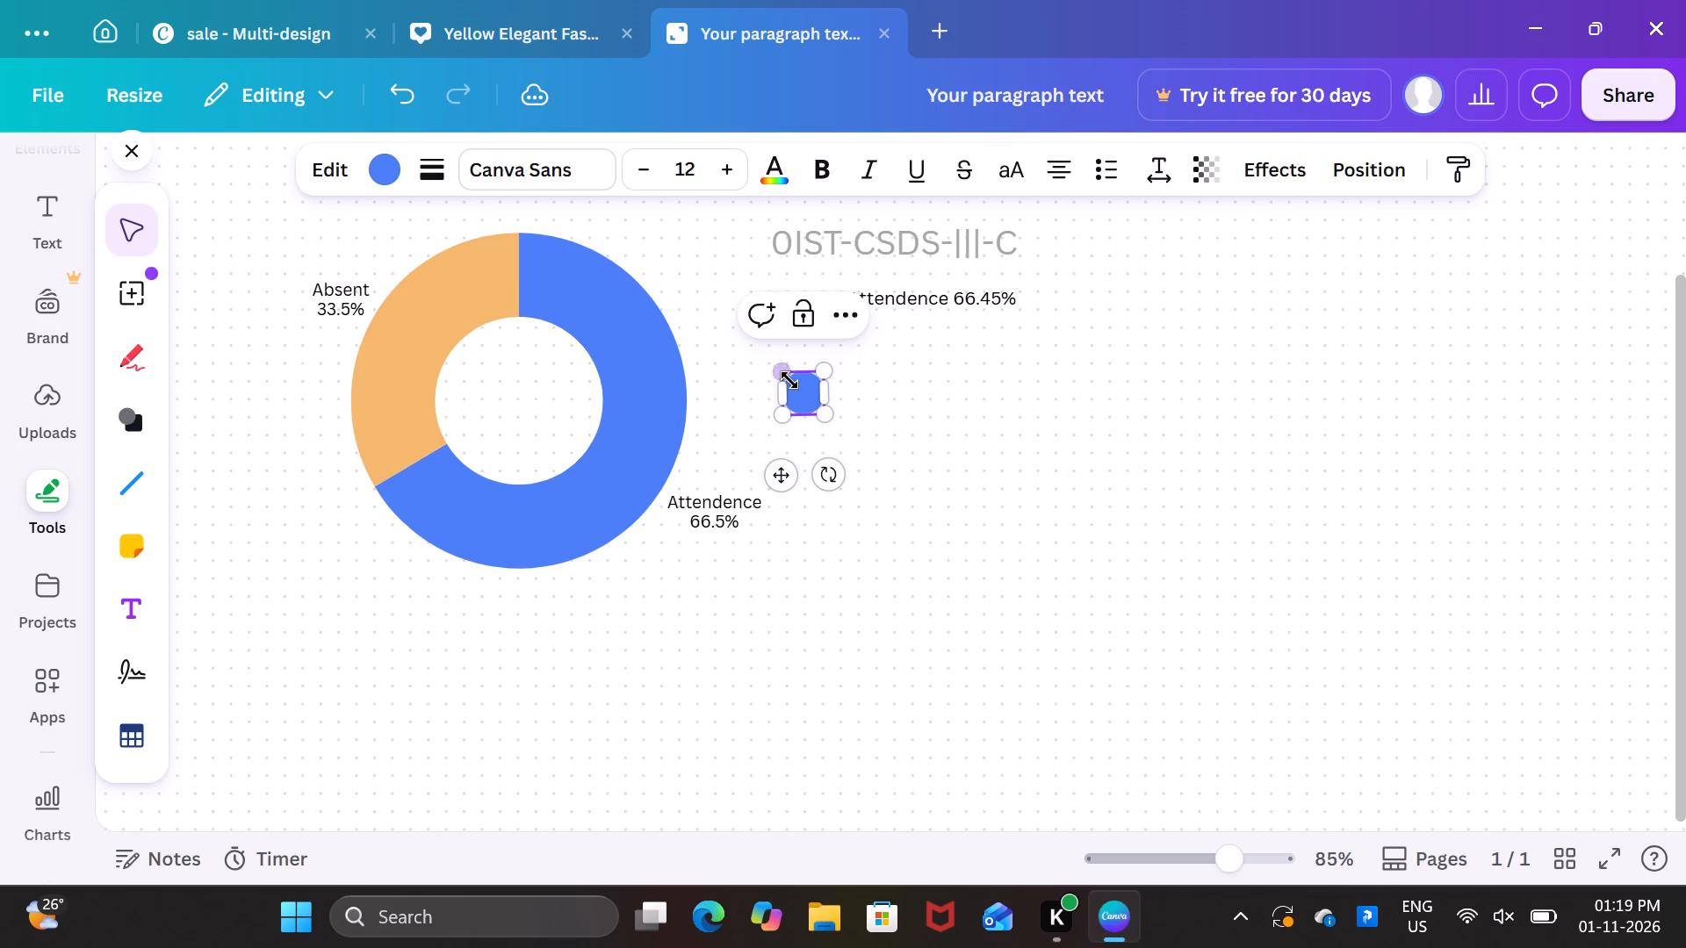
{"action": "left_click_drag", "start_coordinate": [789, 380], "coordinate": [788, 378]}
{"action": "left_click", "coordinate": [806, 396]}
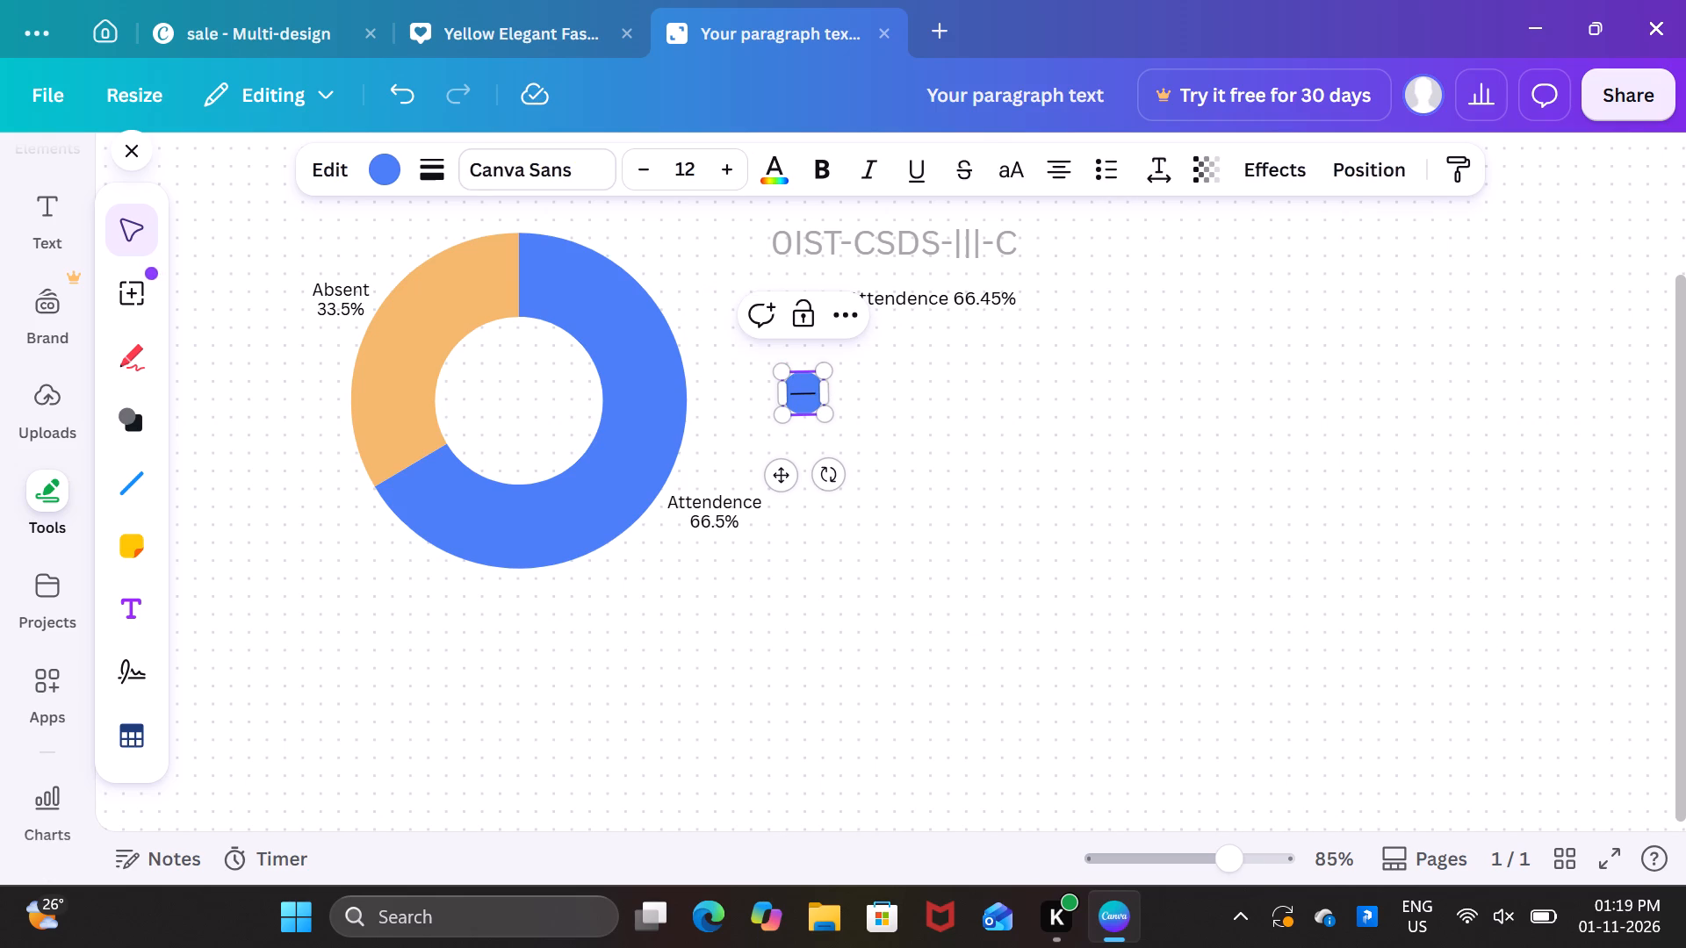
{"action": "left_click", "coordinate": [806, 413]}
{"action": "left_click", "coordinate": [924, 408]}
Move the small blue circle up and left, just below and outside the subtitle's left end, beside the donut chart.
{"action": "left_click_drag", "start_coordinate": [811, 390], "coordinate": [797, 374]}
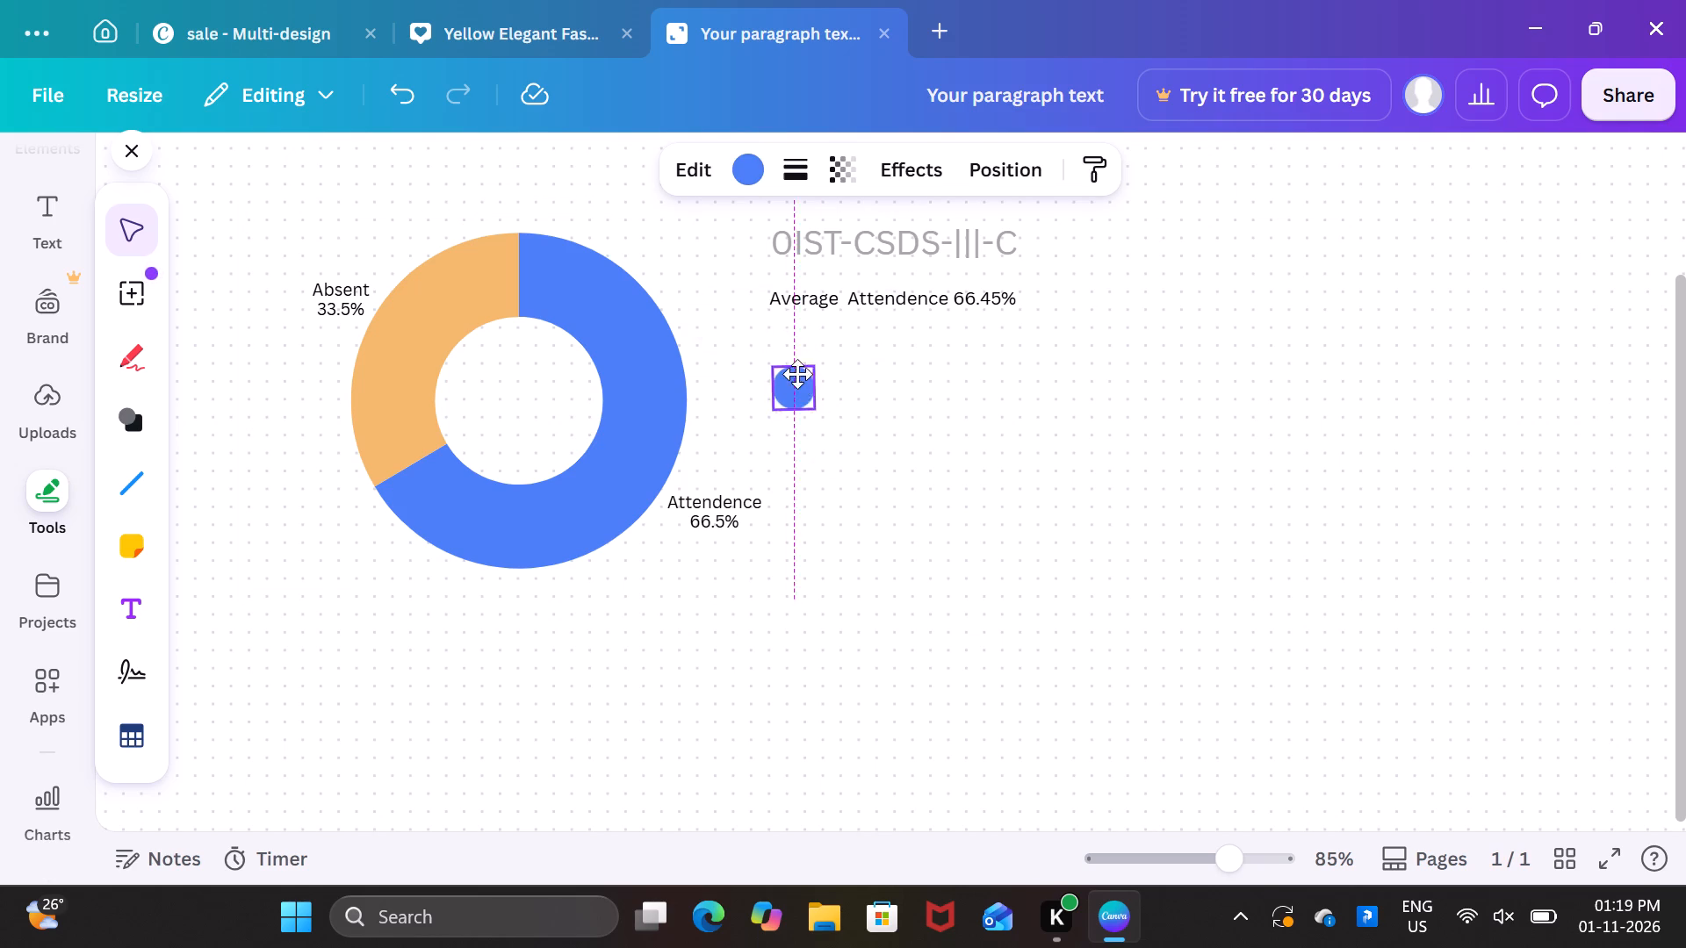
{"action": "left_click_drag", "start_coordinate": [797, 374], "coordinate": [767, 367]}
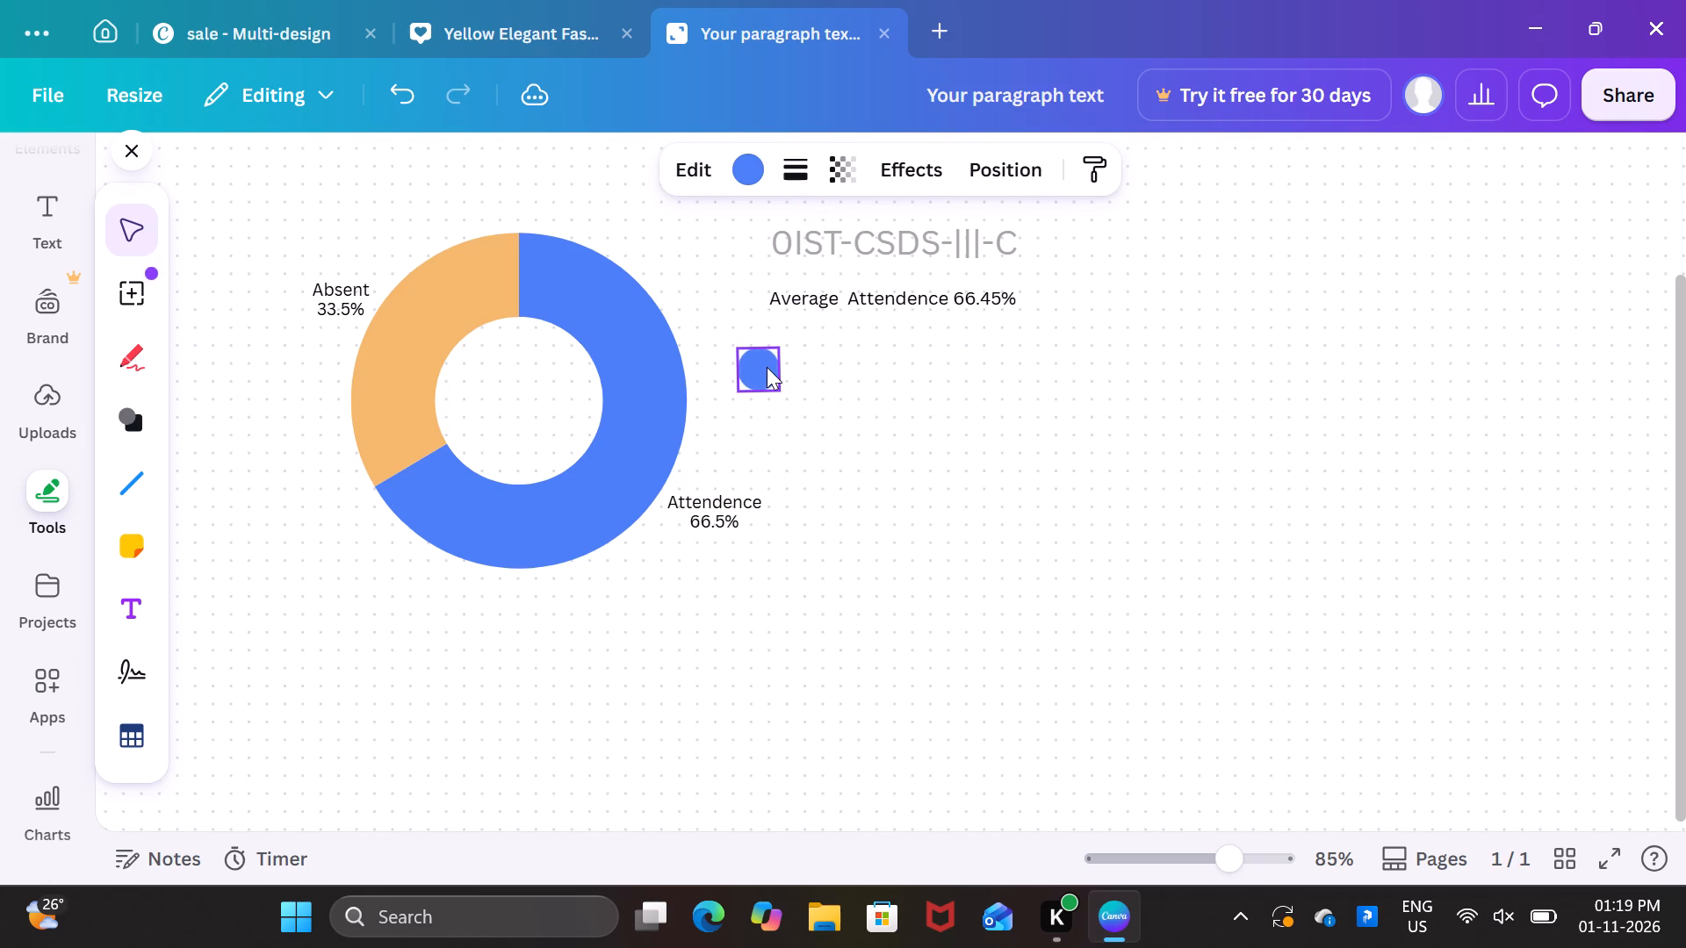
{"action": "left_click_drag", "start_coordinate": [767, 367], "coordinate": [762, 365]}
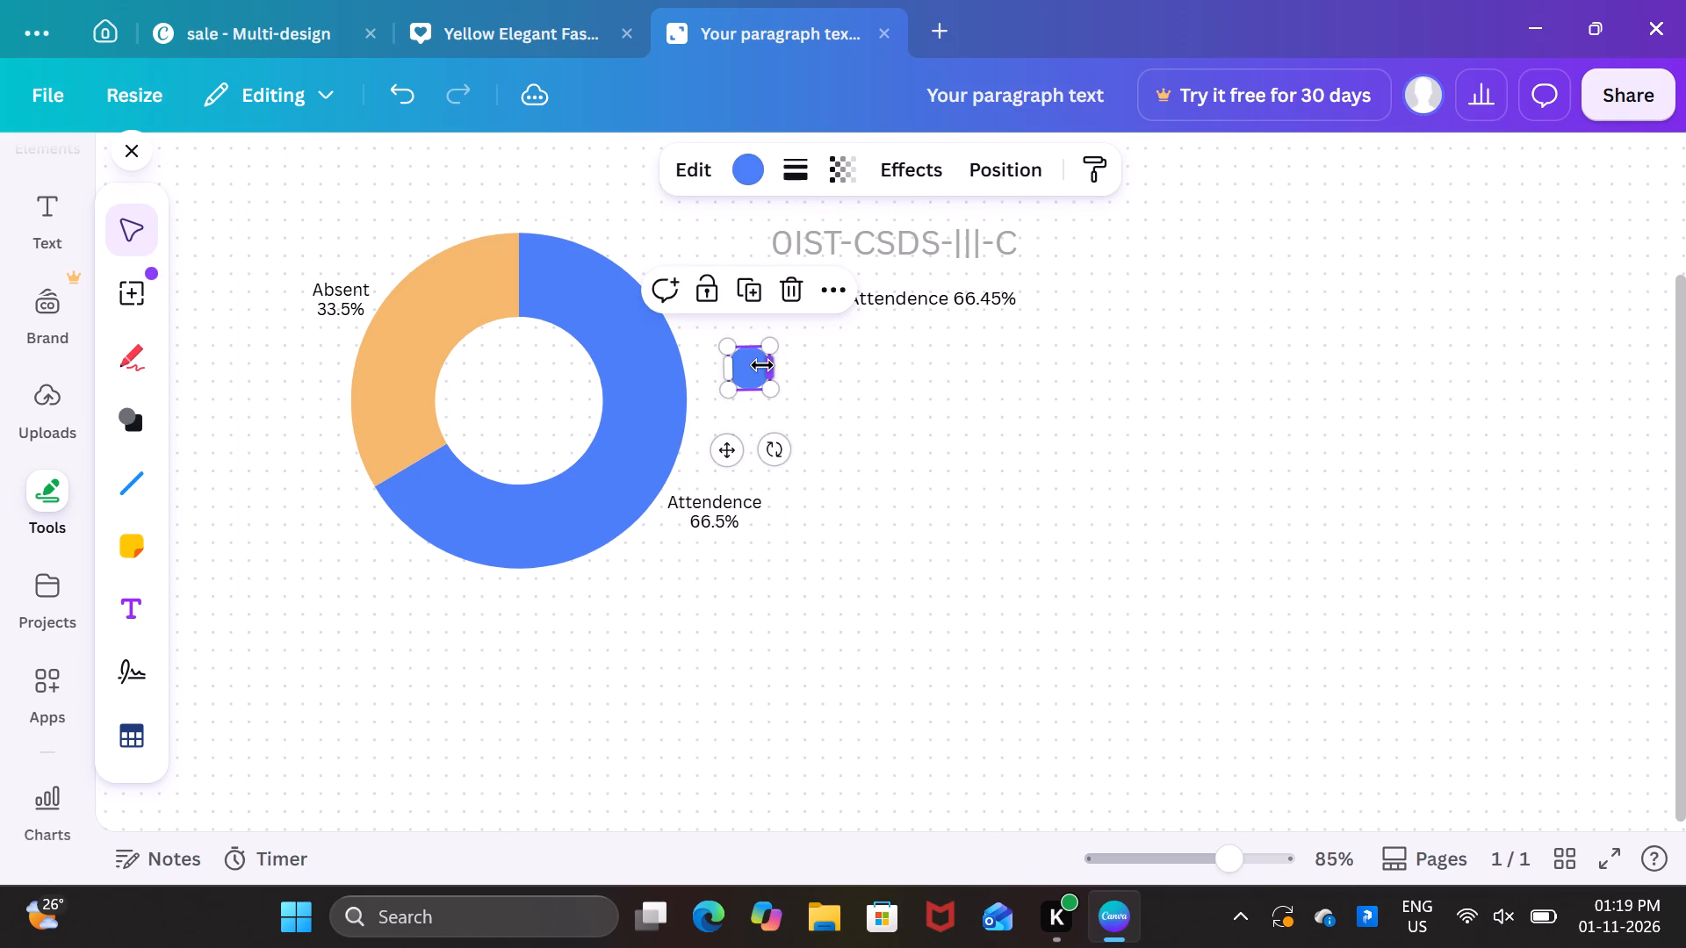
{"action": "left_click", "coordinate": [809, 365]}
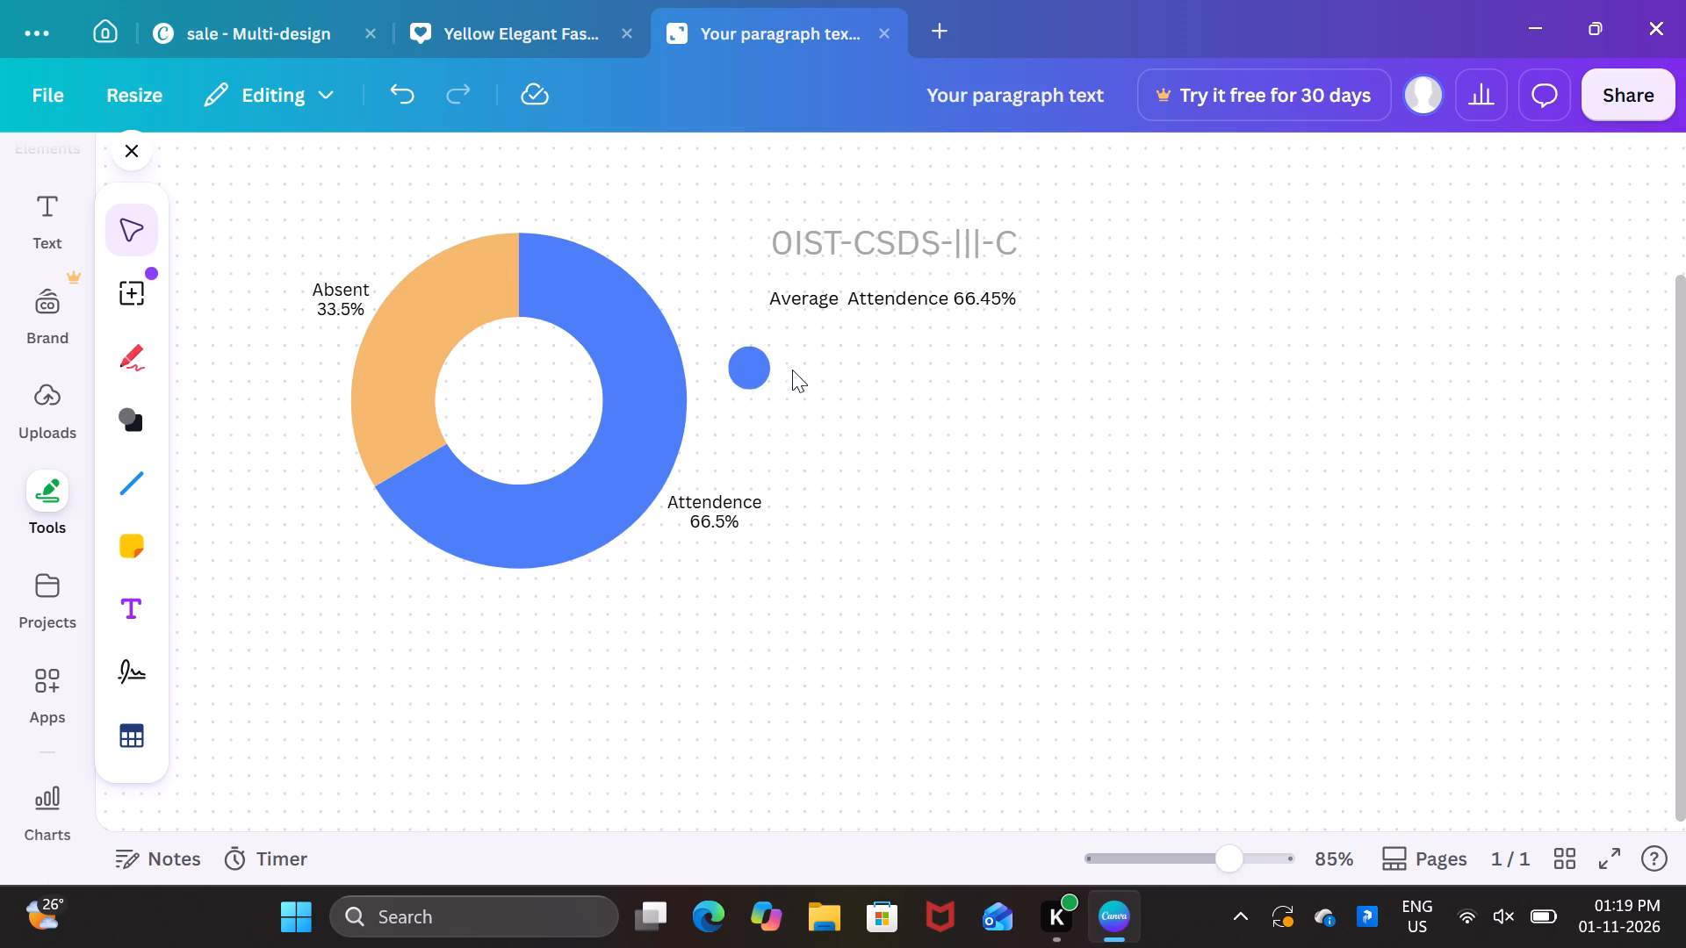
Add a text box just right of the blue circle and widen it until its right edge is well past the subtitle's end.
{"action": "left_click", "coordinate": [136, 599]}
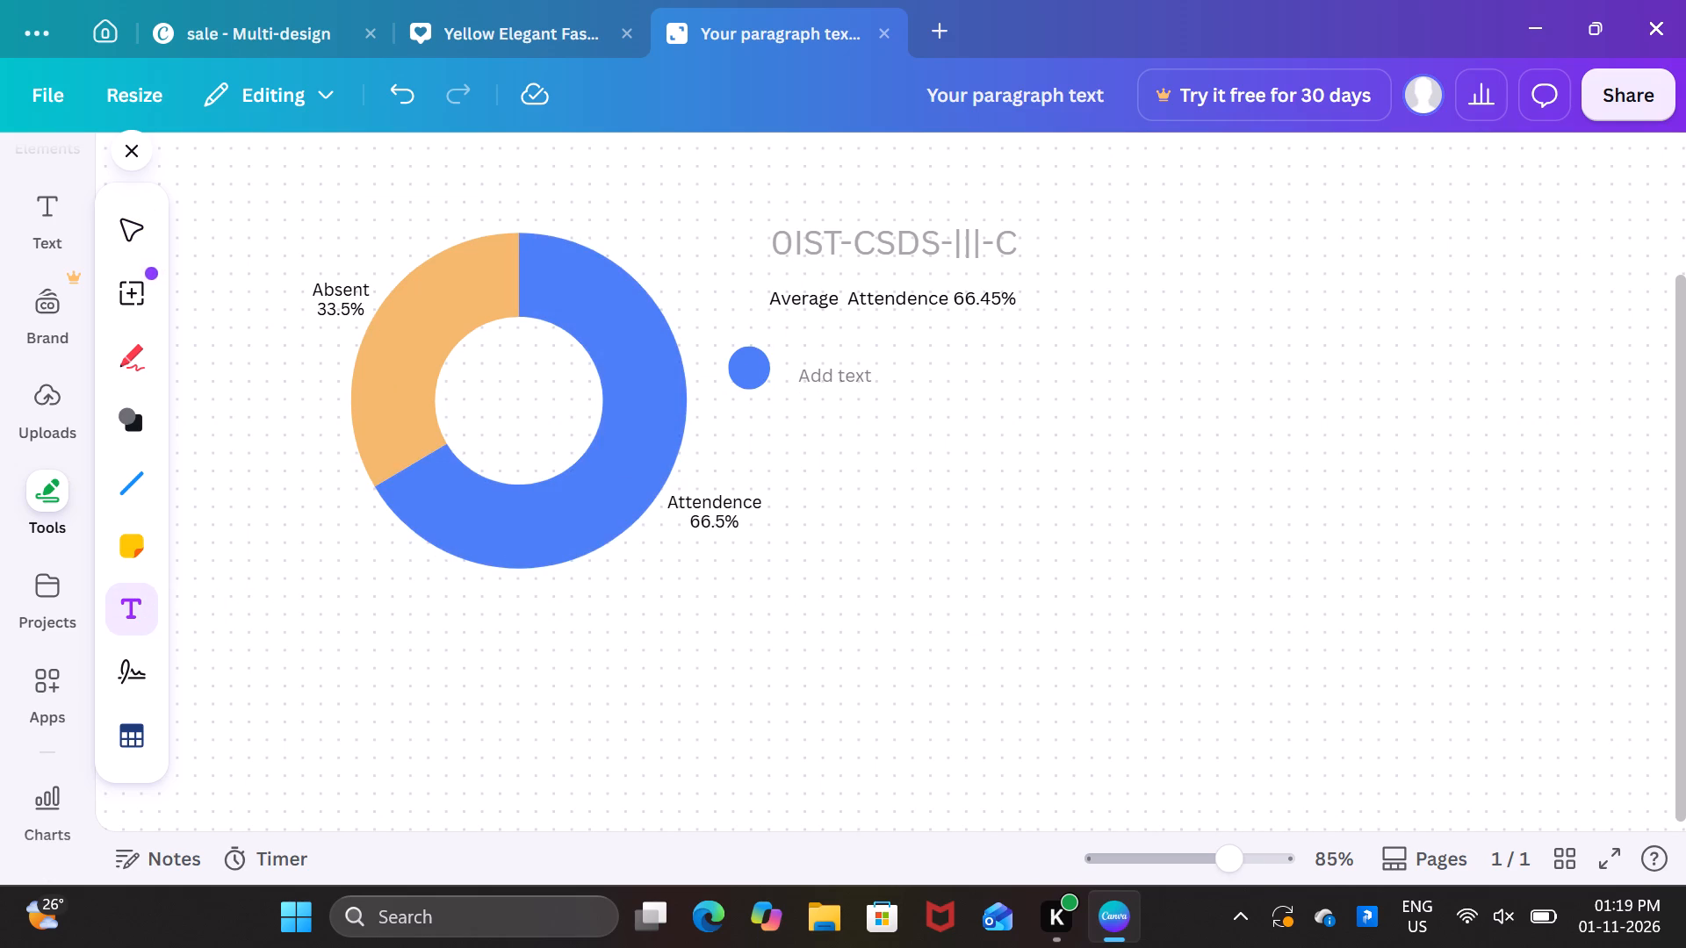
{"action": "left_click", "coordinate": [798, 363]}
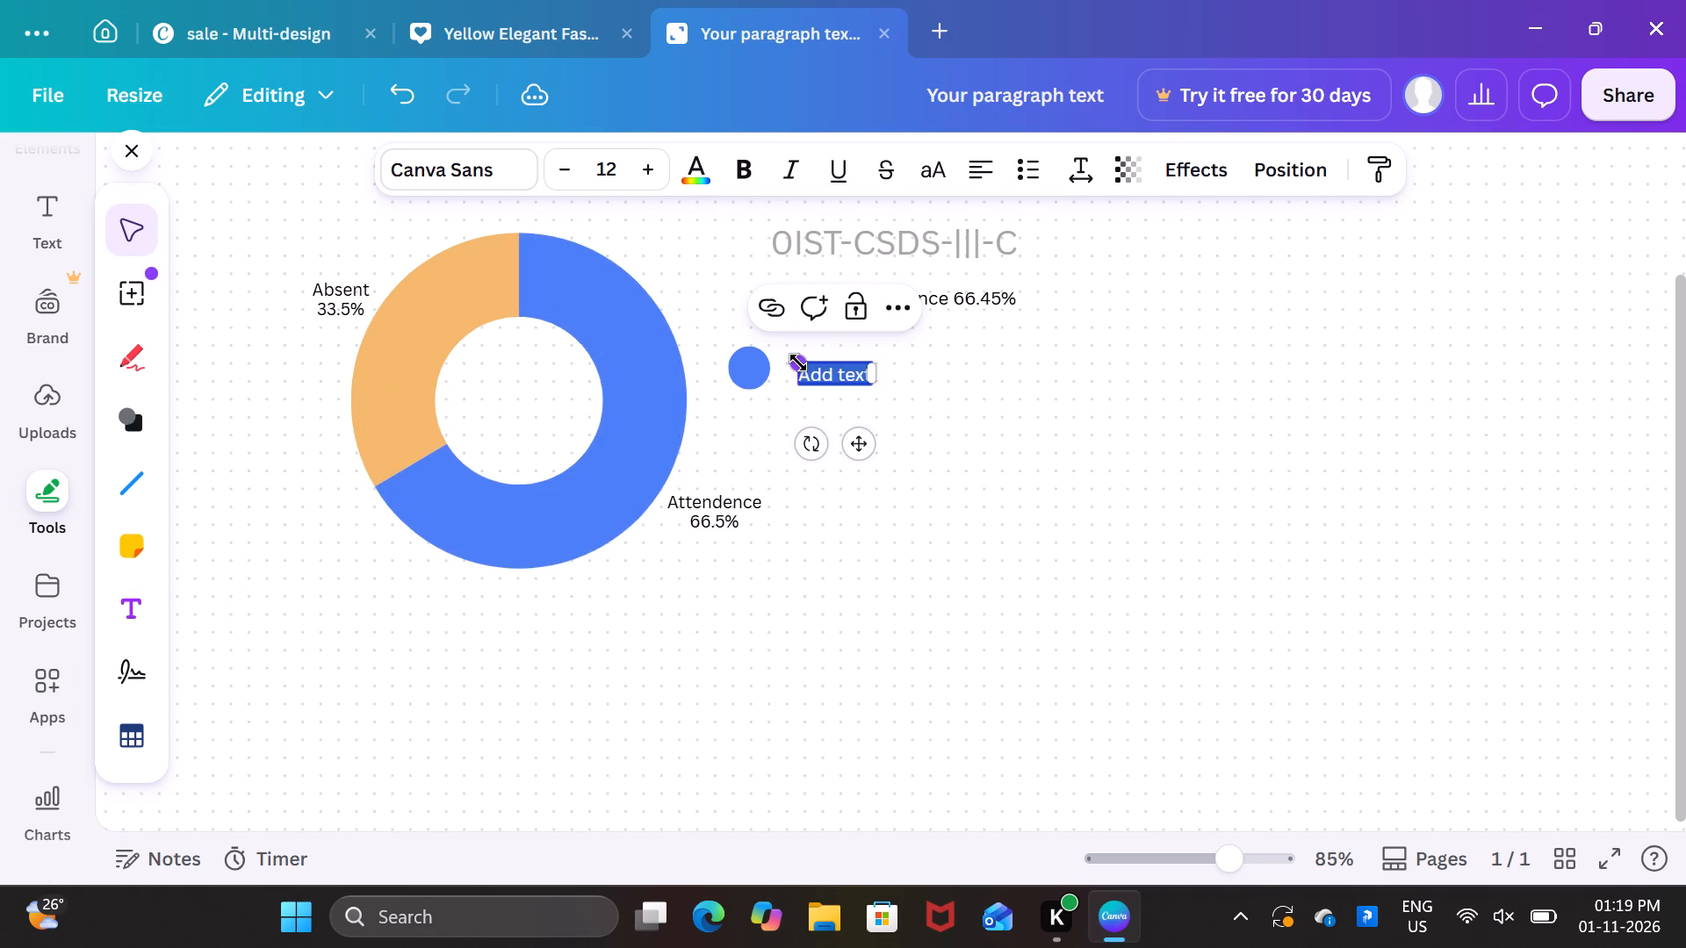
{"action": "double_click", "coordinate": [798, 363]}
{"action": "left_click_drag", "start_coordinate": [875, 370], "coordinate": [880, 370]}
{"action": "left_click_drag", "start_coordinate": [880, 370], "coordinate": [1003, 374]}
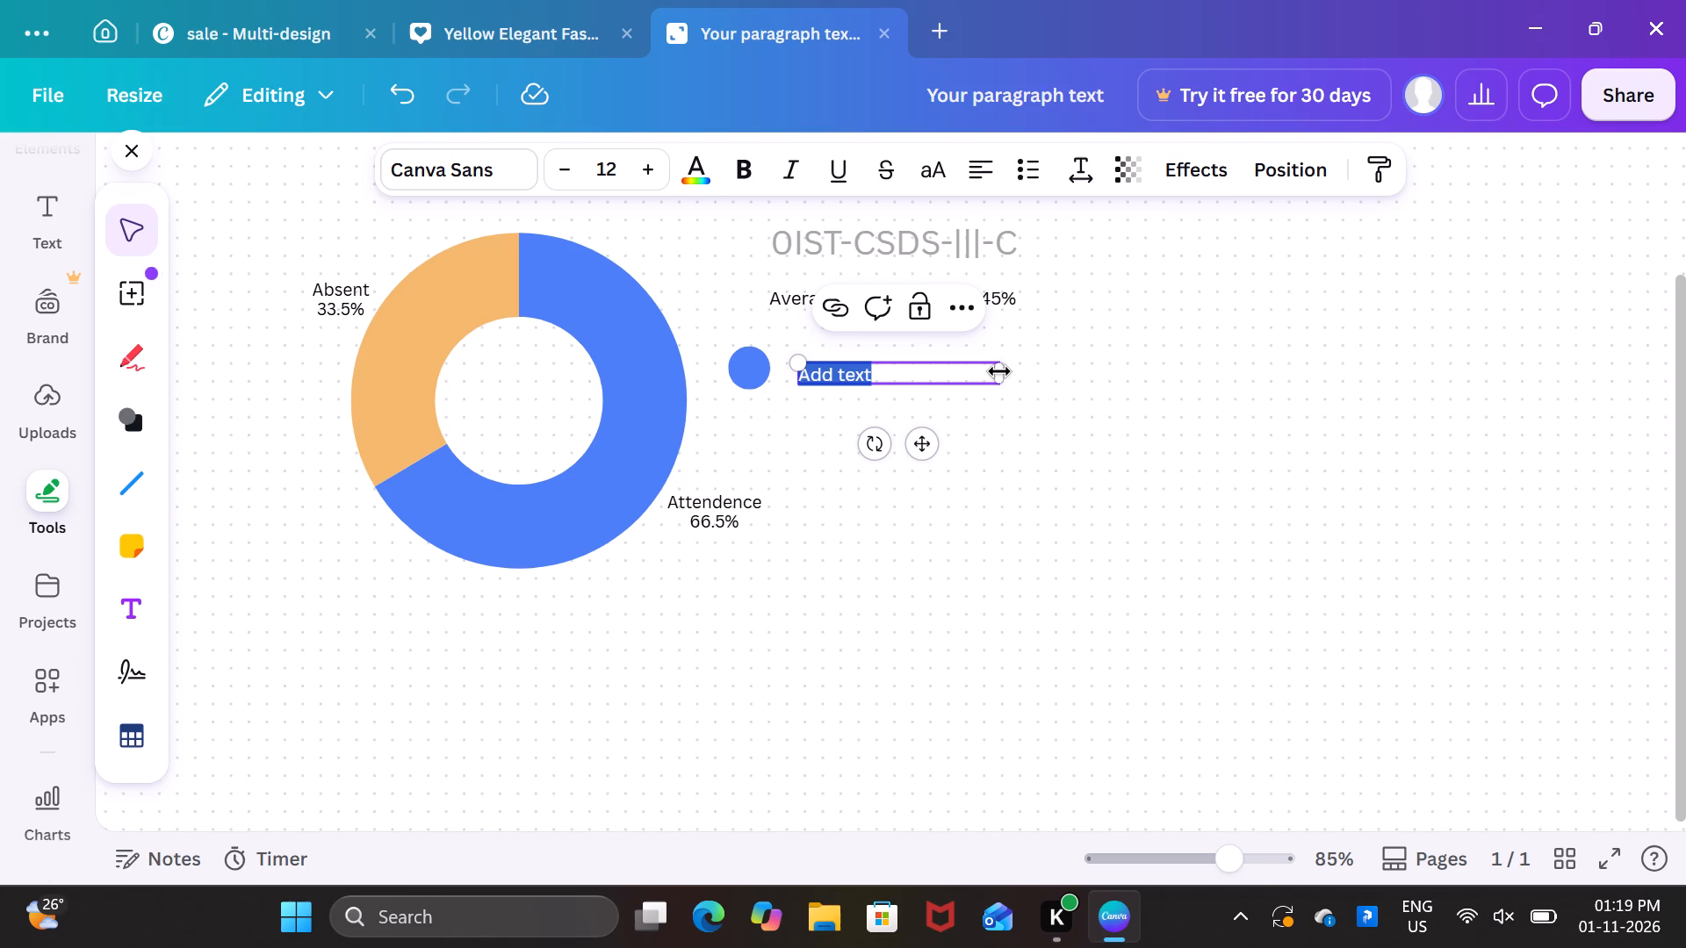
{"action": "left_click_drag", "start_coordinate": [1001, 370], "coordinate": [1181, 365]}
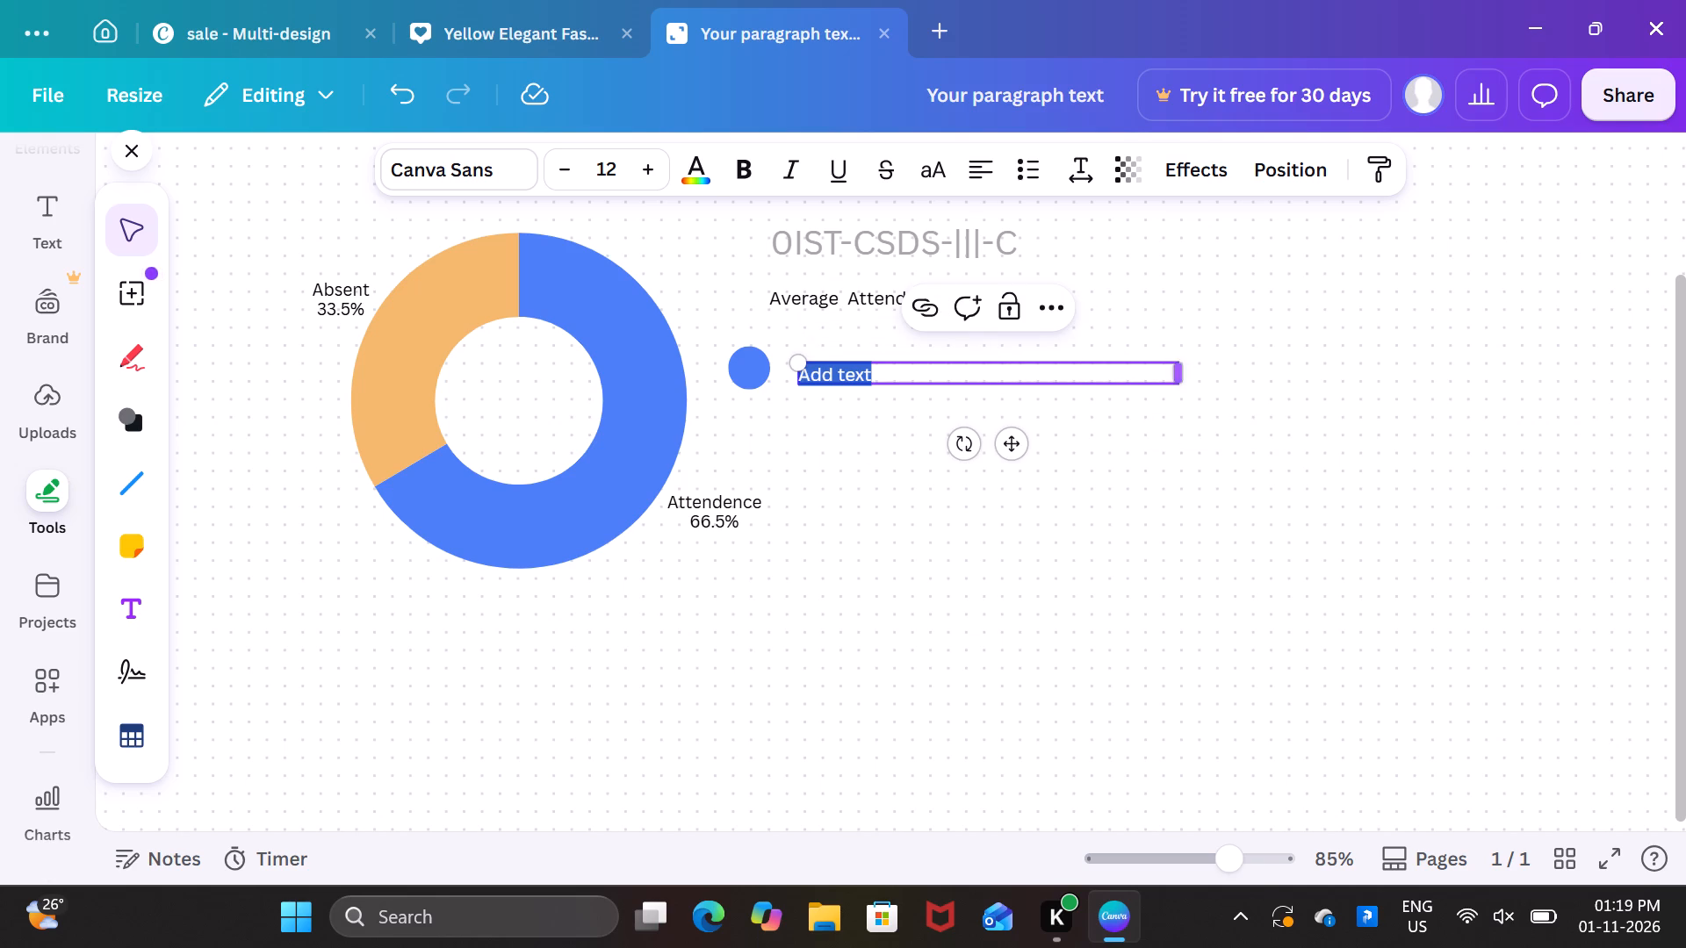
Replace the placeholder text beside the small blue circle with "Present 146".
{"action": "left_click", "coordinate": [938, 380]}
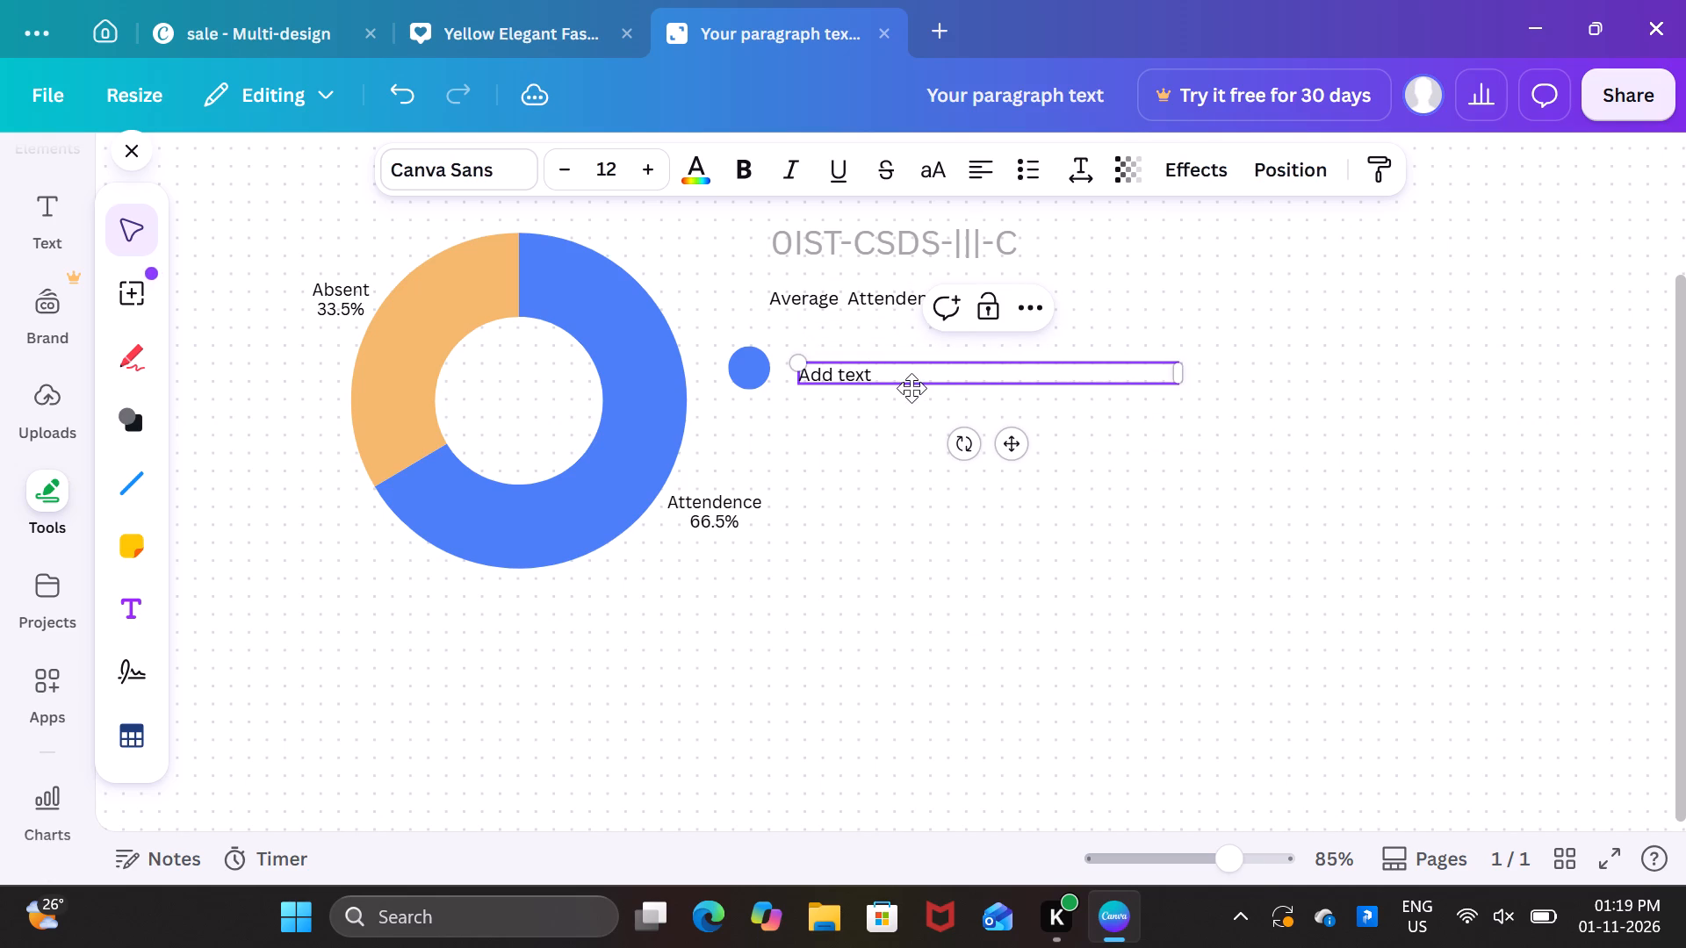
{"action": "key", "text": "BackSpace"}
{"action": "key", "text": "BackSpace"}
{"action": "key", "text": "BackSpace"}
{"action": "key", "text": "BackSpace"}
{"action": "key", "text": "BackSpace"}
{"action": "key", "text": "BackSpace"}
{"action": "key", "text": "BackSpace"}
{"action": "key", "text": "BackSpace"}
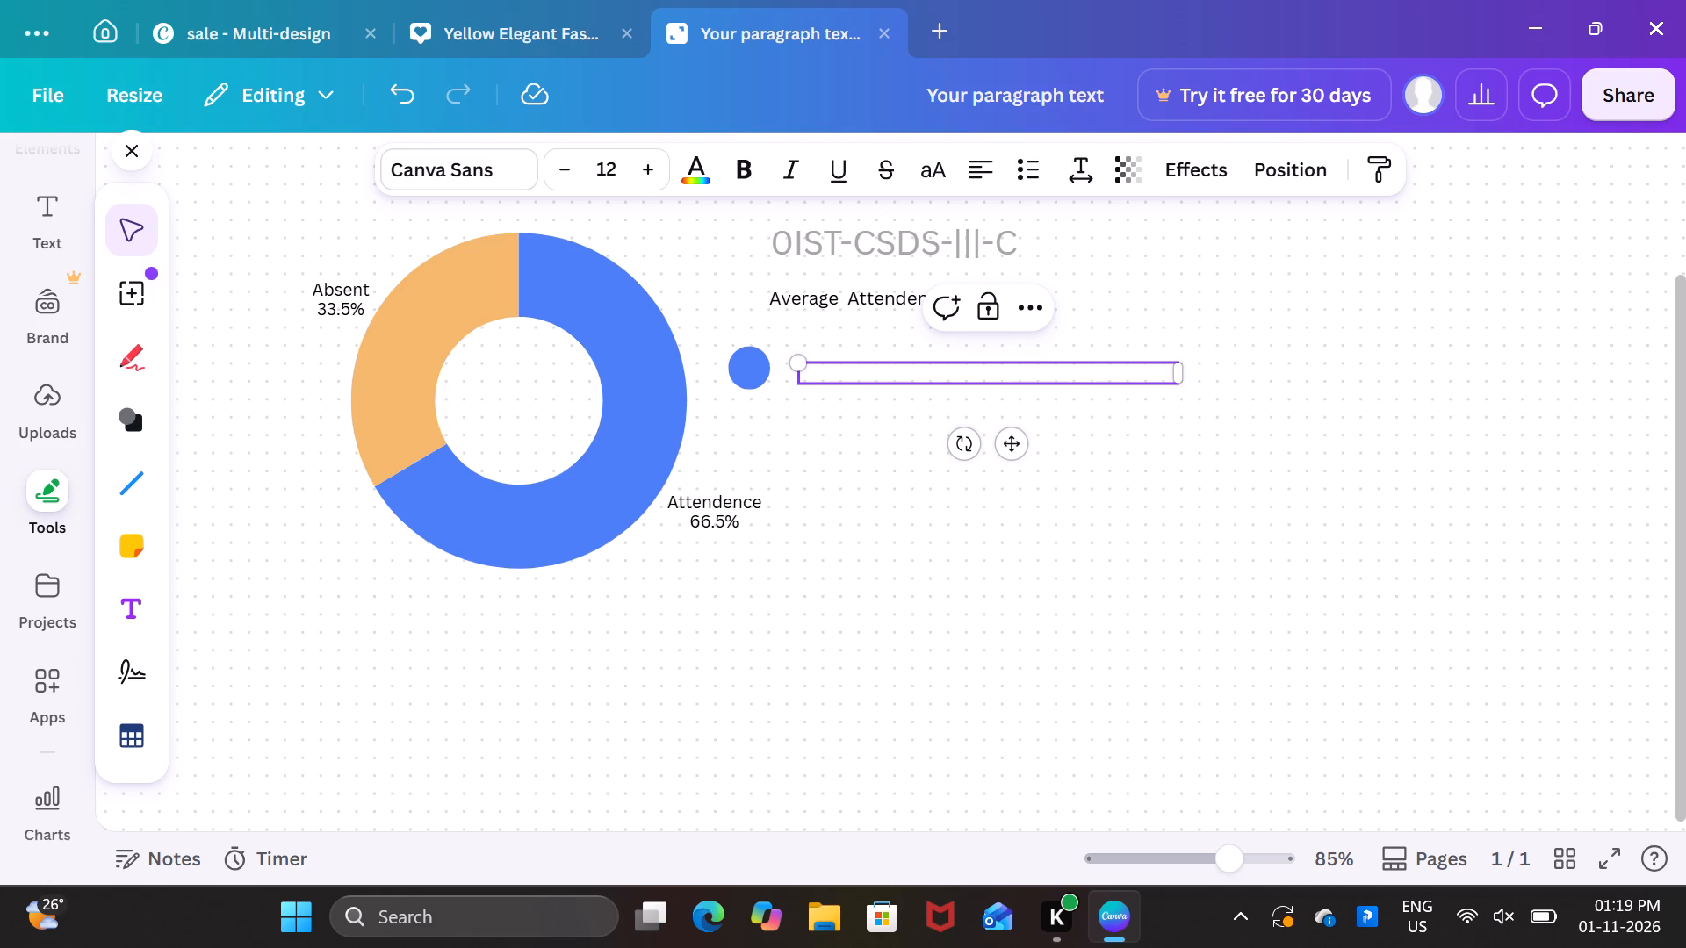
{"action": "key", "text": "shift+p"}
{"action": "type", "text": "resent"}
{"action": "key", "text": "space"}
{"action": "type", "text": "146"}
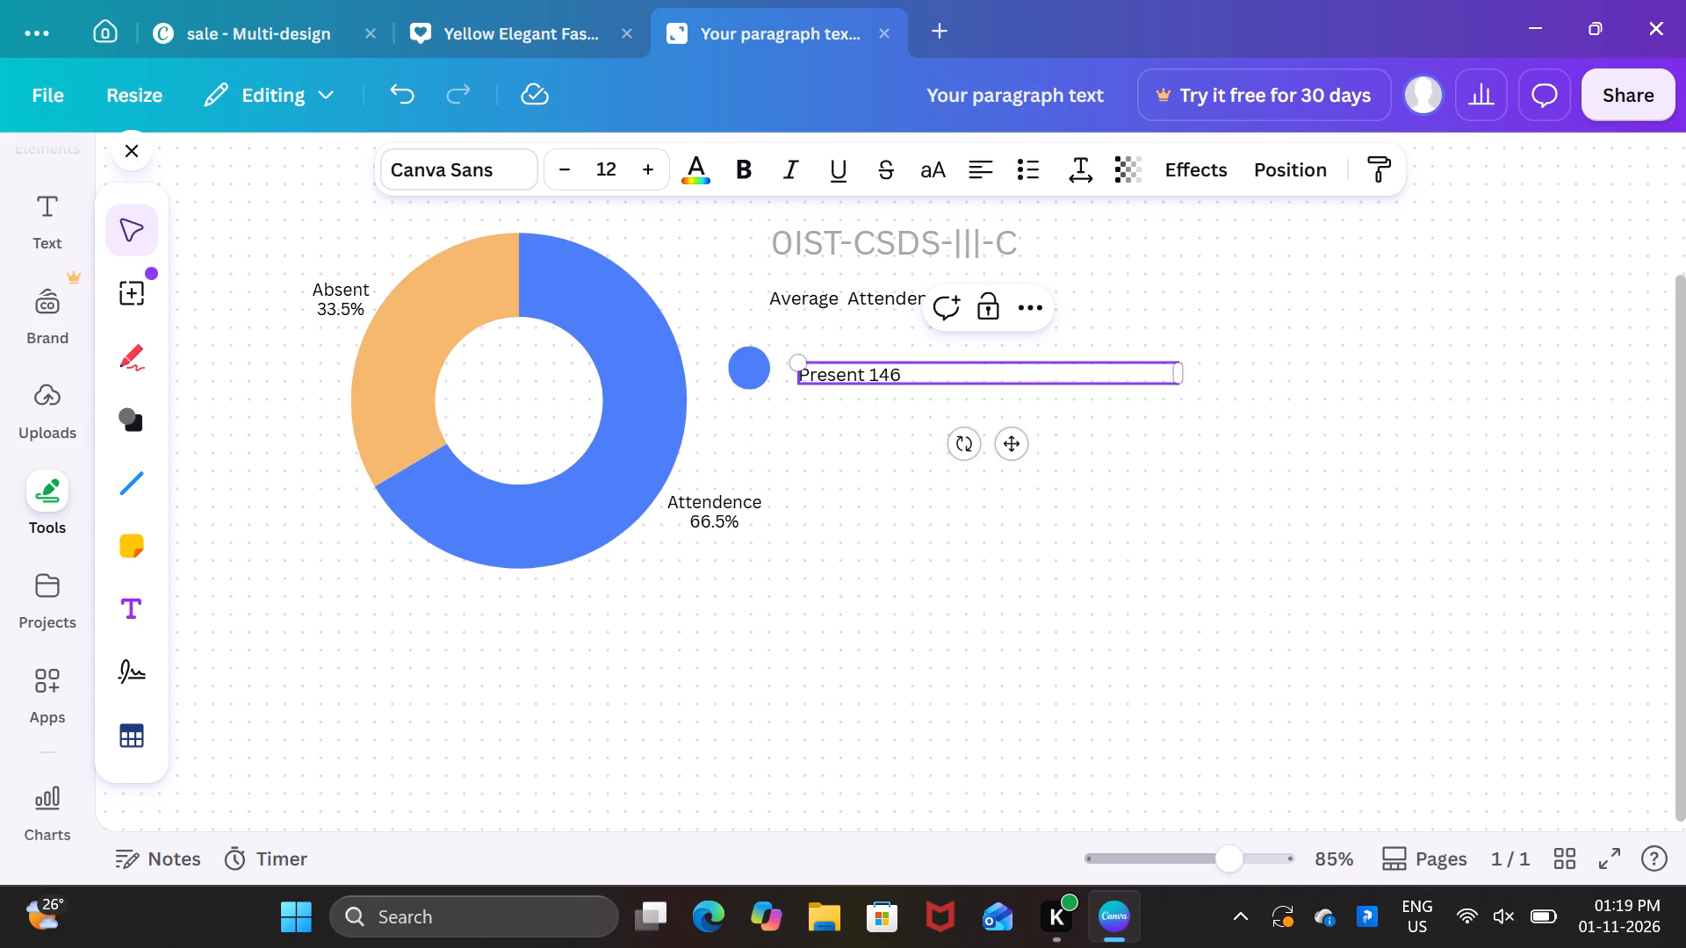
Extend the Present label with " \ 252 | 57.94%" so the line reads "Present 146 \ 252 | 57.94%".
{"action": "key", "text": "shift+bar"}
{"action": "key", "text": "BackSpace"}
{"action": "key", "text": "backslash"}
{"action": "key", "text": "BackSpace"}
{"action": "key", "text": "space"}
{"action": "key", "text": "backslash"}
{"action": "key", "text": "space"}
{"action": "type", "text": "25"}
{"action": "key", "text": "2"}
{"action": "key", "text": "space"}
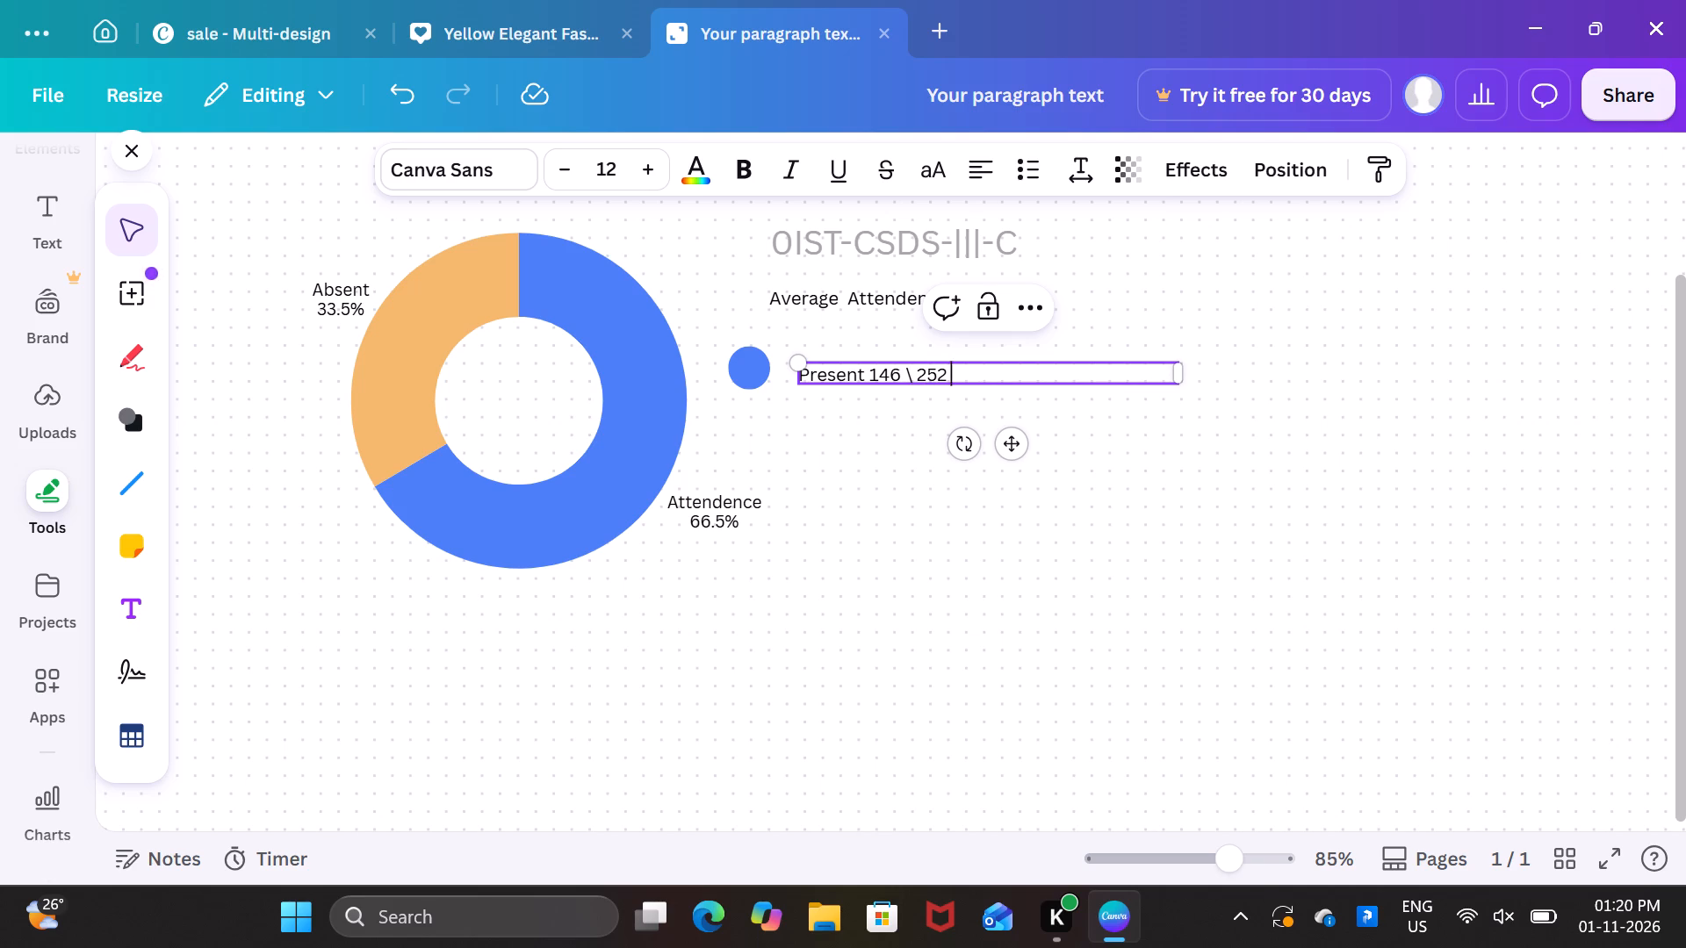
{"action": "key", "text": "backslash"}
{"action": "key", "text": "BackSpace"}
{"action": "key", "text": "shift+bar"}
{"action": "key", "text": "space"}
{"action": "type", "text": "57"}
{"action": "key", "text": "period"}
{"action": "type", "text": "94"}
{"action": "key", "text": "shift+percent"}
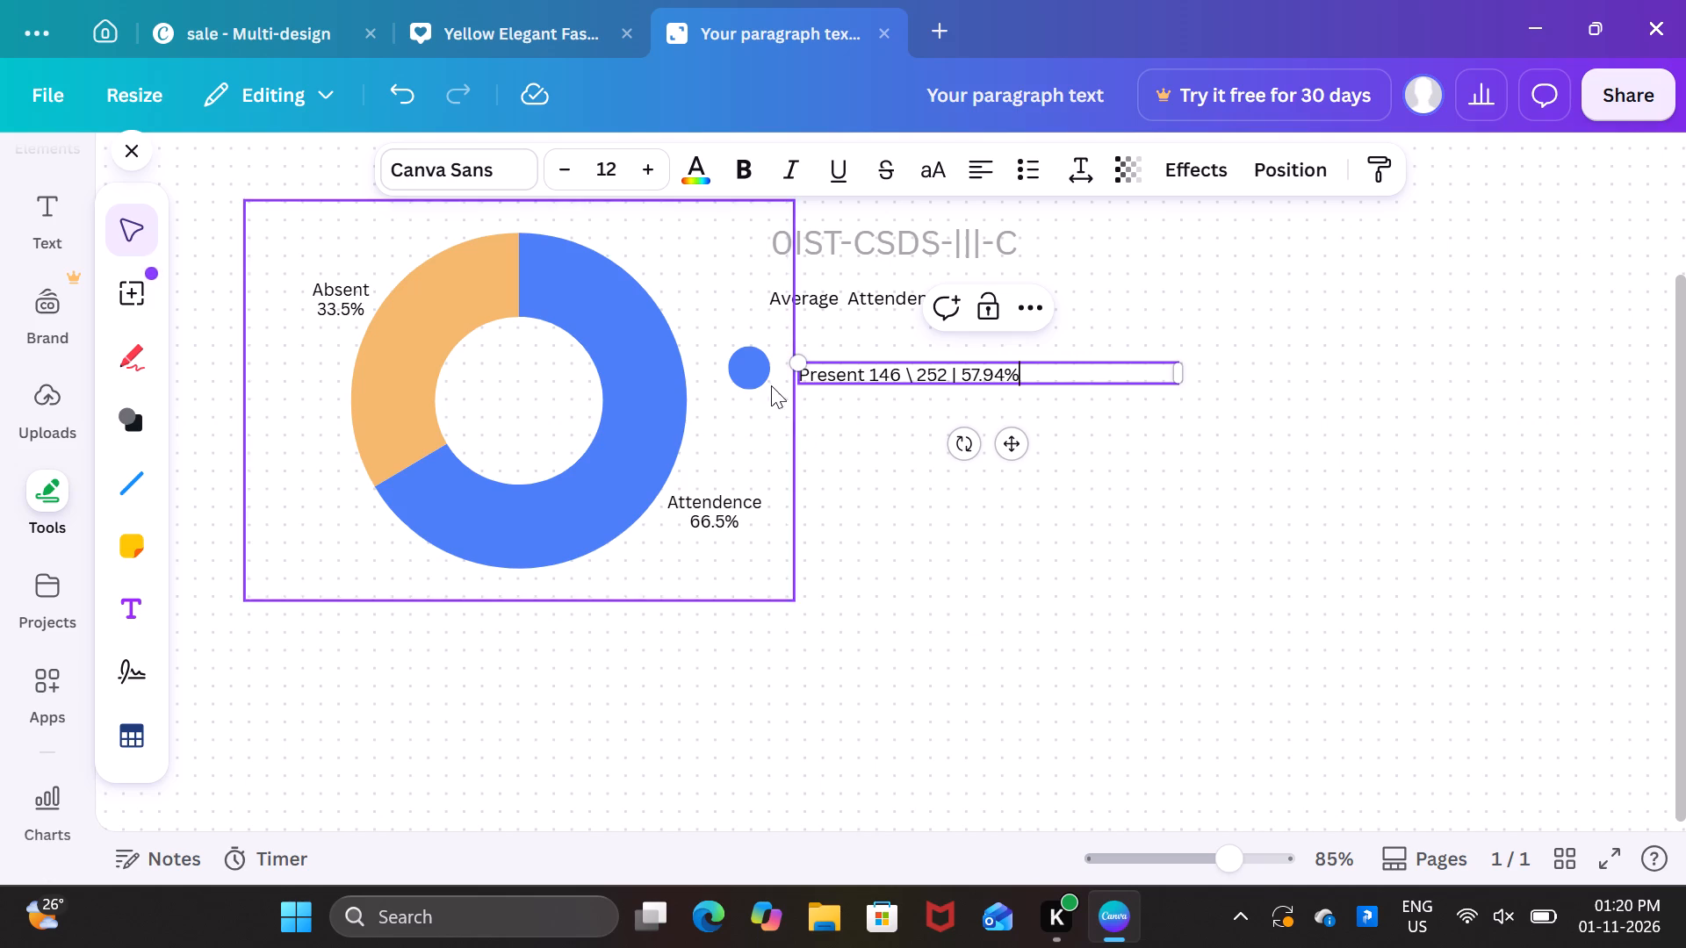
Move the small blue circle slightly right and down, close to the start of the Present label and level with it.
{"action": "left_click_drag", "start_coordinate": [752, 364], "coordinate": [757, 367]}
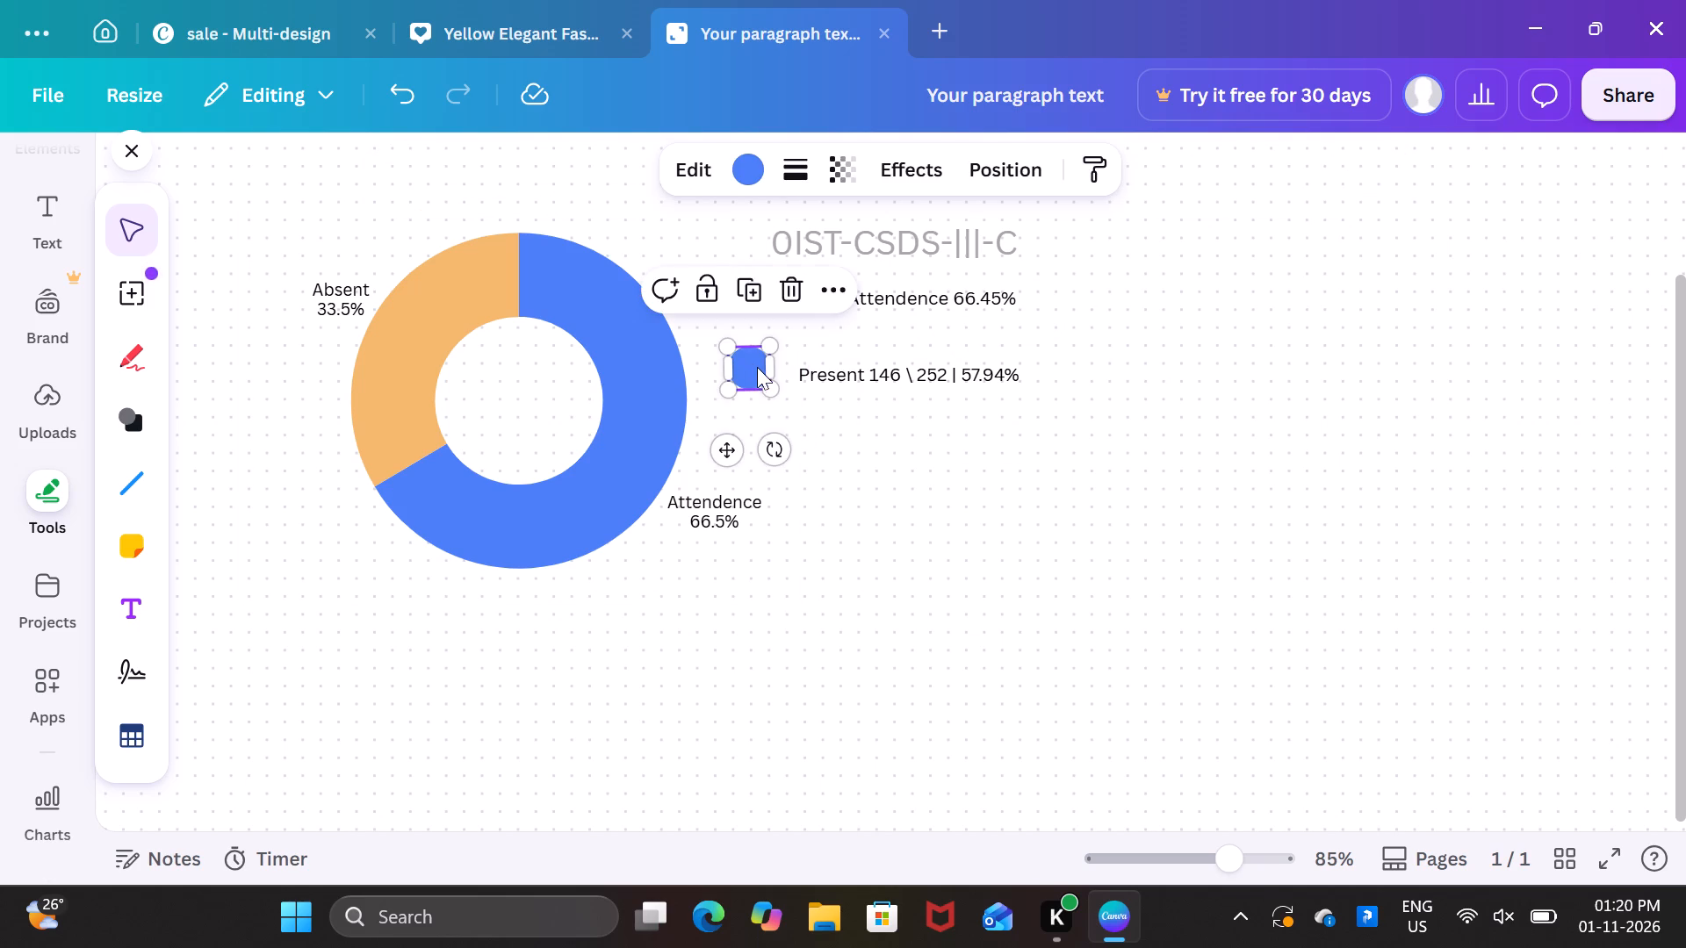
{"action": "left_click_drag", "start_coordinate": [757, 367], "coordinate": [766, 372]}
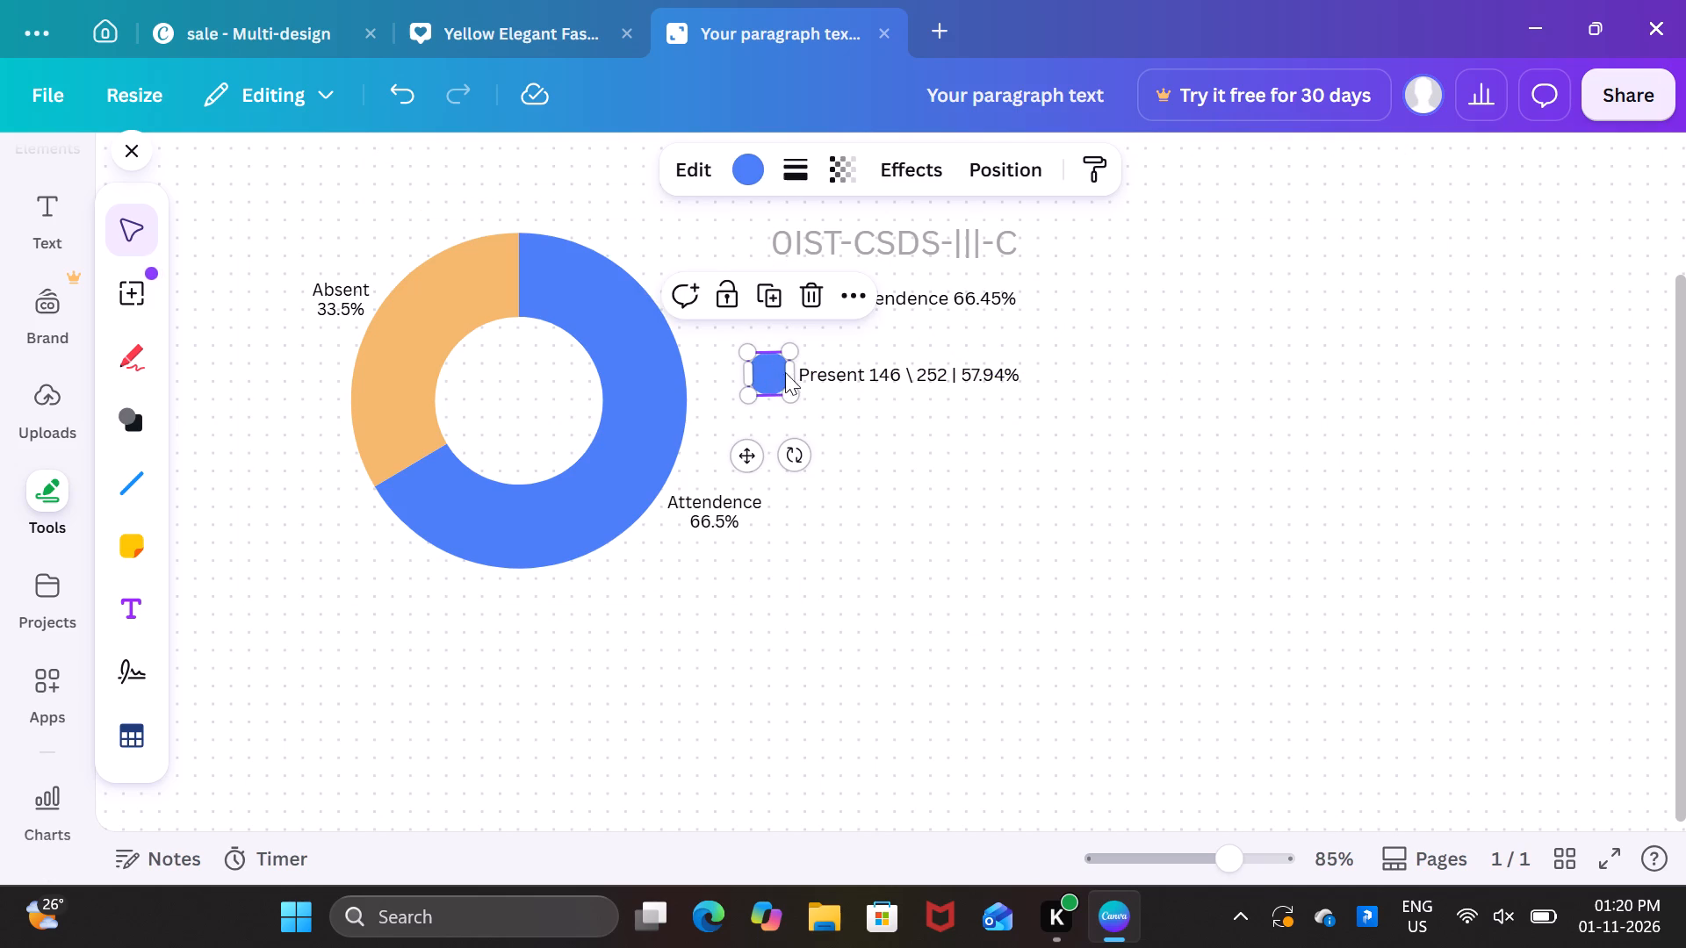
Try several greys on the Present label's text and set its colour to dark grey #545454.
{"action": "left_click", "coordinate": [874, 377]}
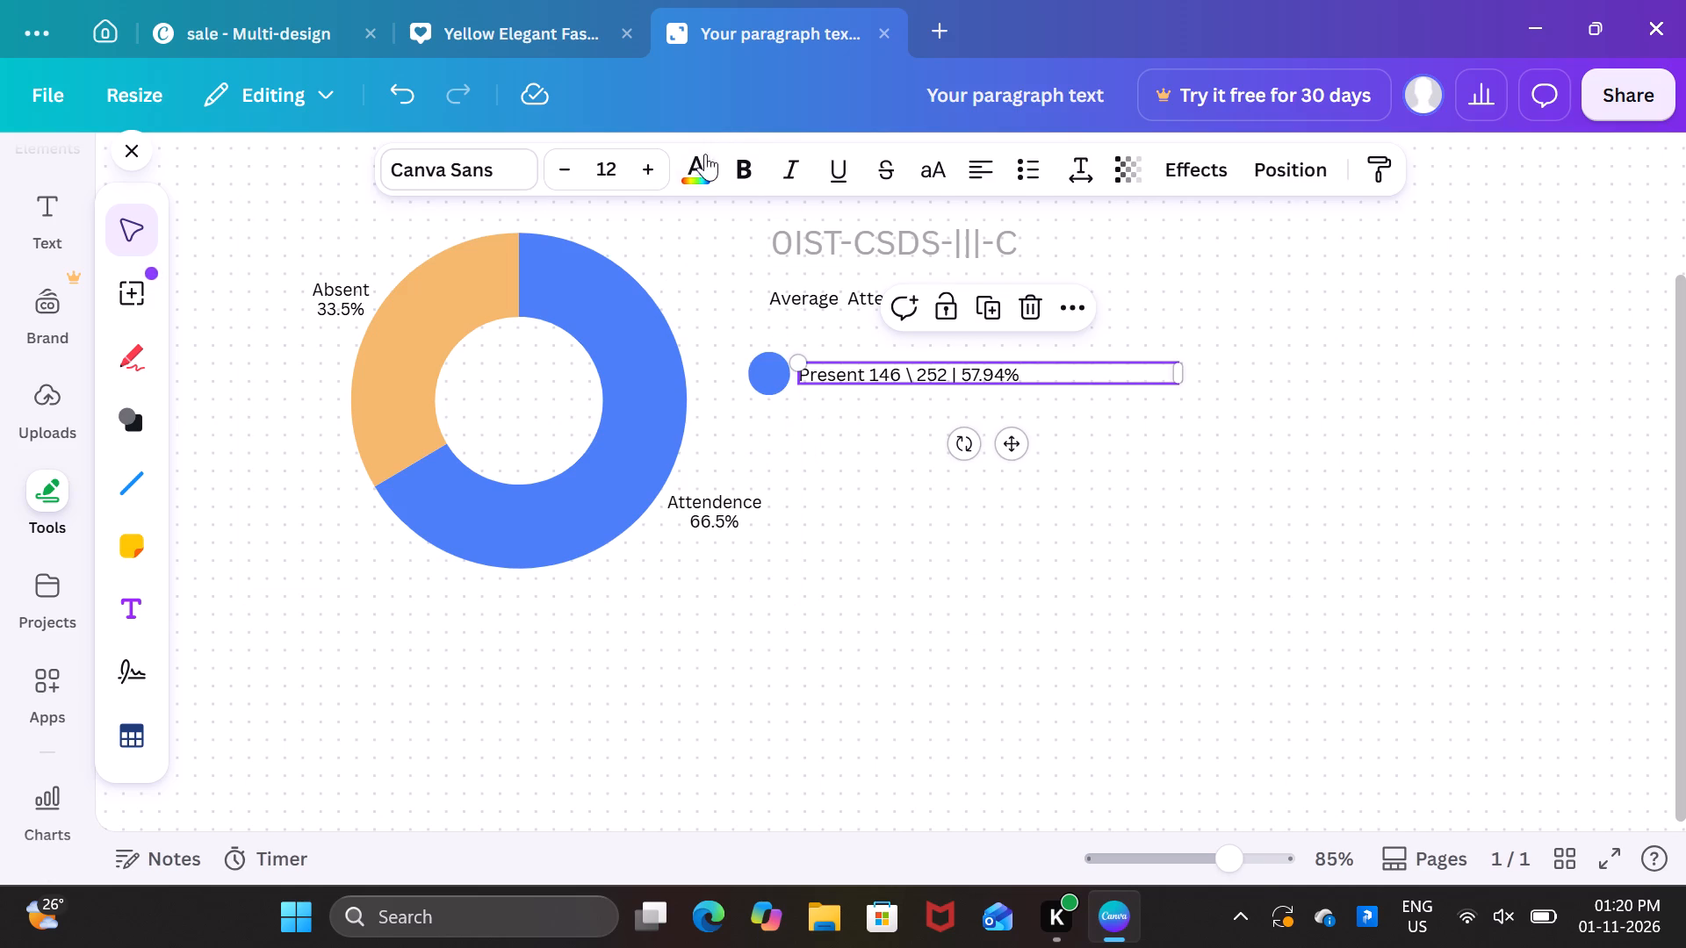
{"action": "left_click", "coordinate": [701, 163]}
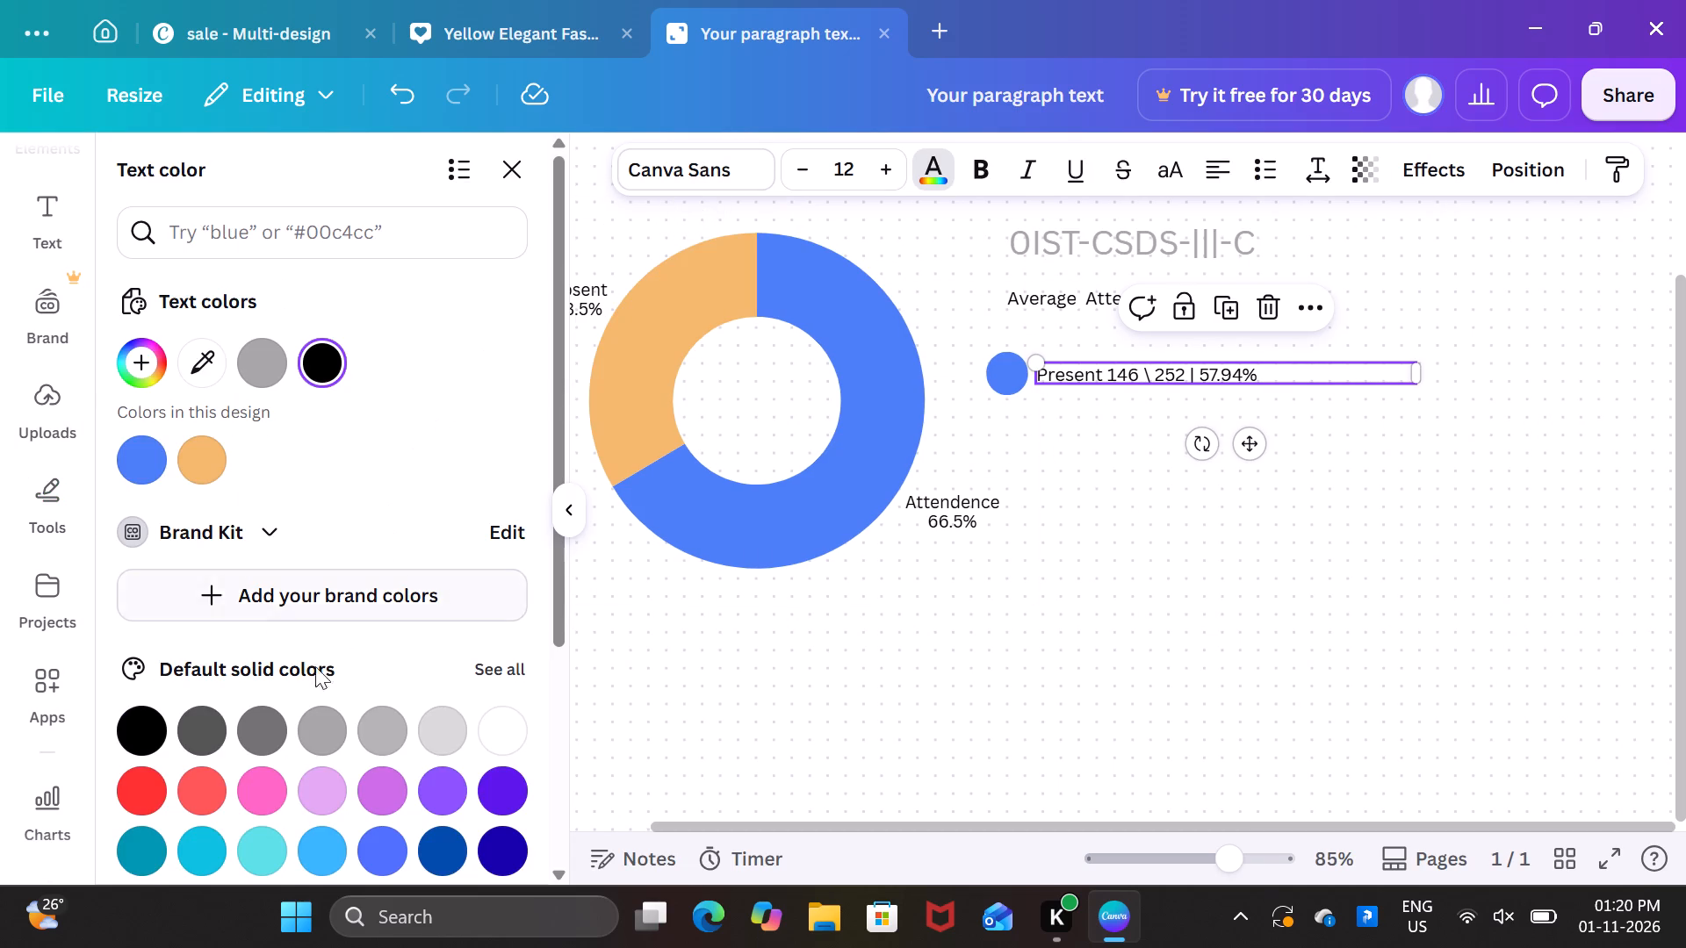
{"action": "left_click", "coordinate": [261, 734]}
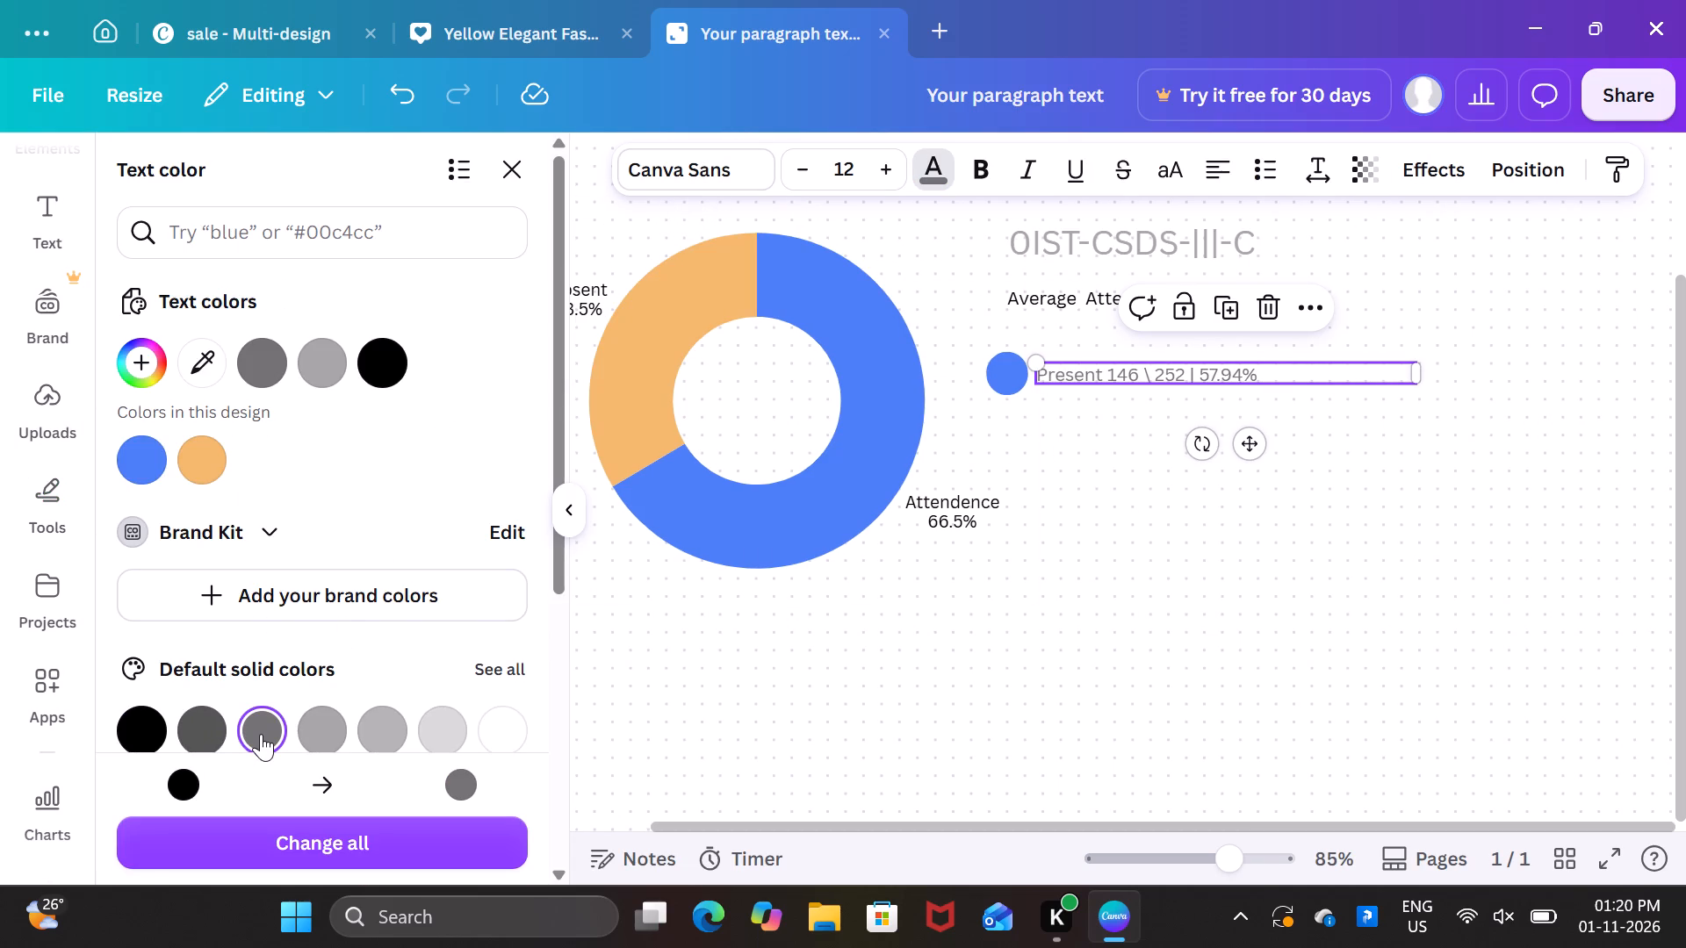
{"action": "left_click", "coordinate": [202, 724]}
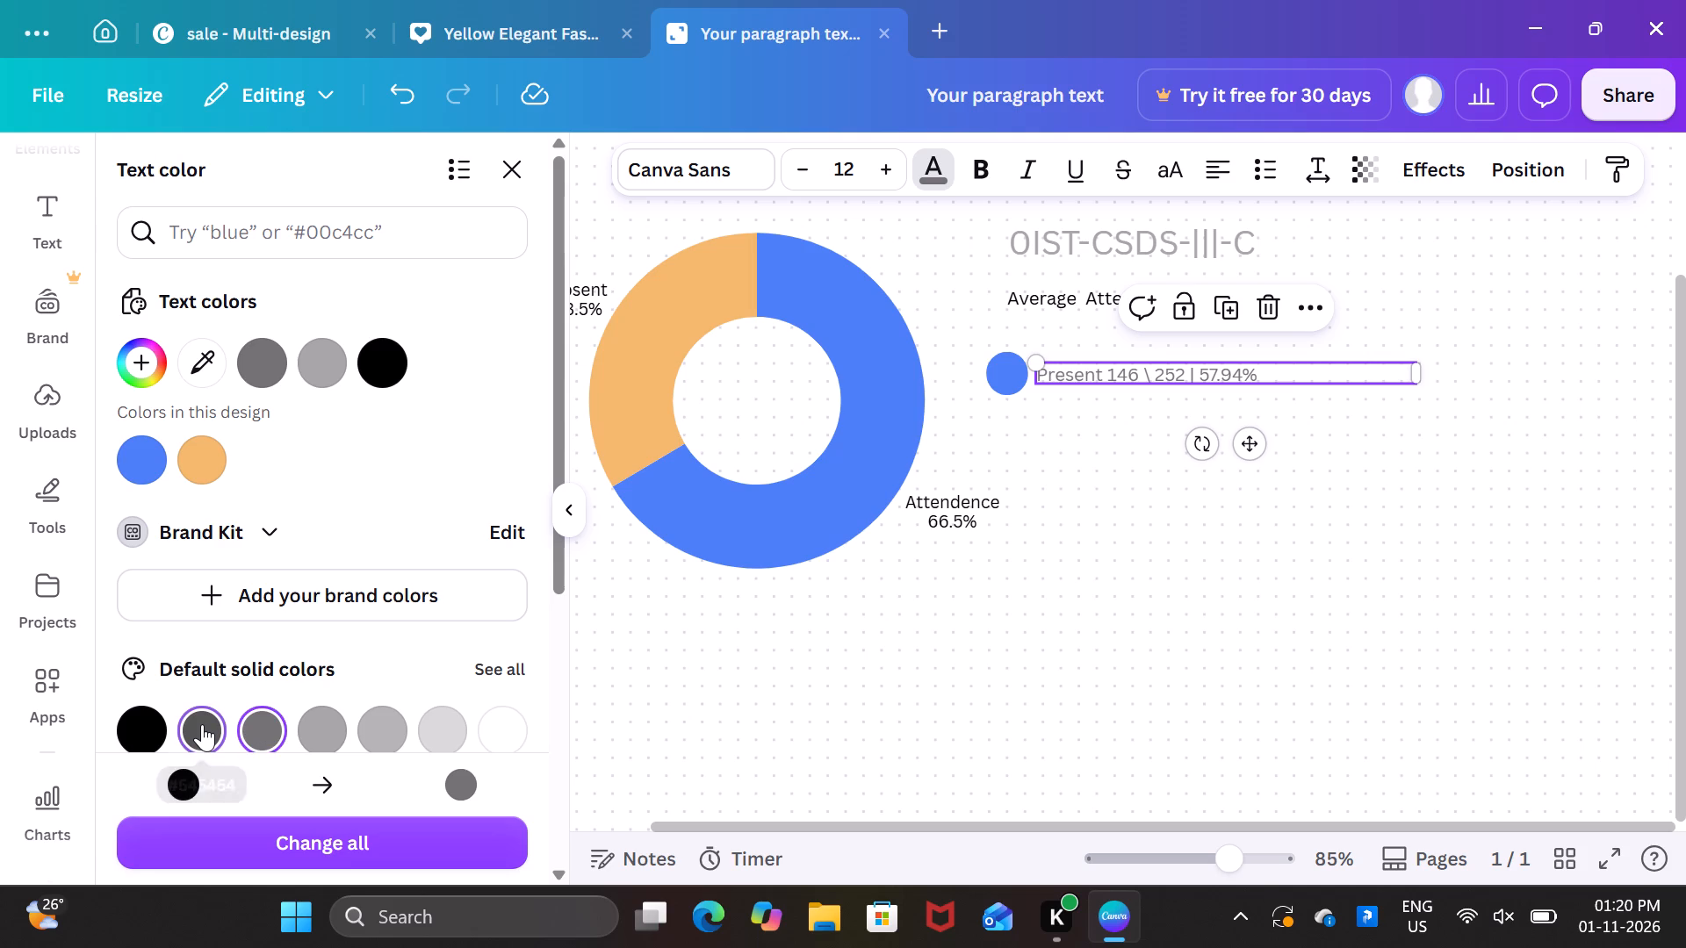
{"action": "left_click", "coordinate": [202, 724]}
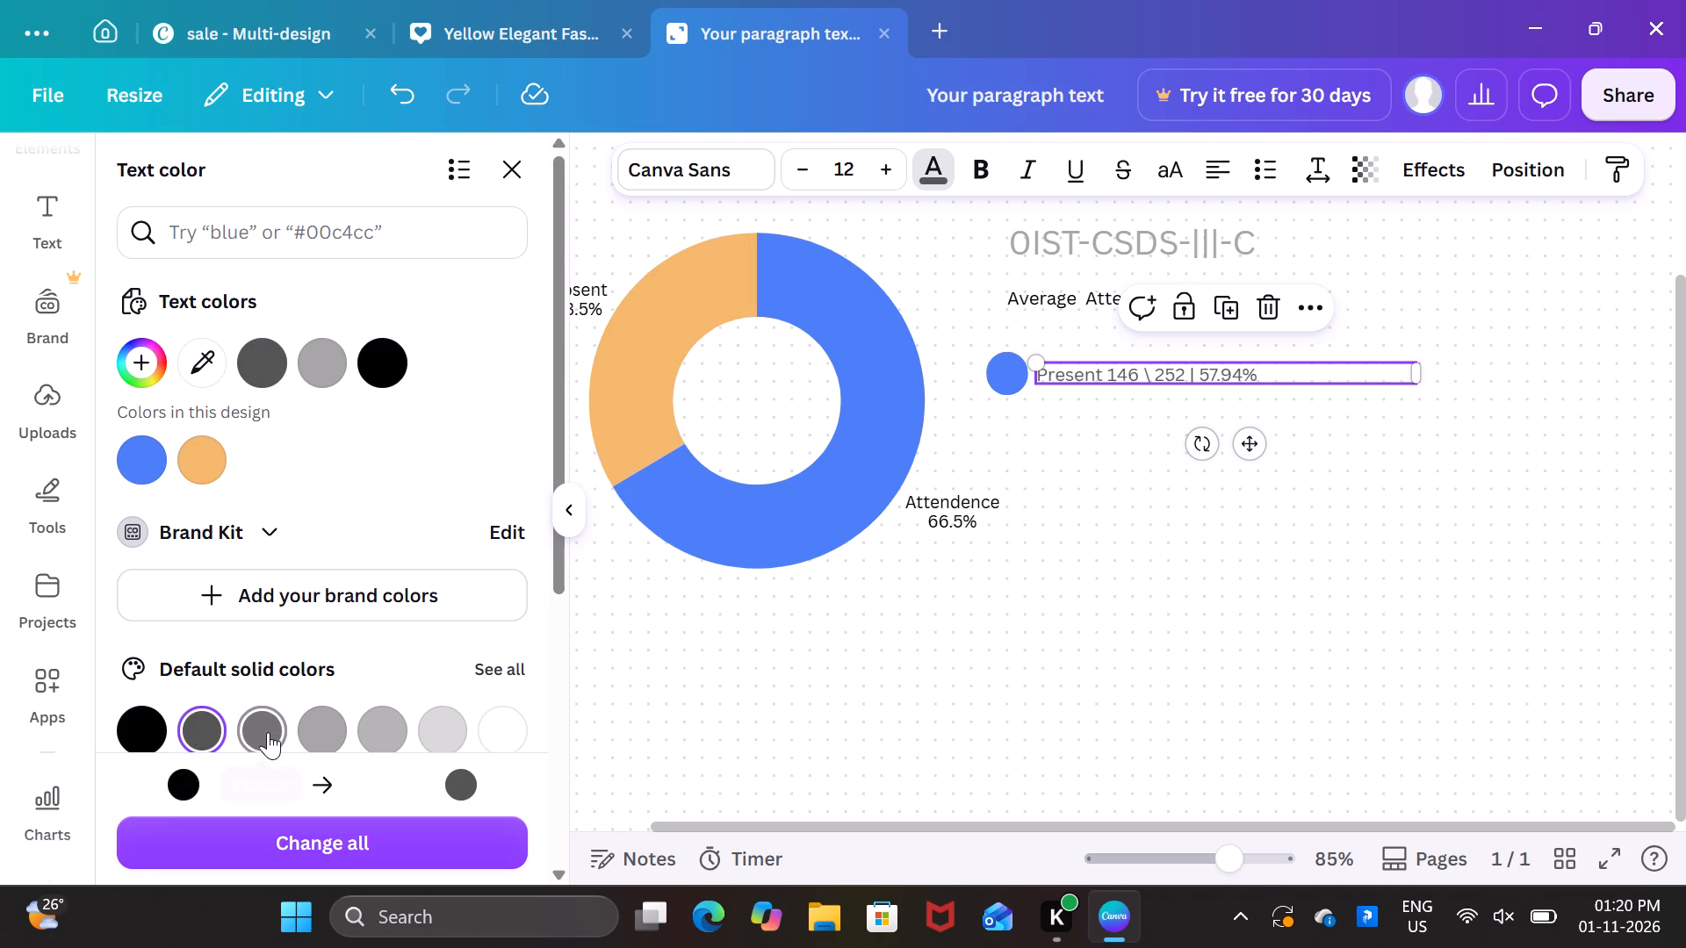
{"action": "left_click", "coordinate": [272, 734]}
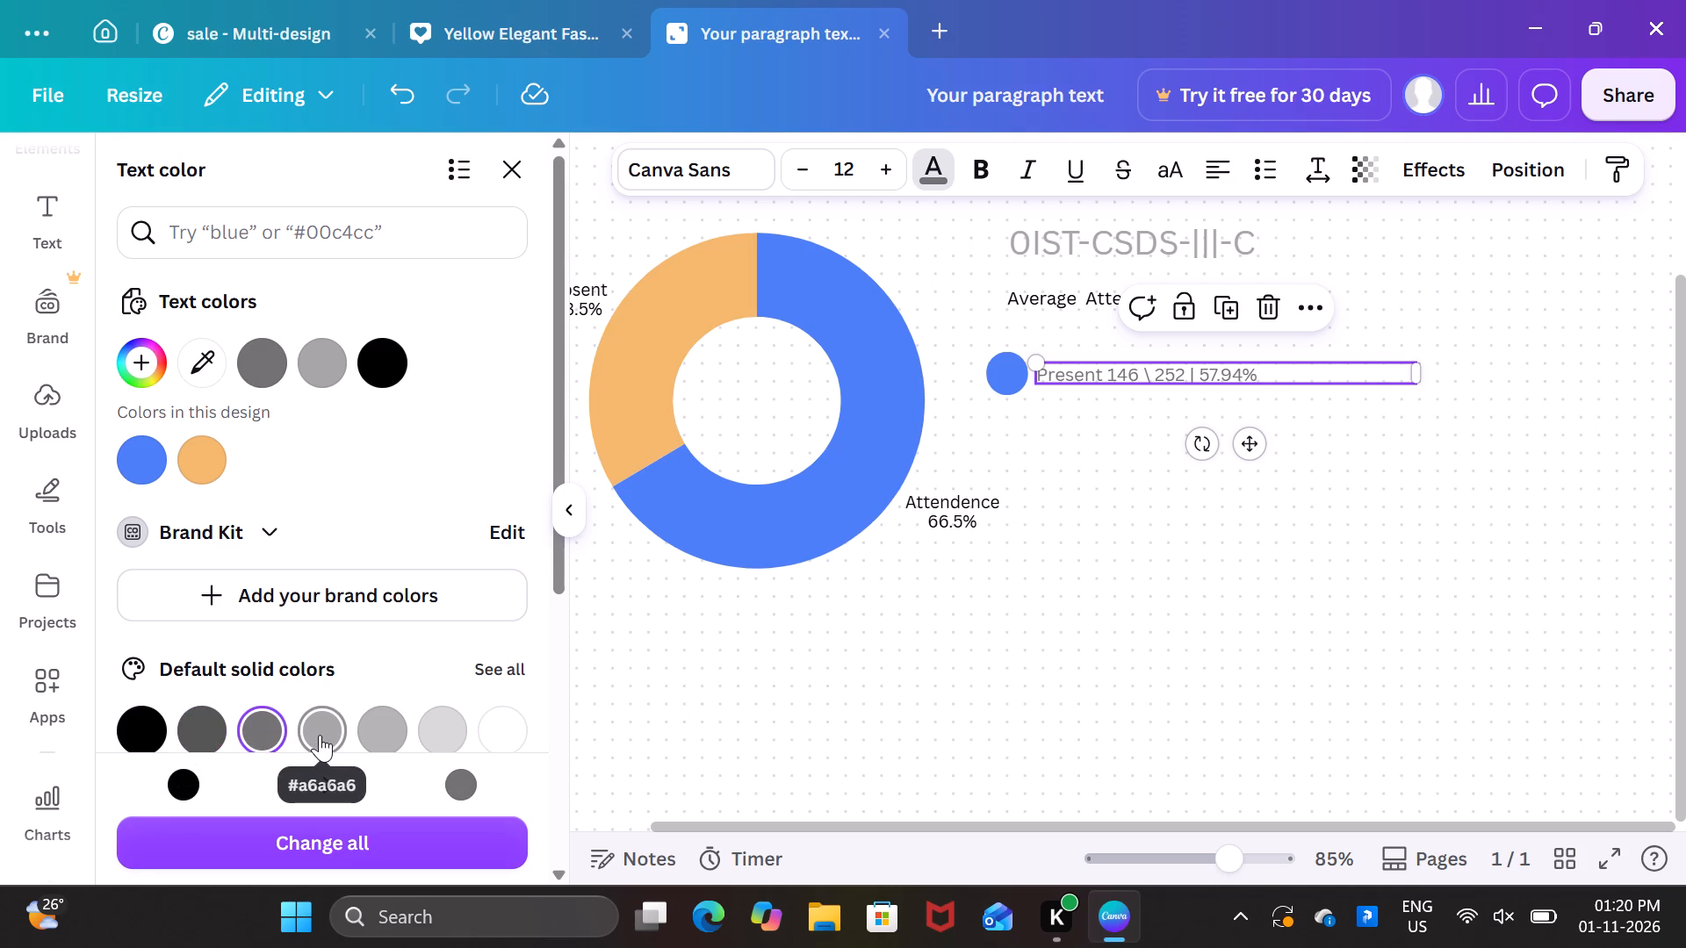
{"action": "left_click", "coordinate": [320, 735]}
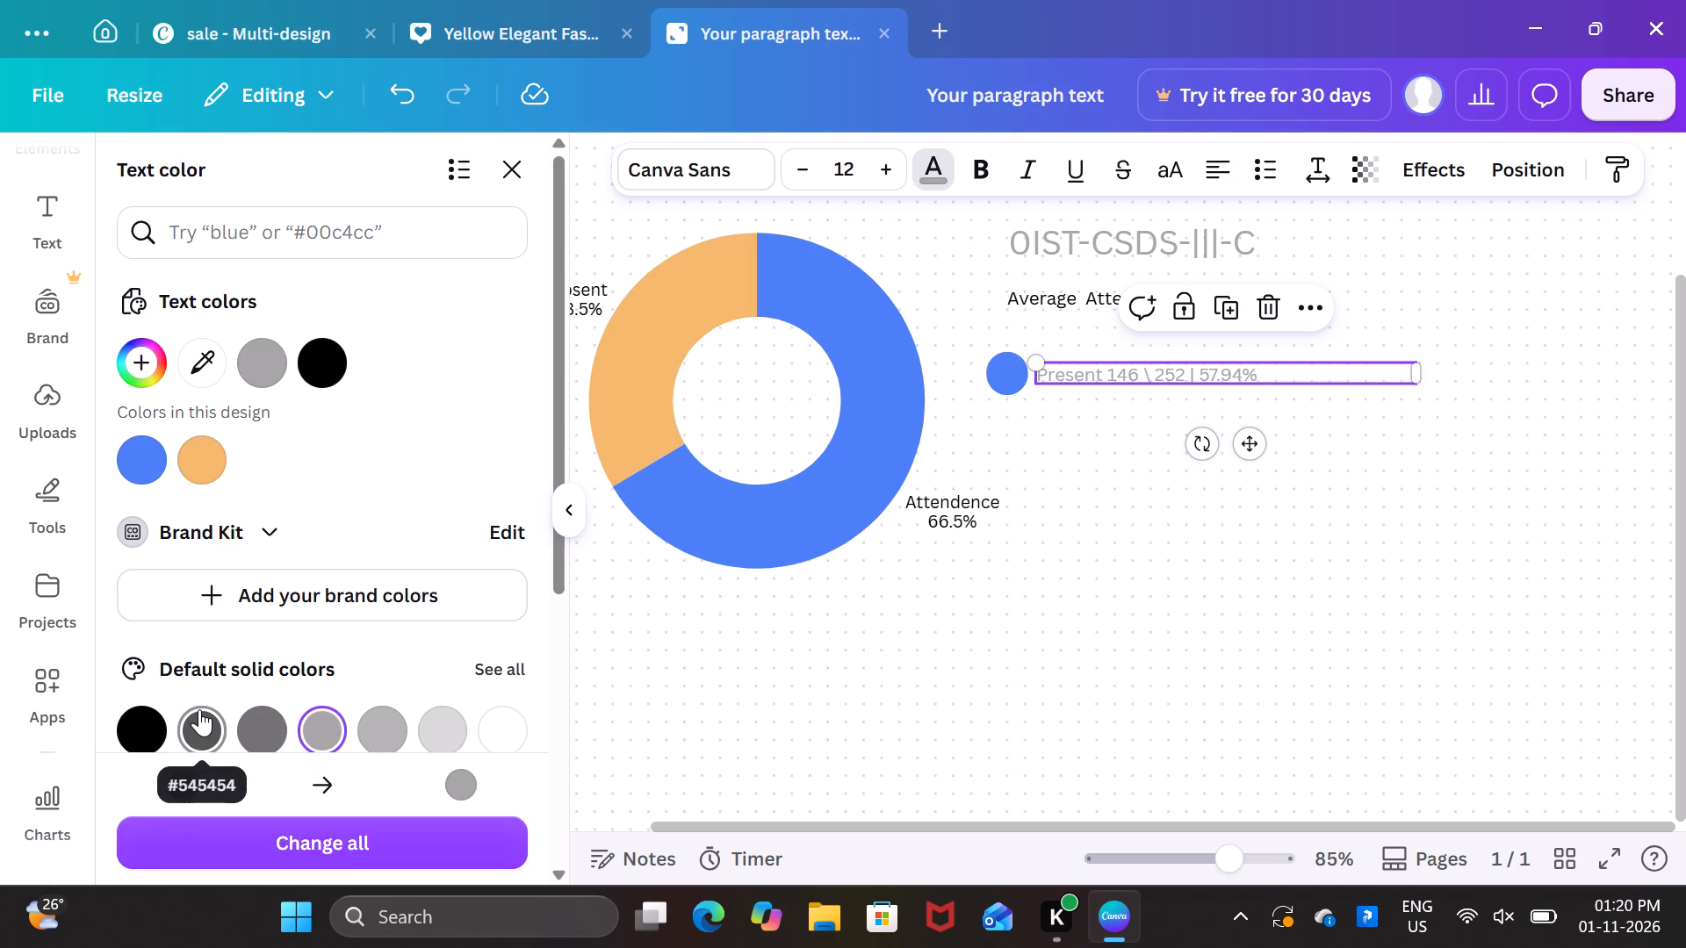
{"action": "left_click", "coordinate": [199, 709]}
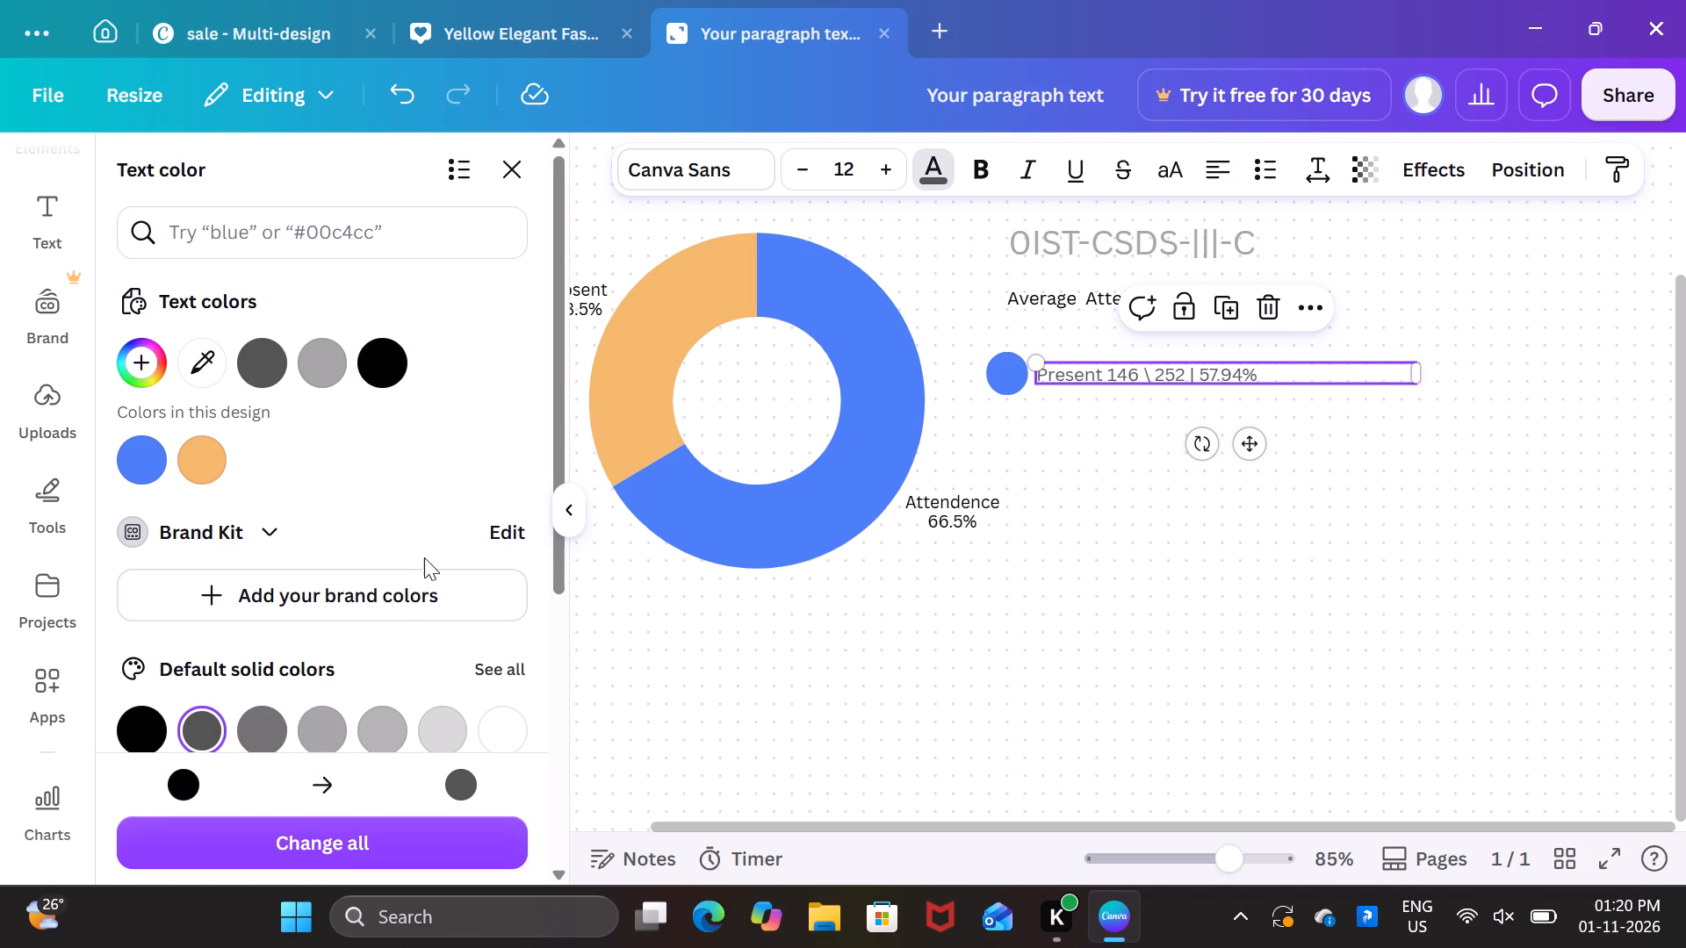
{"action": "left_click", "coordinate": [566, 504]}
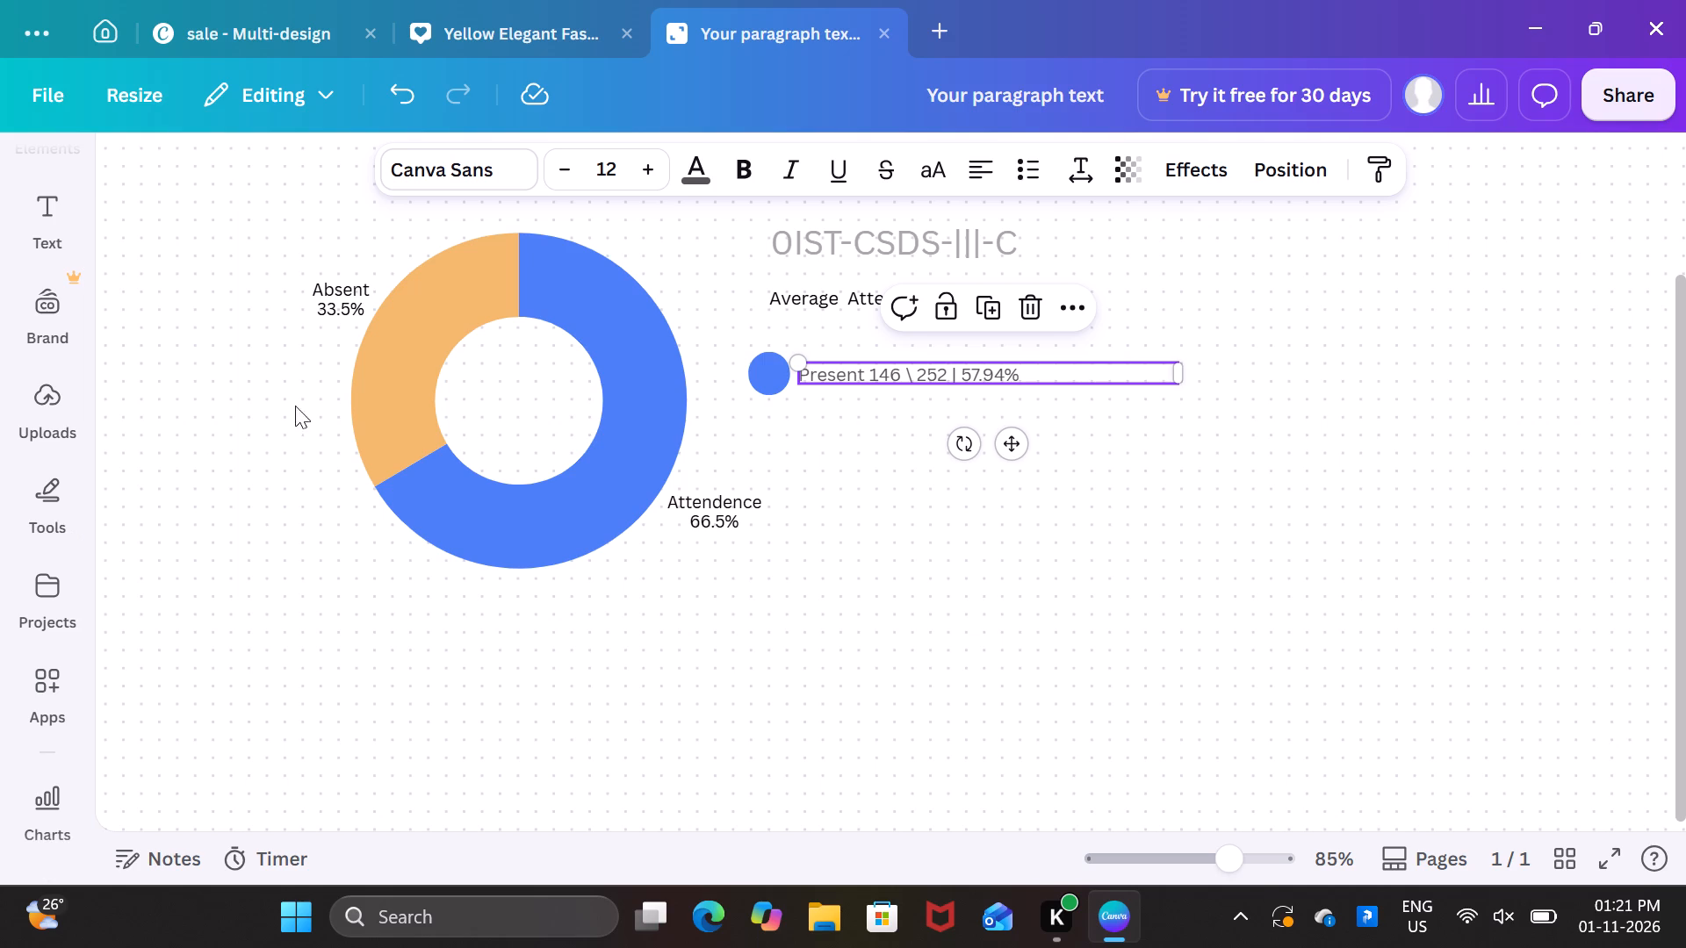
Add a second circle shape in the empty area below the Present label, beside the donut chart.
{"action": "left_click", "coordinate": [71, 493]}
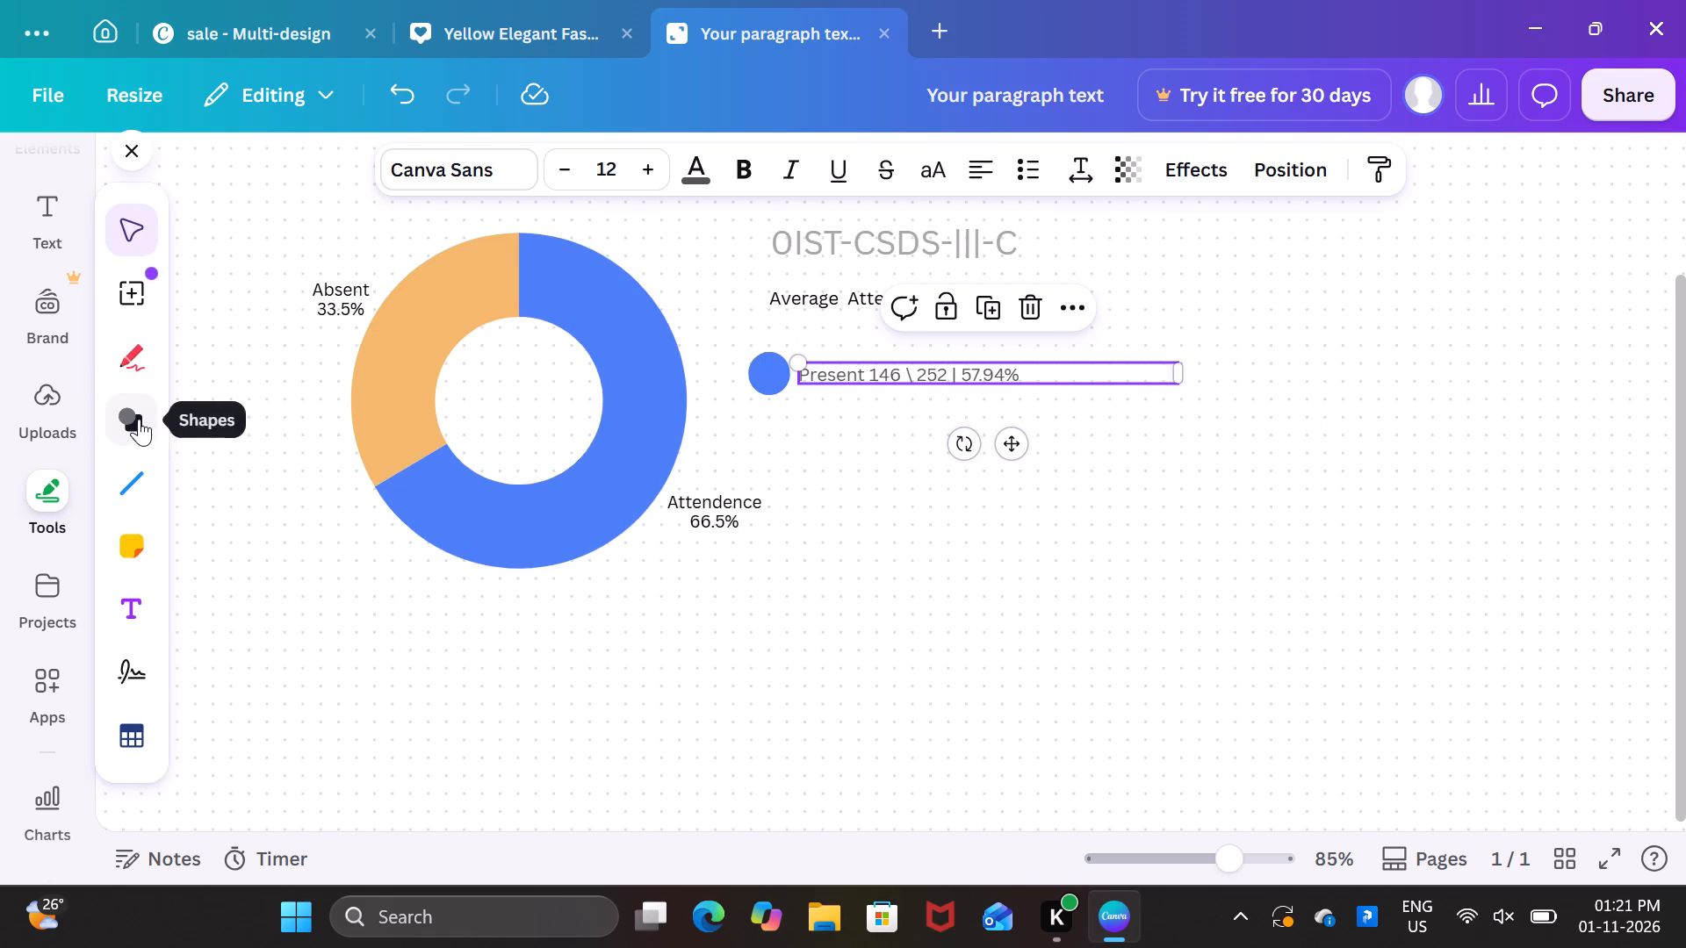
{"action": "left_click", "coordinate": [139, 419]}
{"action": "left_click", "coordinate": [211, 363]}
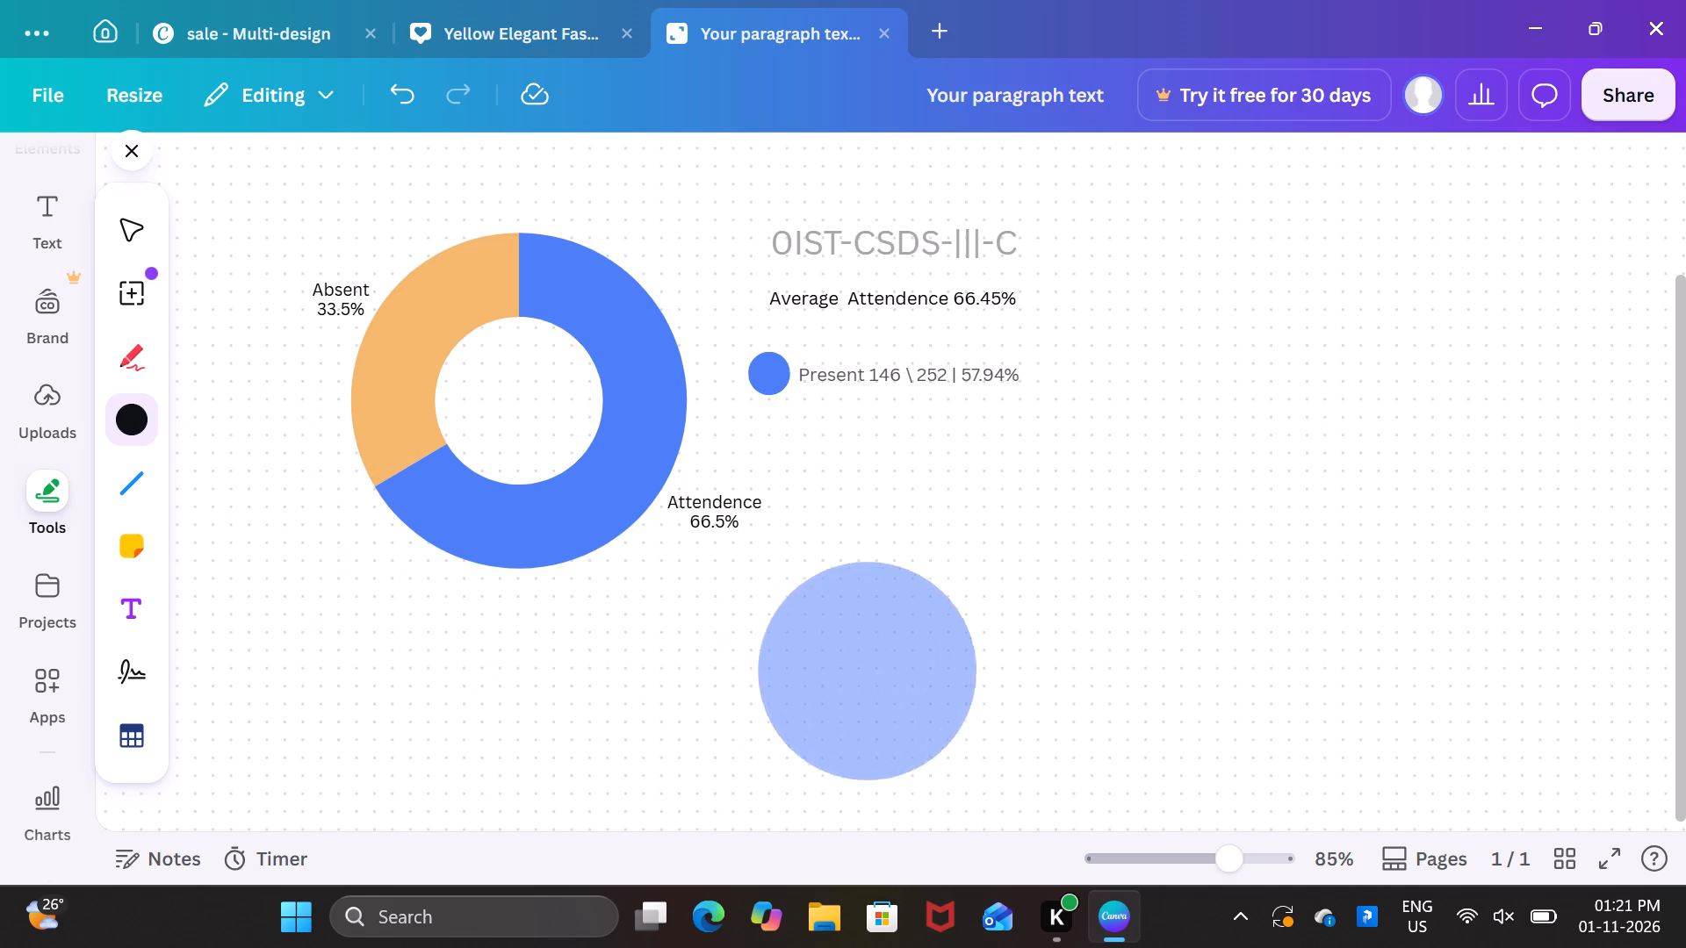
{"action": "left_click", "coordinate": [893, 521]}
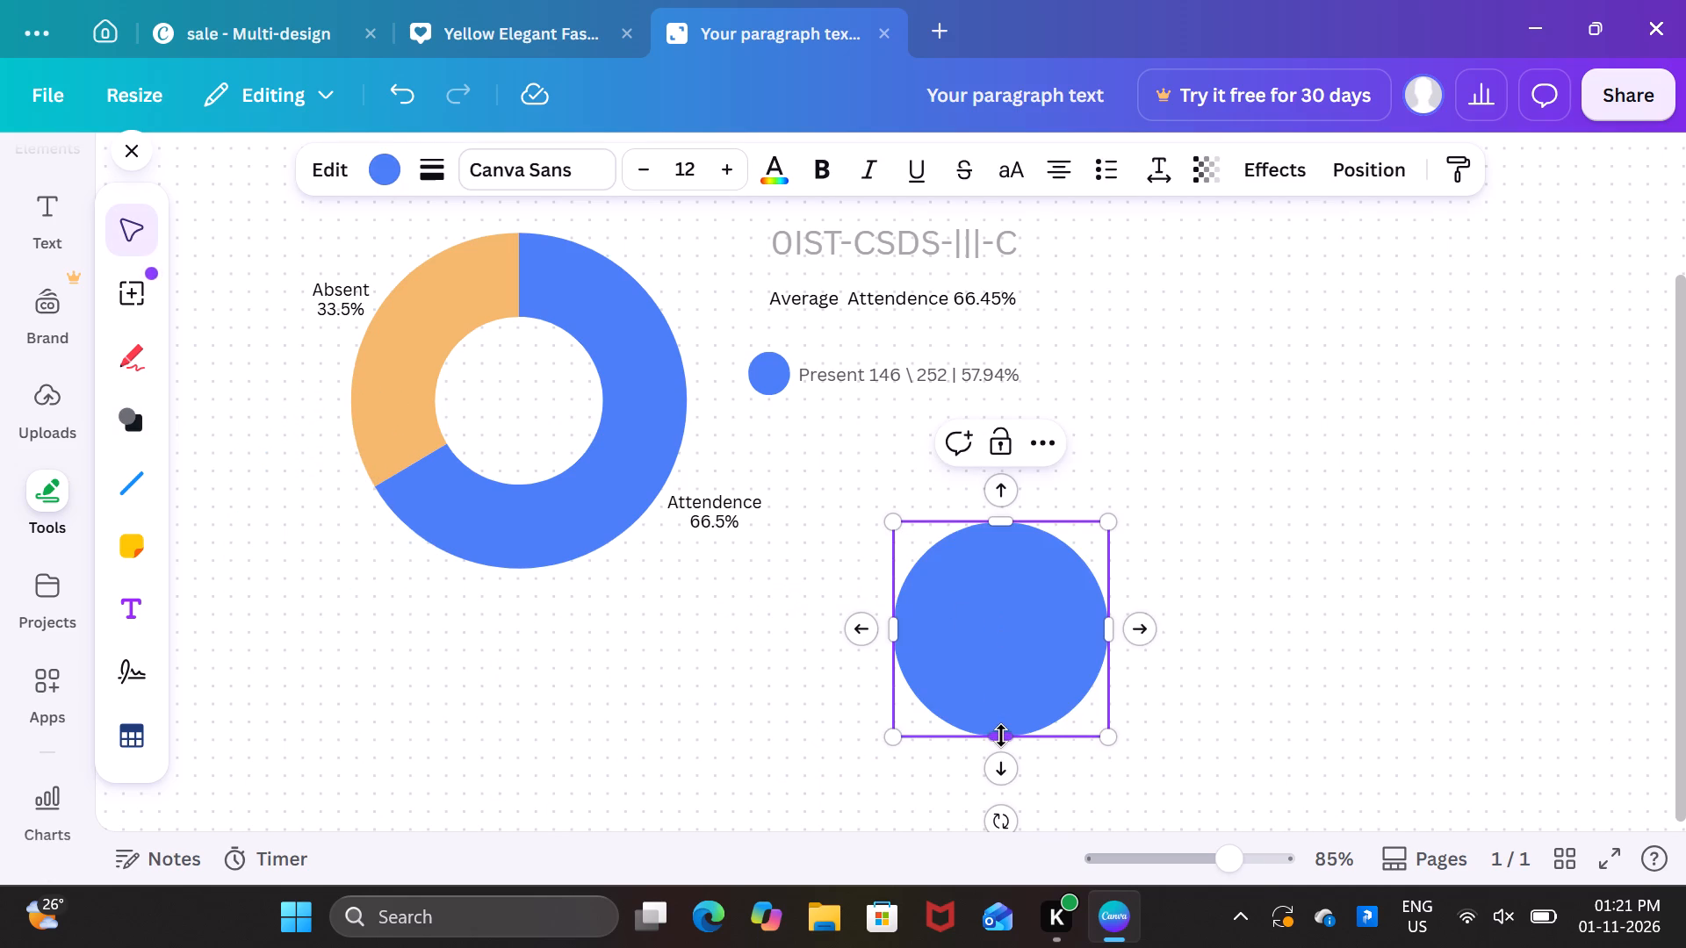
Shrink the second blue circle to a small marker about 38 high, close to the size of the Present marker.
{"action": "left_click_drag", "start_coordinate": [1001, 736], "coordinate": [1004, 610]}
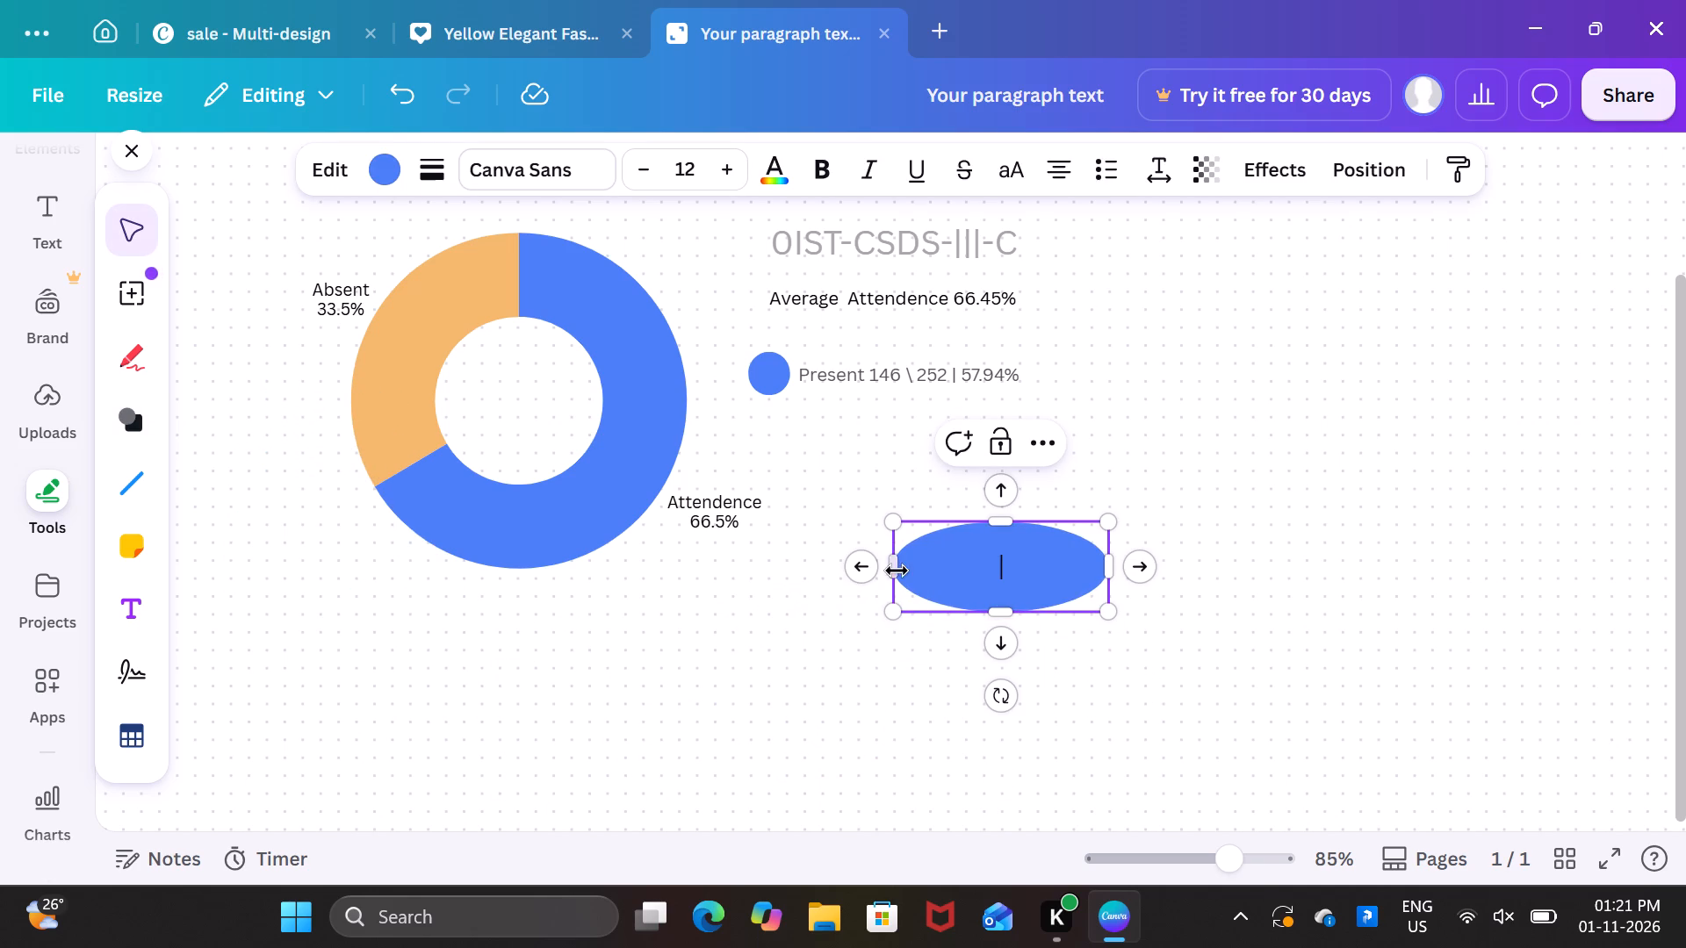
{"action": "left_click_drag", "start_coordinate": [890, 562], "coordinate": [953, 548]}
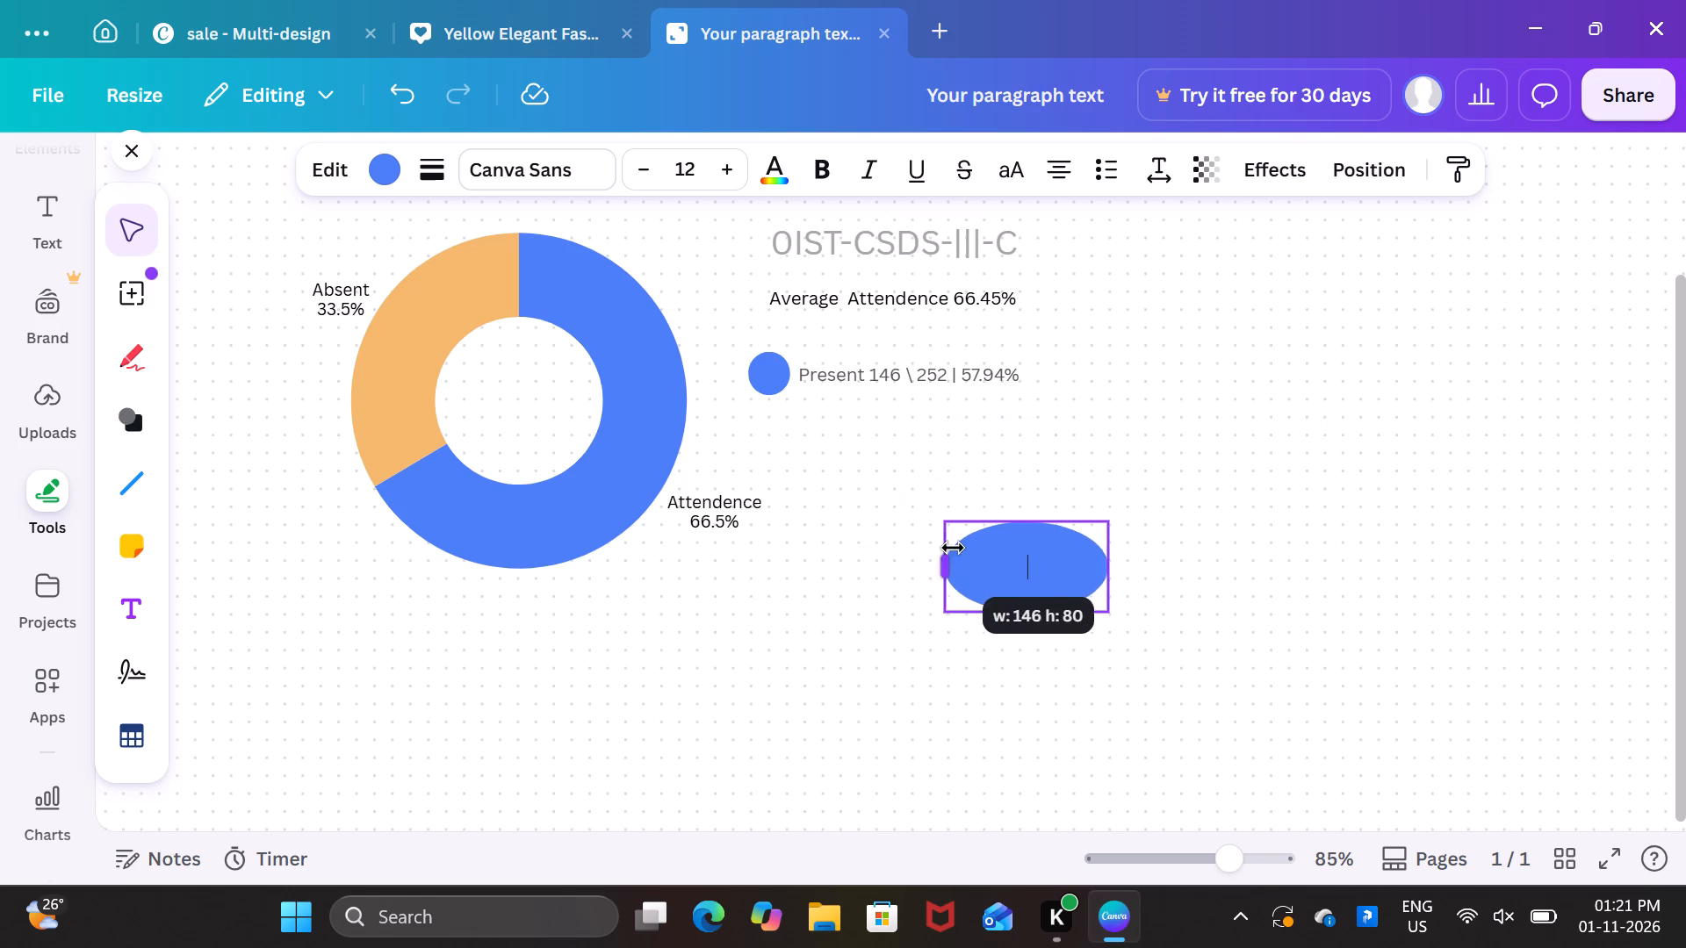
{"action": "left_click_drag", "start_coordinate": [953, 548], "coordinate": [1028, 546]}
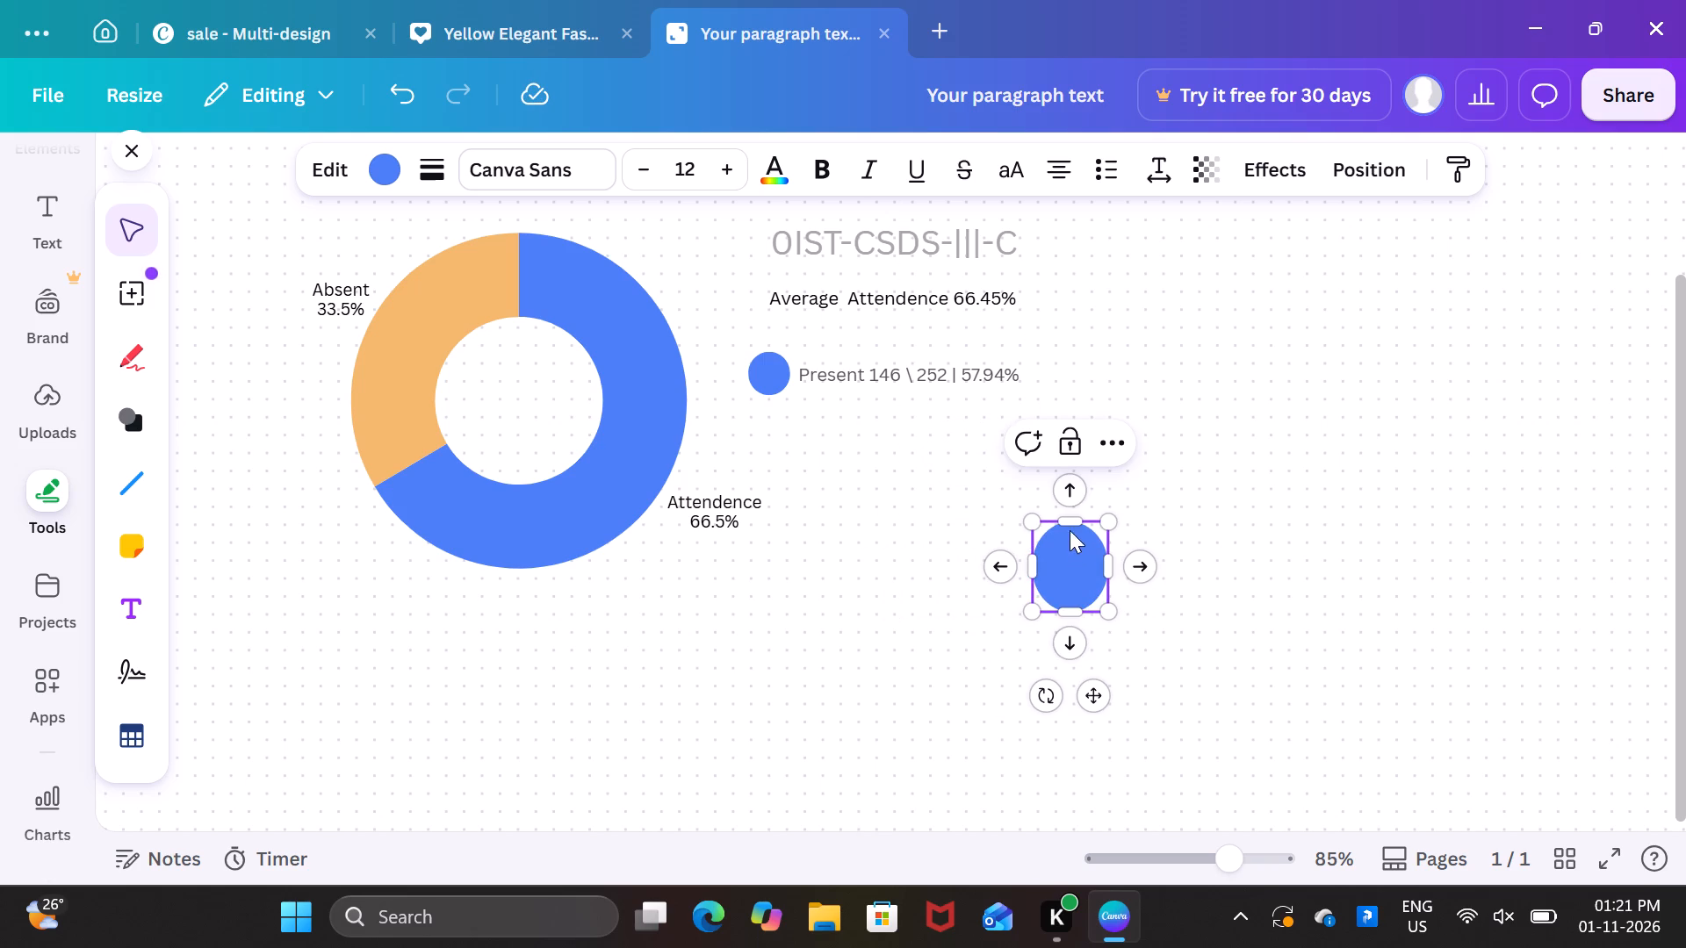
{"action": "left_click_drag", "start_coordinate": [1070, 519], "coordinate": [1077, 567]}
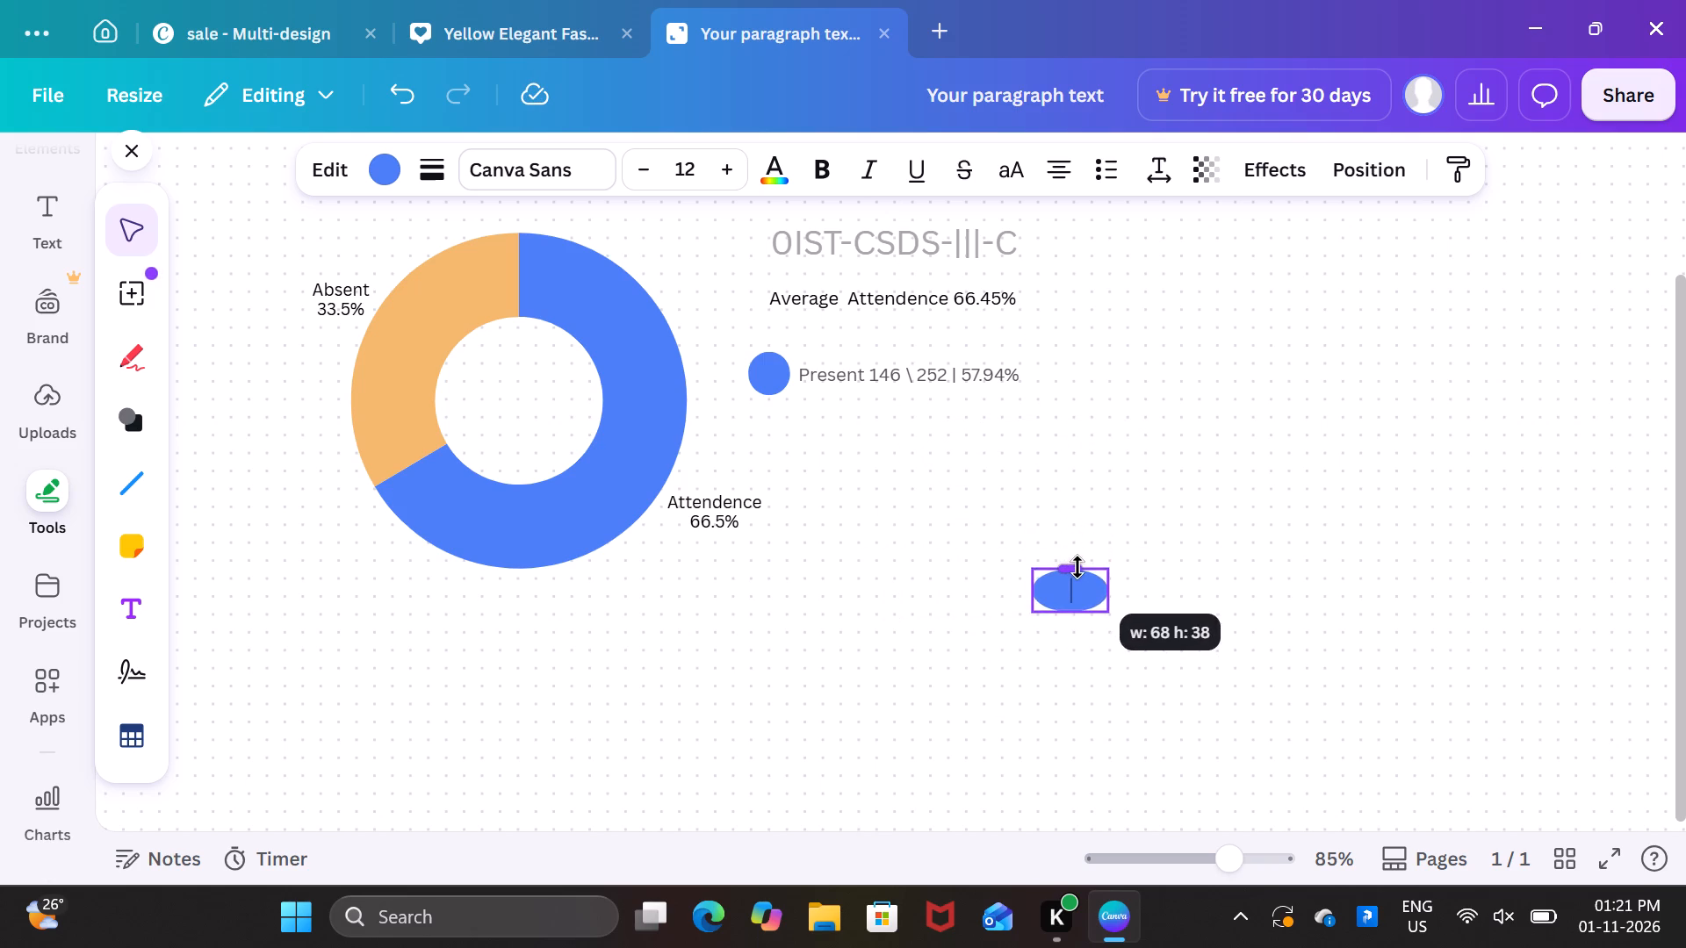
{"action": "left_click_drag", "start_coordinate": [1077, 567], "coordinate": [1079, 567]}
{"action": "left_click_drag", "start_coordinate": [1033, 588], "coordinate": [1041, 586]}
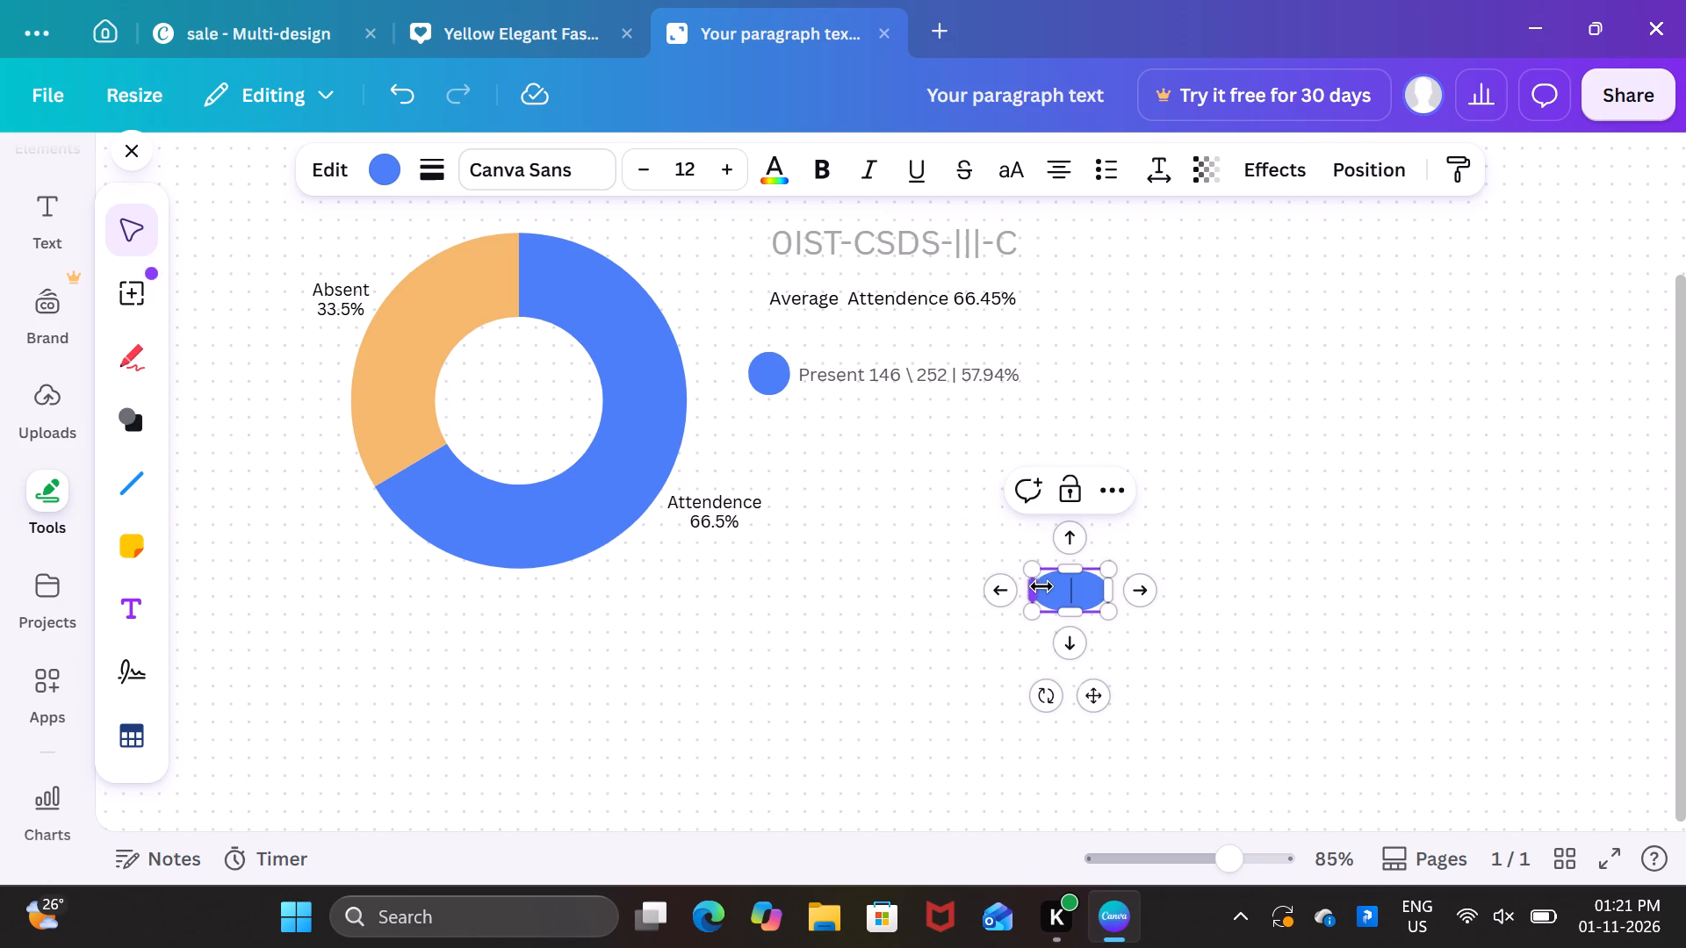
{"action": "left_click_drag", "start_coordinate": [1041, 586], "coordinate": [1061, 586]}
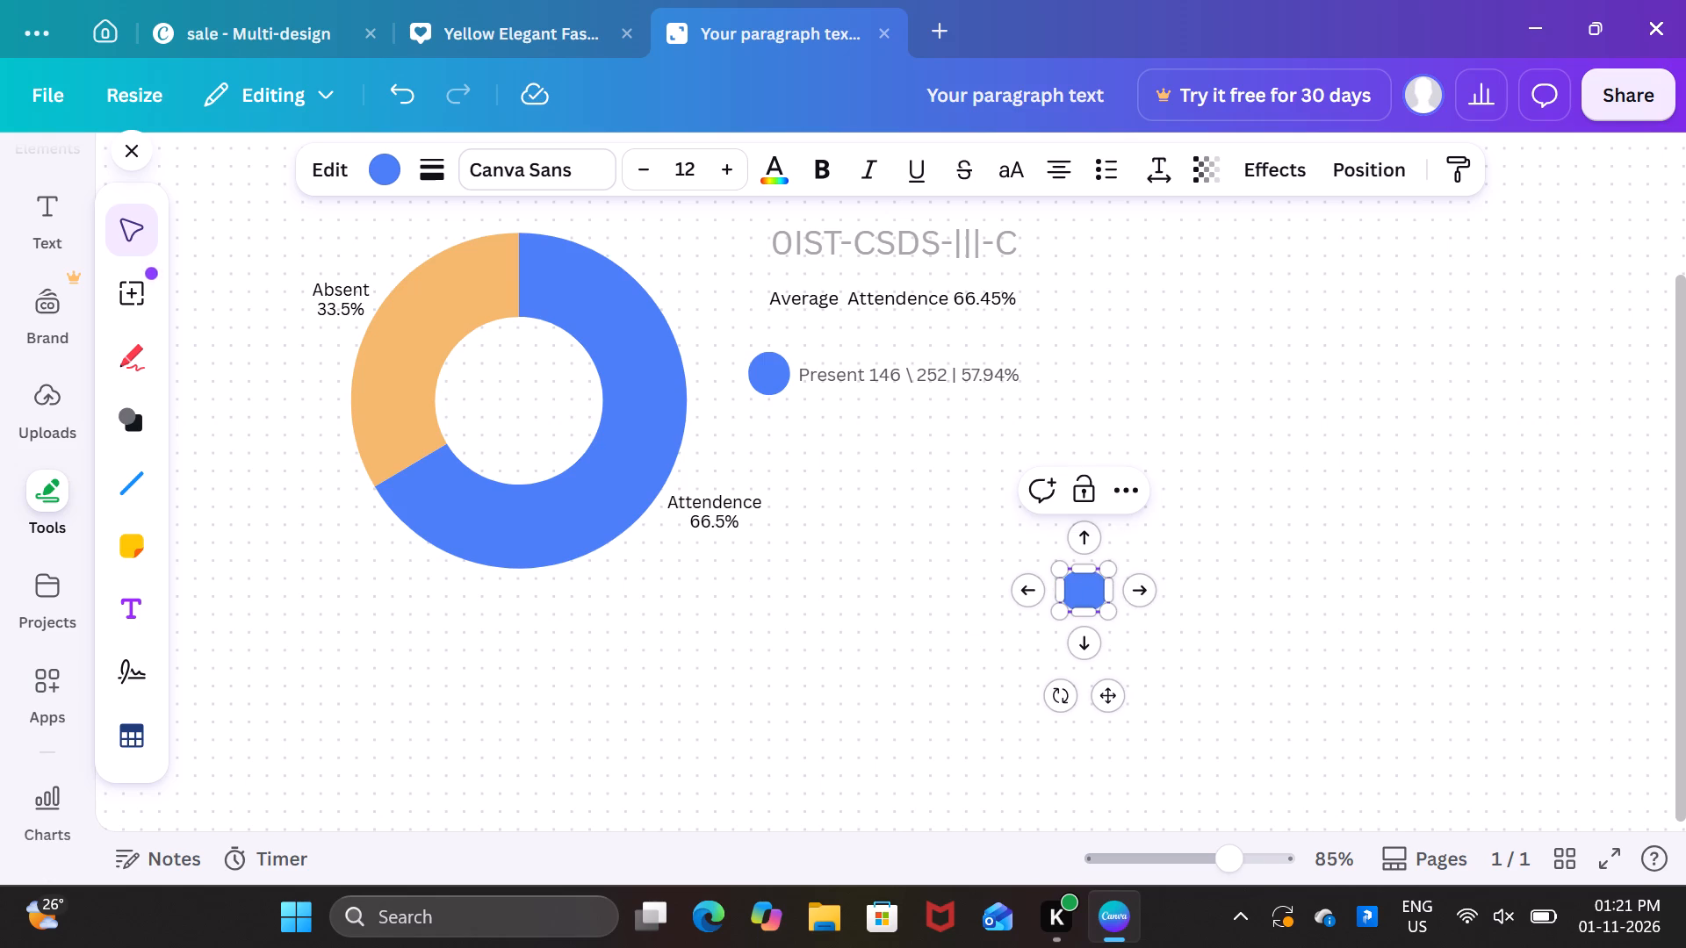
Move the small second circle to just below the blue Present circle, beside the donut chart.
{"action": "left_click_drag", "start_coordinate": [1092, 586], "coordinate": [1047, 557]}
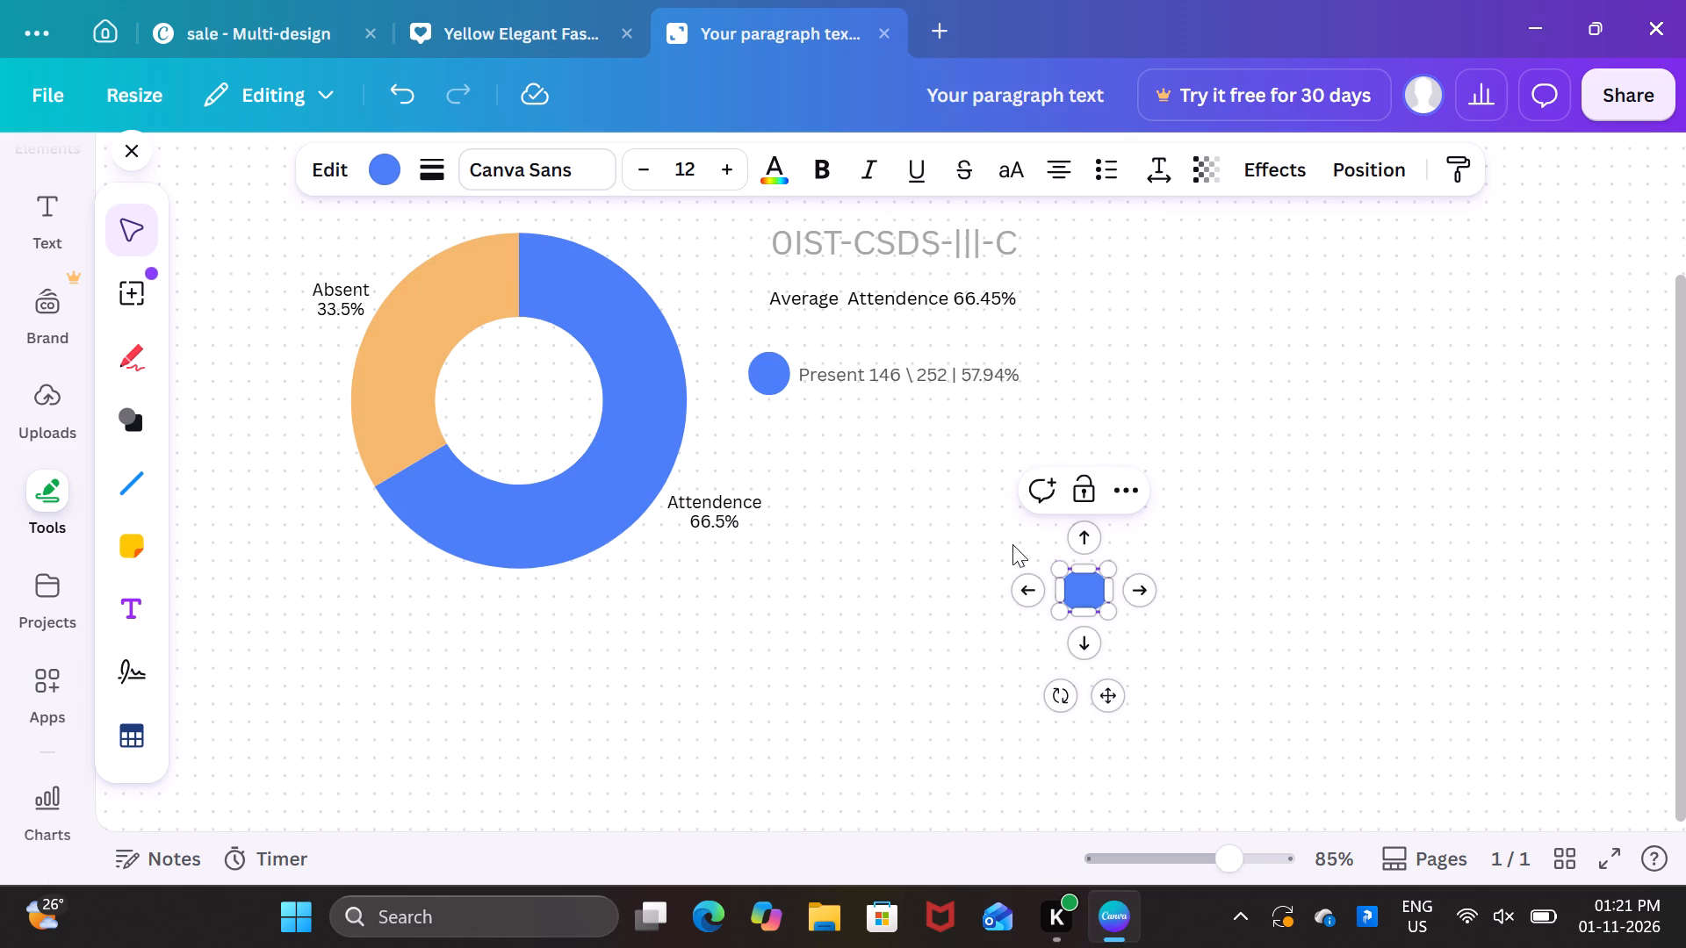
{"action": "left_click_drag", "start_coordinate": [1009, 542], "coordinate": [1001, 547]}
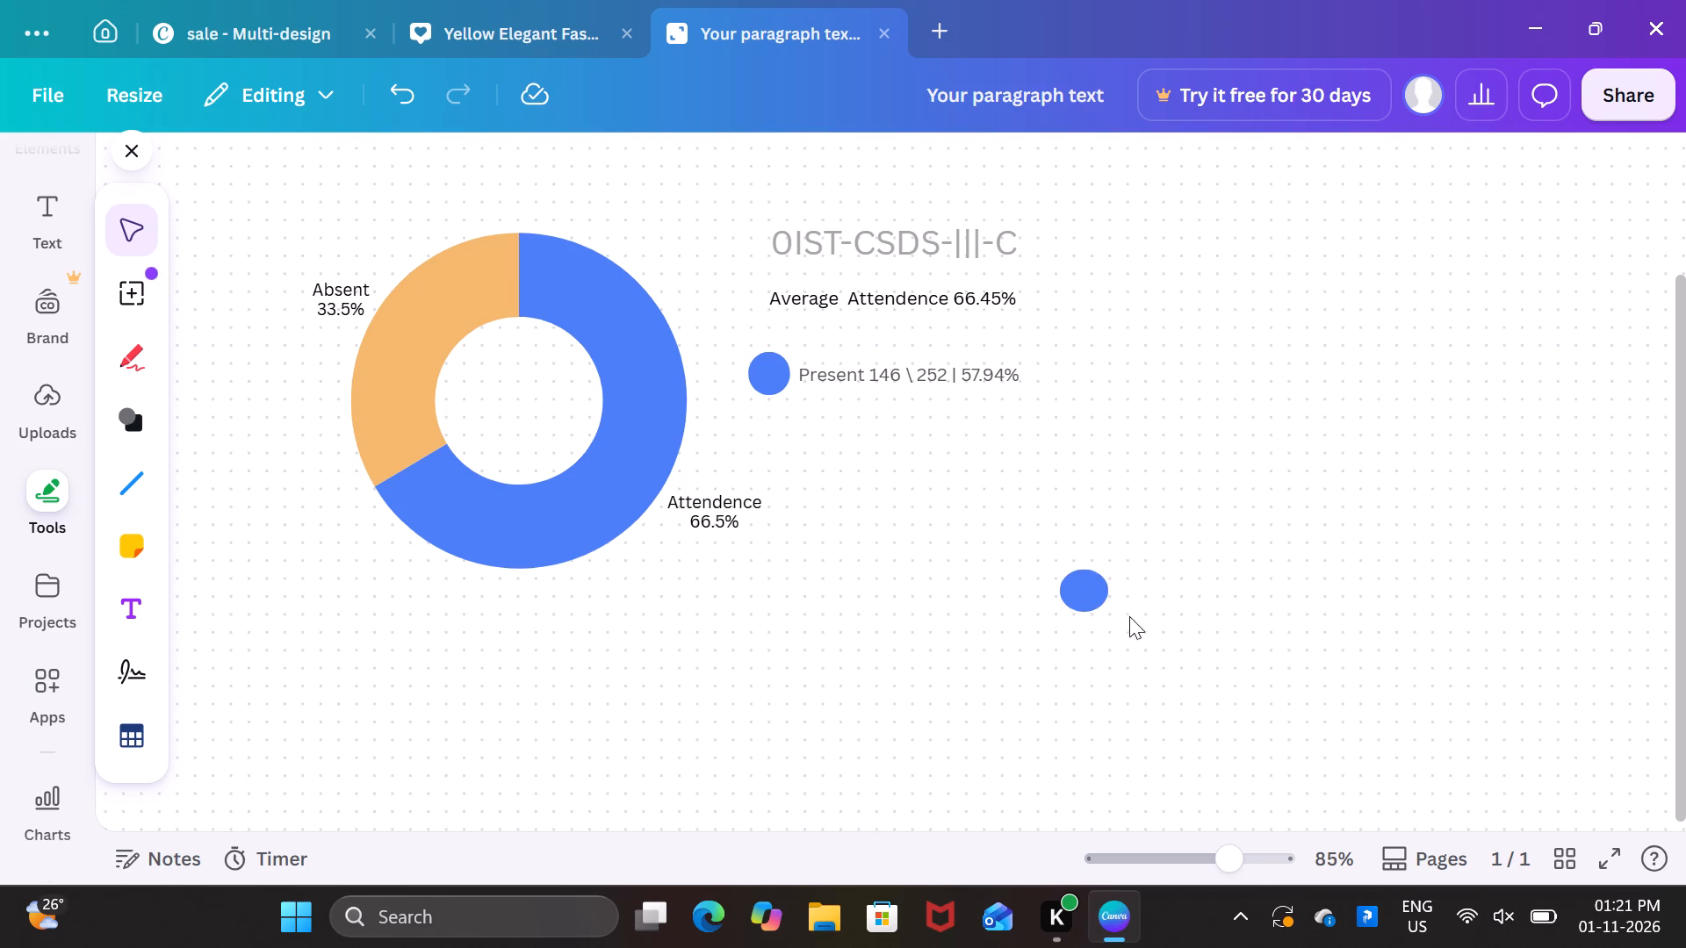
{"action": "left_click_drag", "start_coordinate": [1092, 601], "coordinate": [917, 492]}
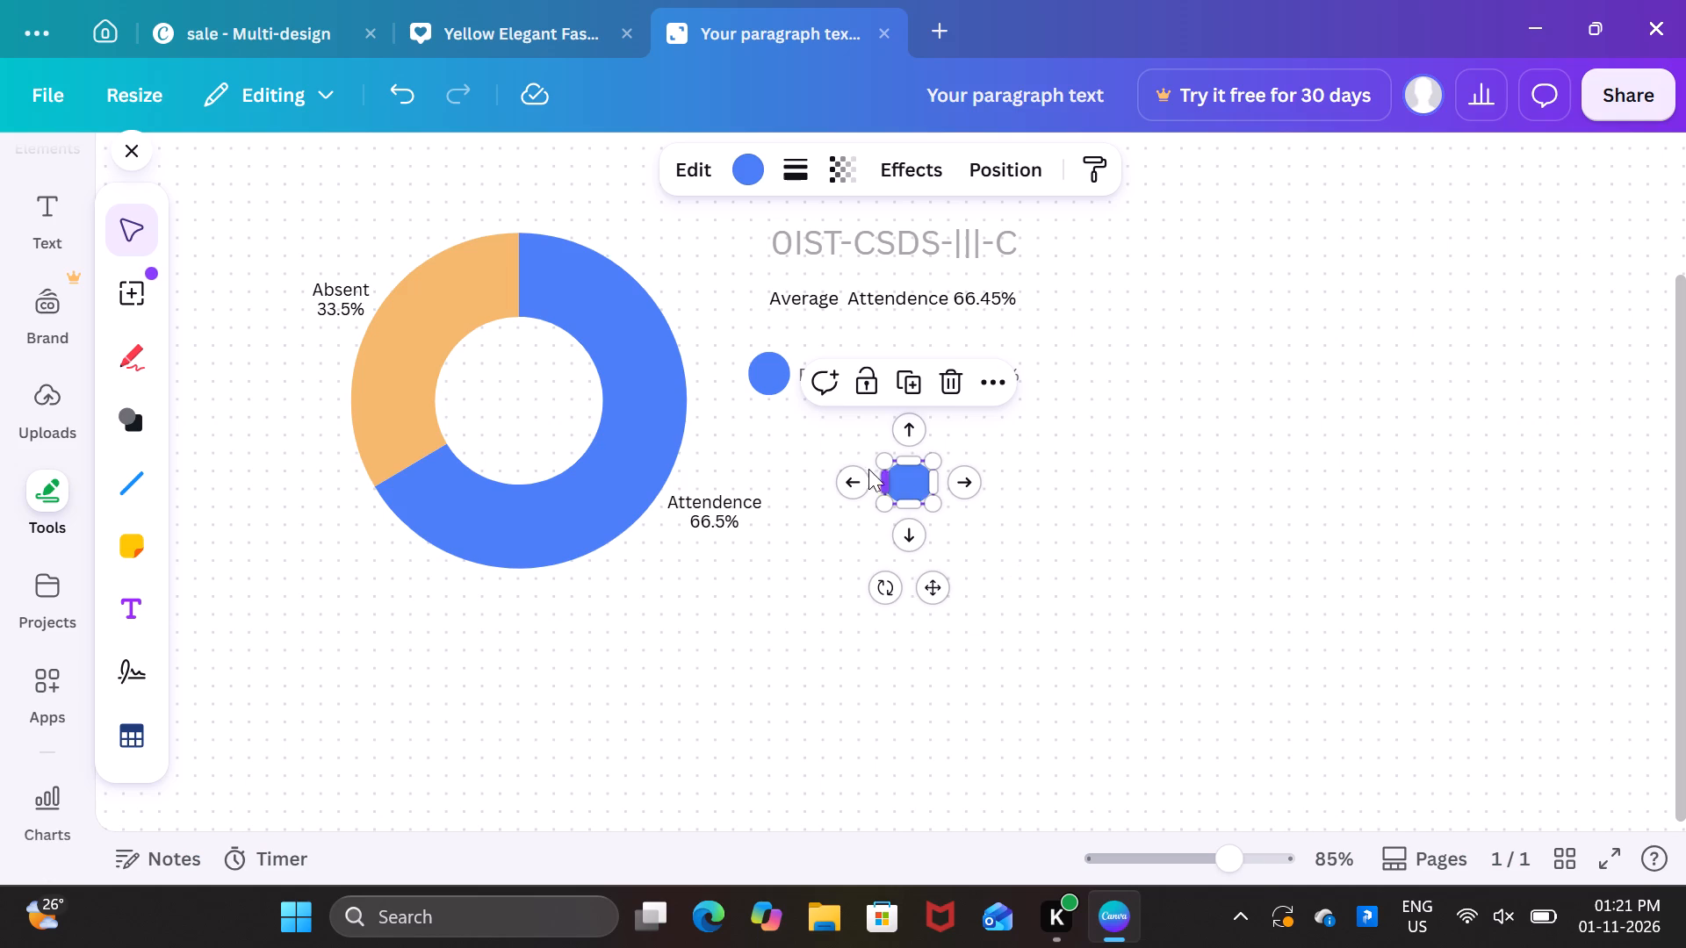
{"action": "left_click_drag", "start_coordinate": [1045, 503], "coordinate": [970, 482]}
{"action": "left_click_drag", "start_coordinate": [970, 482], "coordinate": [1068, 544]}
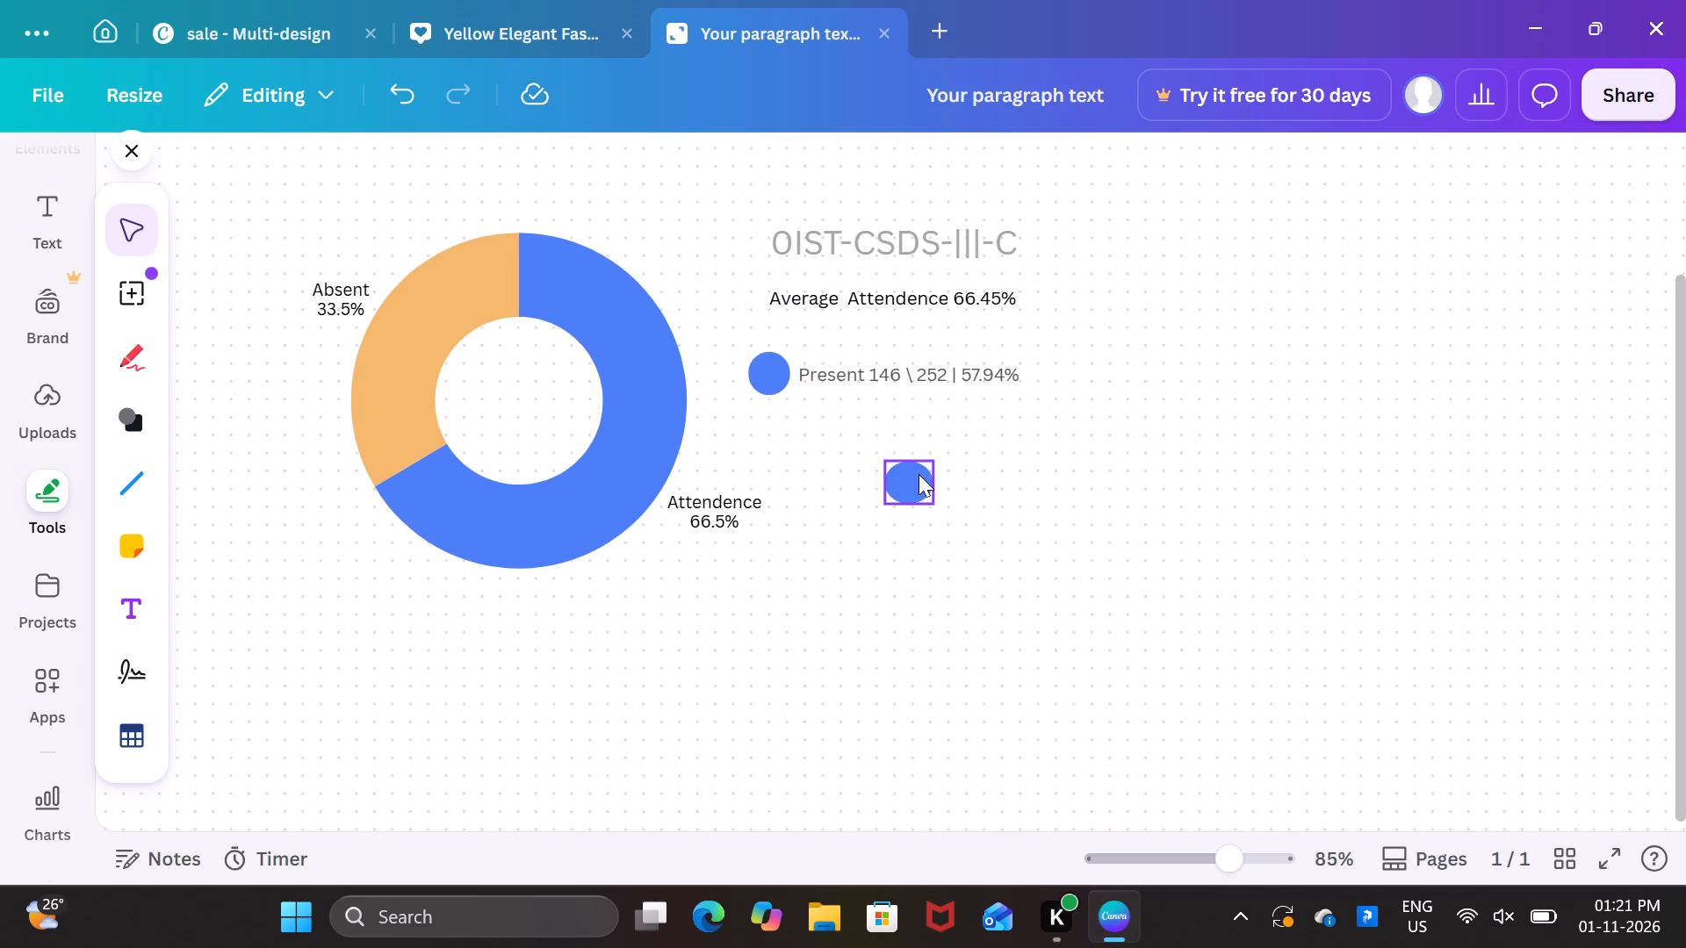
{"action": "left_click_drag", "start_coordinate": [919, 474], "coordinate": [784, 434]}
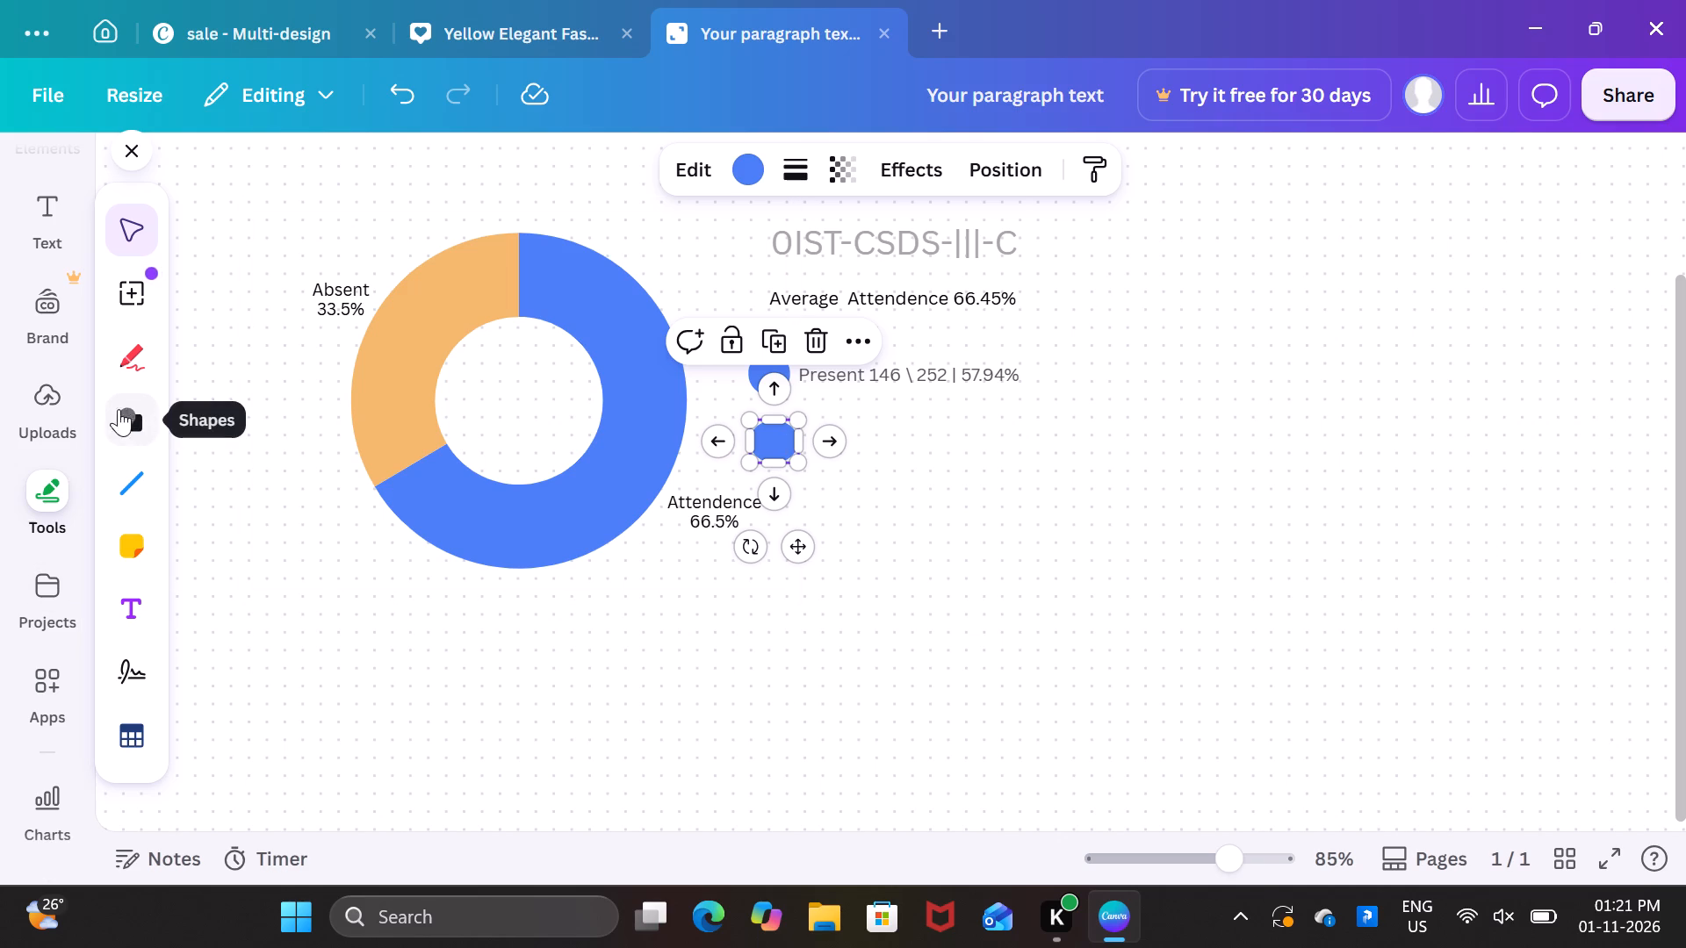
{"action": "left_click", "coordinate": [1024, 686]}
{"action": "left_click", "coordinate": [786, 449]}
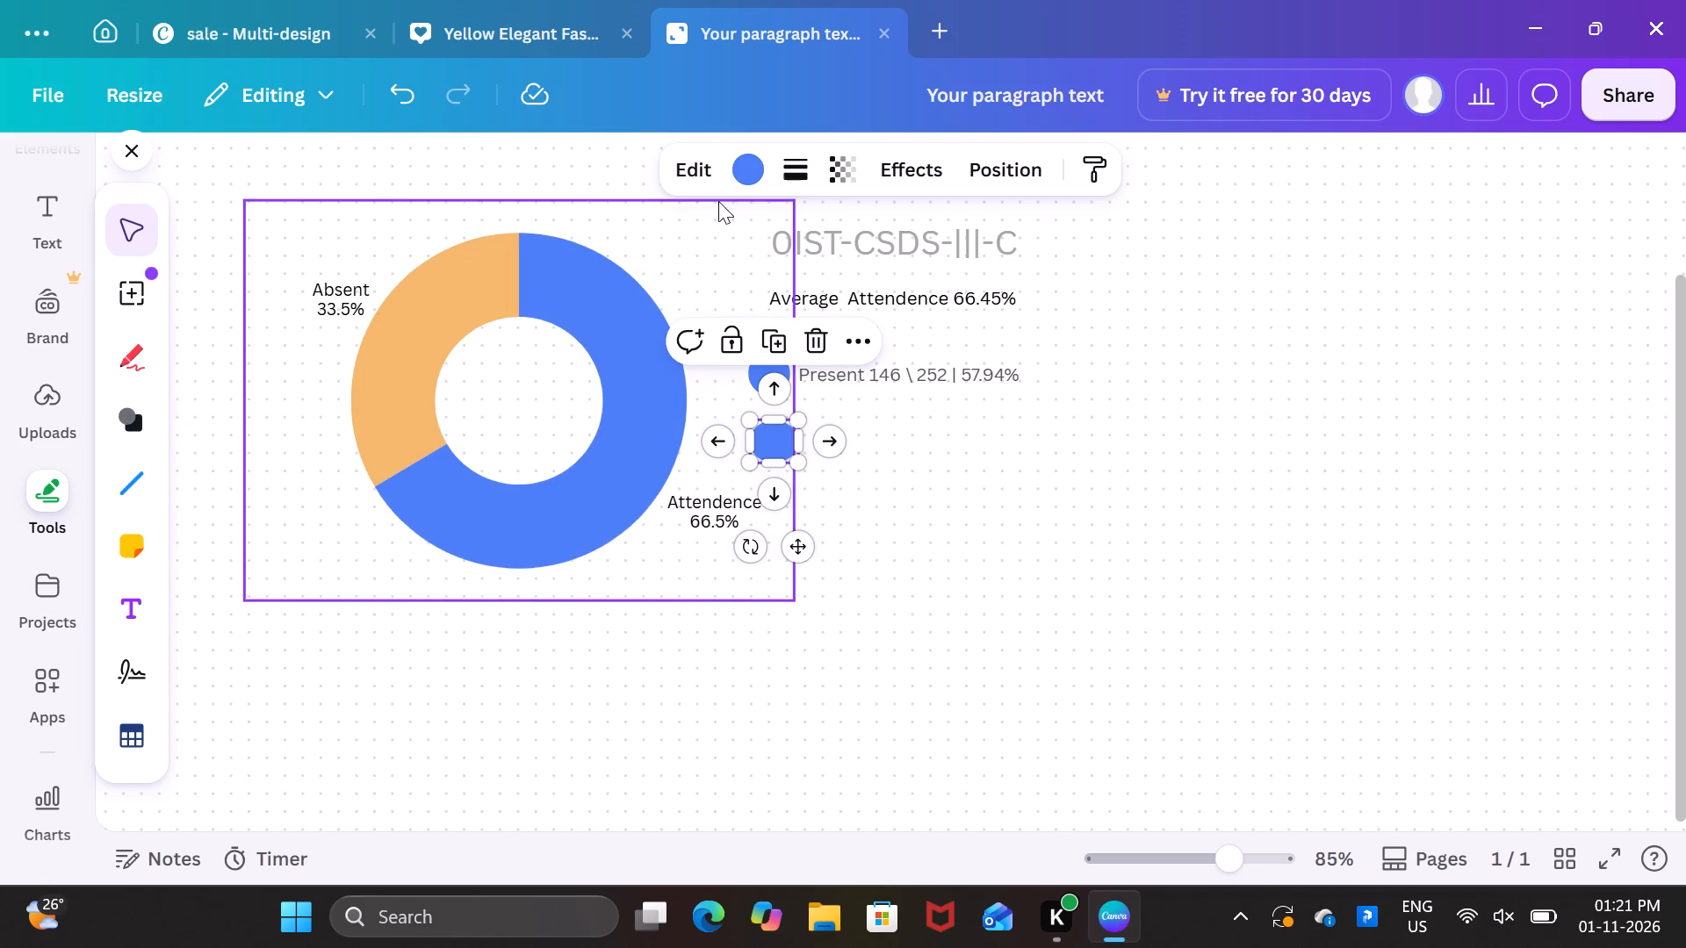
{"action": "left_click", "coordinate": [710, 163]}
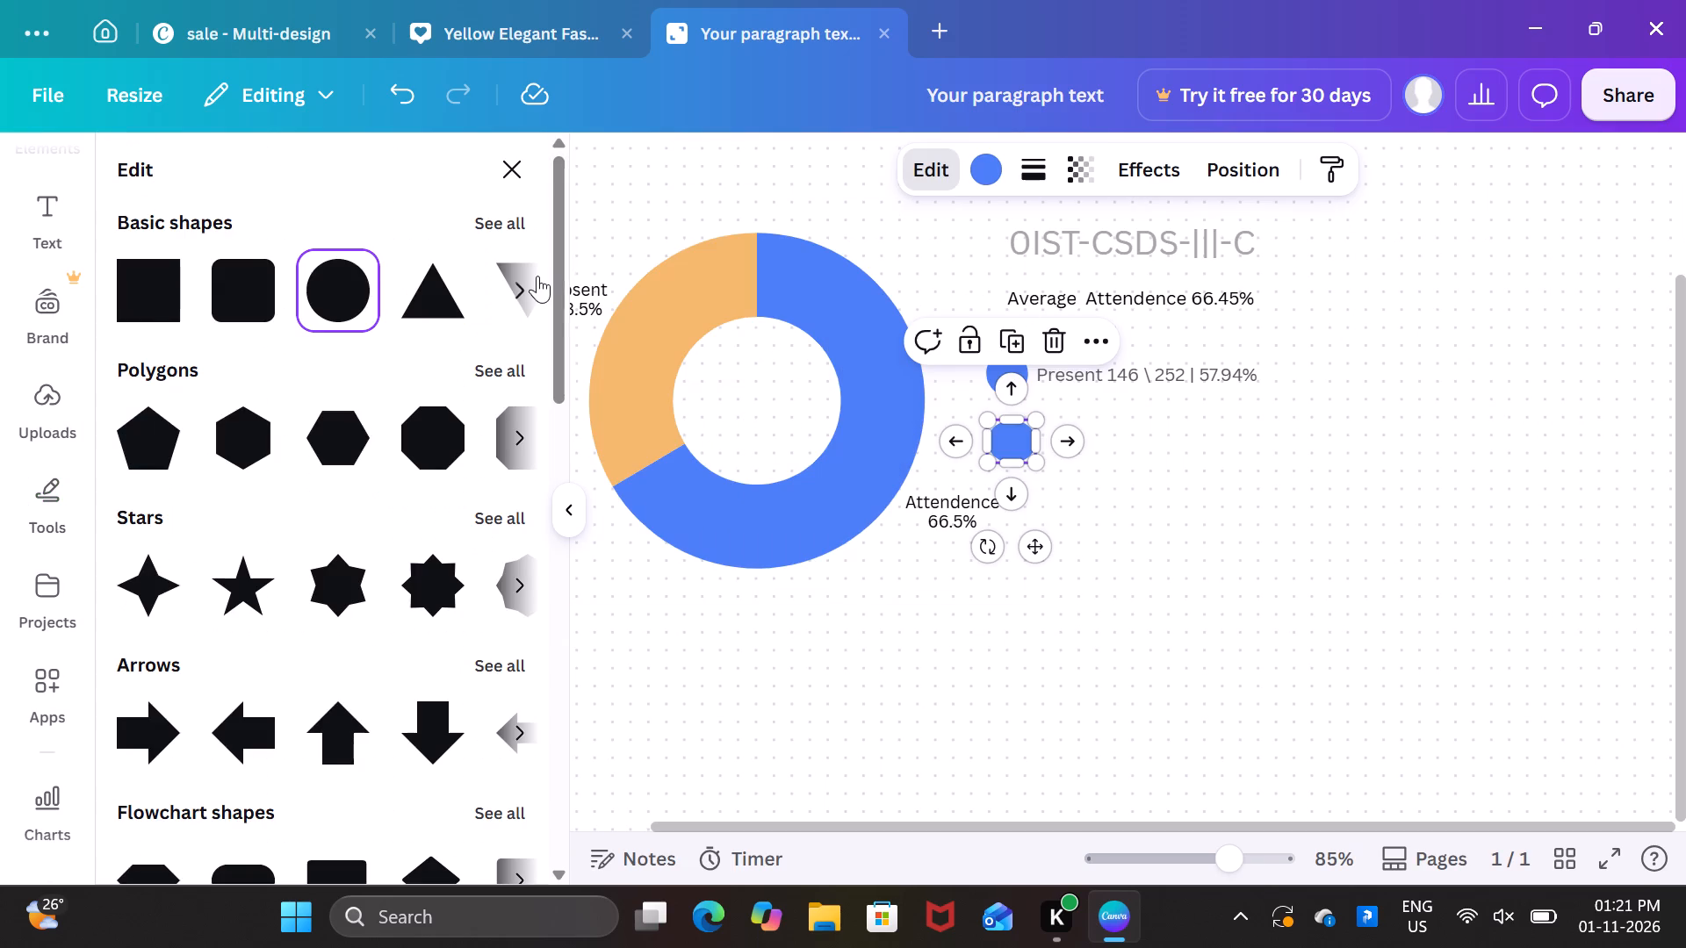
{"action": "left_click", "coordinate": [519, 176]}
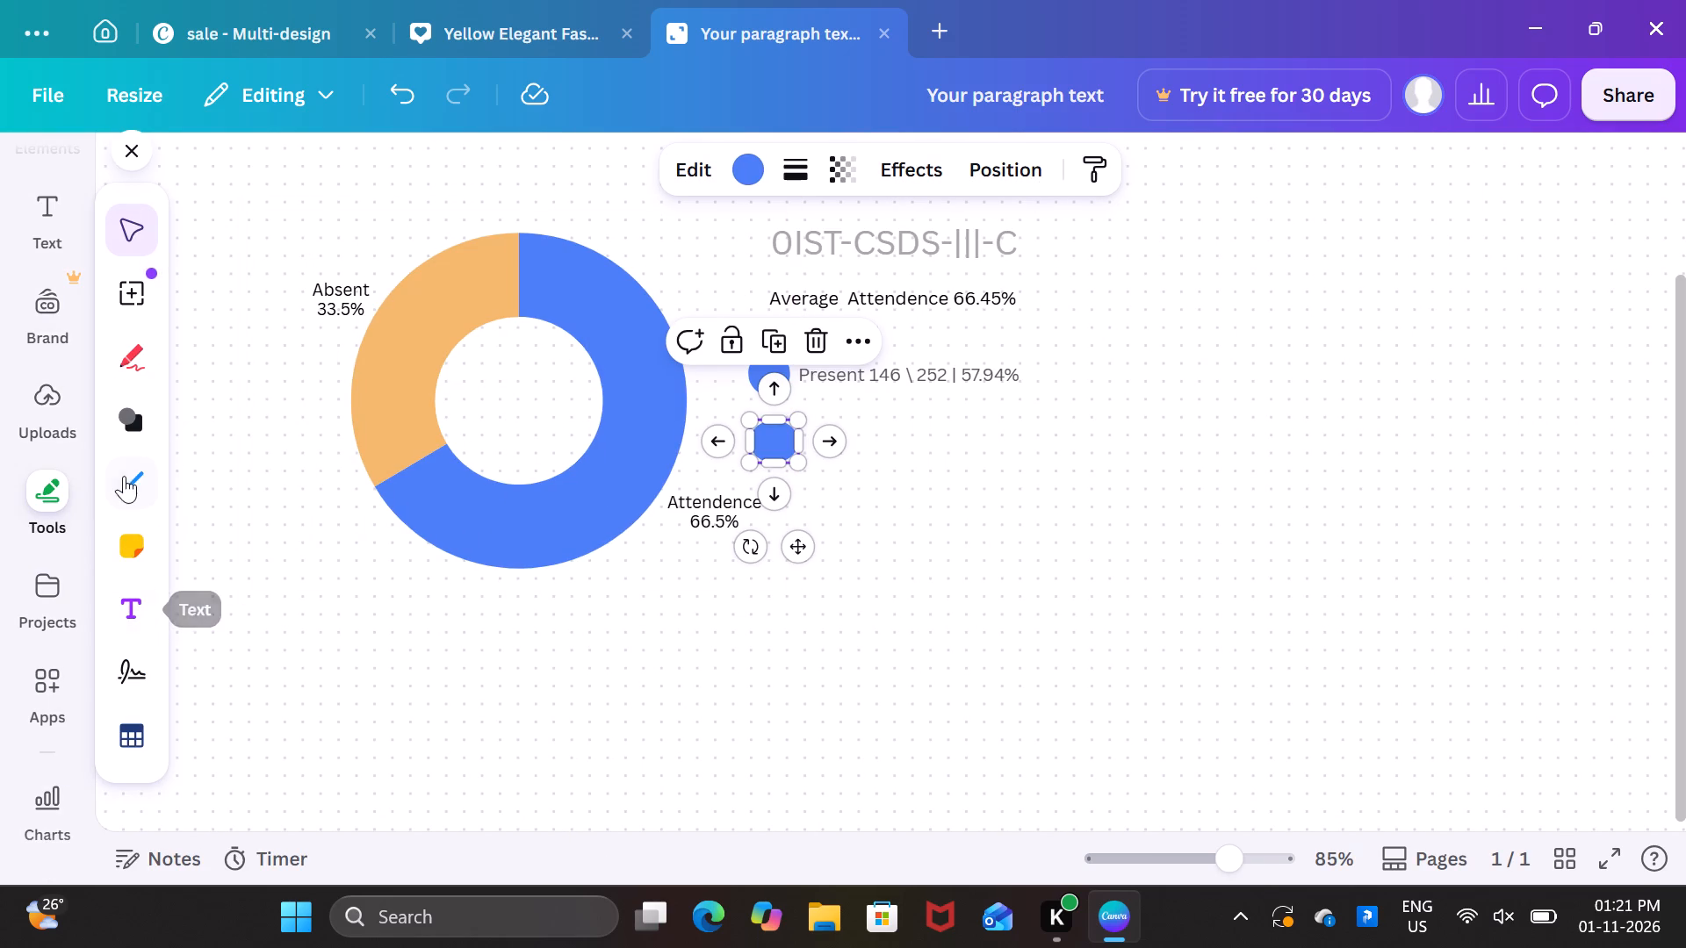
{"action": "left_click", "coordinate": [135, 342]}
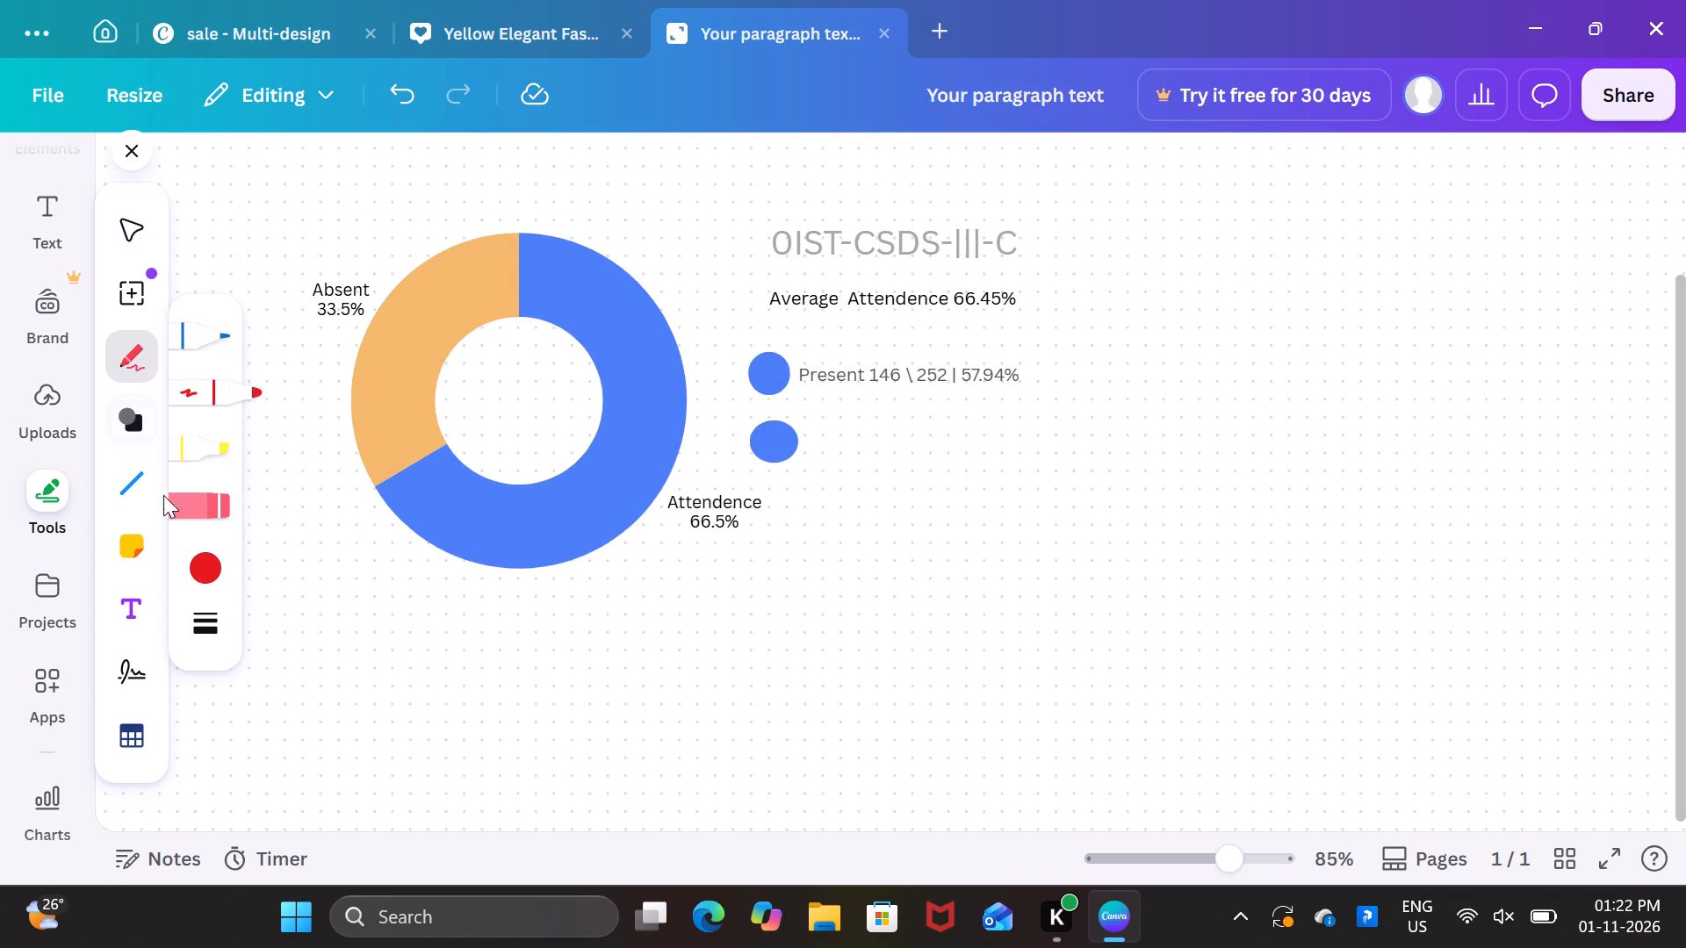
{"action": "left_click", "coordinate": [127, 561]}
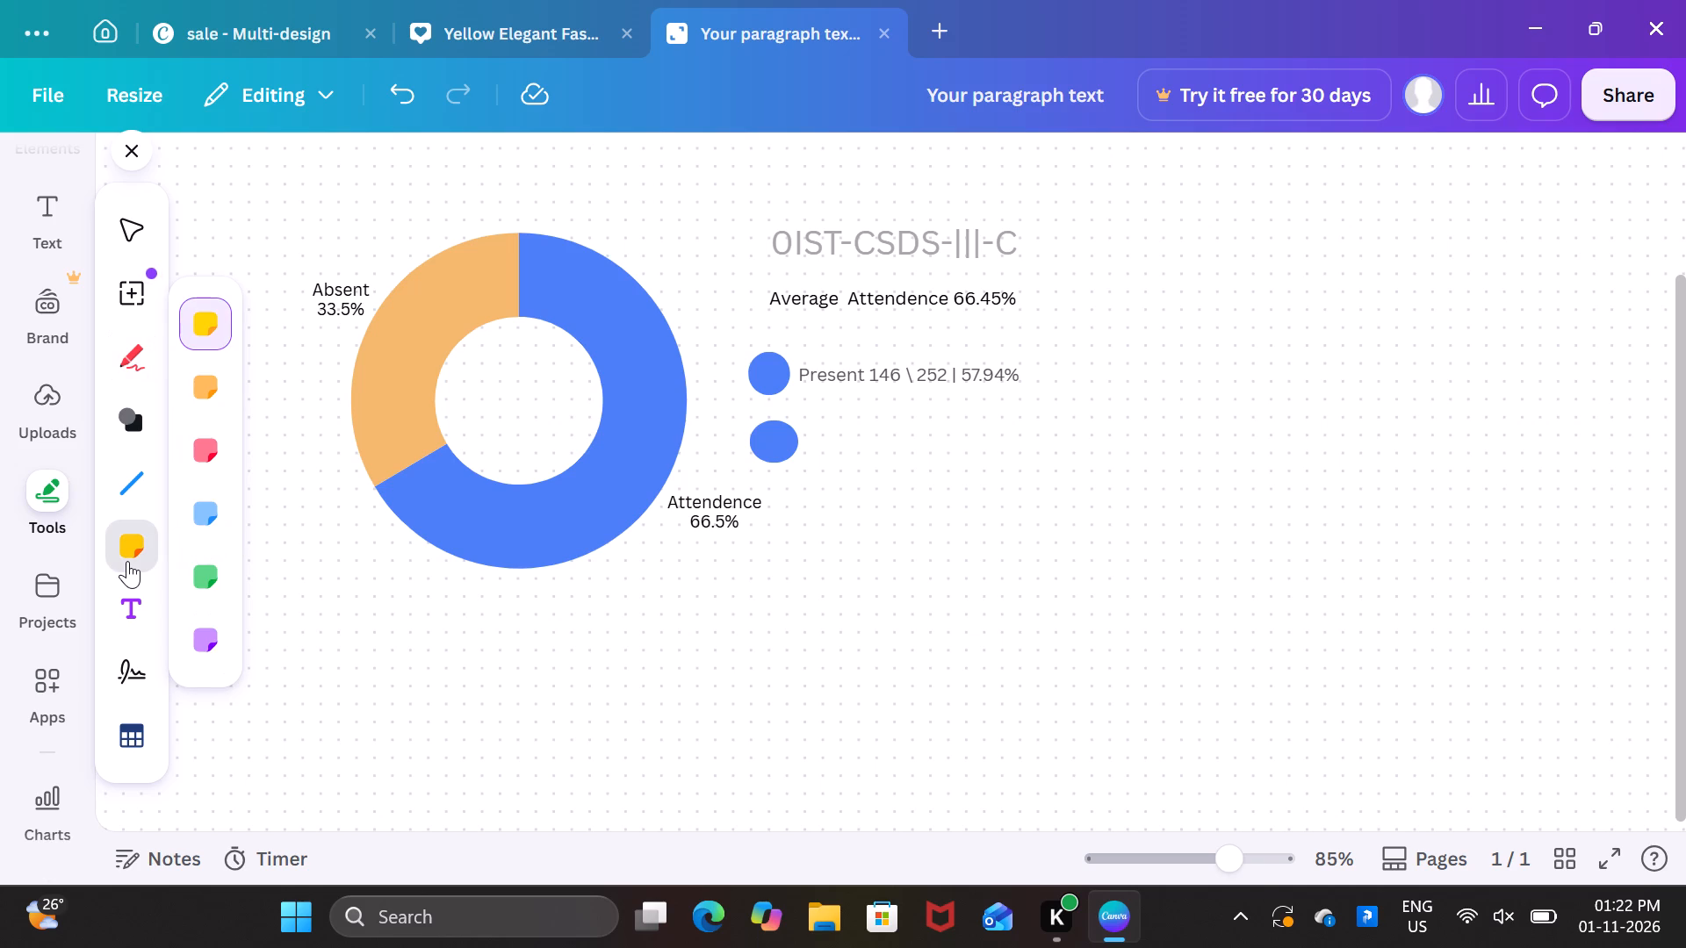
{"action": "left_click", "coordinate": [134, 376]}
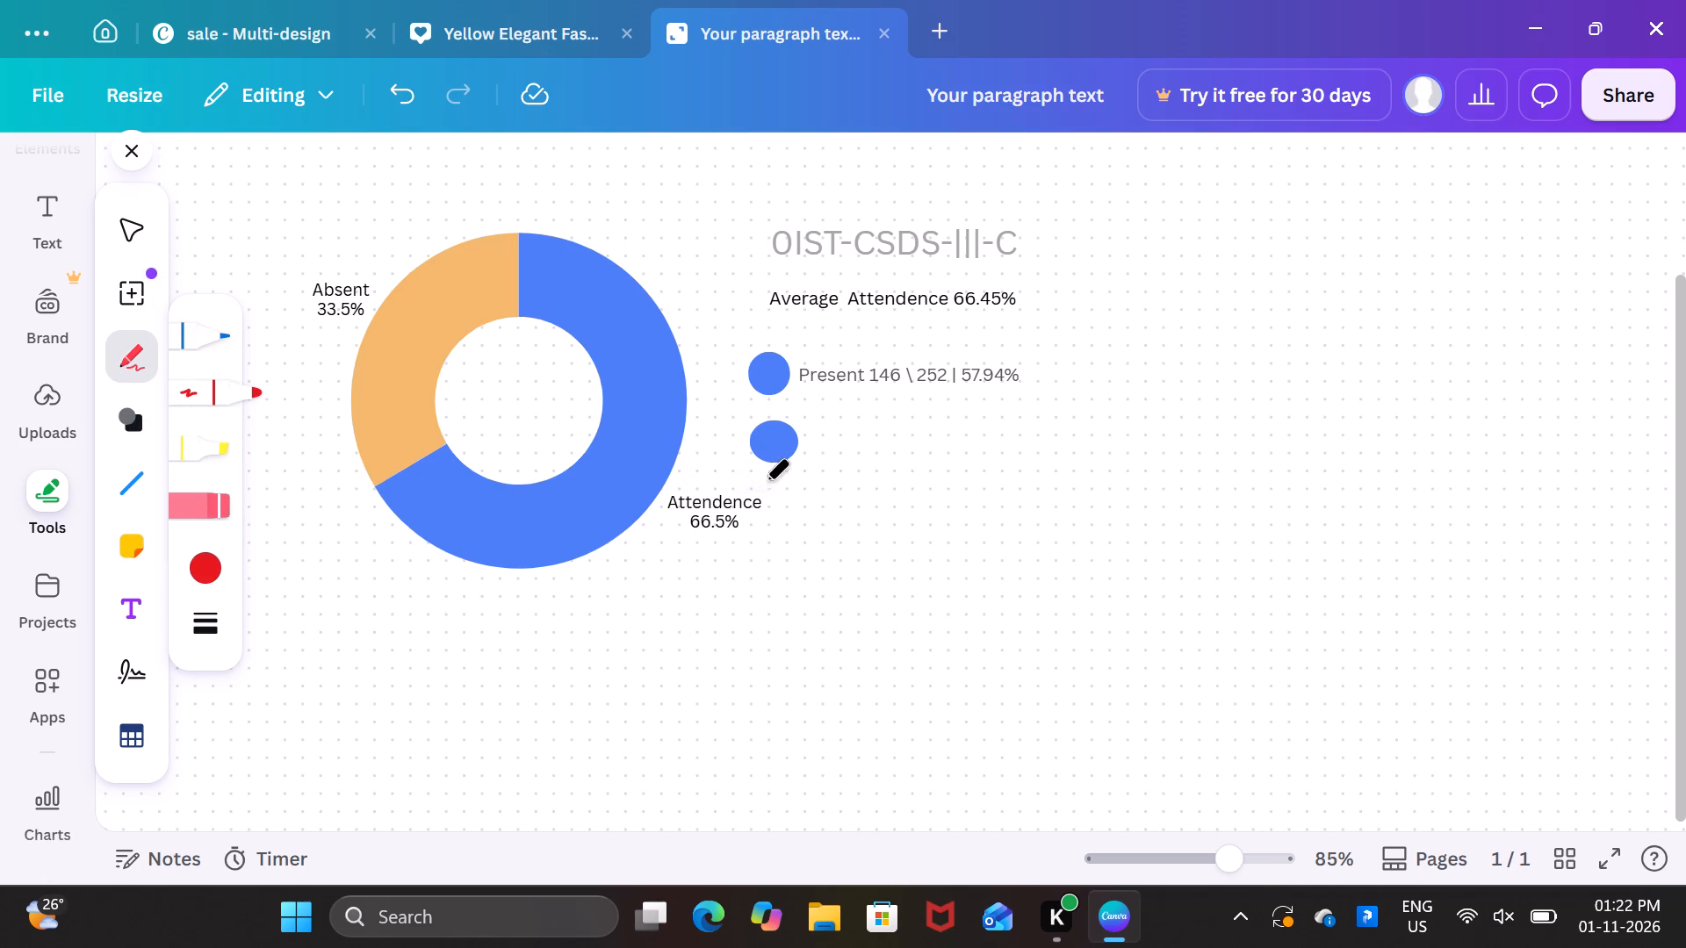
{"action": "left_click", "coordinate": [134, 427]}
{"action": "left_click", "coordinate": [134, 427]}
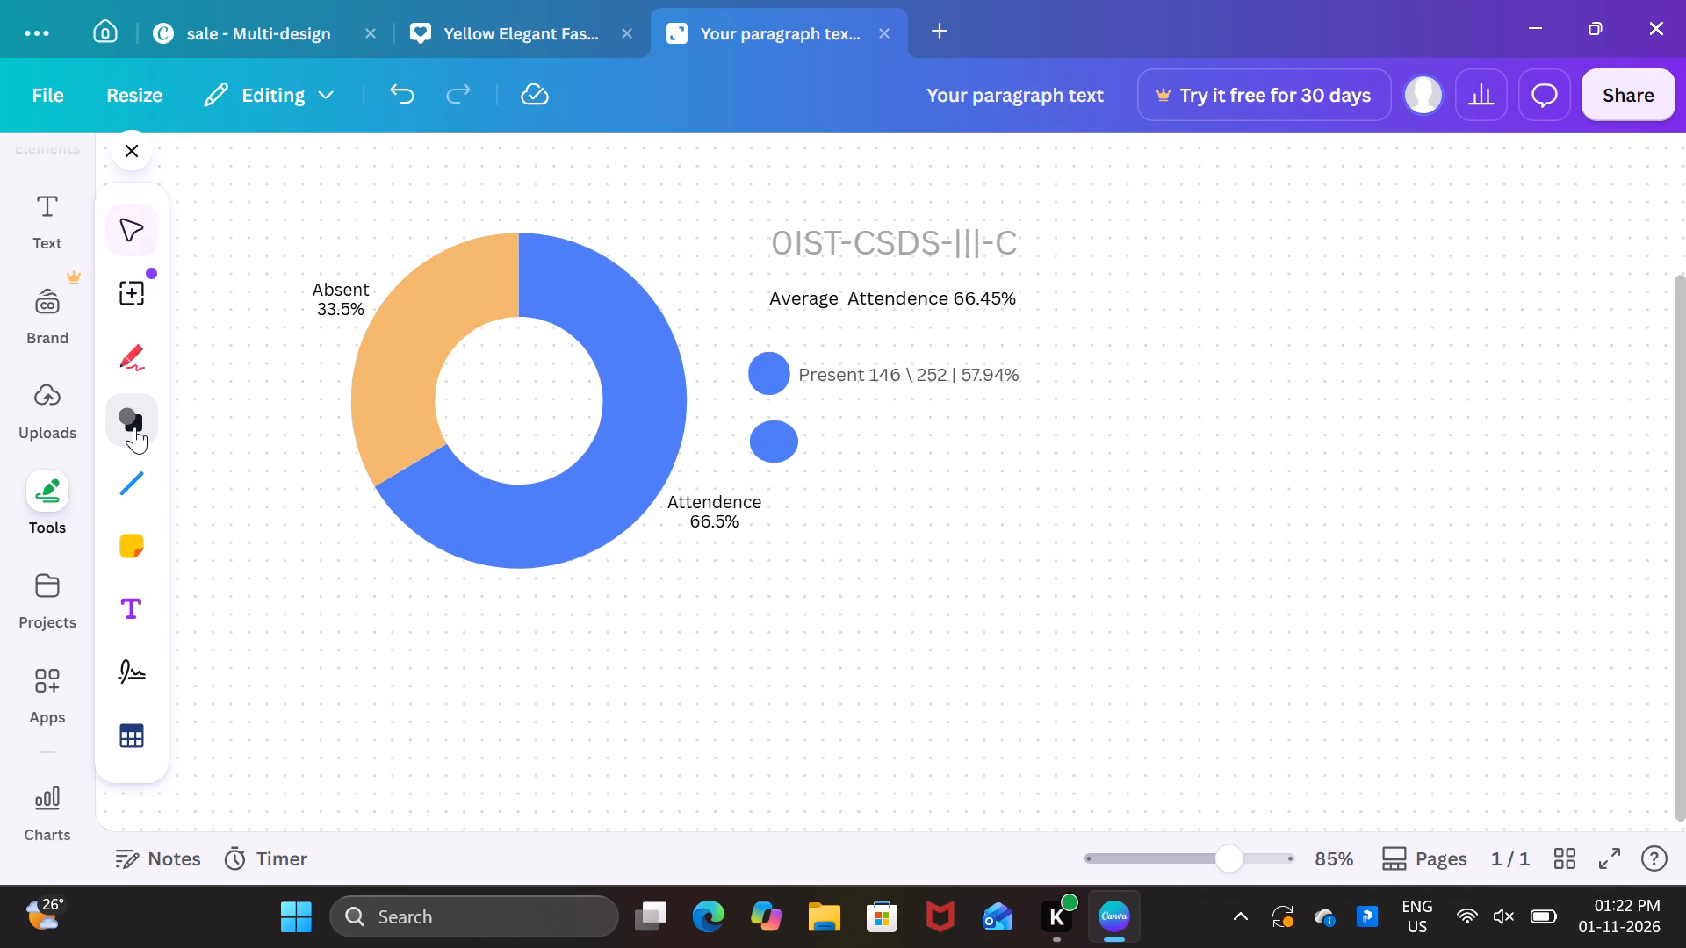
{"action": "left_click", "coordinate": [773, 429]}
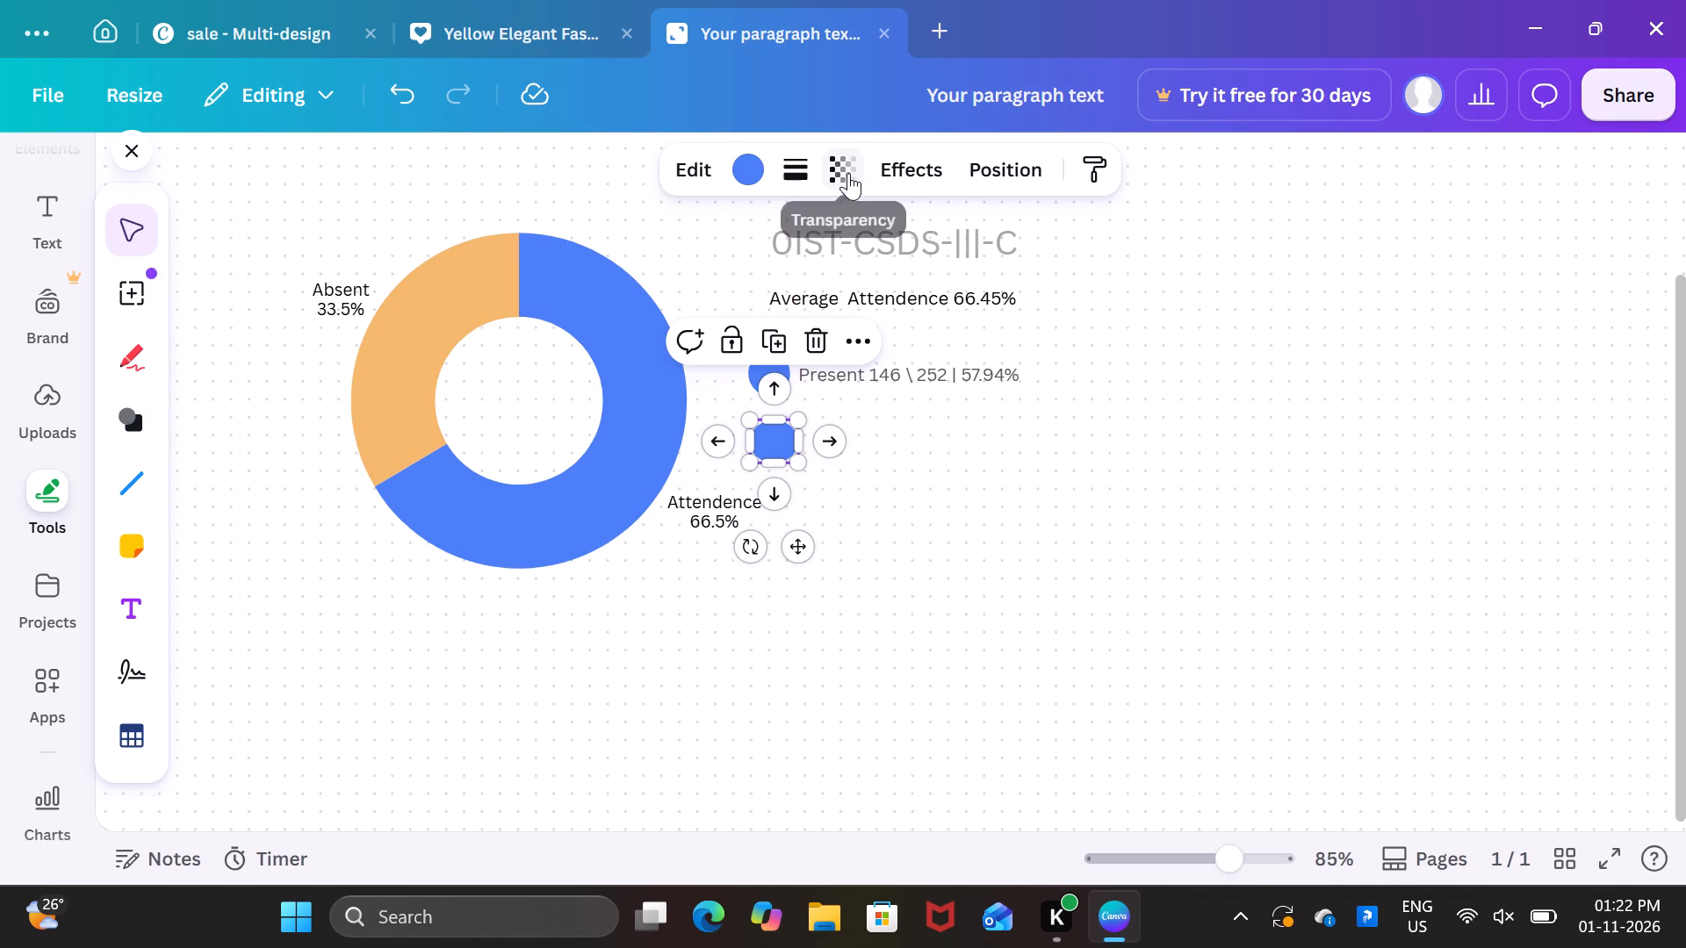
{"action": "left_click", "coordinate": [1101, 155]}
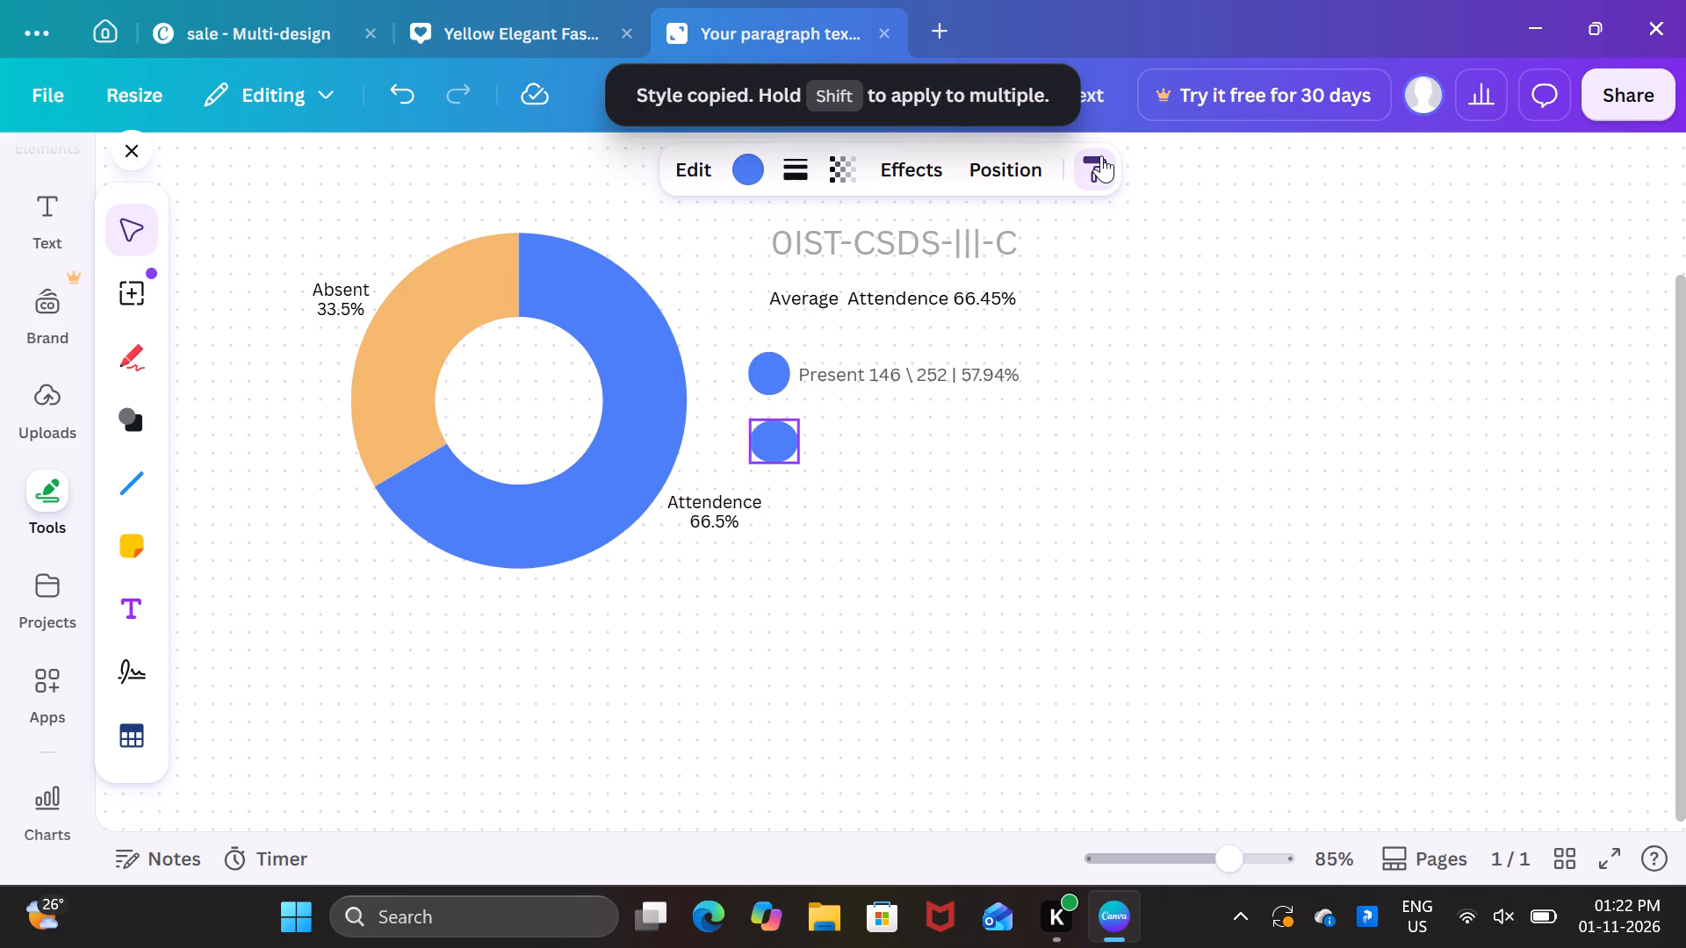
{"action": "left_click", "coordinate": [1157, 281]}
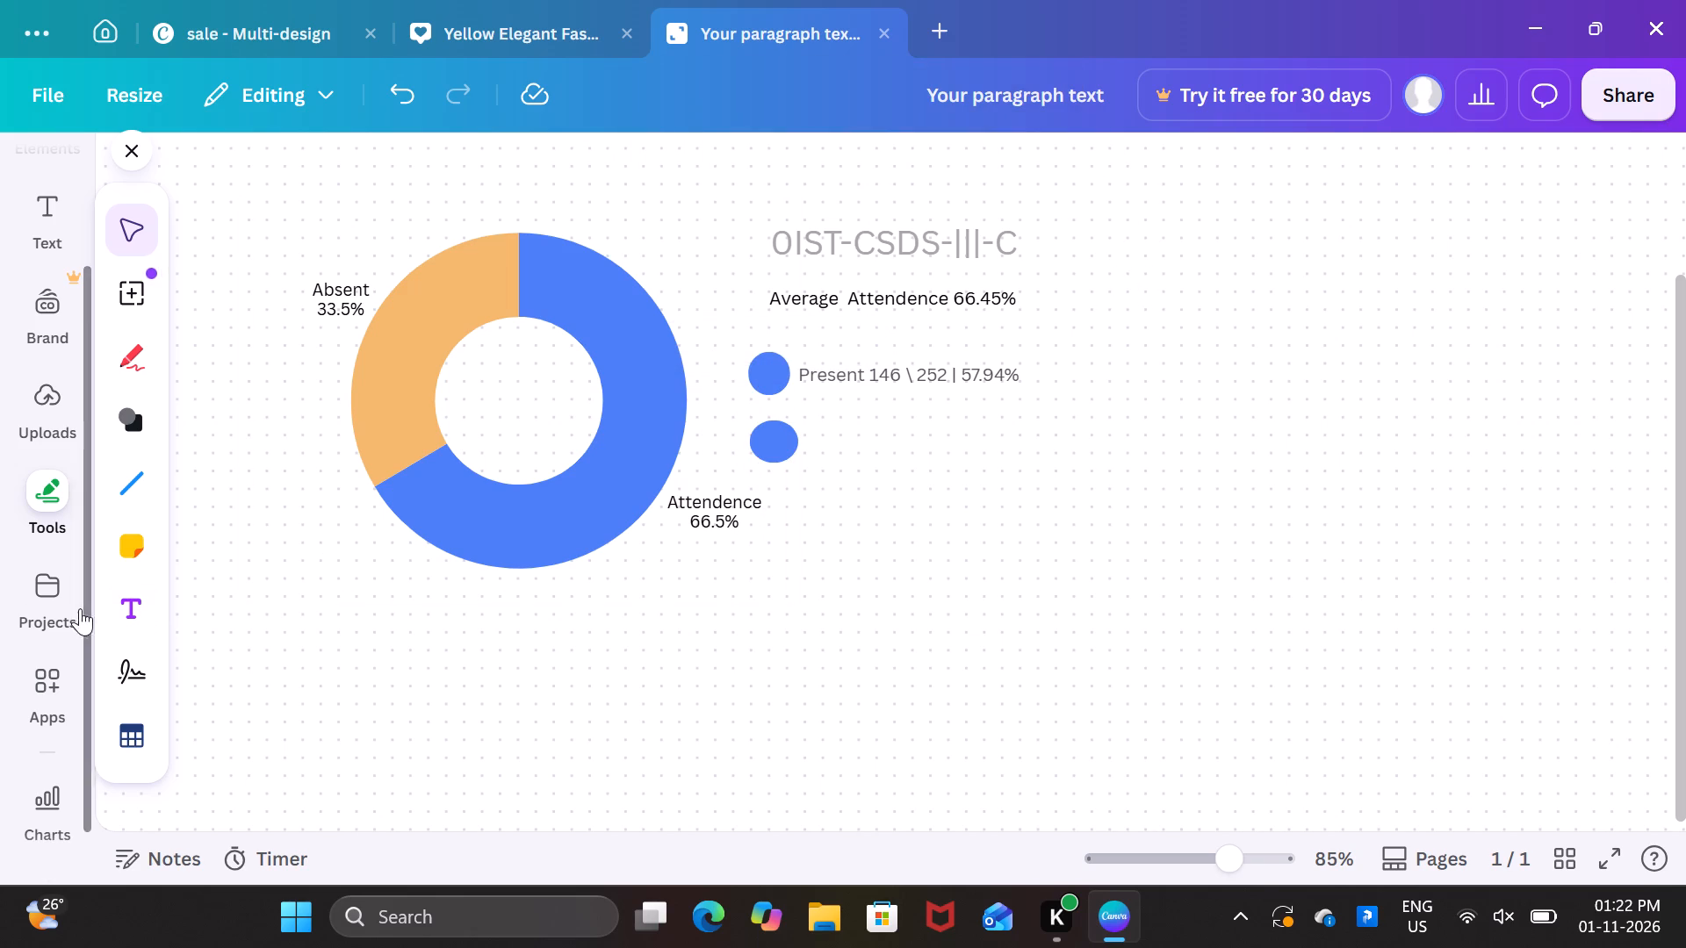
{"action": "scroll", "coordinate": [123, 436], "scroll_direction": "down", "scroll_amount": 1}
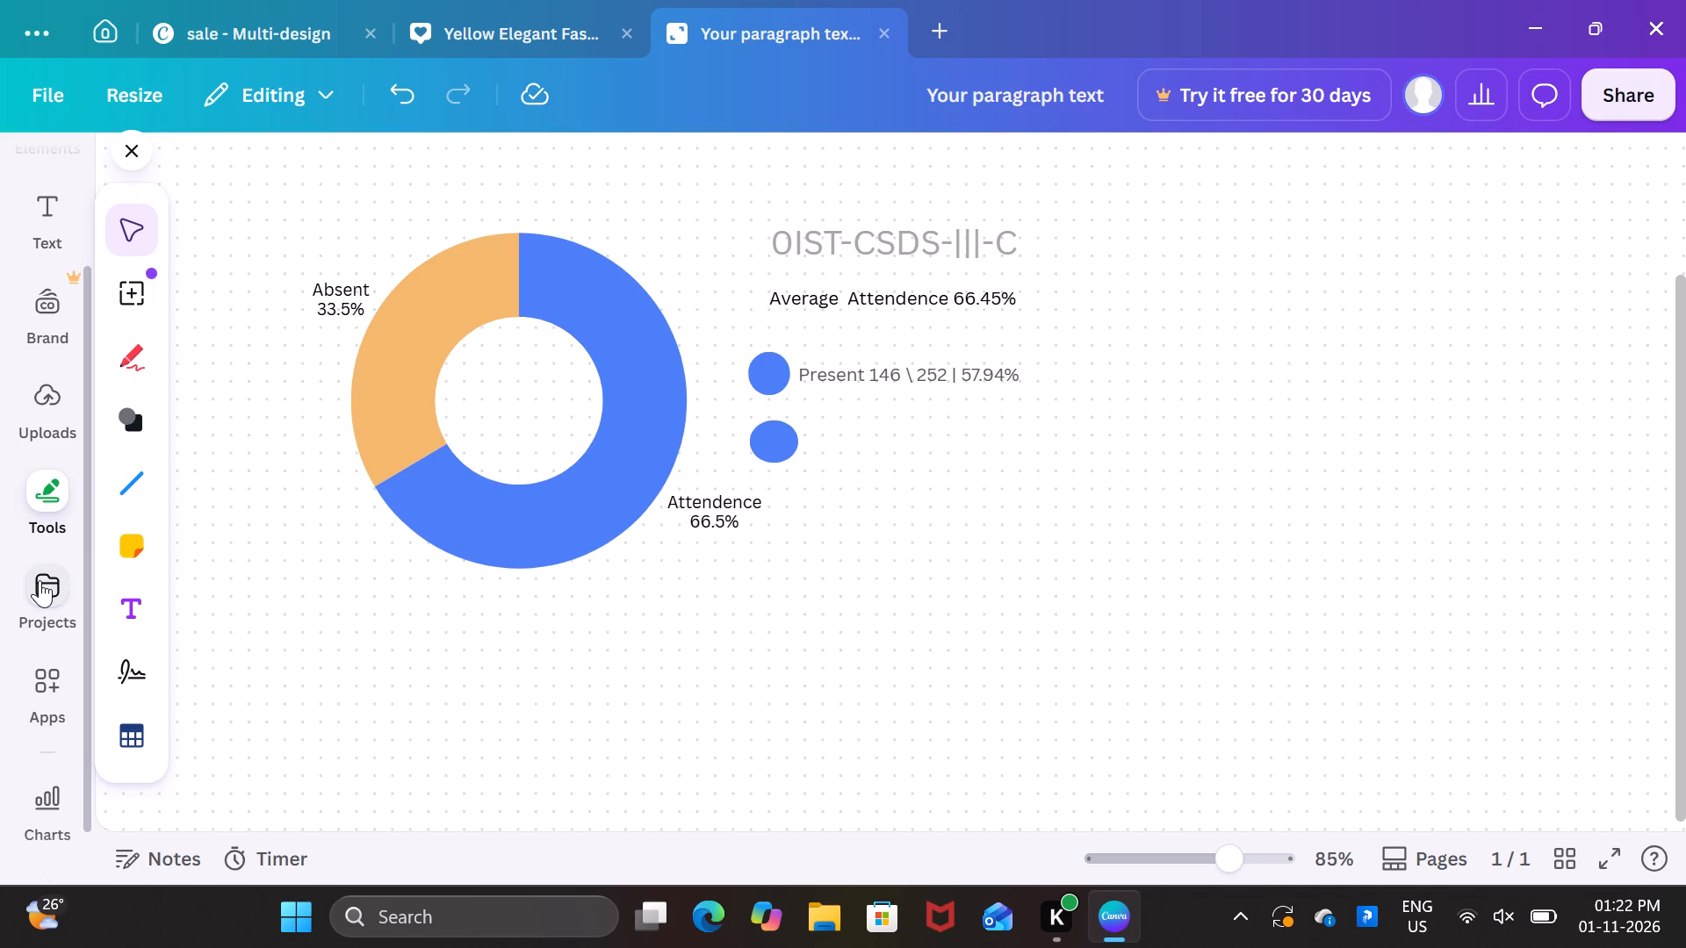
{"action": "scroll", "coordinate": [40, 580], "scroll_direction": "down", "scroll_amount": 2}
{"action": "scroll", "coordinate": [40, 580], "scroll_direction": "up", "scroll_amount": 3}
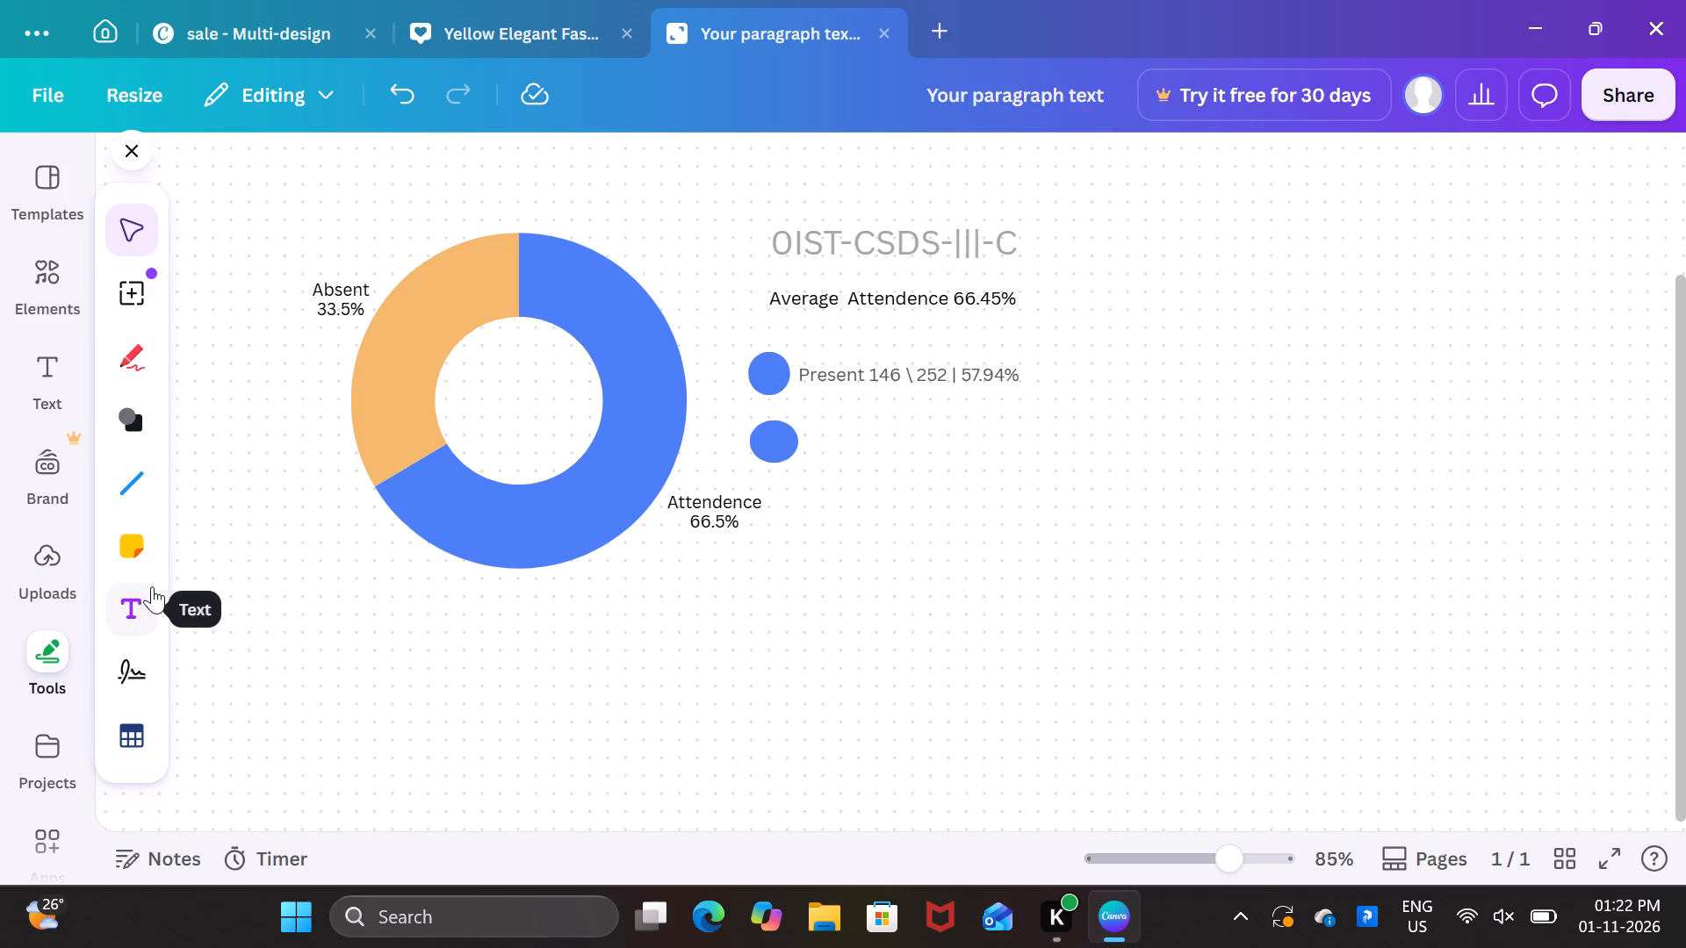
Fill the second legend circle with the chart's orange #f3b86b.
{"action": "left_click", "coordinate": [781, 445]}
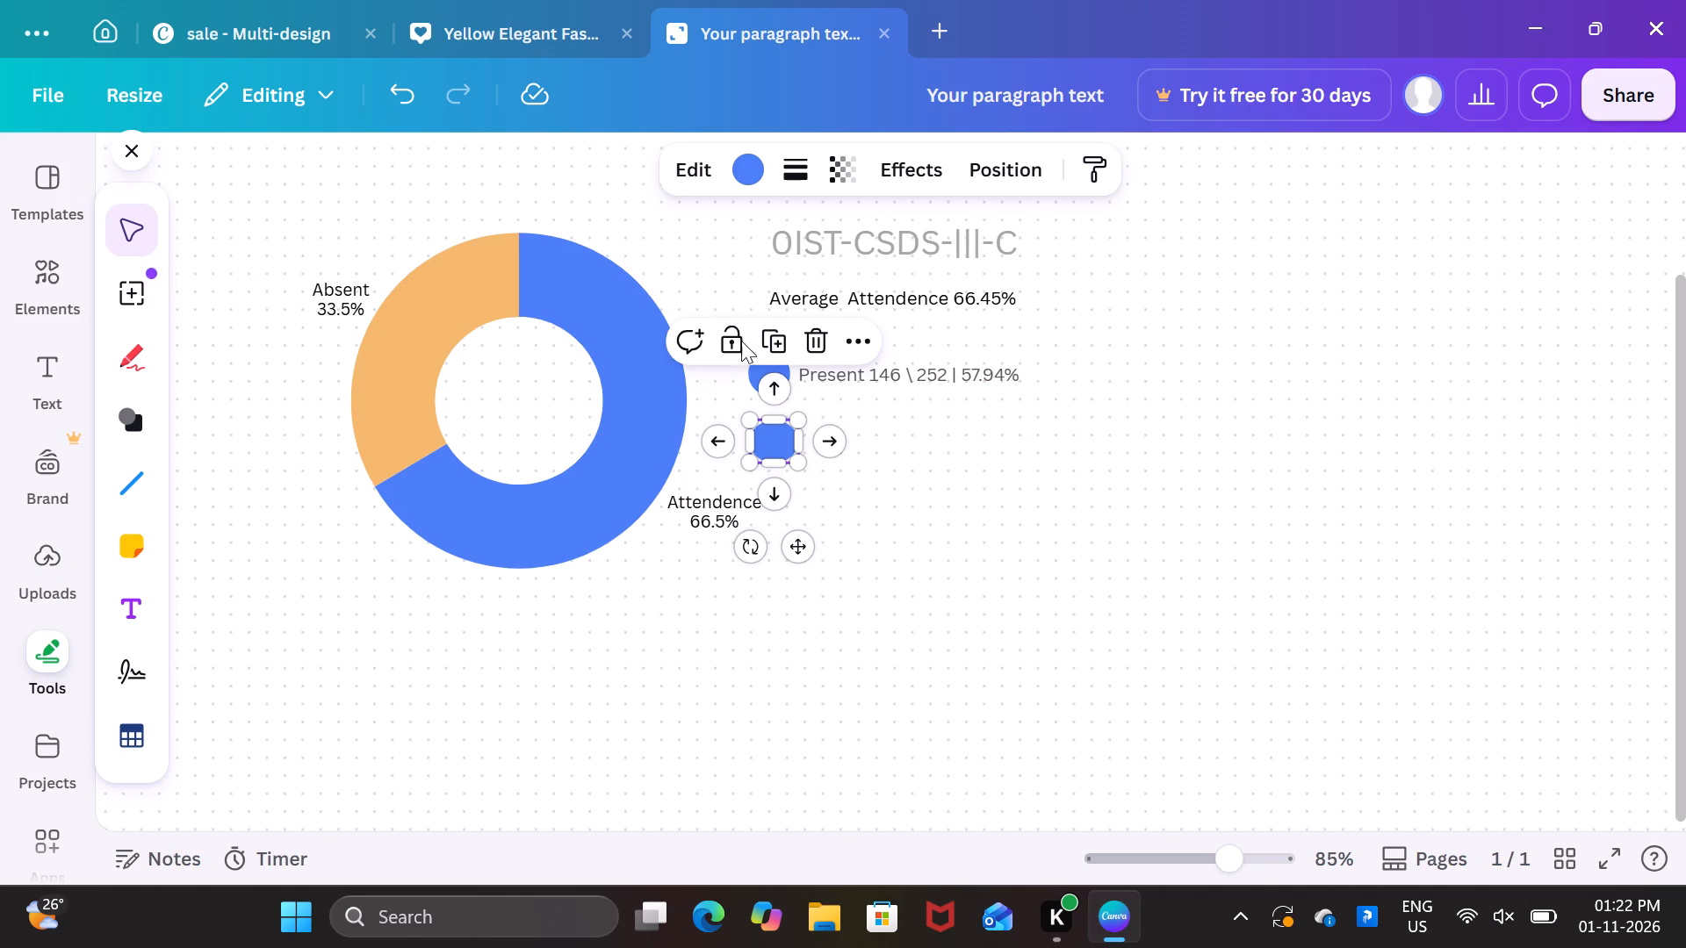
{"action": "left_click", "coordinate": [744, 173]}
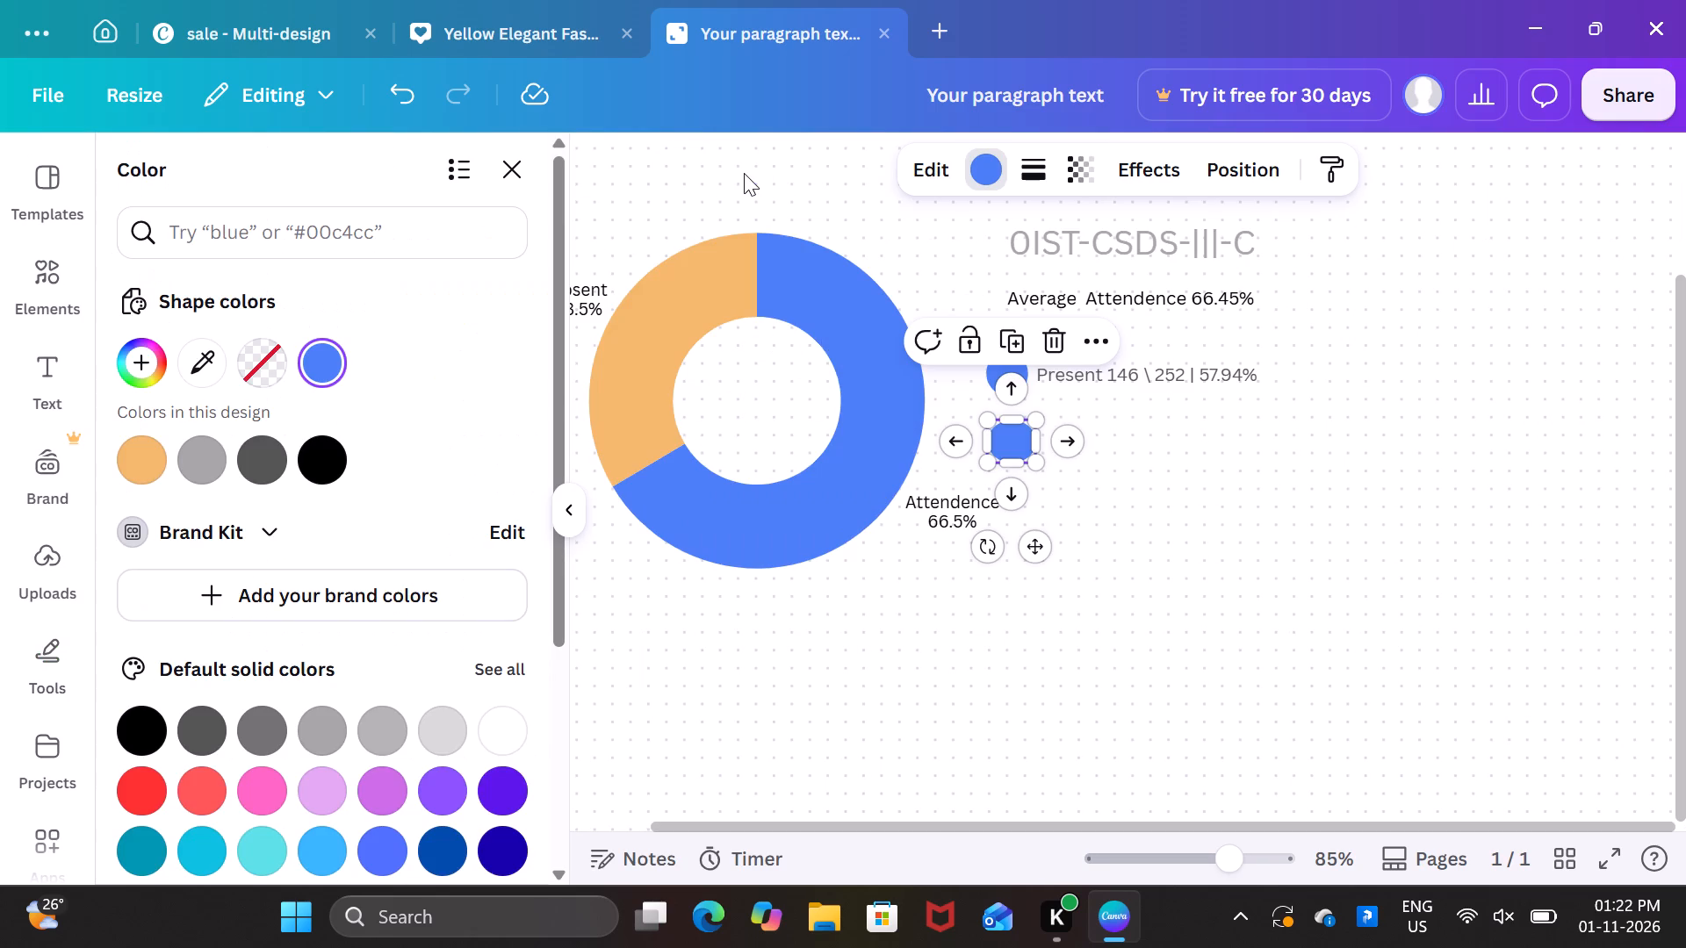
{"action": "left_click", "coordinate": [135, 441]}
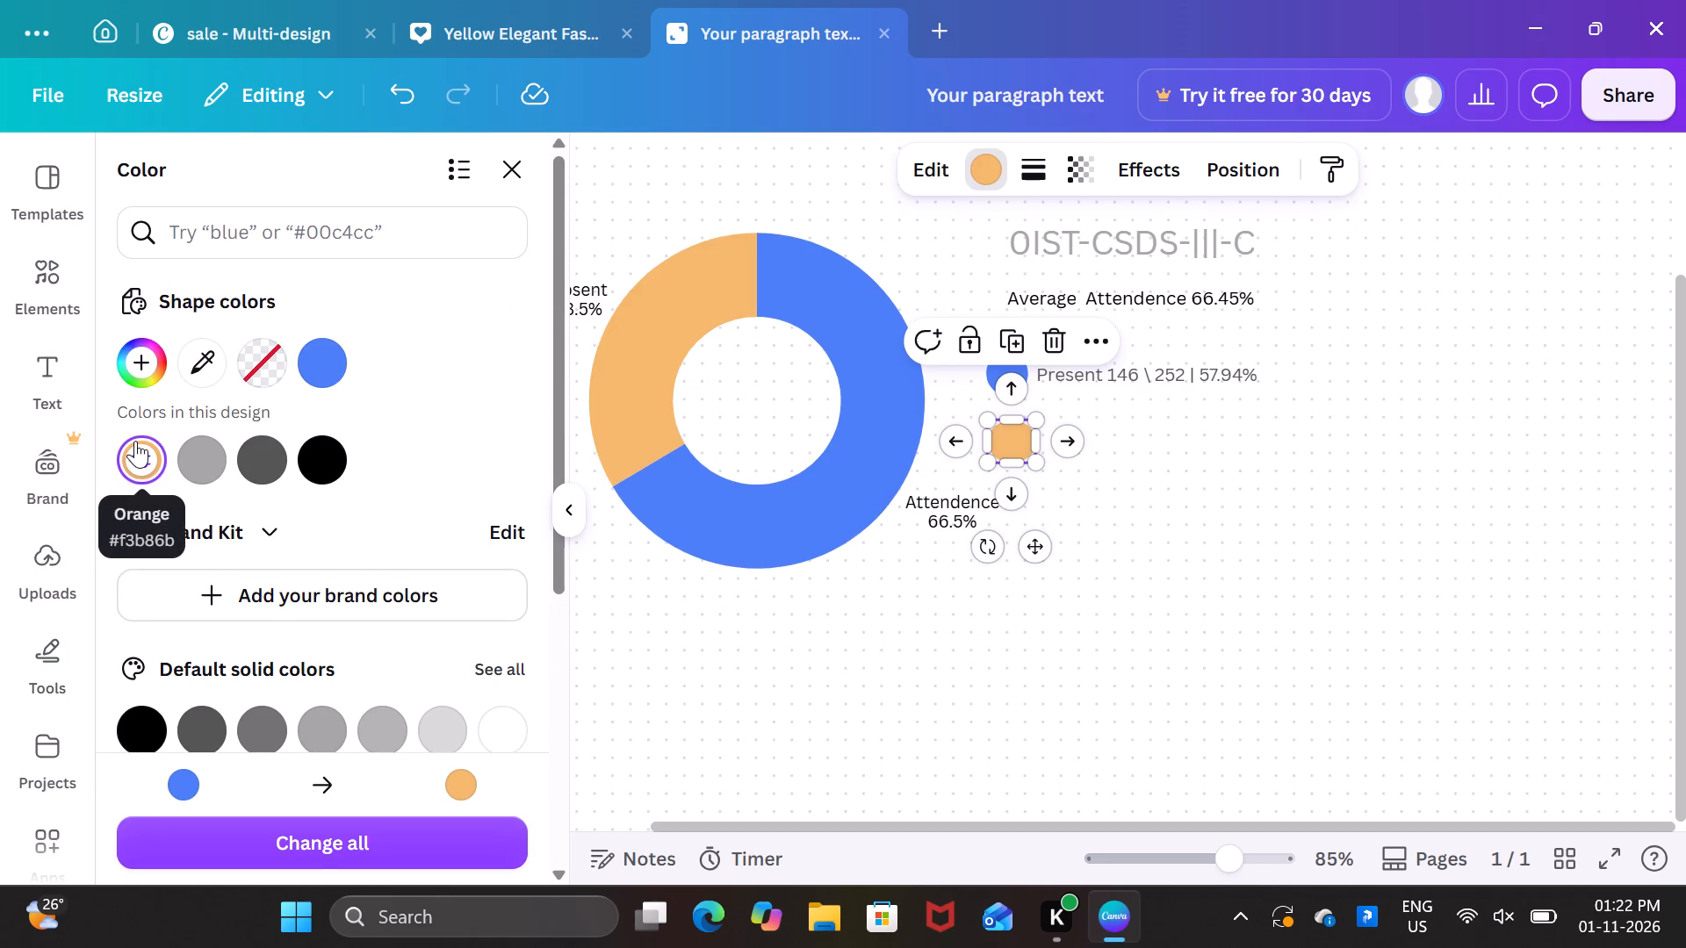
{"action": "left_click", "coordinate": [574, 521]}
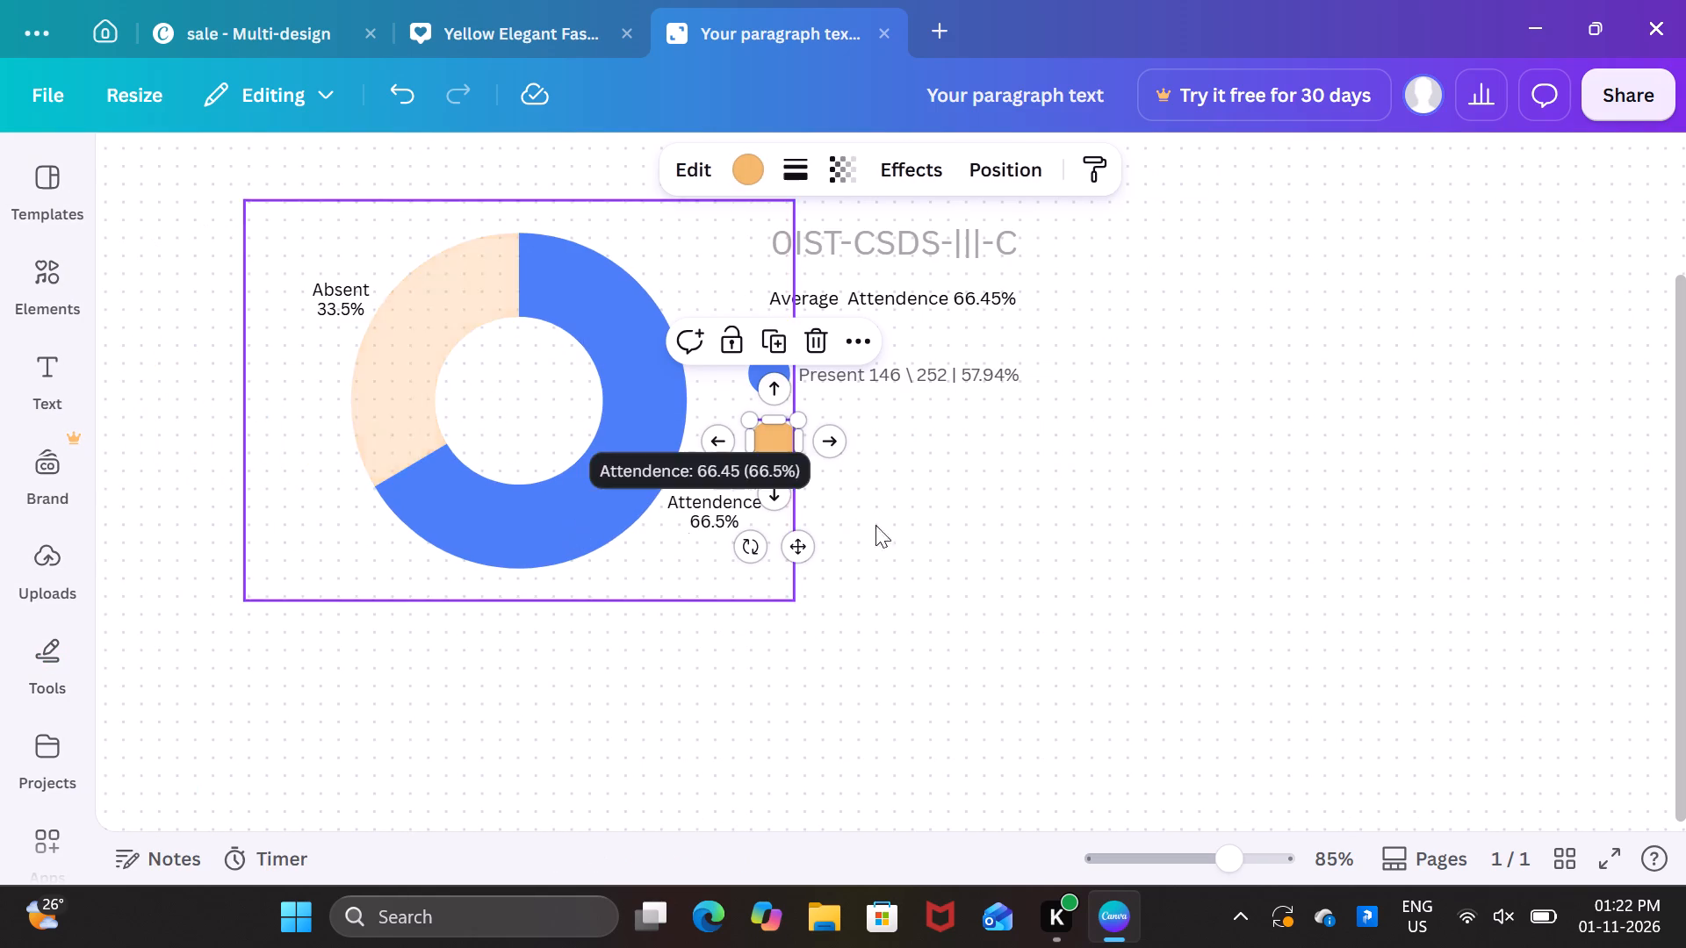
{"action": "left_click", "coordinate": [913, 470]}
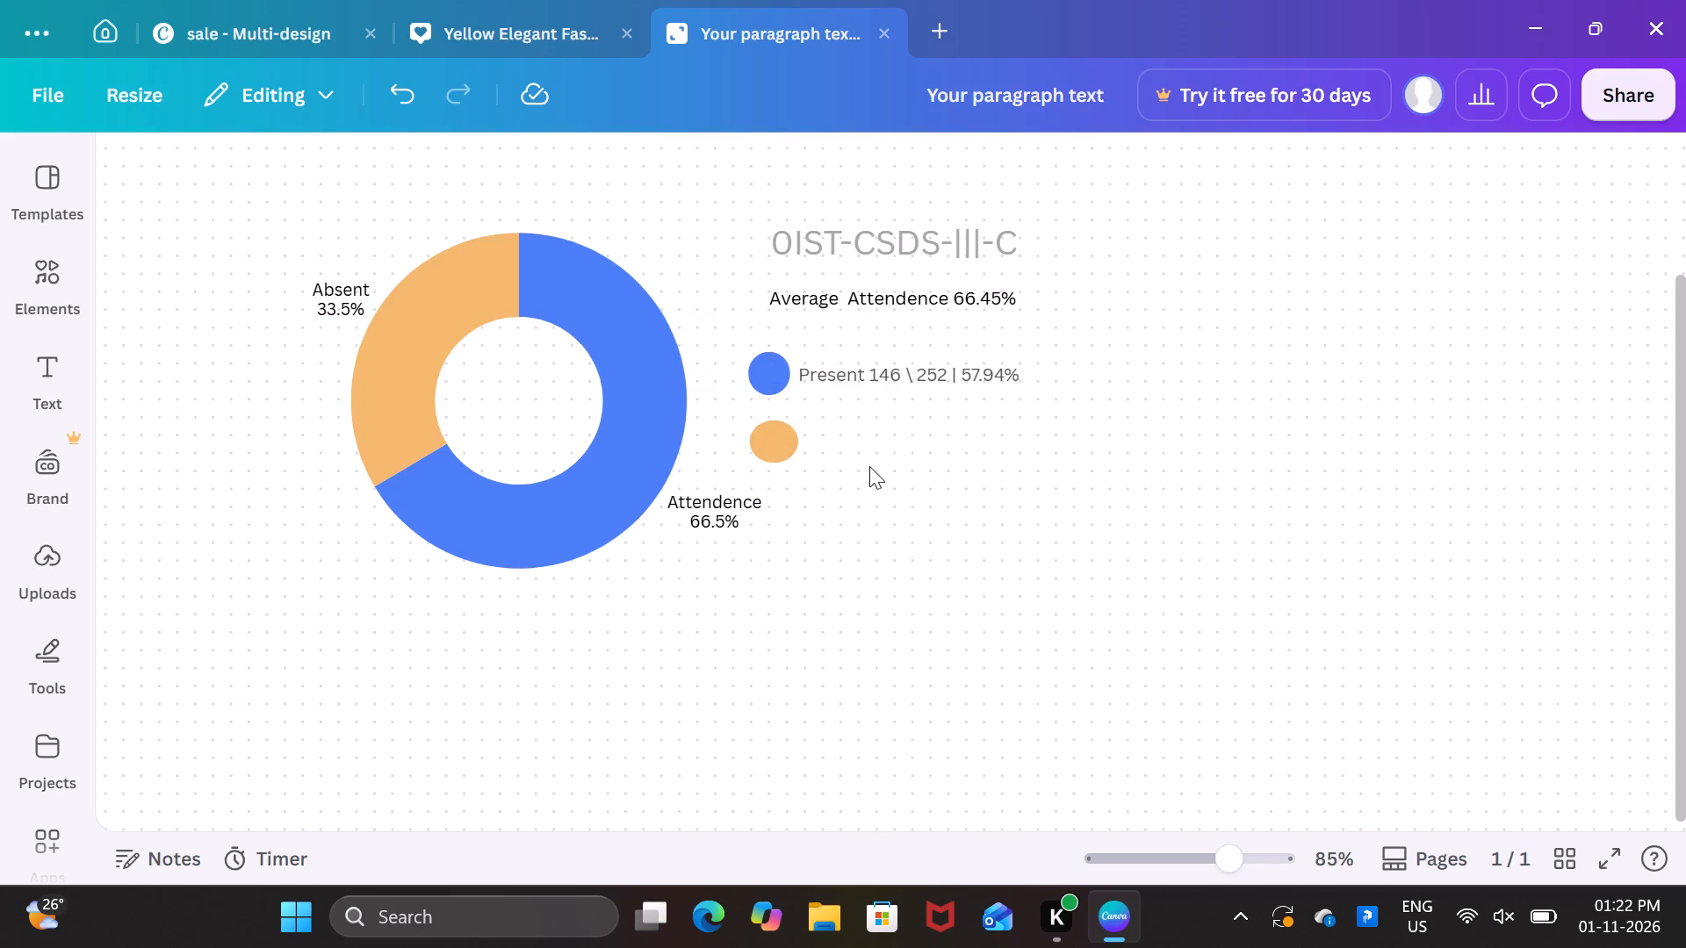
Narrow the orange legend circle to about 36 wide by 38 high so it looks round.
{"action": "left_click", "coordinate": [773, 437]}
{"action": "left_click_drag", "start_coordinate": [753, 435], "coordinate": [767, 433]}
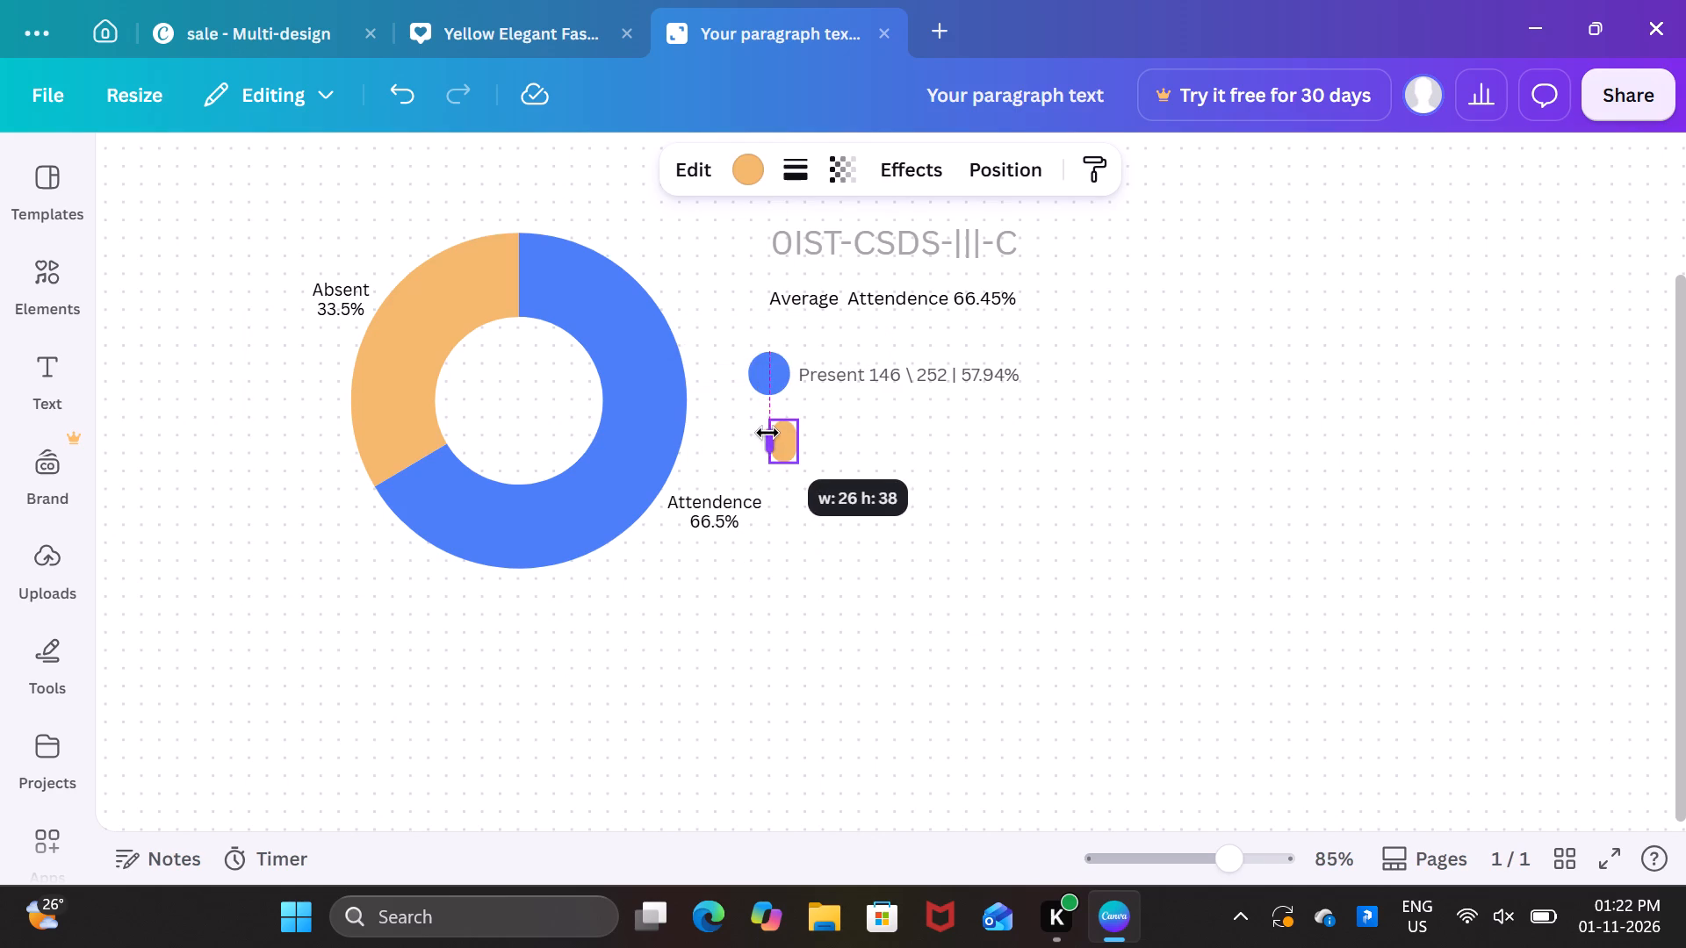
{"action": "left_click_drag", "start_coordinate": [767, 433], "coordinate": [760, 434]}
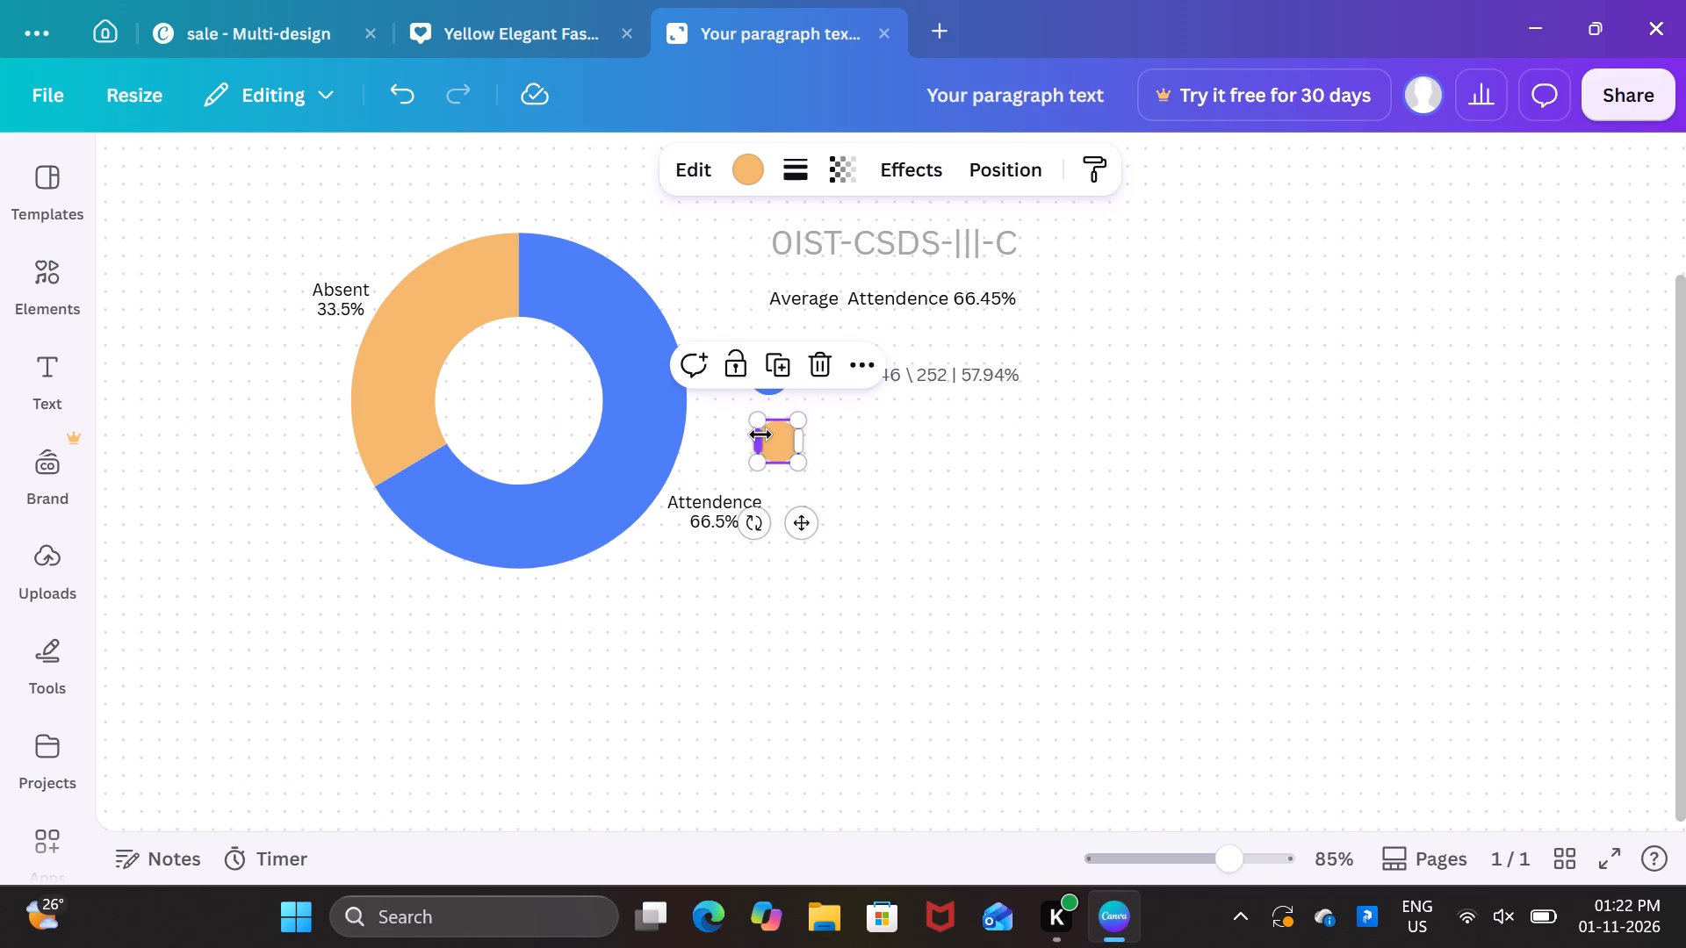
{"action": "left_click_drag", "start_coordinate": [777, 430], "coordinate": [772, 430]}
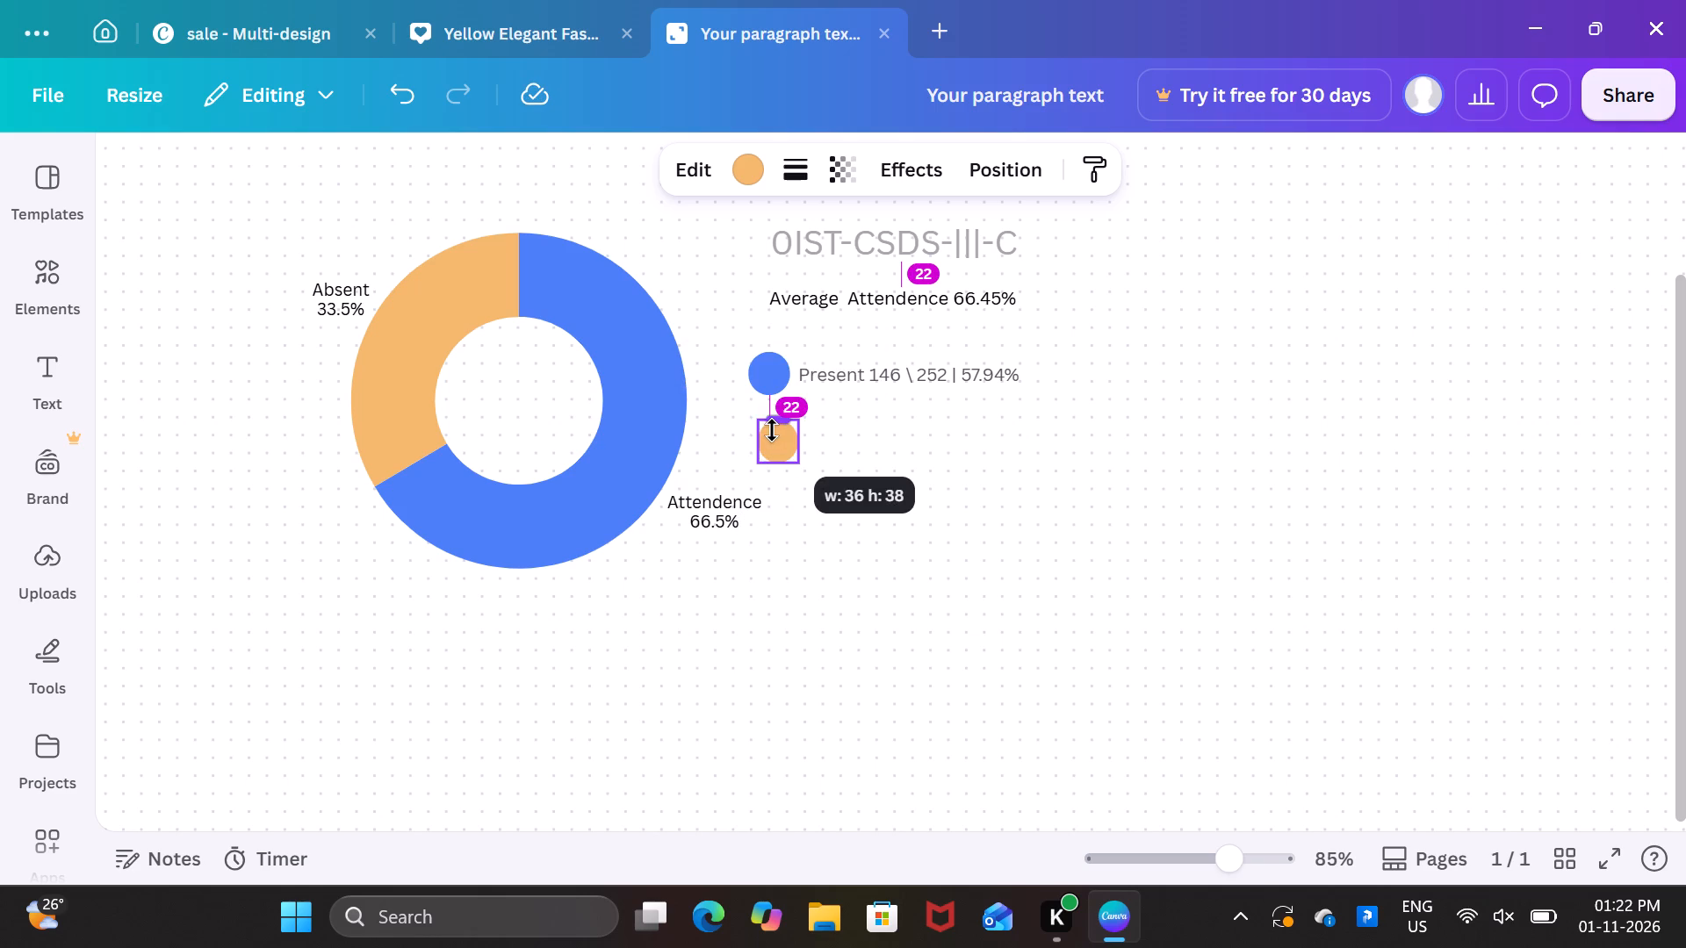
{"action": "left_click_drag", "start_coordinate": [772, 430], "coordinate": [767, 429]}
Move the orange legend circle slightly so it lines up directly beneath the blue Present circle.
{"action": "right_click", "coordinate": [777, 434]}
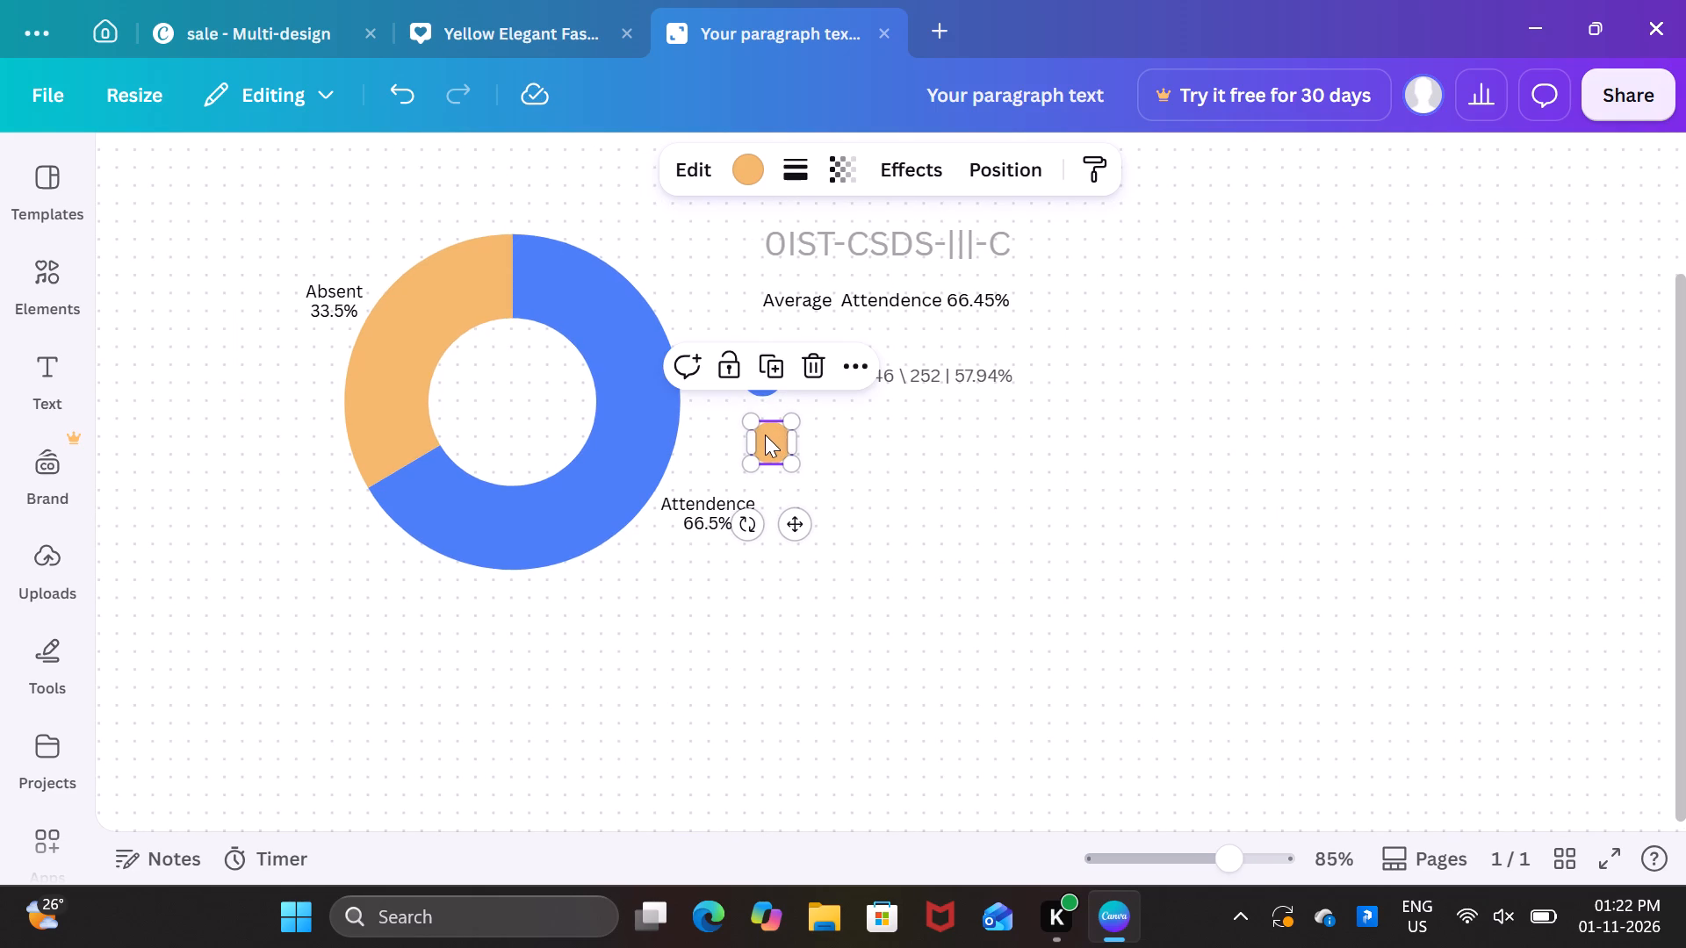
{"action": "left_click", "coordinate": [764, 434]}
{"action": "left_click_drag", "start_coordinate": [764, 434], "coordinate": [755, 429]}
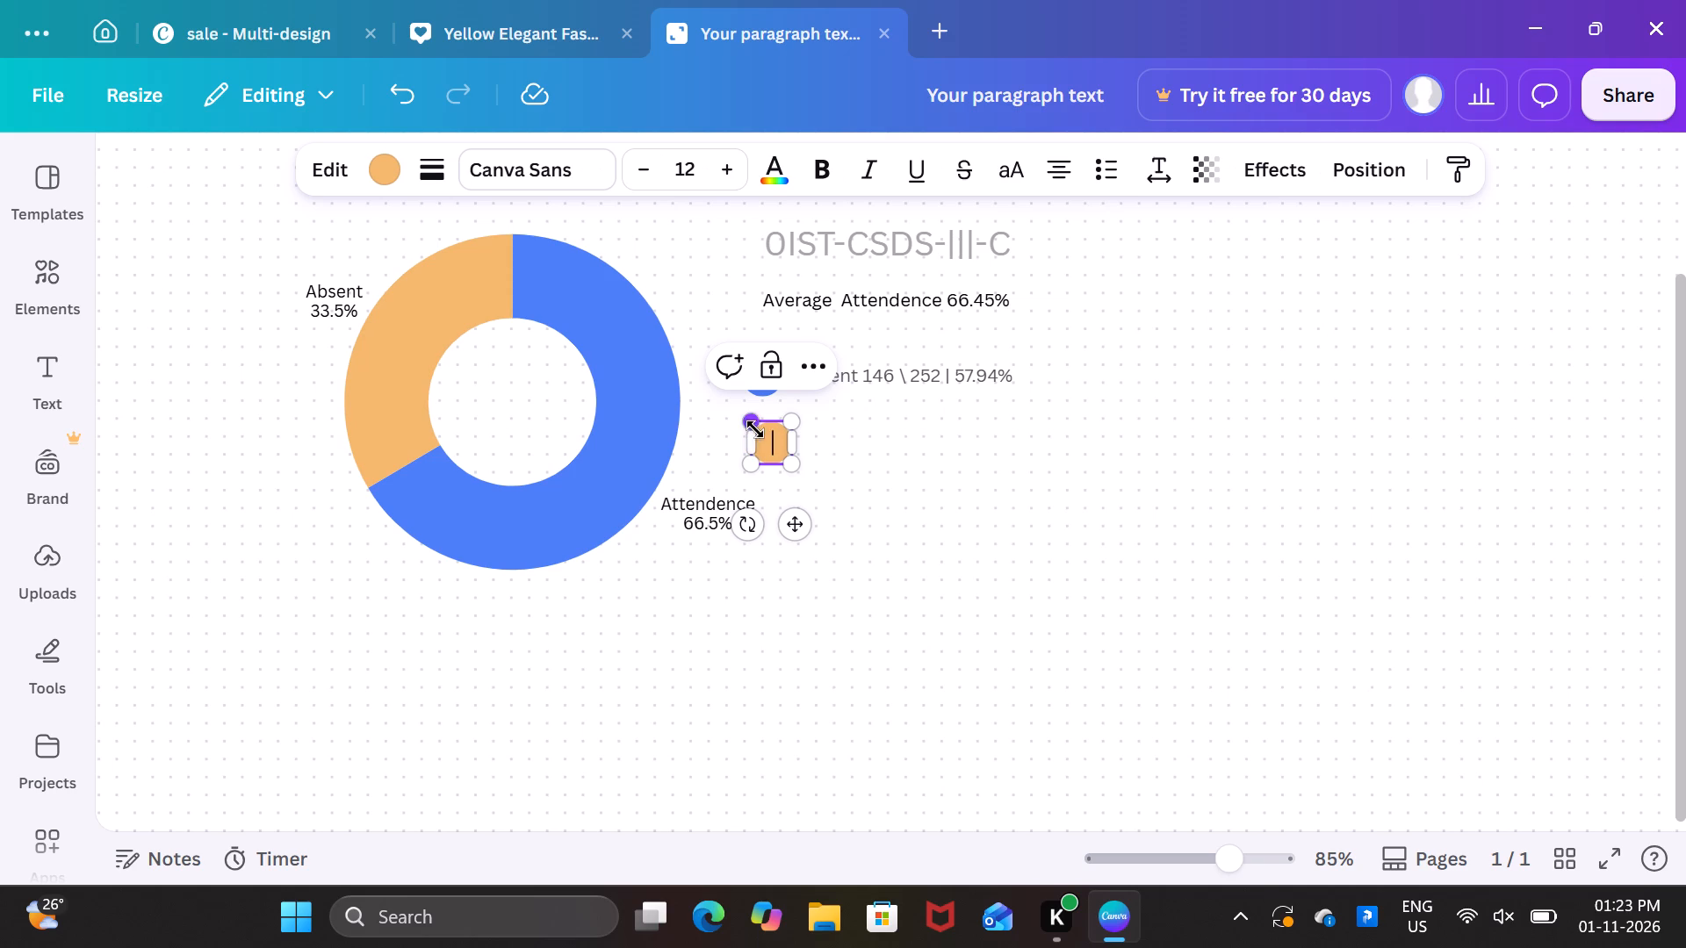
{"action": "left_click", "coordinate": [768, 438]}
{"action": "left_click_drag", "start_coordinate": [898, 451], "coordinate": [935, 442]}
{"action": "left_click", "coordinate": [935, 442]}
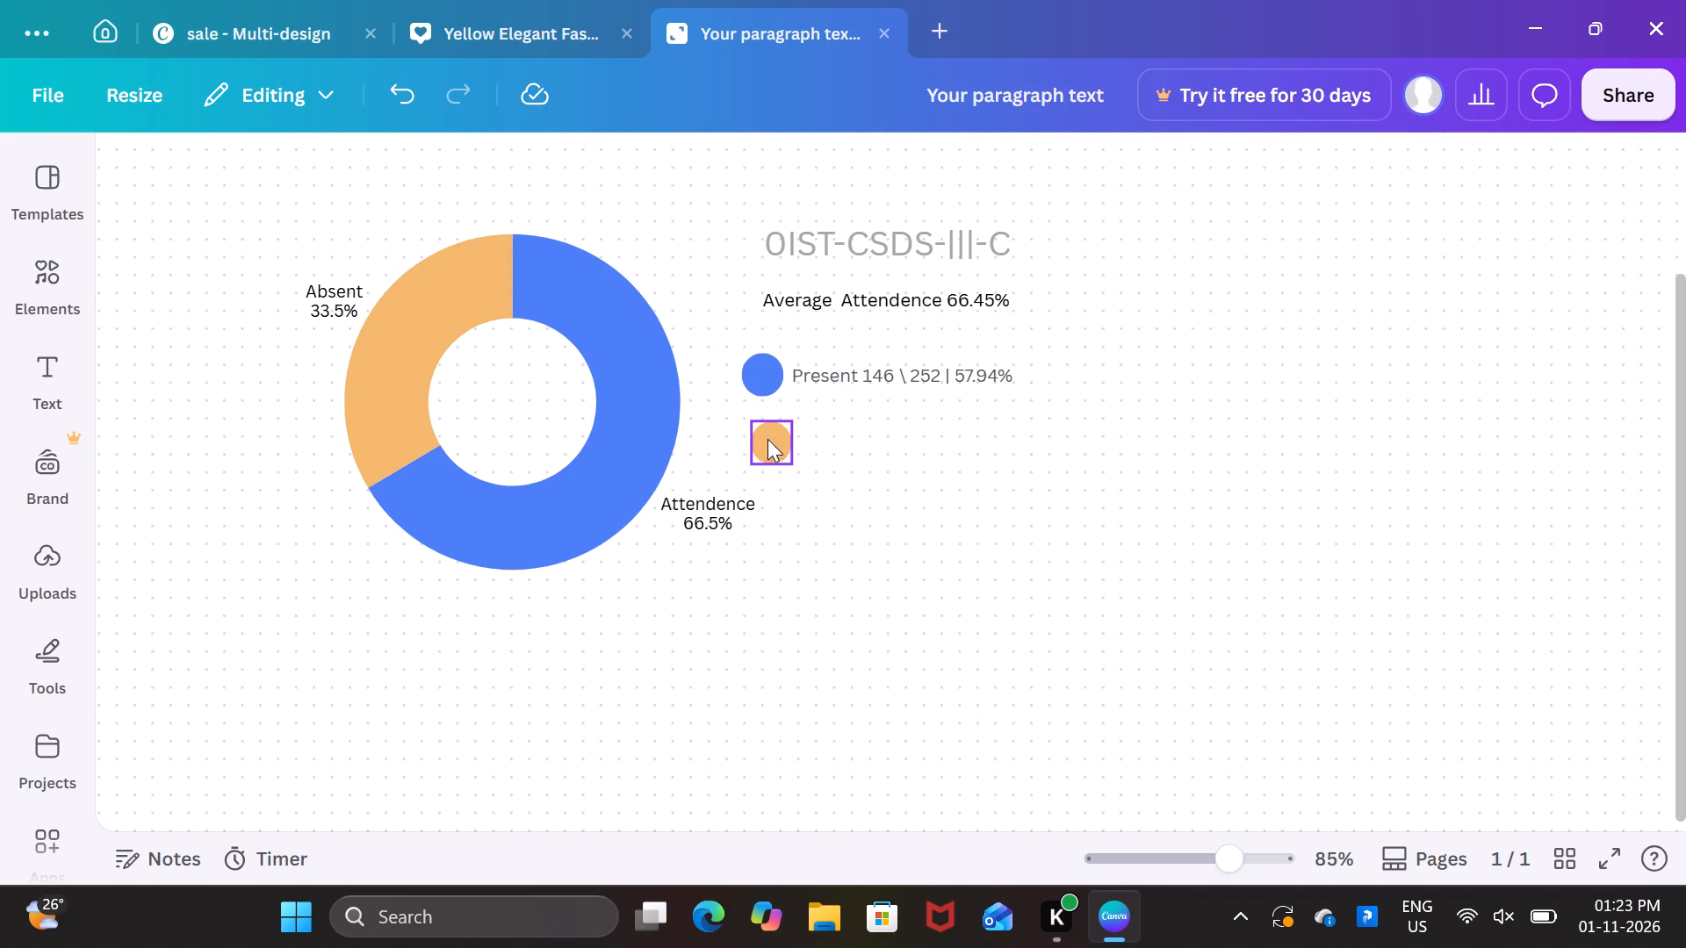
{"action": "right_click_drag", "start_coordinate": [773, 438], "coordinate": [782, 441]}
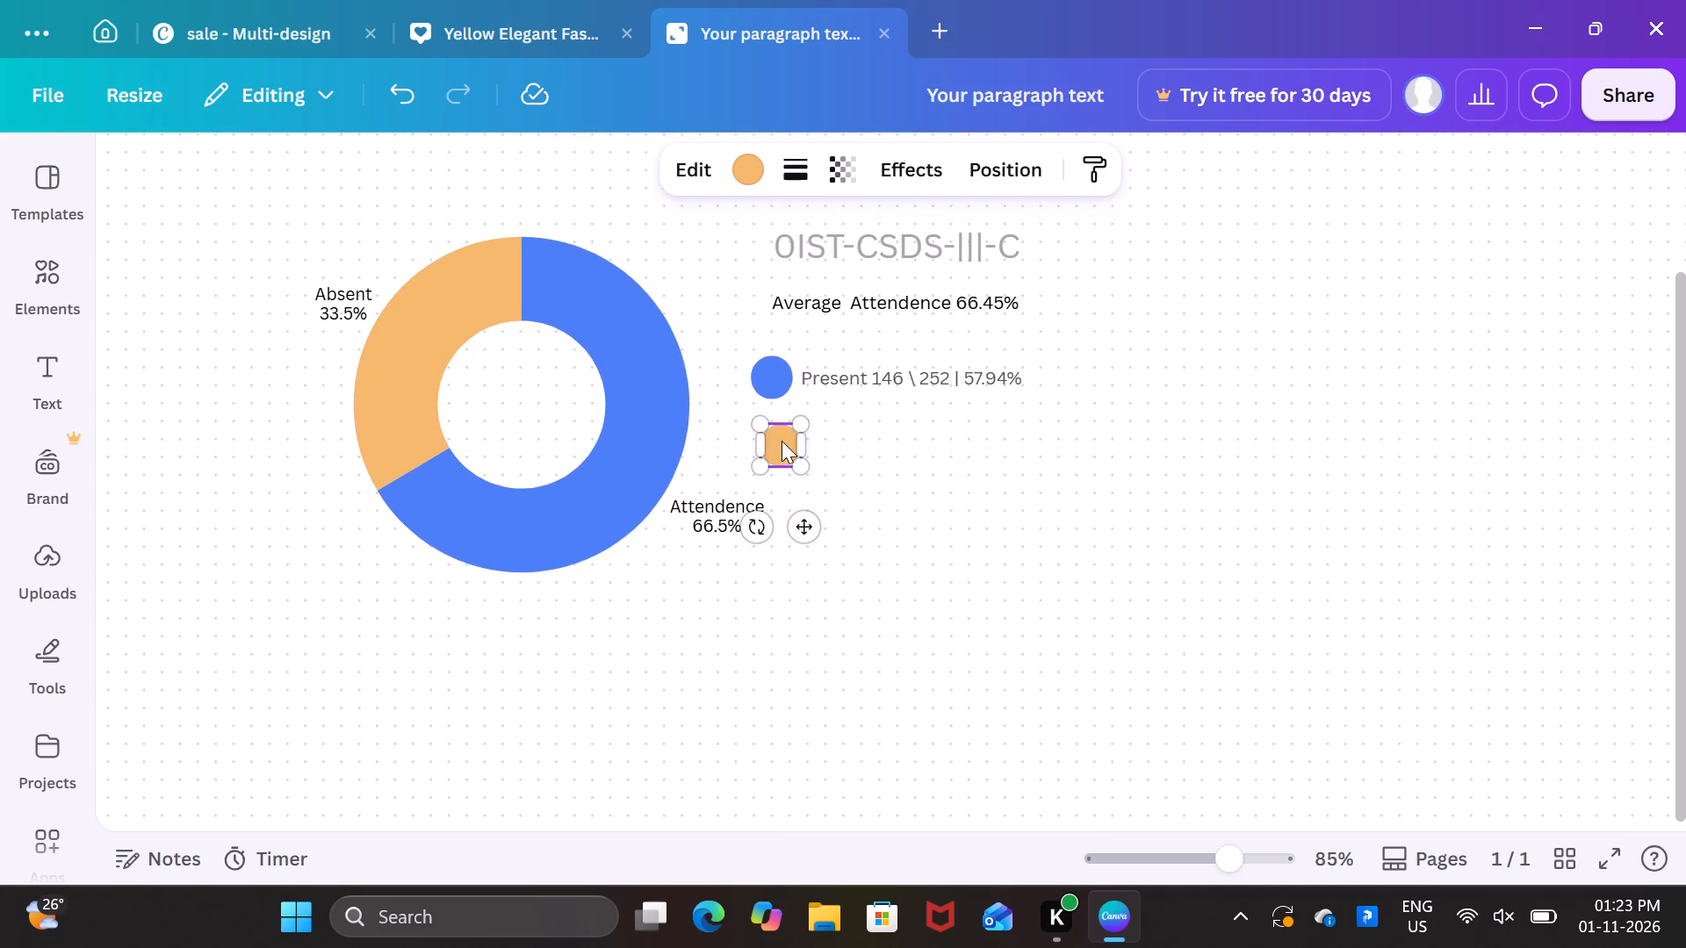
{"action": "left_click_drag", "start_coordinate": [915, 472], "coordinate": [902, 468]}
{"action": "left_click", "coordinate": [902, 468]}
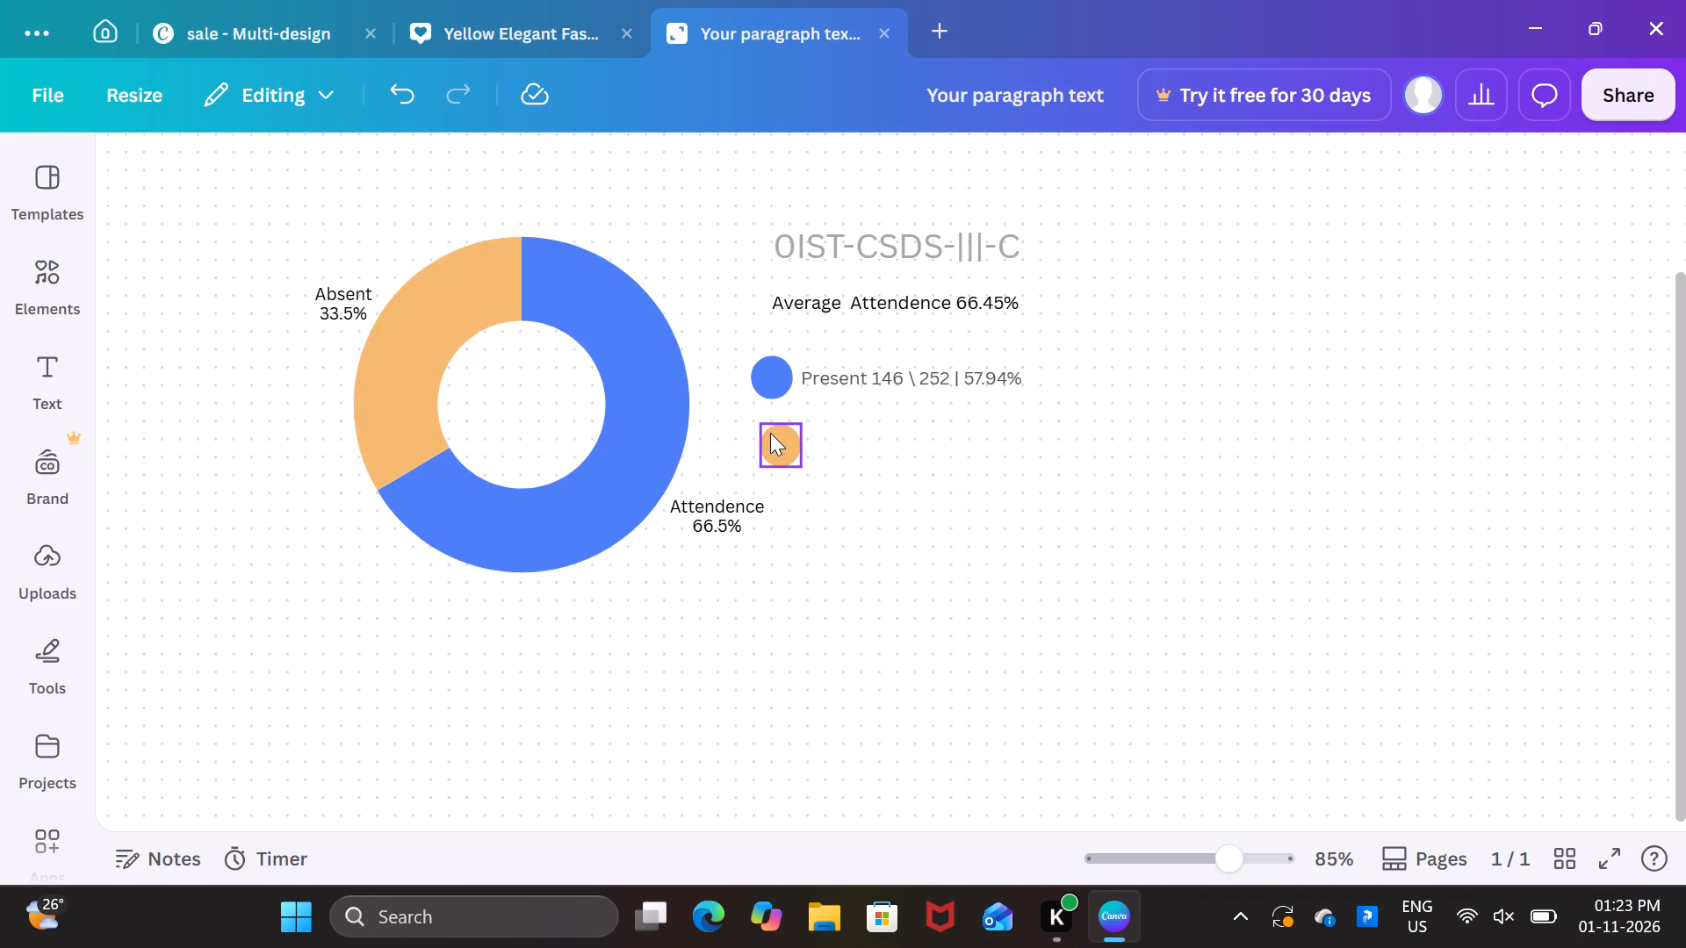
{"action": "left_click_drag", "start_coordinate": [770, 433], "coordinate": [764, 433]}
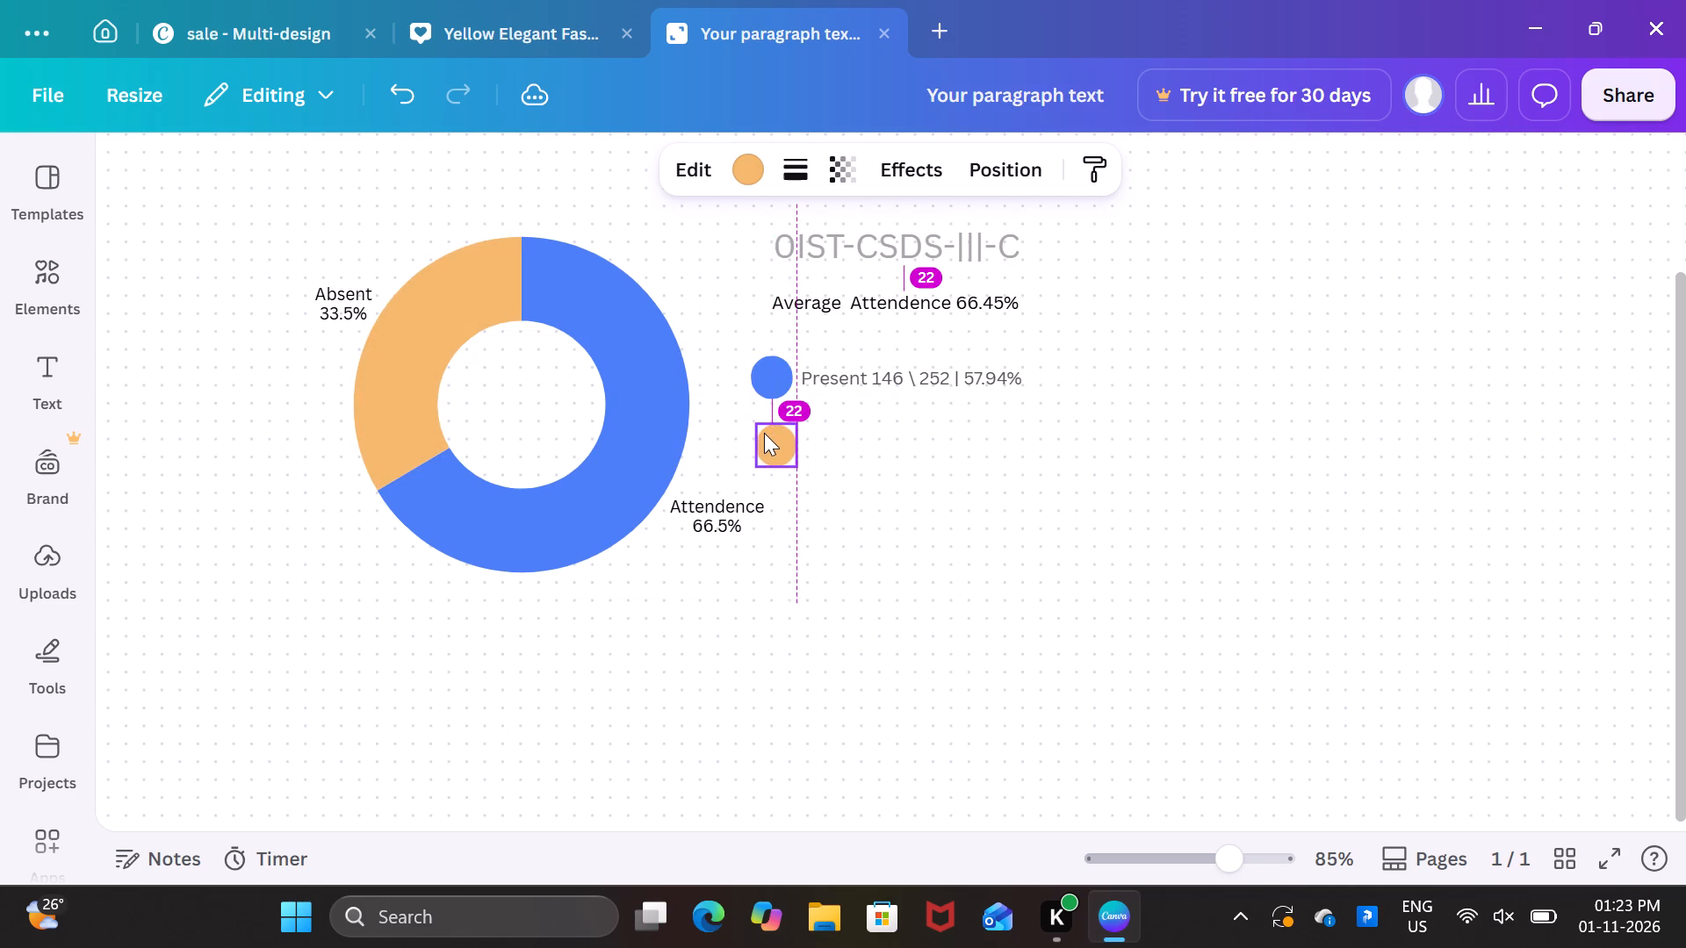
{"action": "left_click_drag", "start_coordinate": [764, 433], "coordinate": [758, 434]}
{"action": "left_click", "coordinate": [965, 500]}
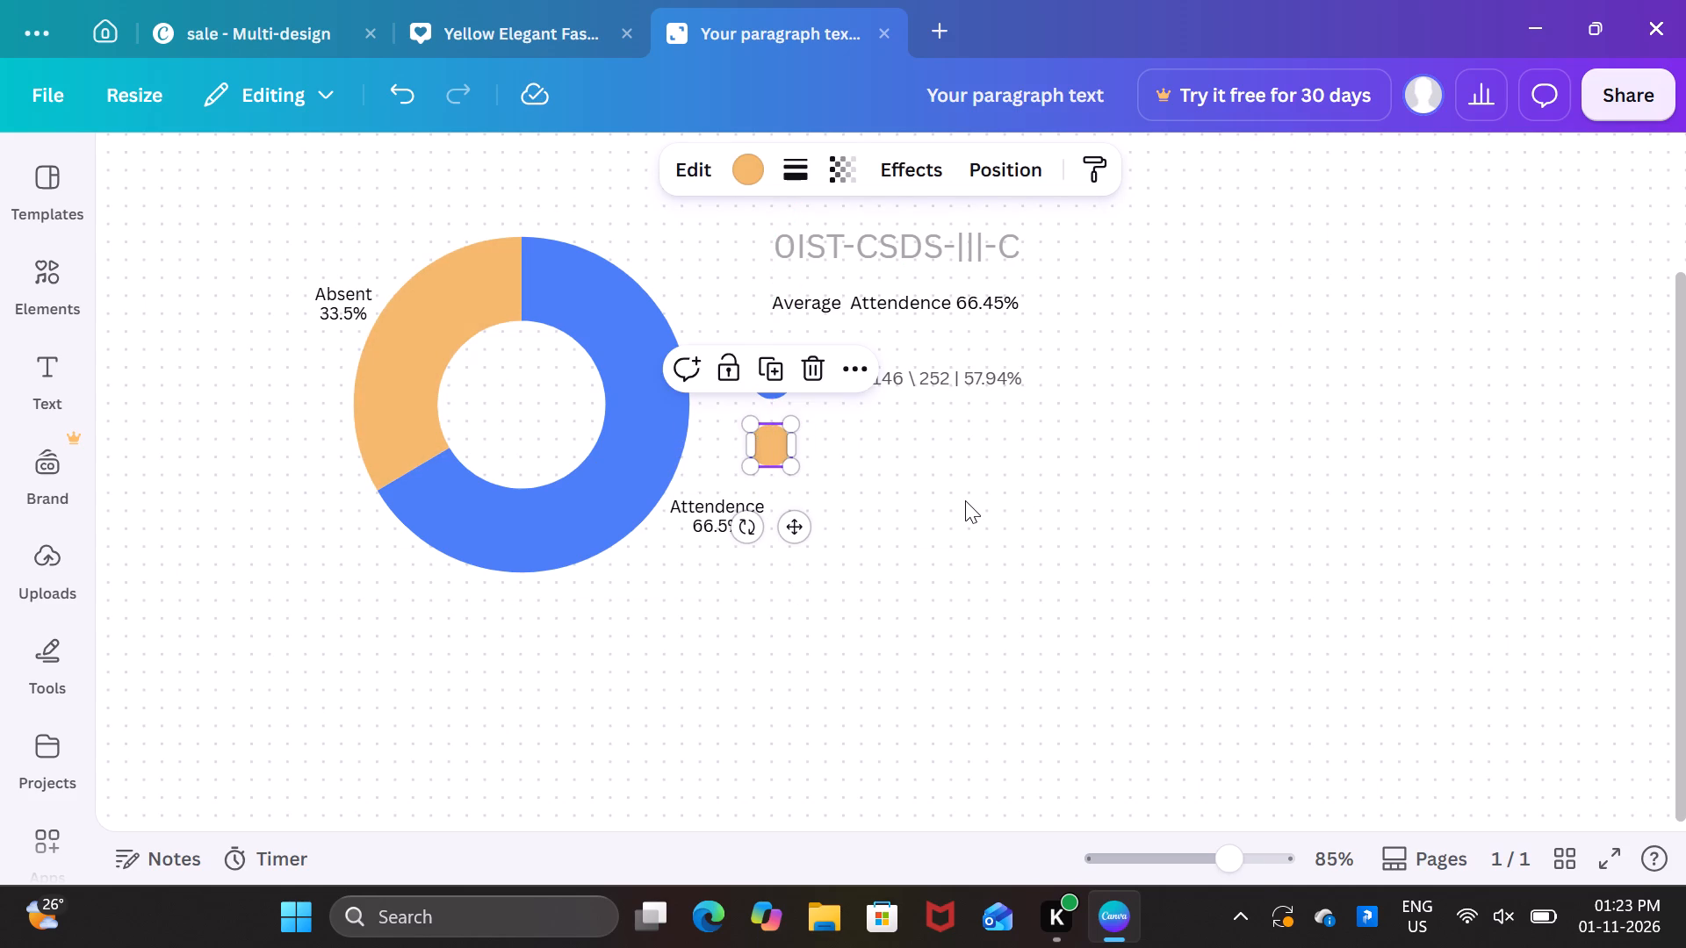
{"action": "left_click", "coordinate": [833, 440]}
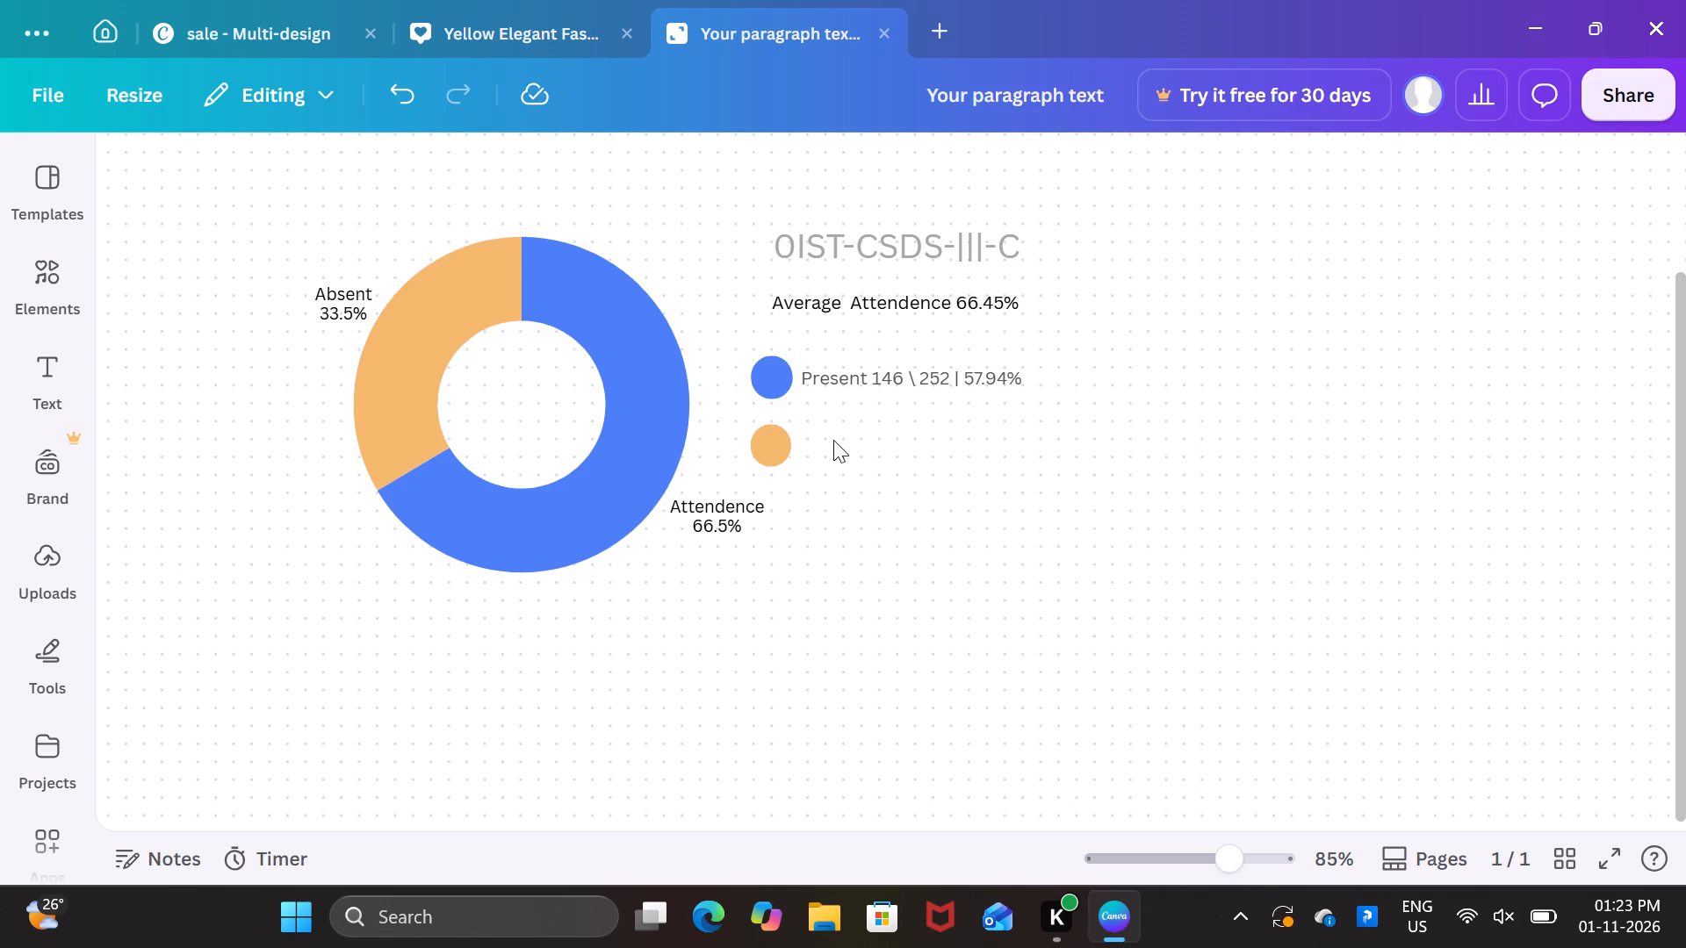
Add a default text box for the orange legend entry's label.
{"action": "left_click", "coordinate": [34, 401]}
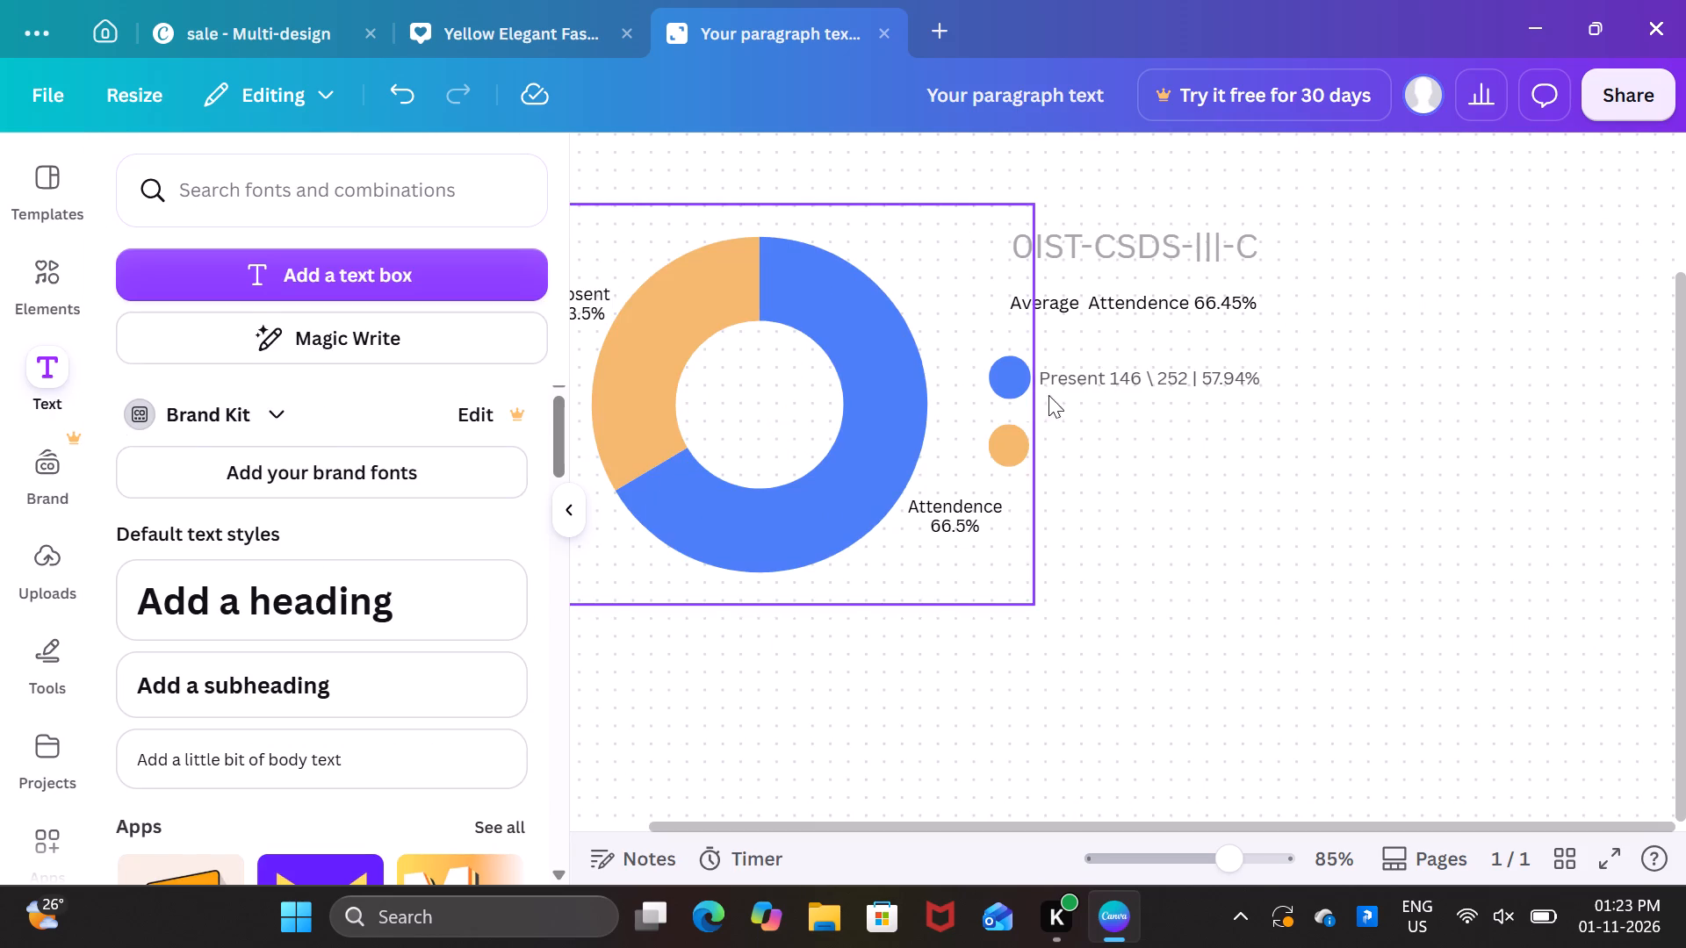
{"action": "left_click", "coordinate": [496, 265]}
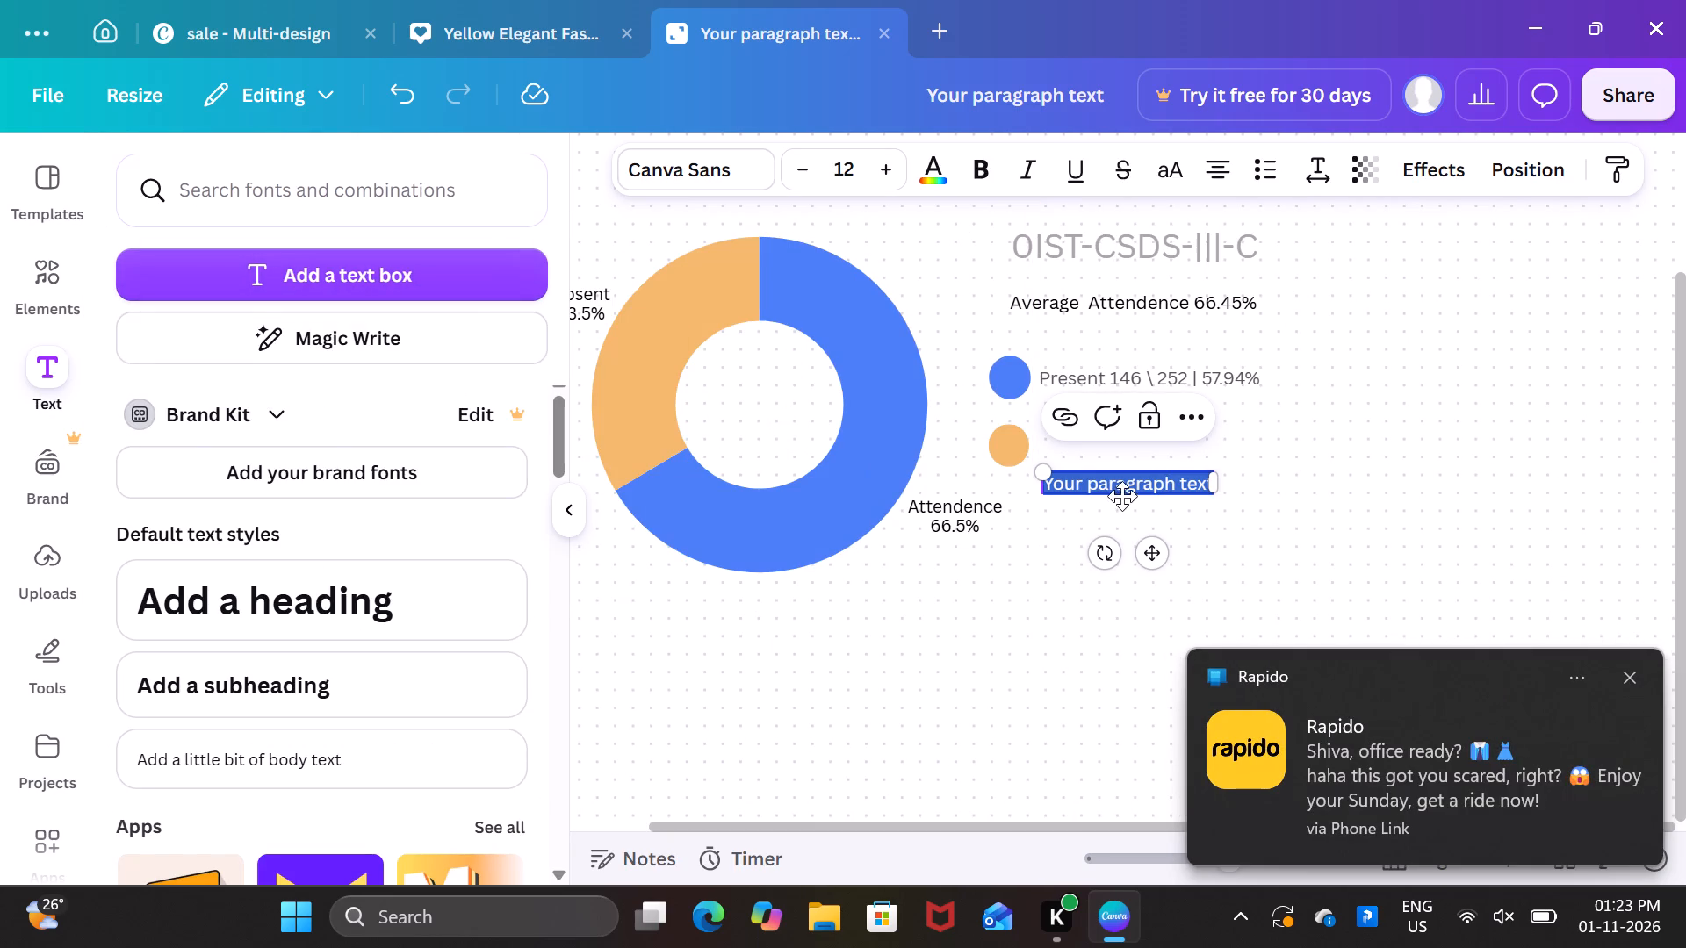
Mute the Rapido notifications for 1 hour.
{"action": "left_click", "coordinate": [1578, 679]}
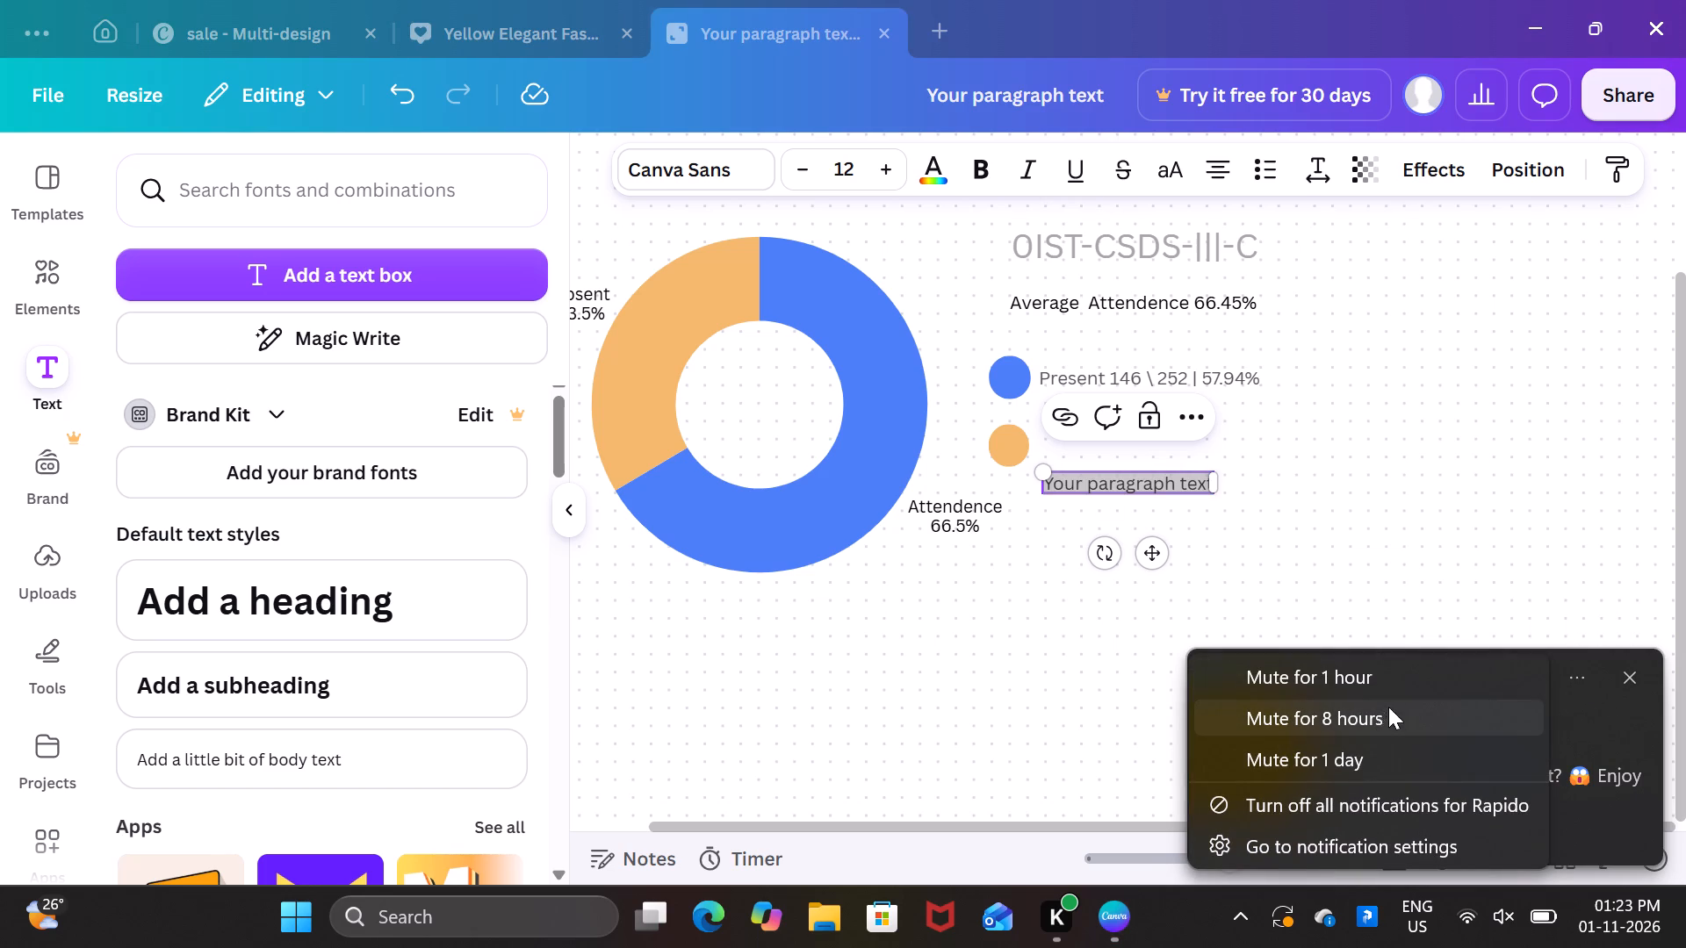
{"action": "left_click", "coordinate": [1405, 685]}
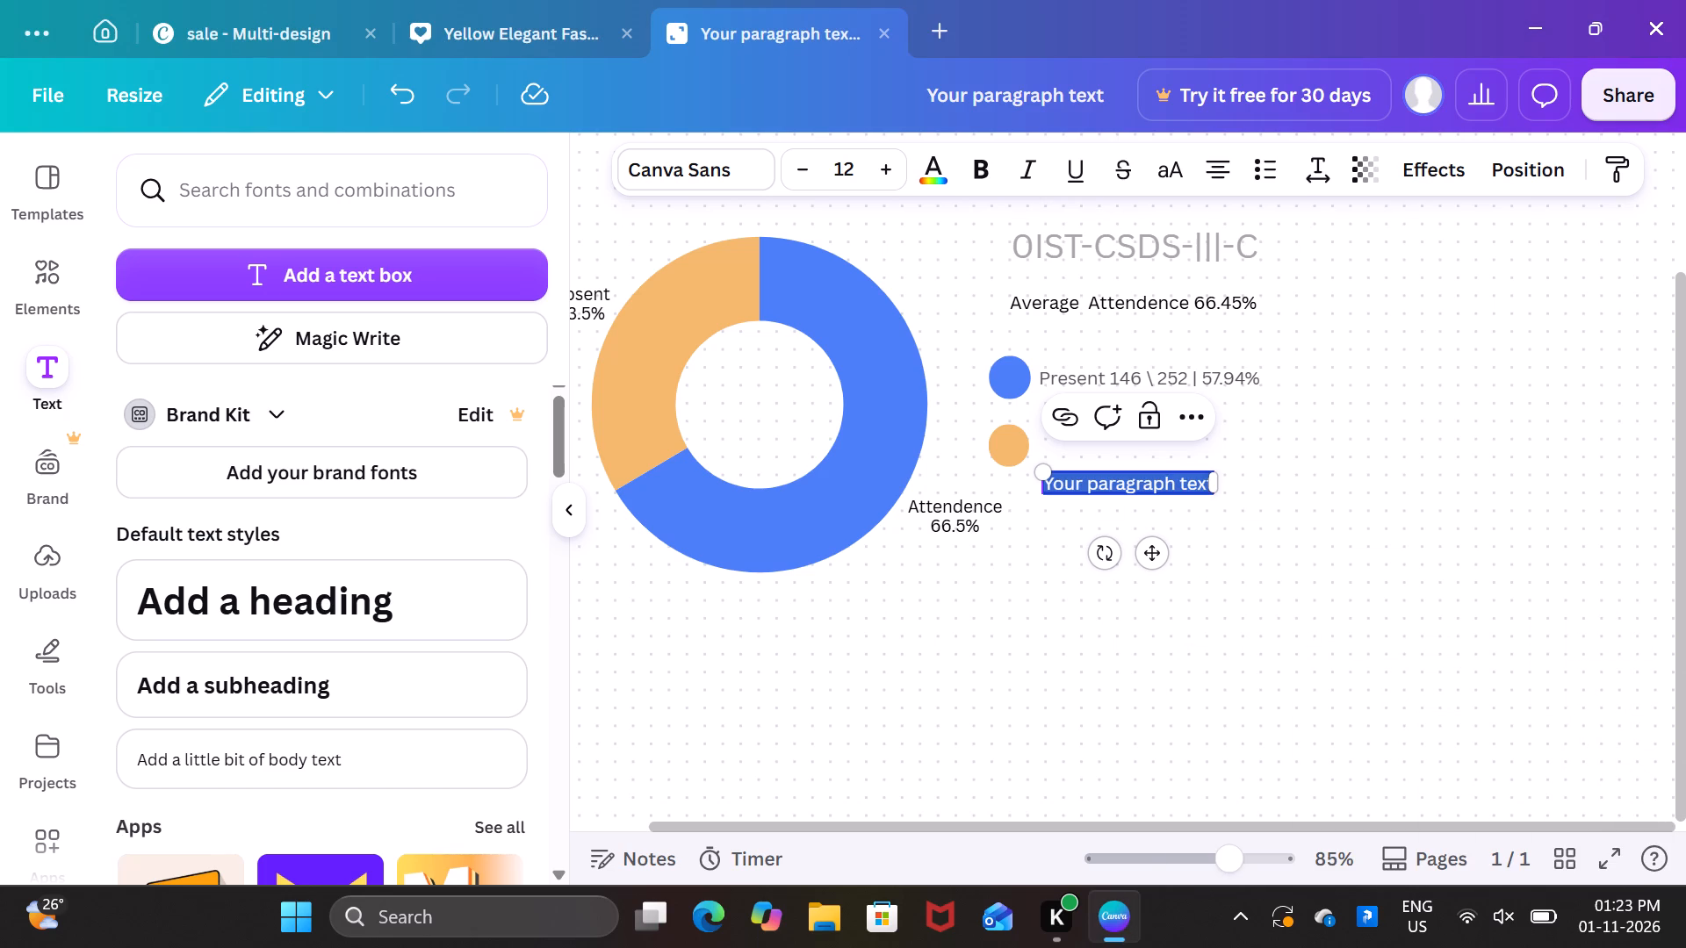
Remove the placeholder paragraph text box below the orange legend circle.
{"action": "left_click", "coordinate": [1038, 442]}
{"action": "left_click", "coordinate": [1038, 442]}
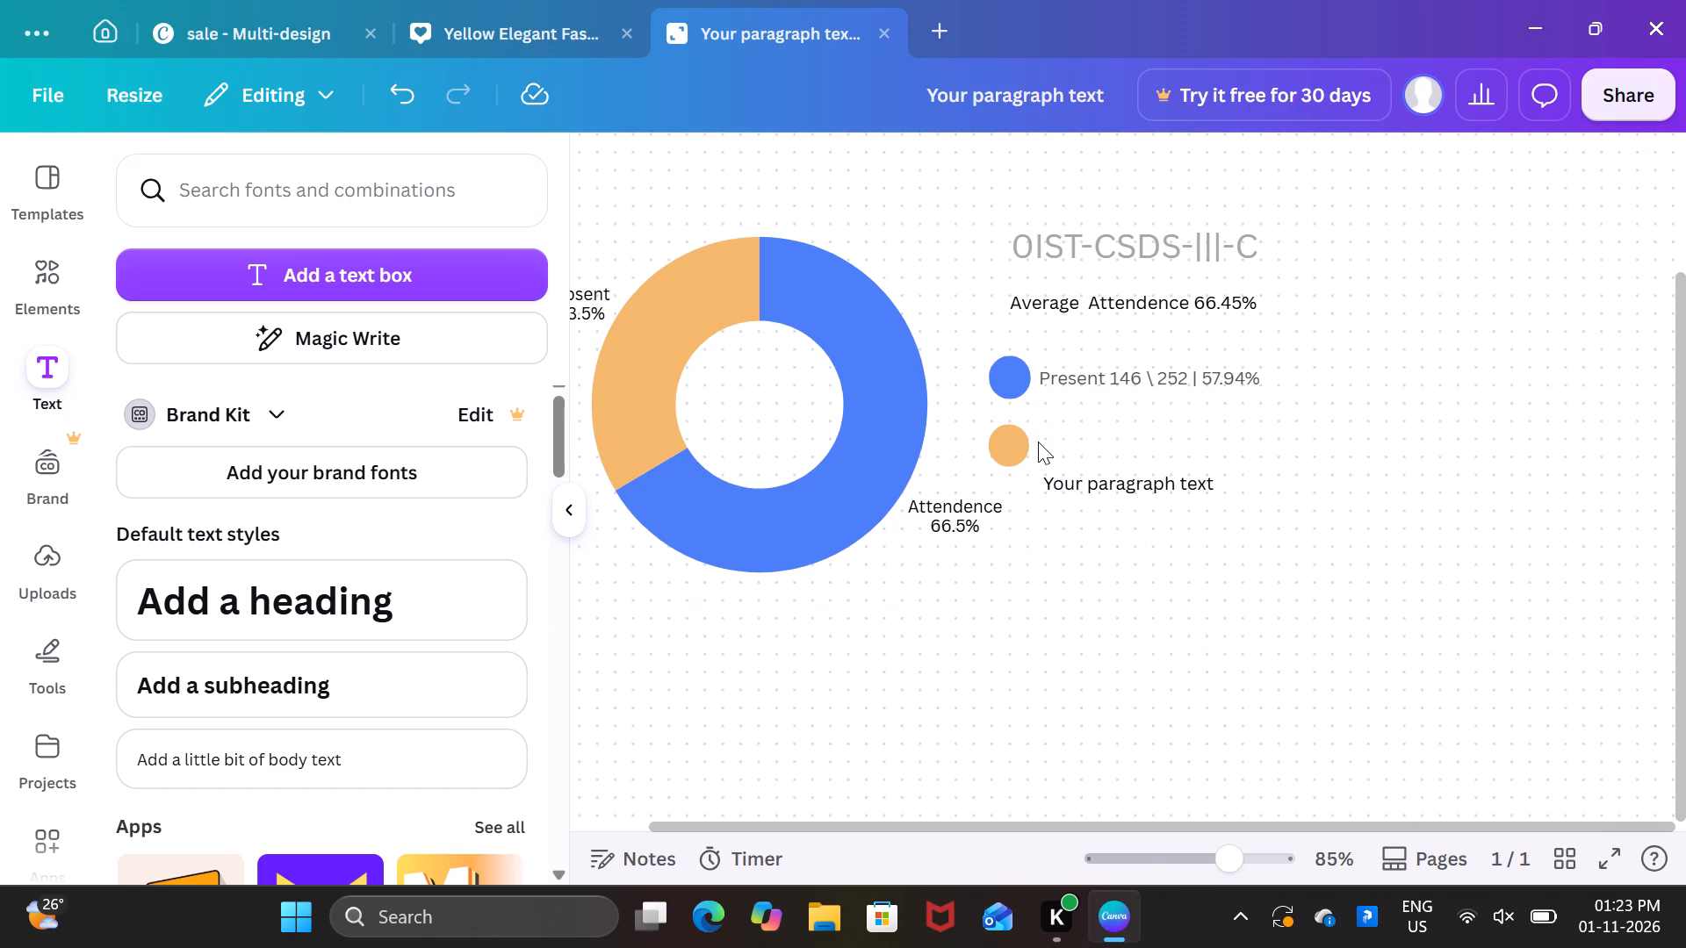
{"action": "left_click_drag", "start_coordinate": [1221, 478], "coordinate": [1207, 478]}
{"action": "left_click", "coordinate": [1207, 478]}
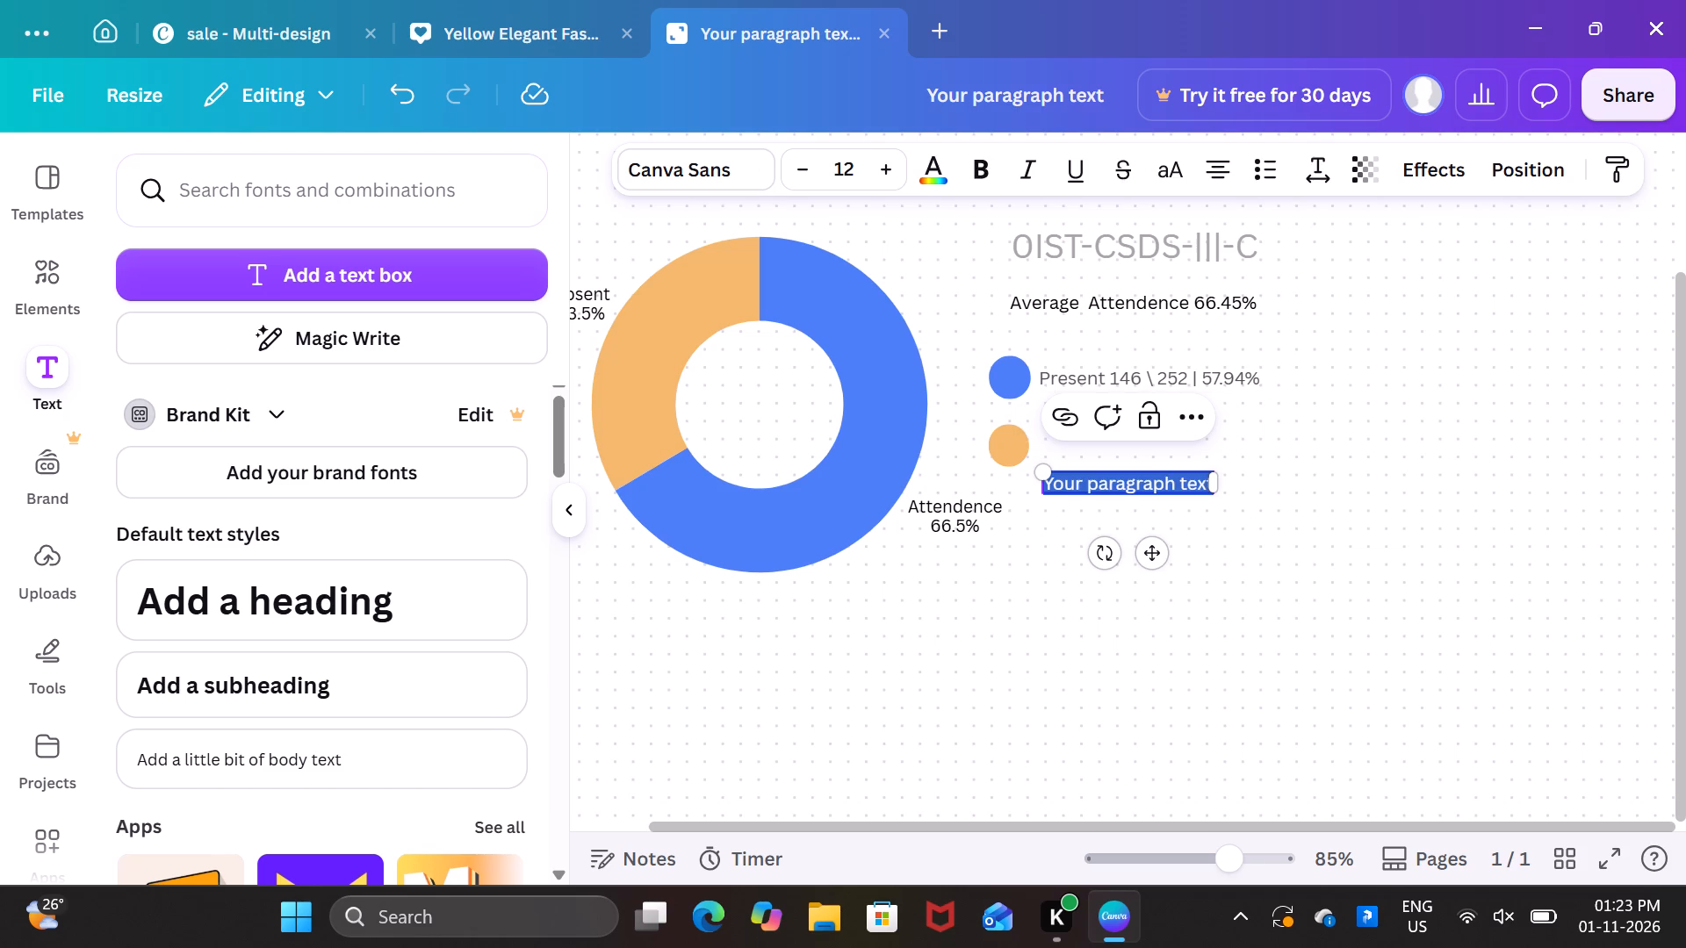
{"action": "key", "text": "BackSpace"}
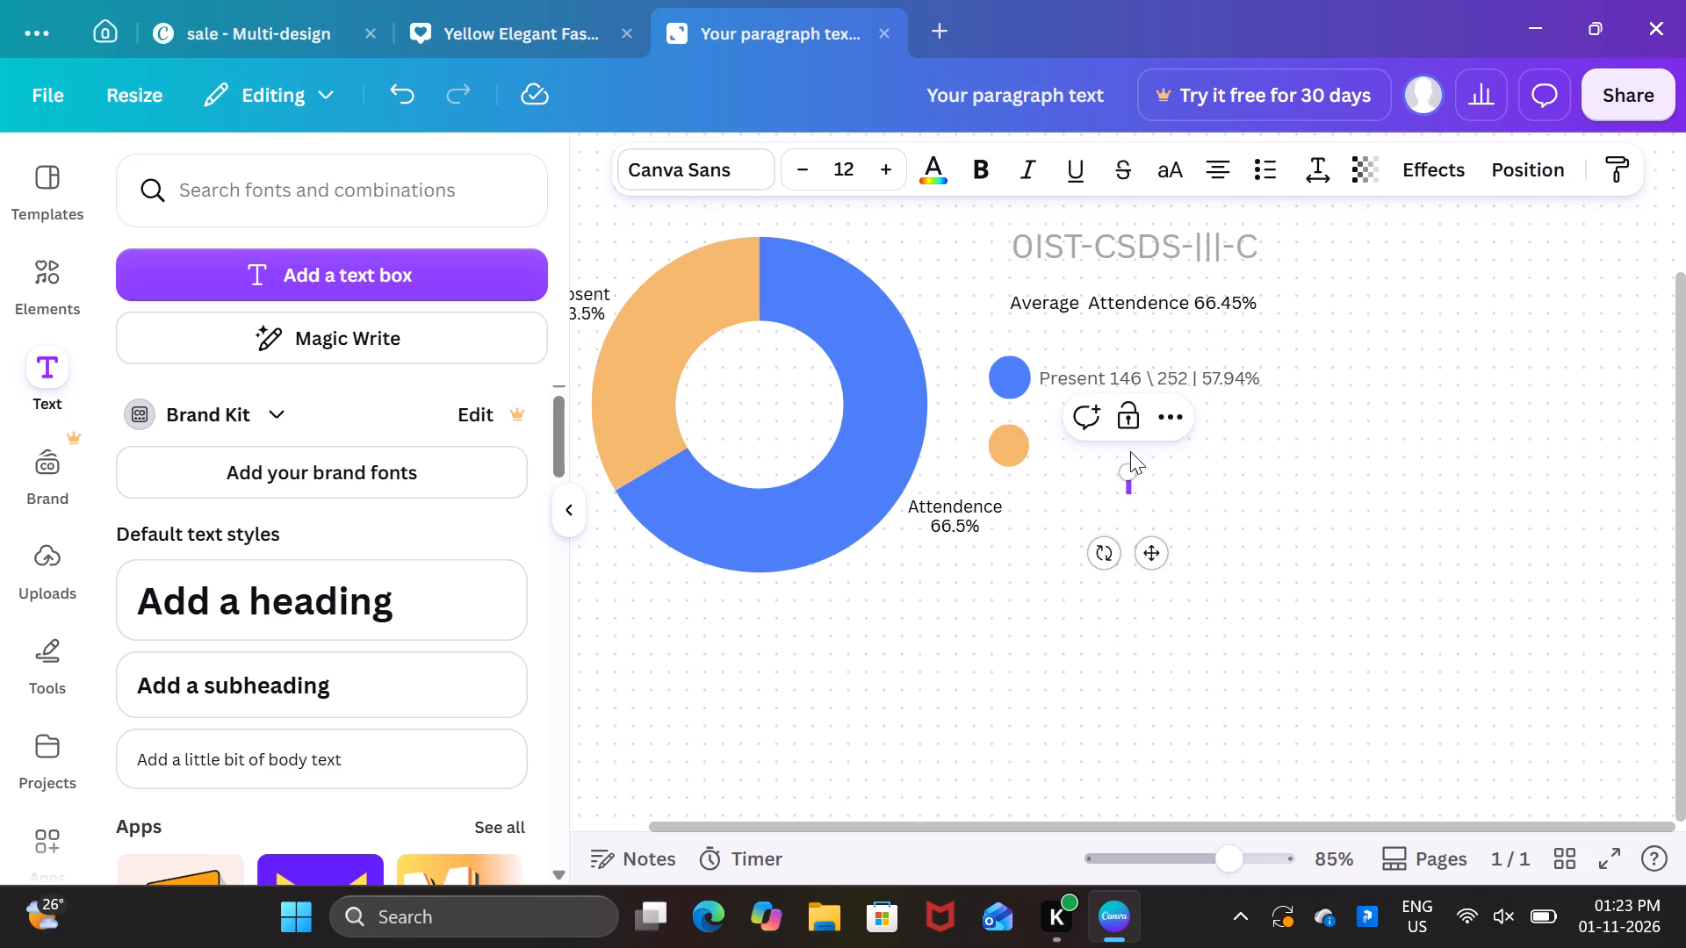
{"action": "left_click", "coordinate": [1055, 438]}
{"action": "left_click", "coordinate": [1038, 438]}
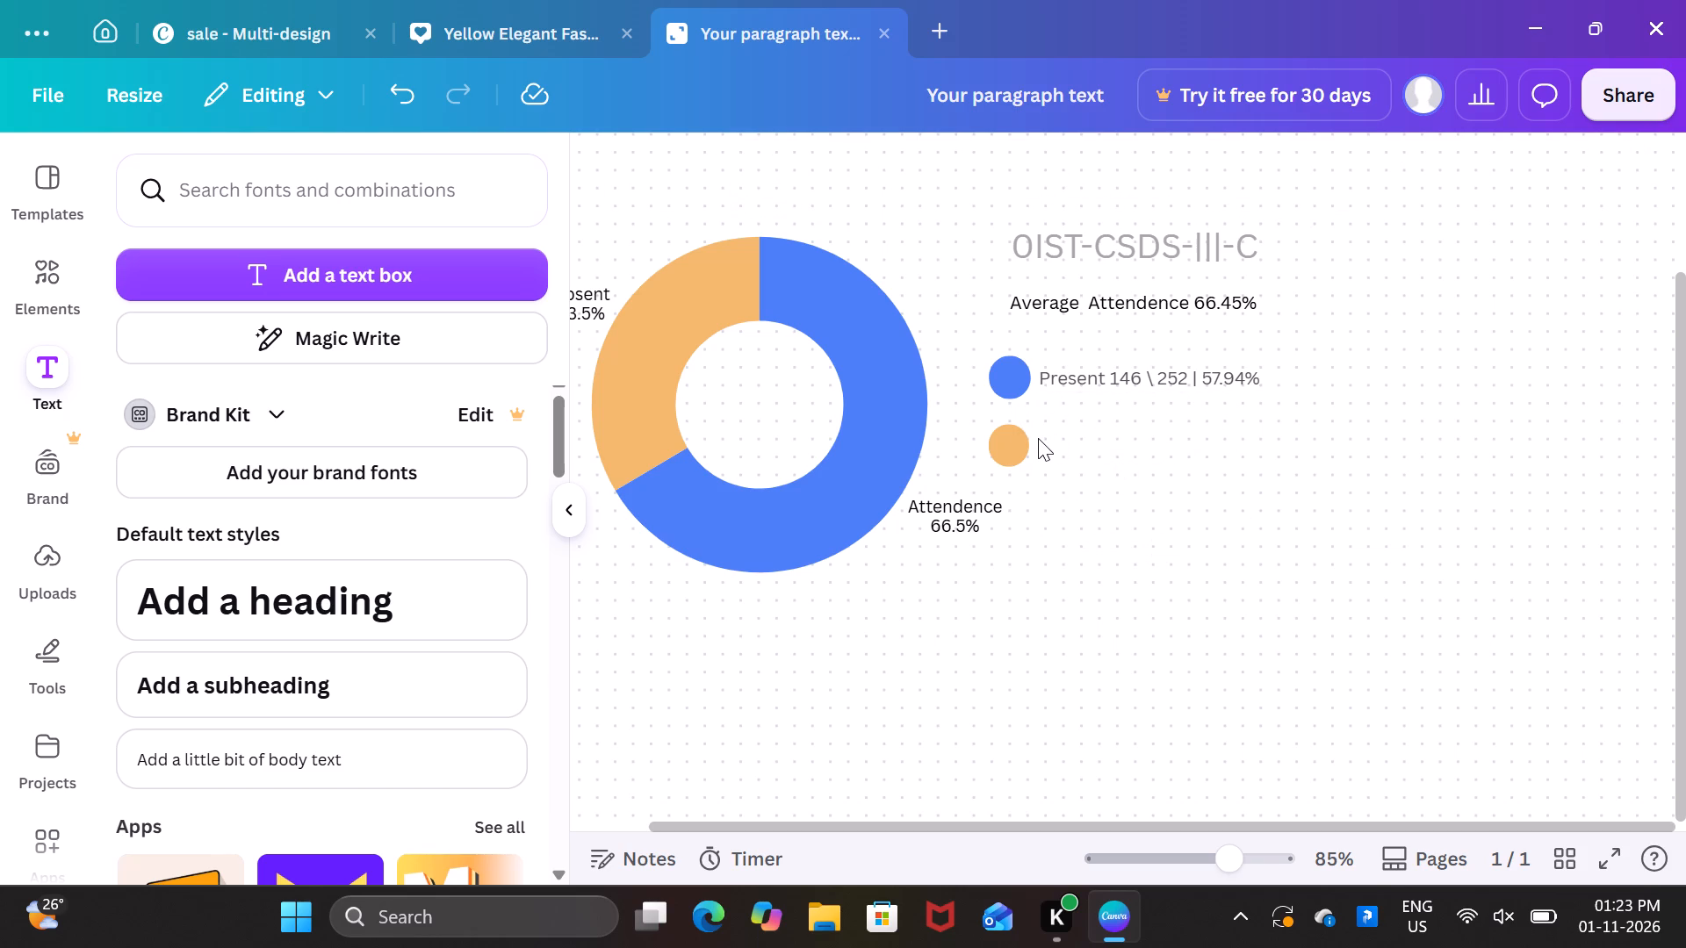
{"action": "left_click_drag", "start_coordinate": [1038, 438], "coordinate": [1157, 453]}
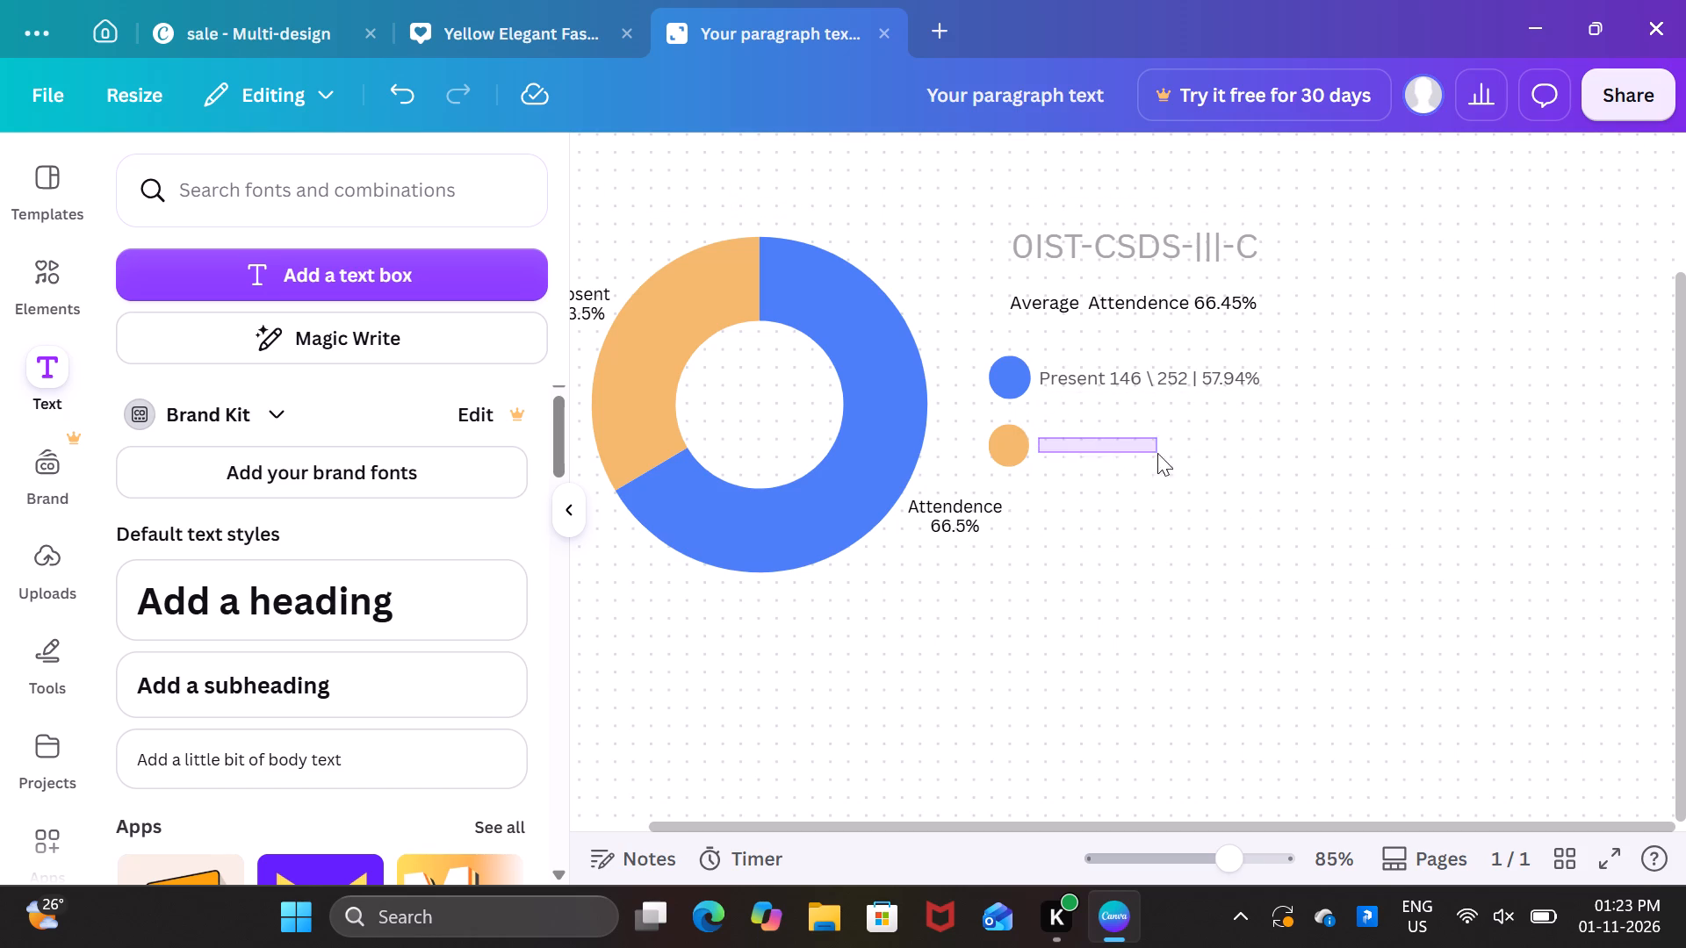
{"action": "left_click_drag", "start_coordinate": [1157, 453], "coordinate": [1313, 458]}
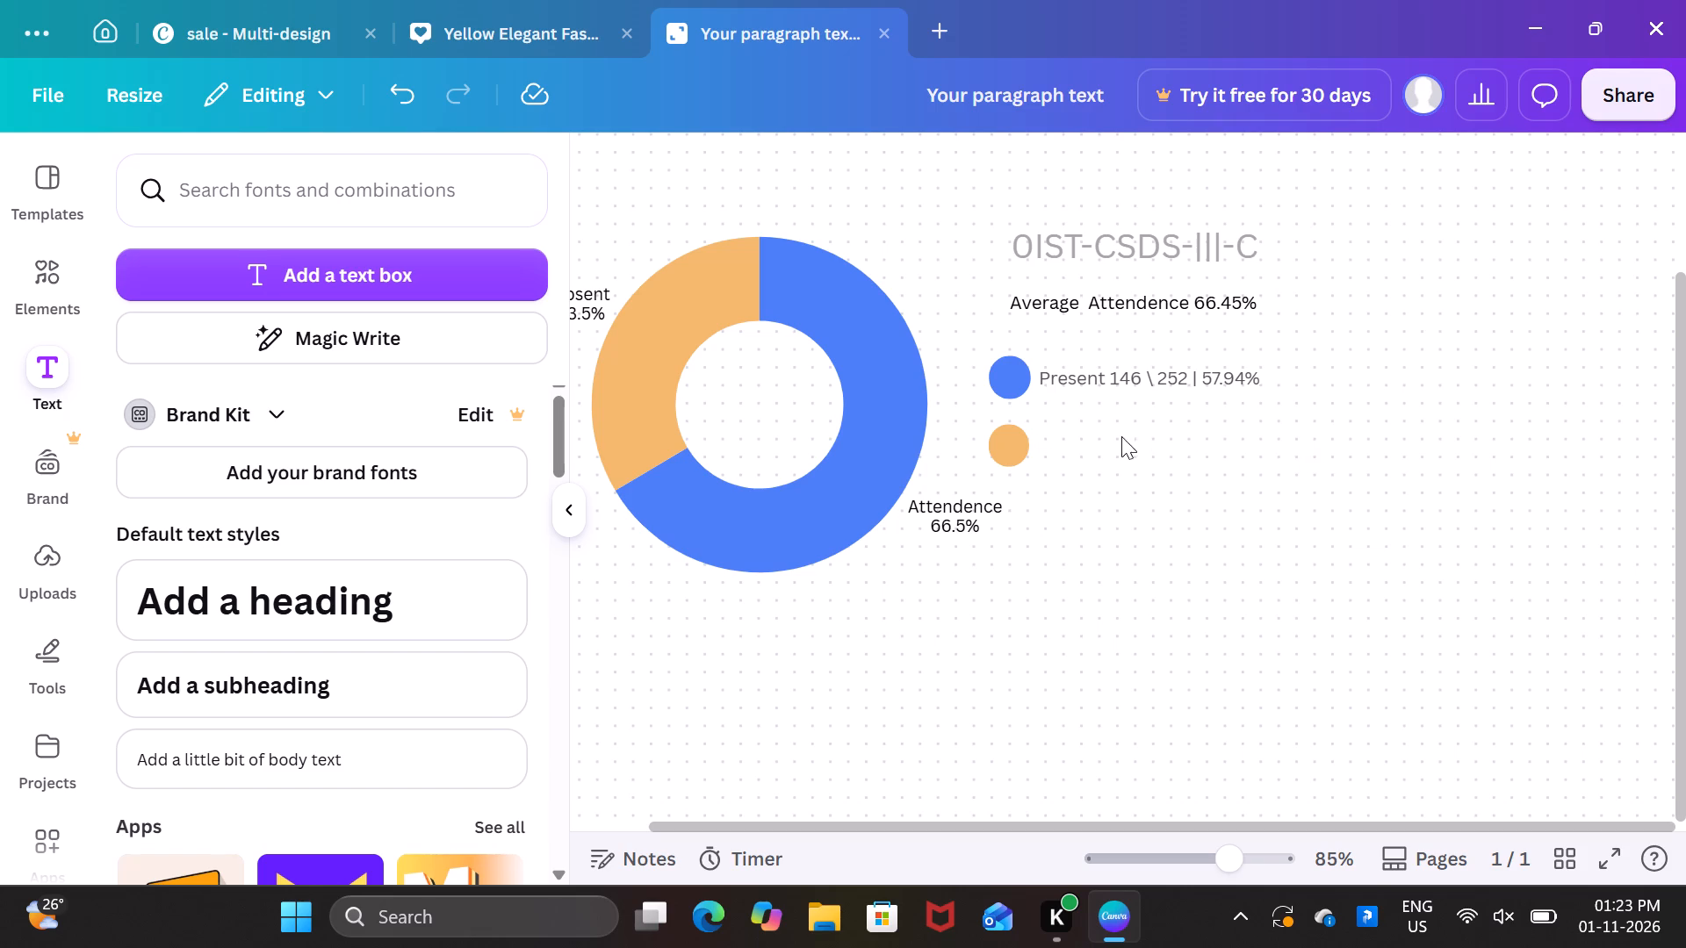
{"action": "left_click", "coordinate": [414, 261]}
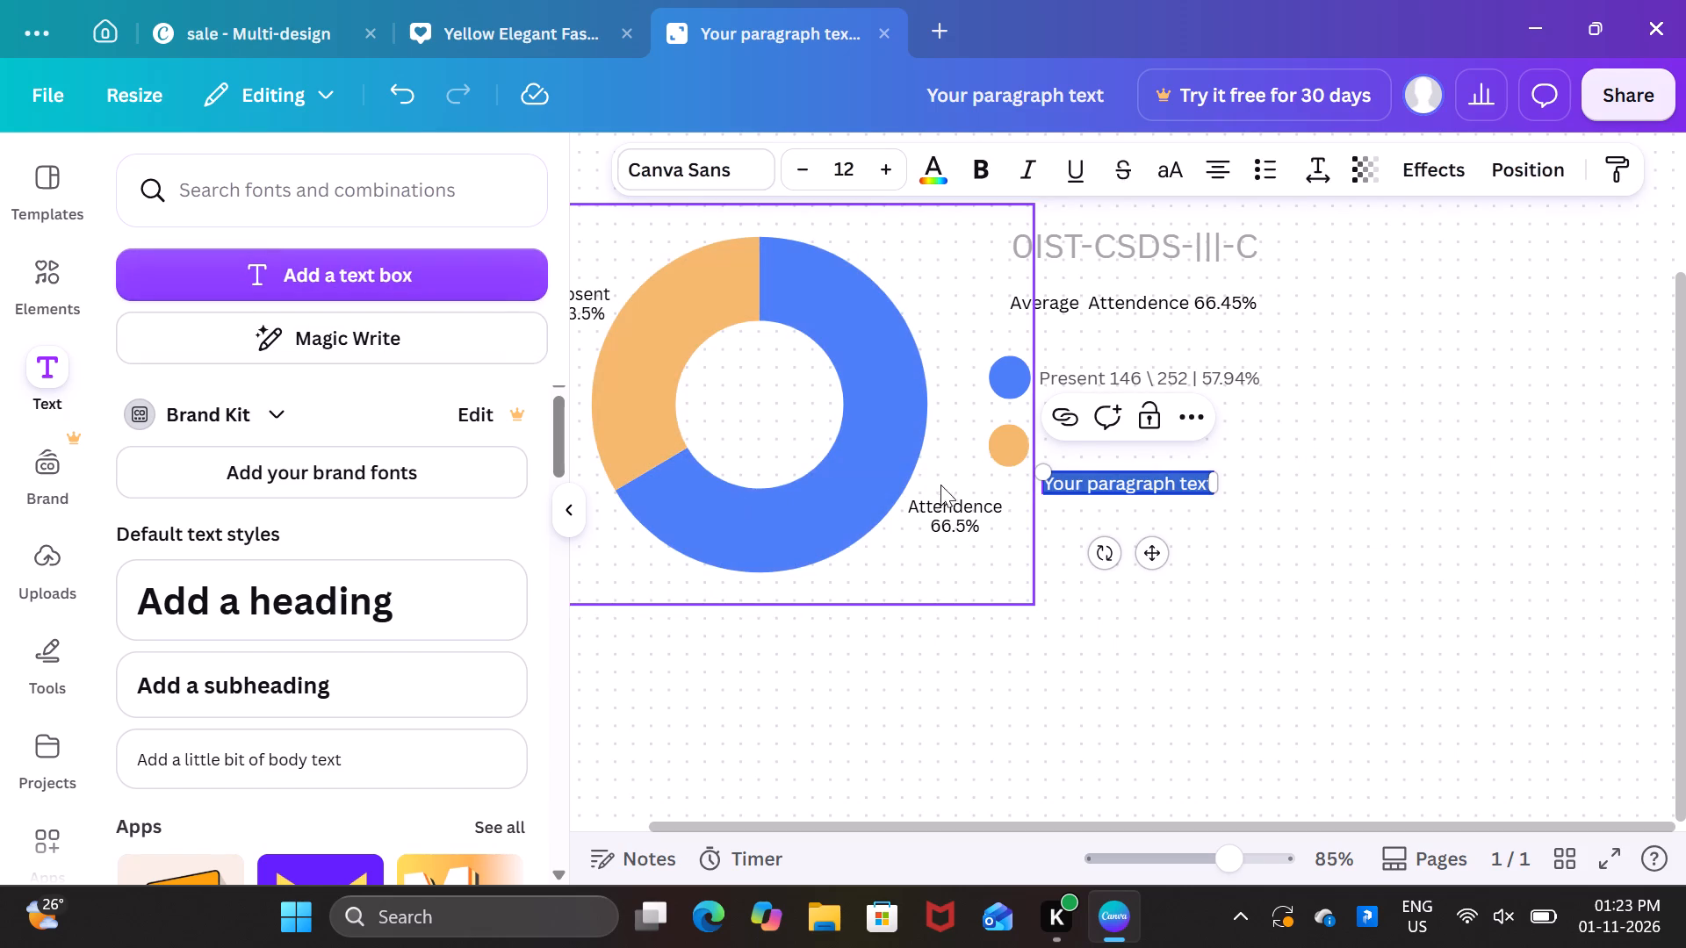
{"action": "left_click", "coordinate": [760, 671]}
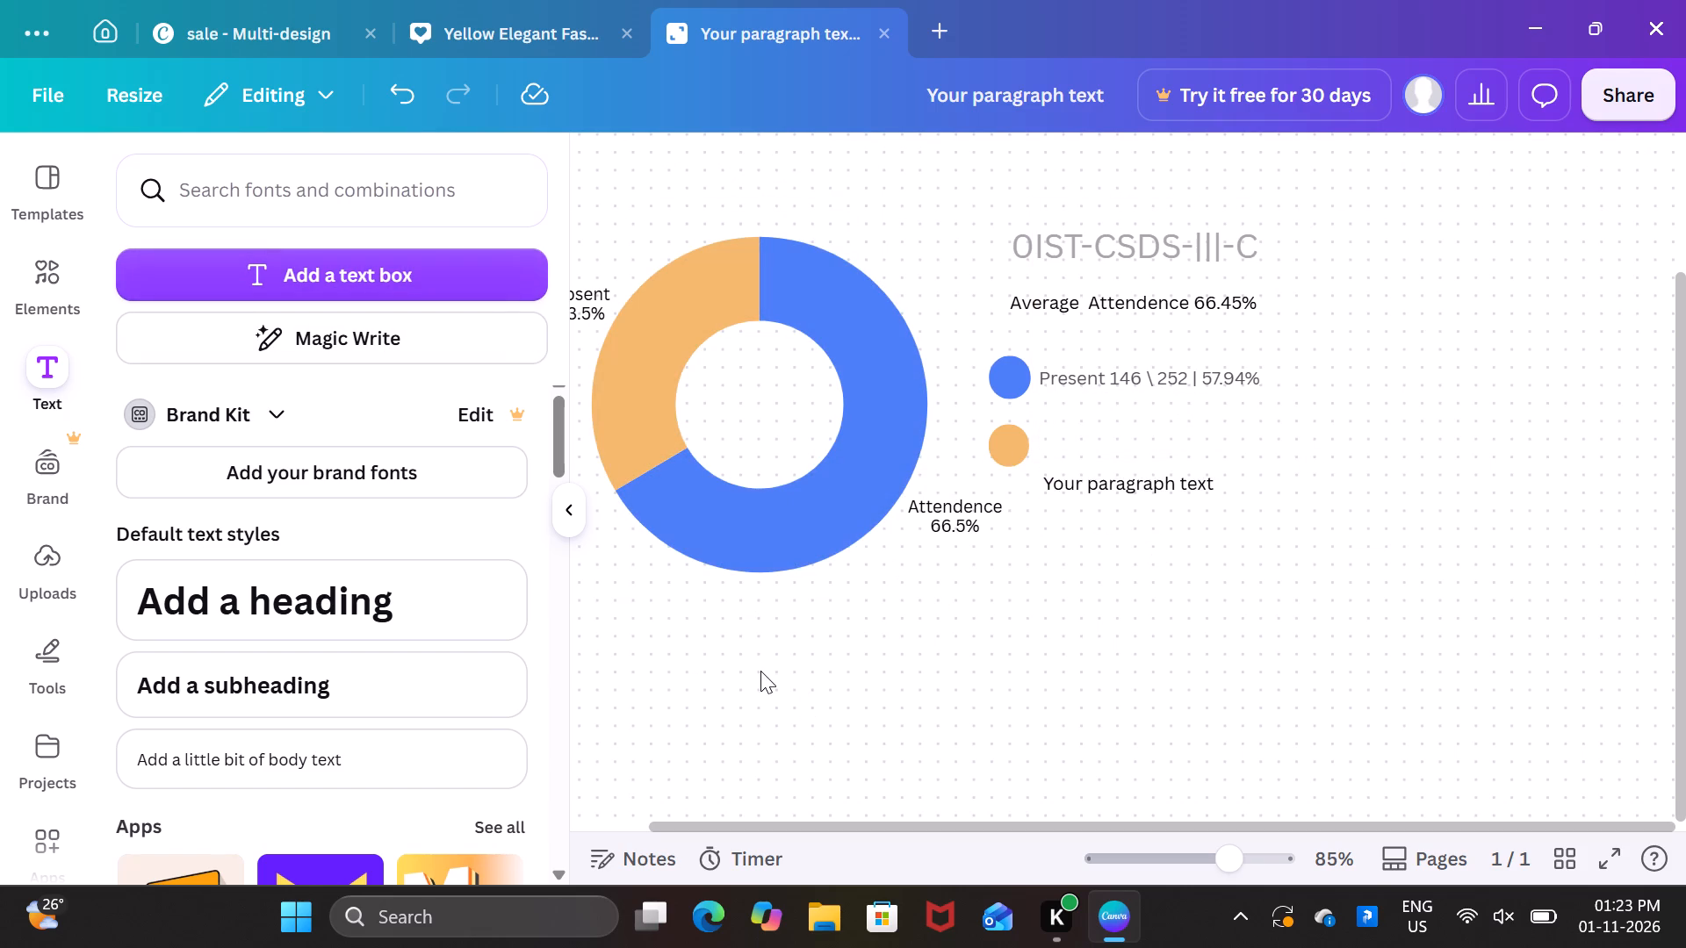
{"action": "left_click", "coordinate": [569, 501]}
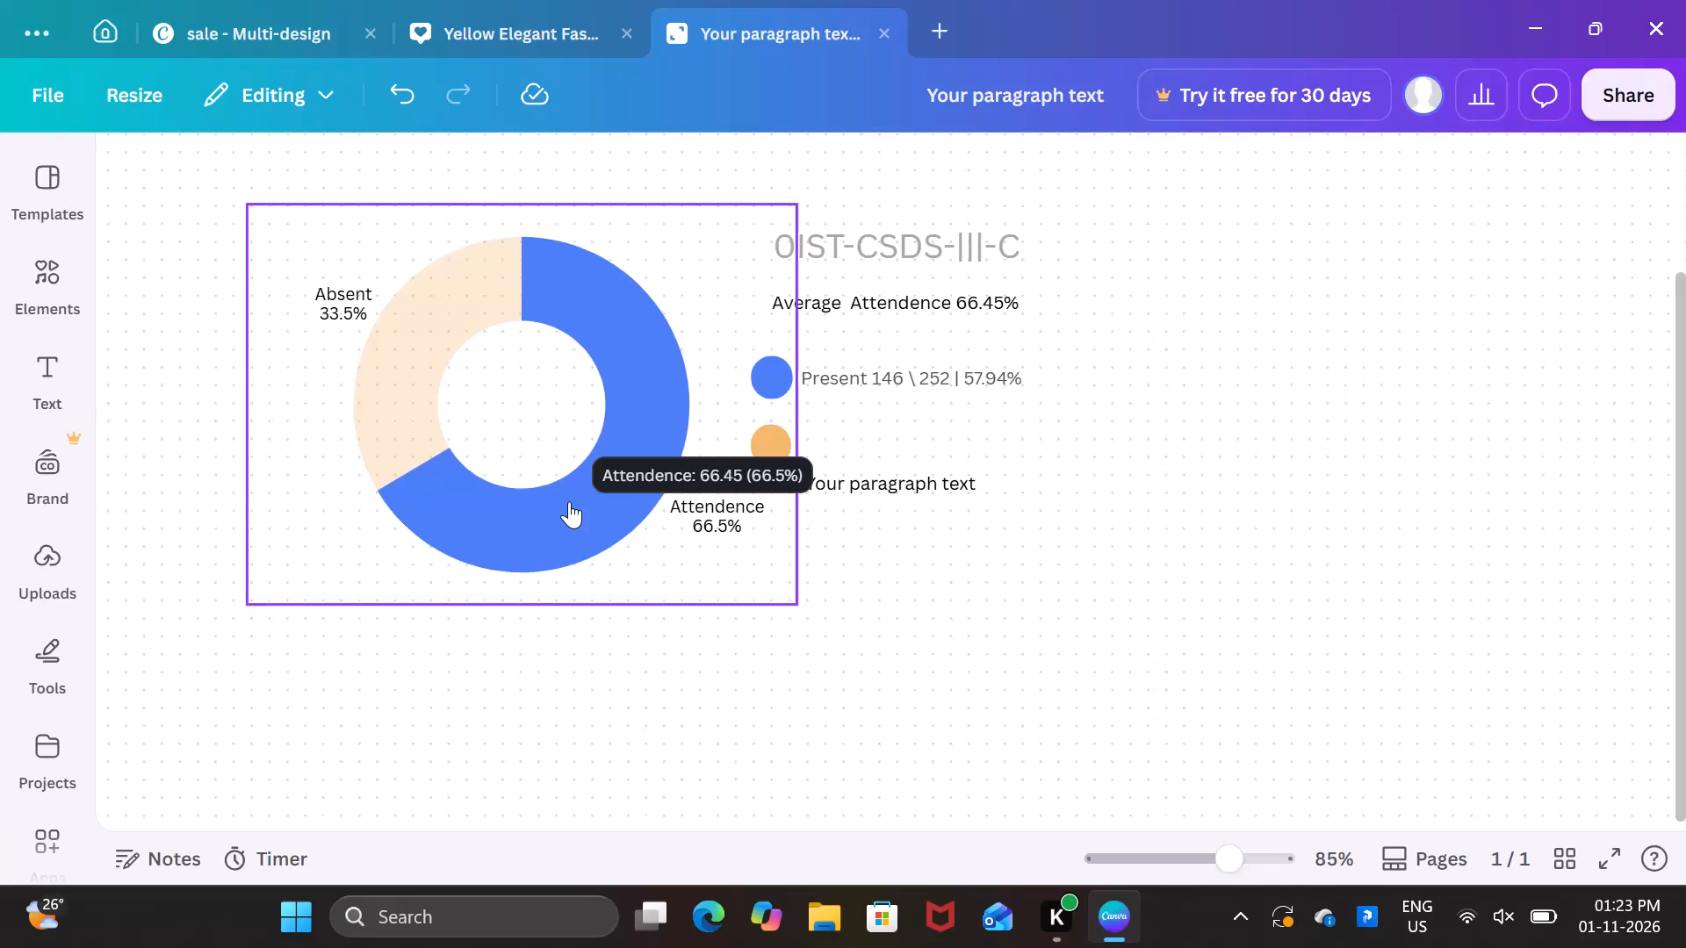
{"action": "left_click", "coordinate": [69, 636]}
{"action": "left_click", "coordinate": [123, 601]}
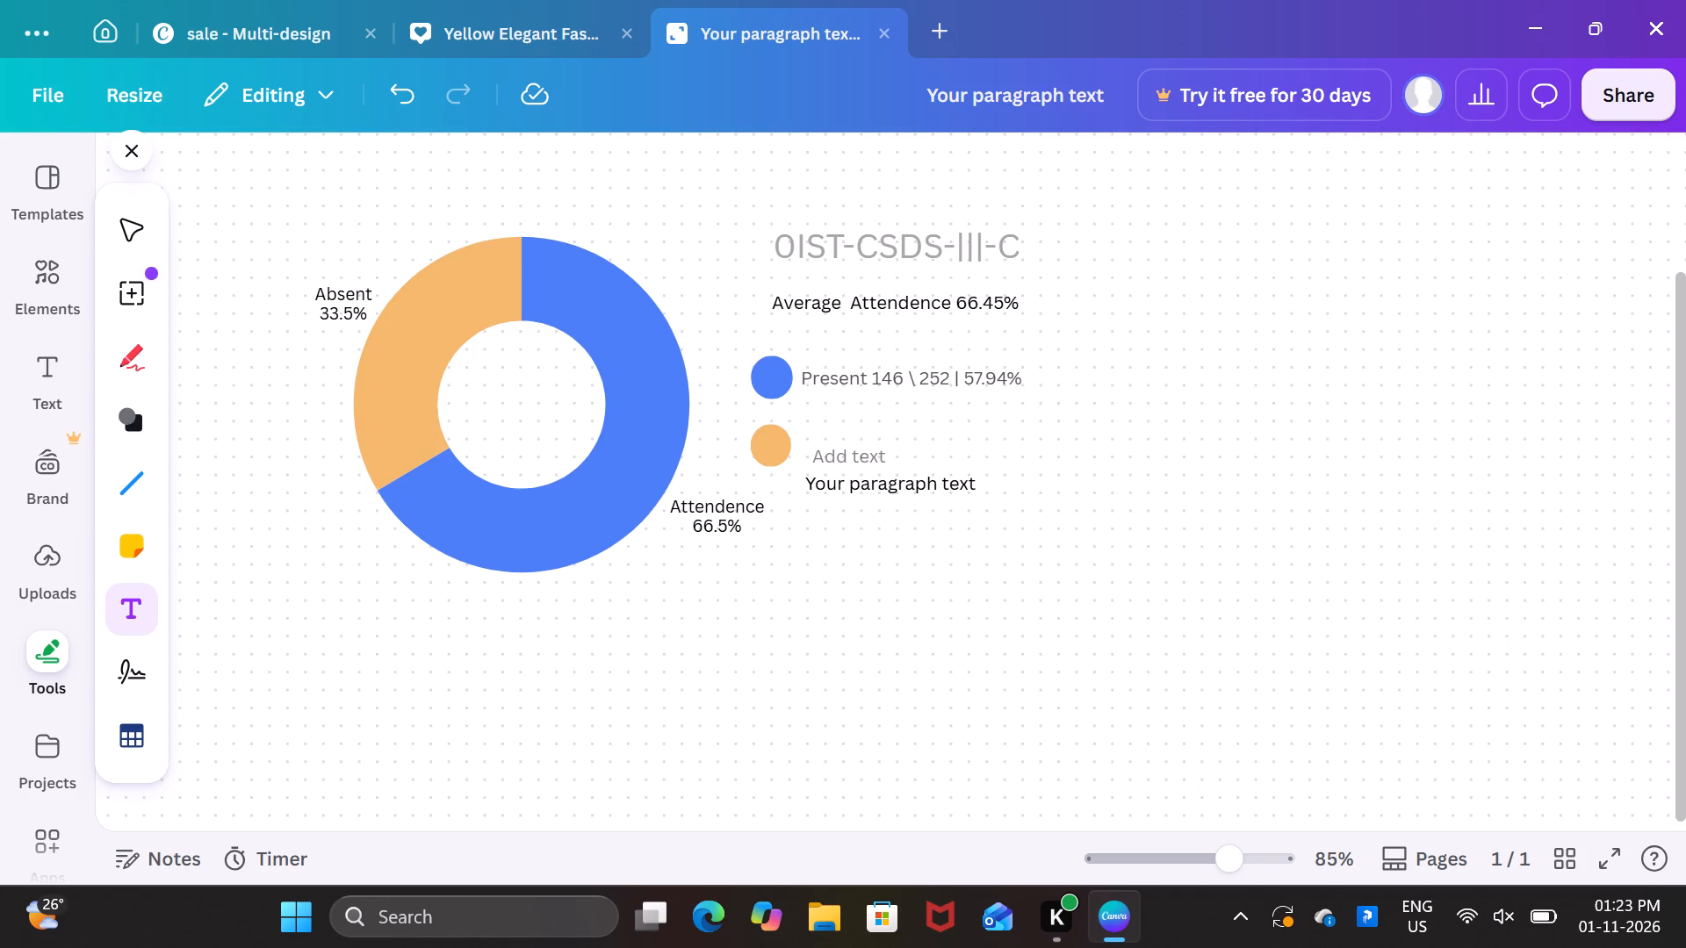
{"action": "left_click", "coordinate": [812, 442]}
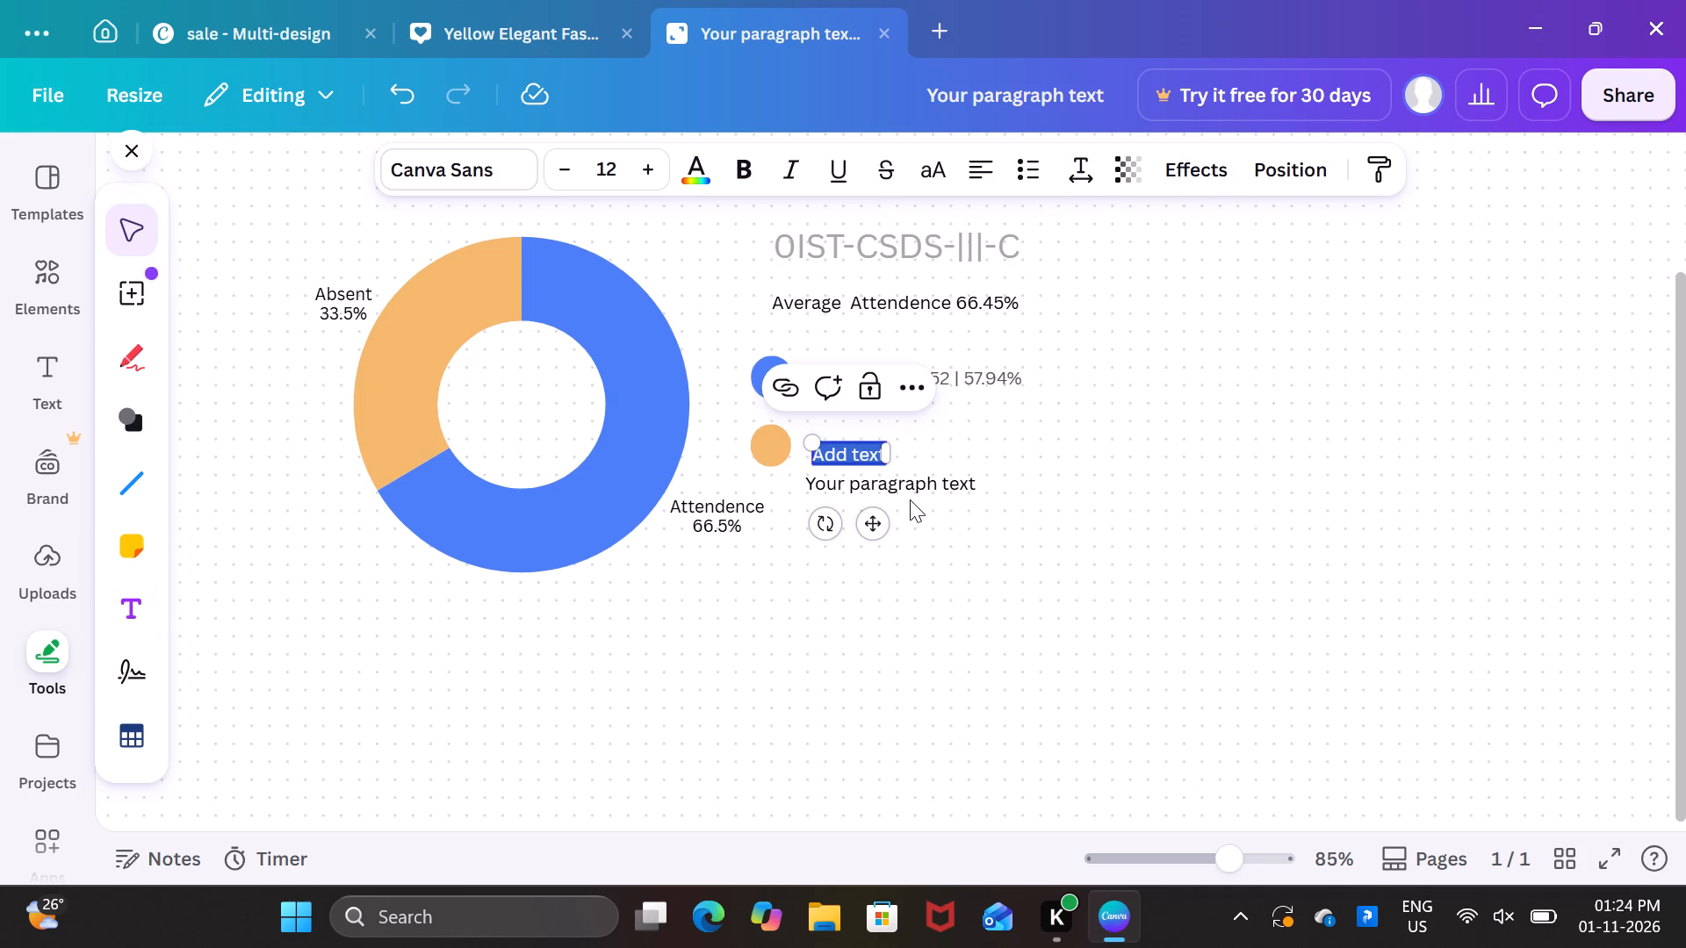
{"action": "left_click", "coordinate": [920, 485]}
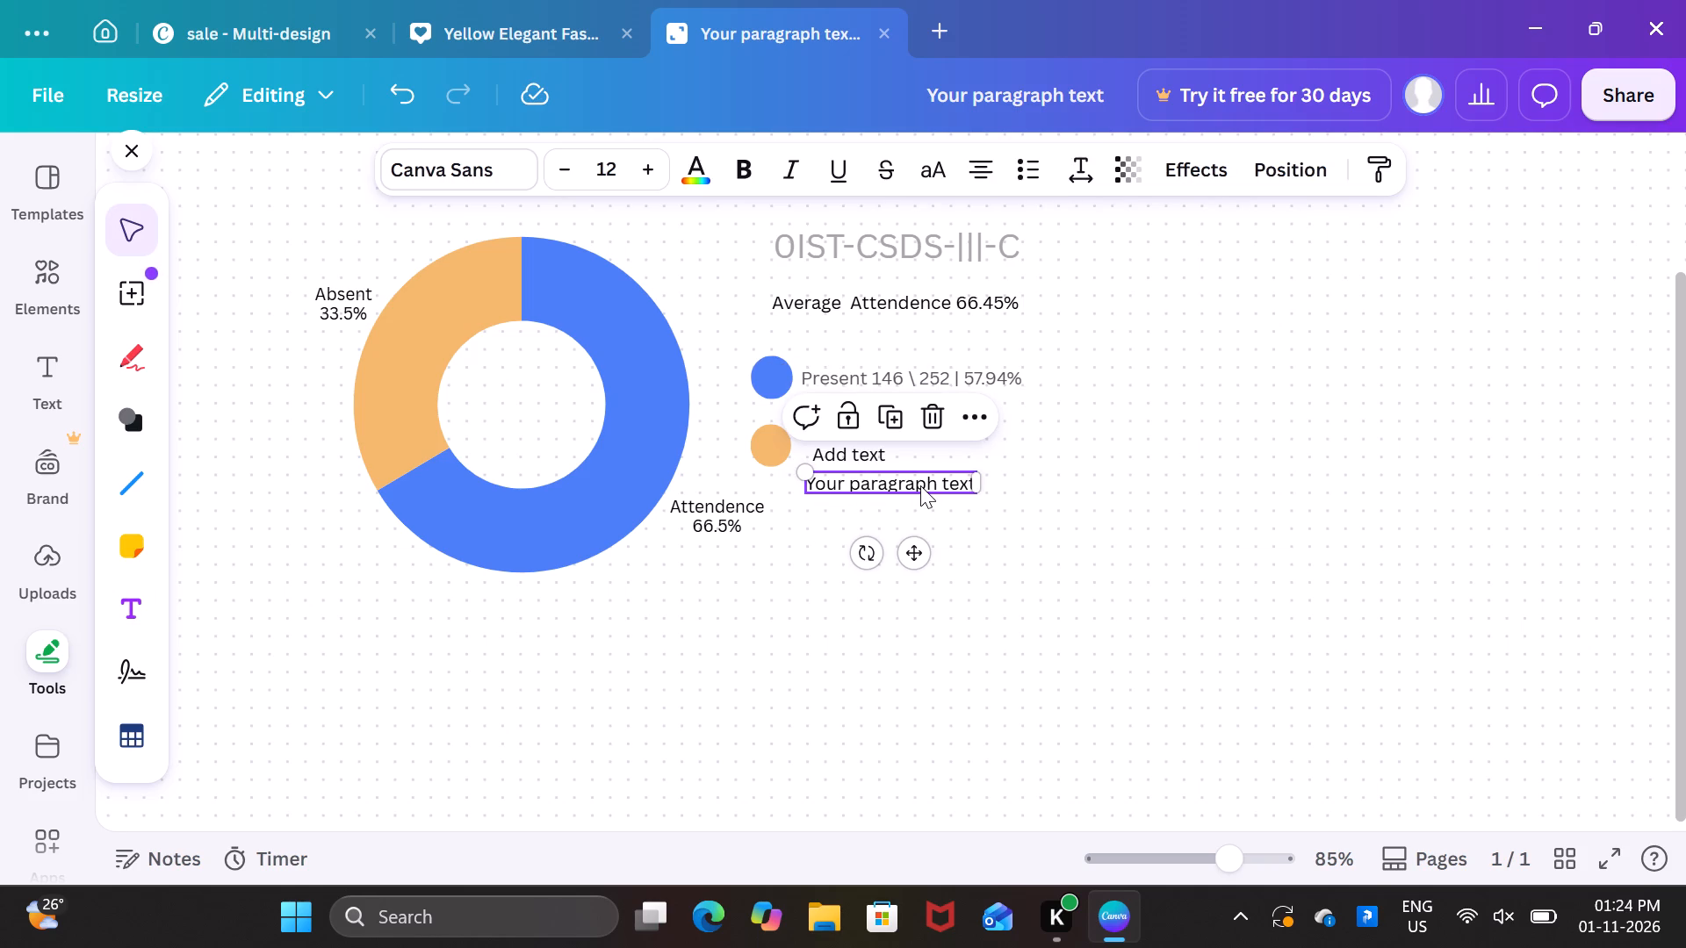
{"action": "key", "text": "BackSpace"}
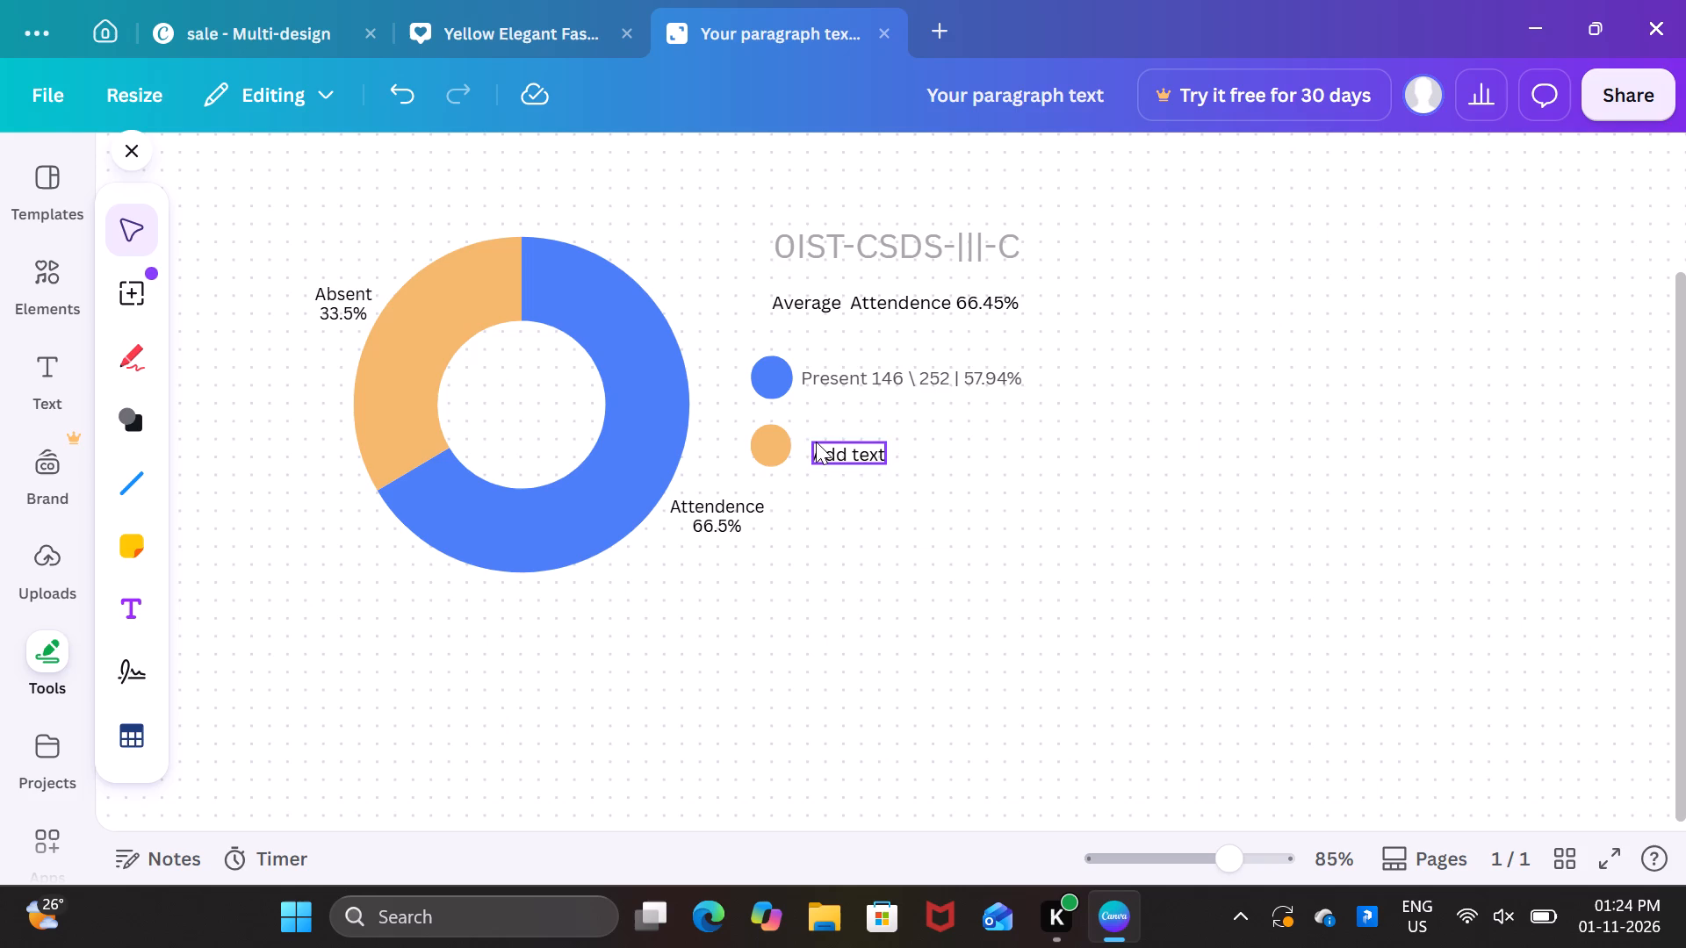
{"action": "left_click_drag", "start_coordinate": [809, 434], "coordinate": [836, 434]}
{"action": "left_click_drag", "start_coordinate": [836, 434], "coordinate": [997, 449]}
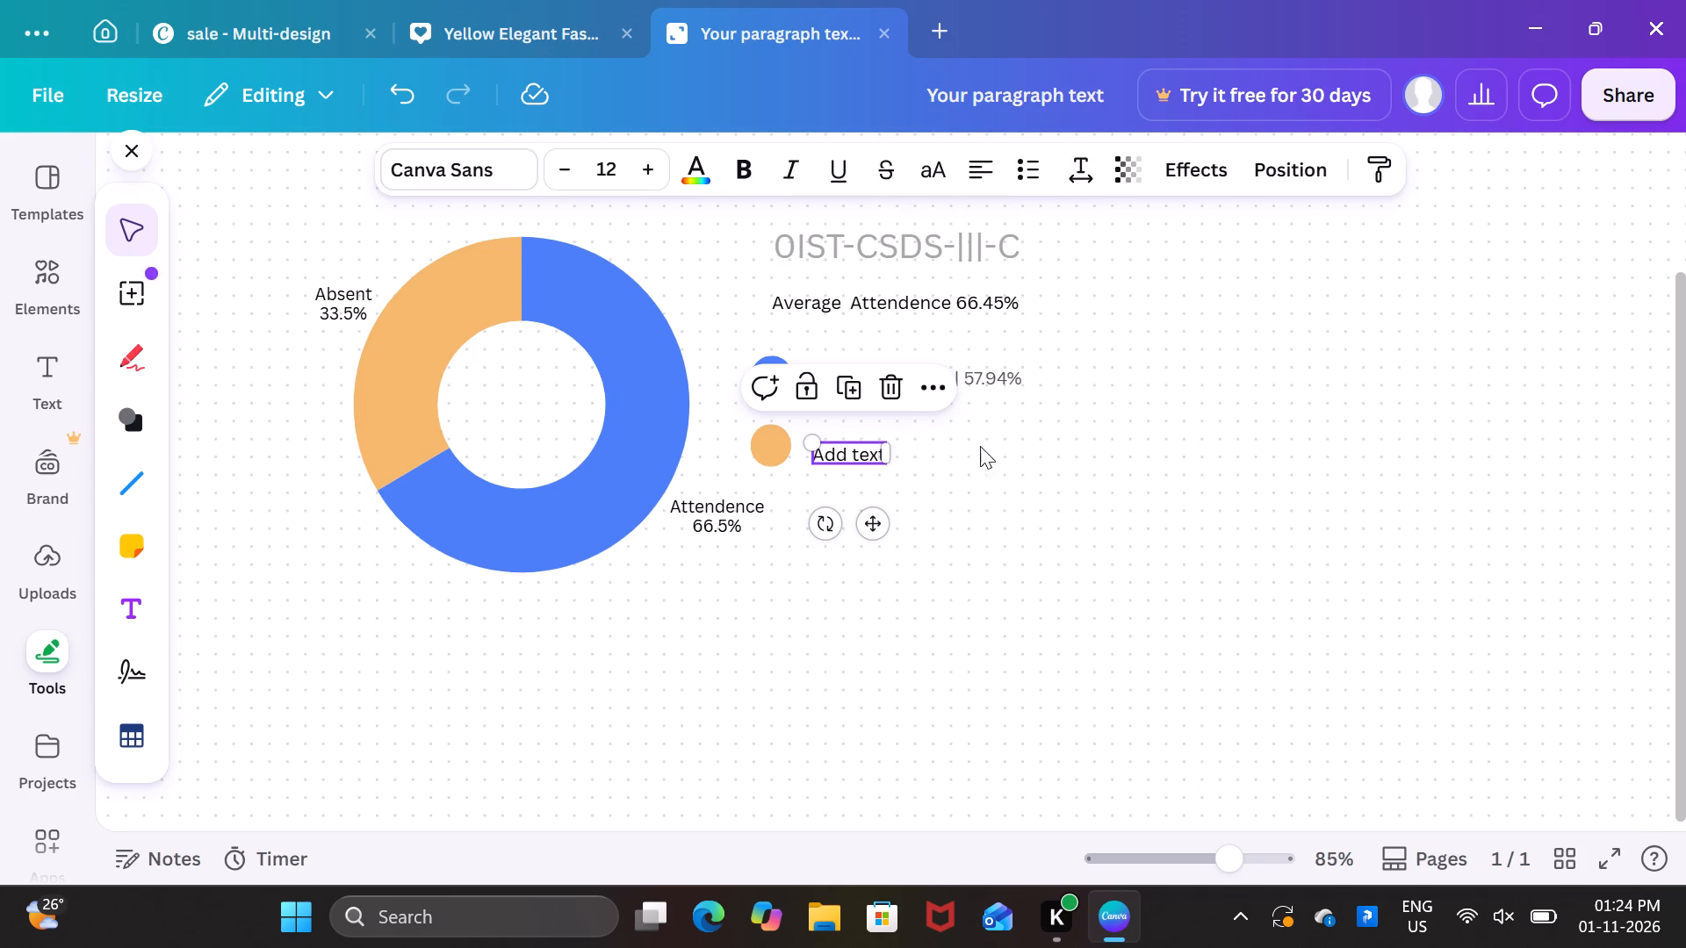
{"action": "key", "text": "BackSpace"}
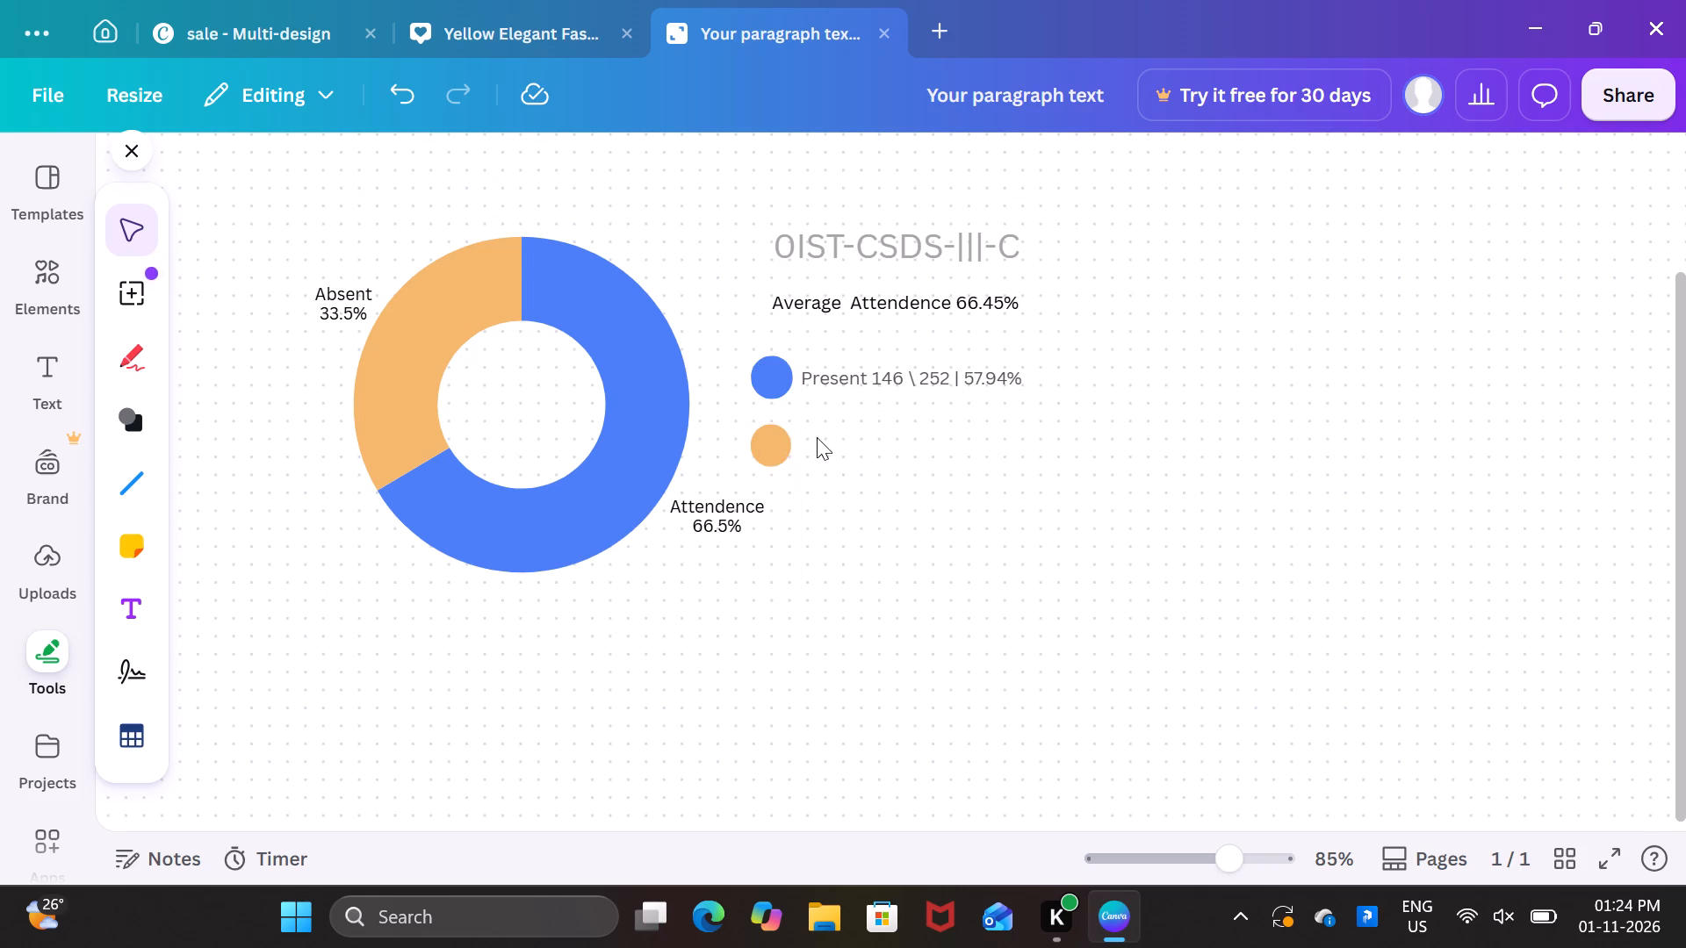
Place a text box beside the orange legend circle and widen it to just past the end of the Present label.
{"action": "left_click", "coordinate": [127, 613]}
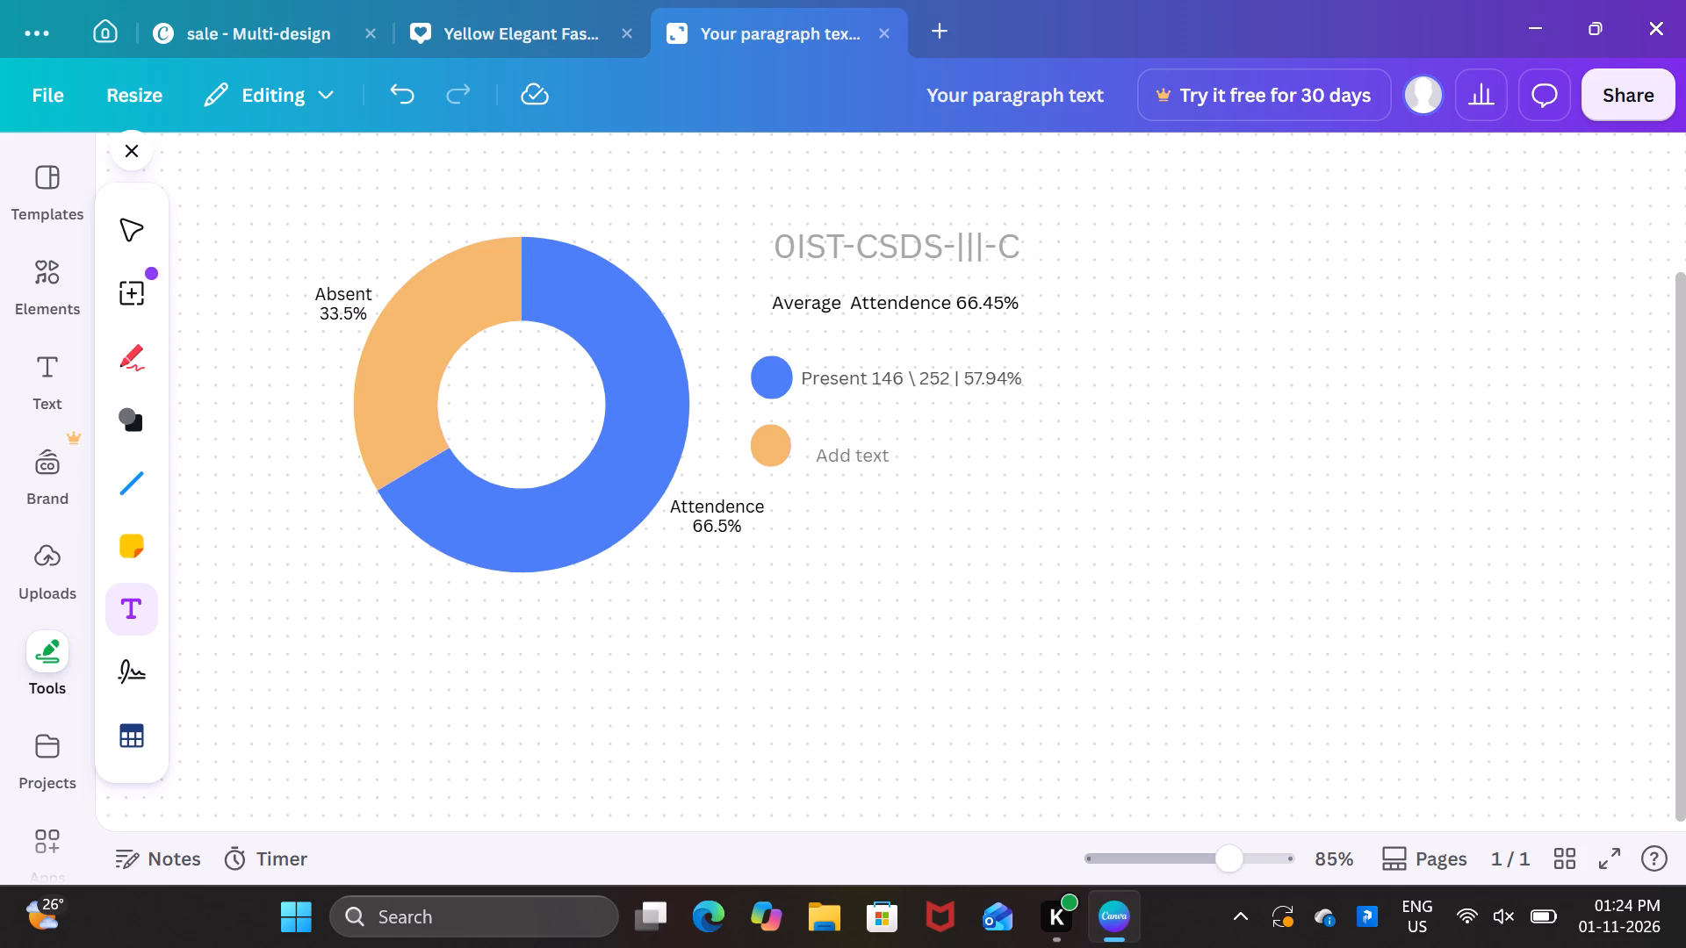
{"action": "left_click", "coordinate": [816, 442]}
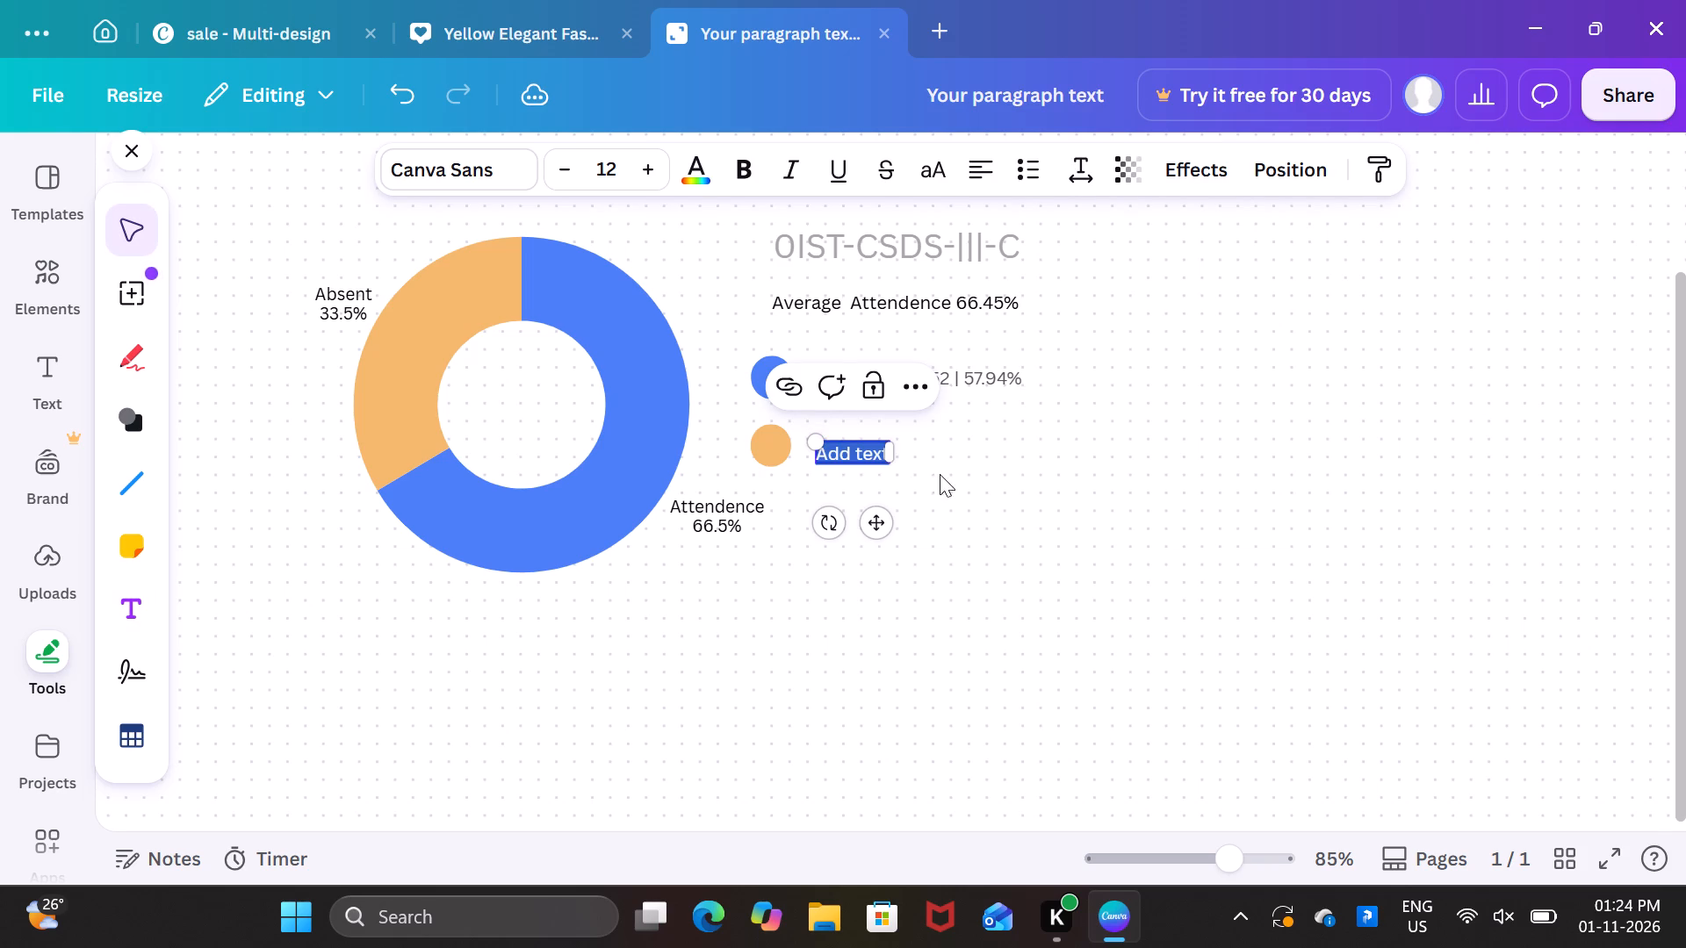
{"action": "left_click_drag", "start_coordinate": [891, 447], "coordinate": [943, 442]}
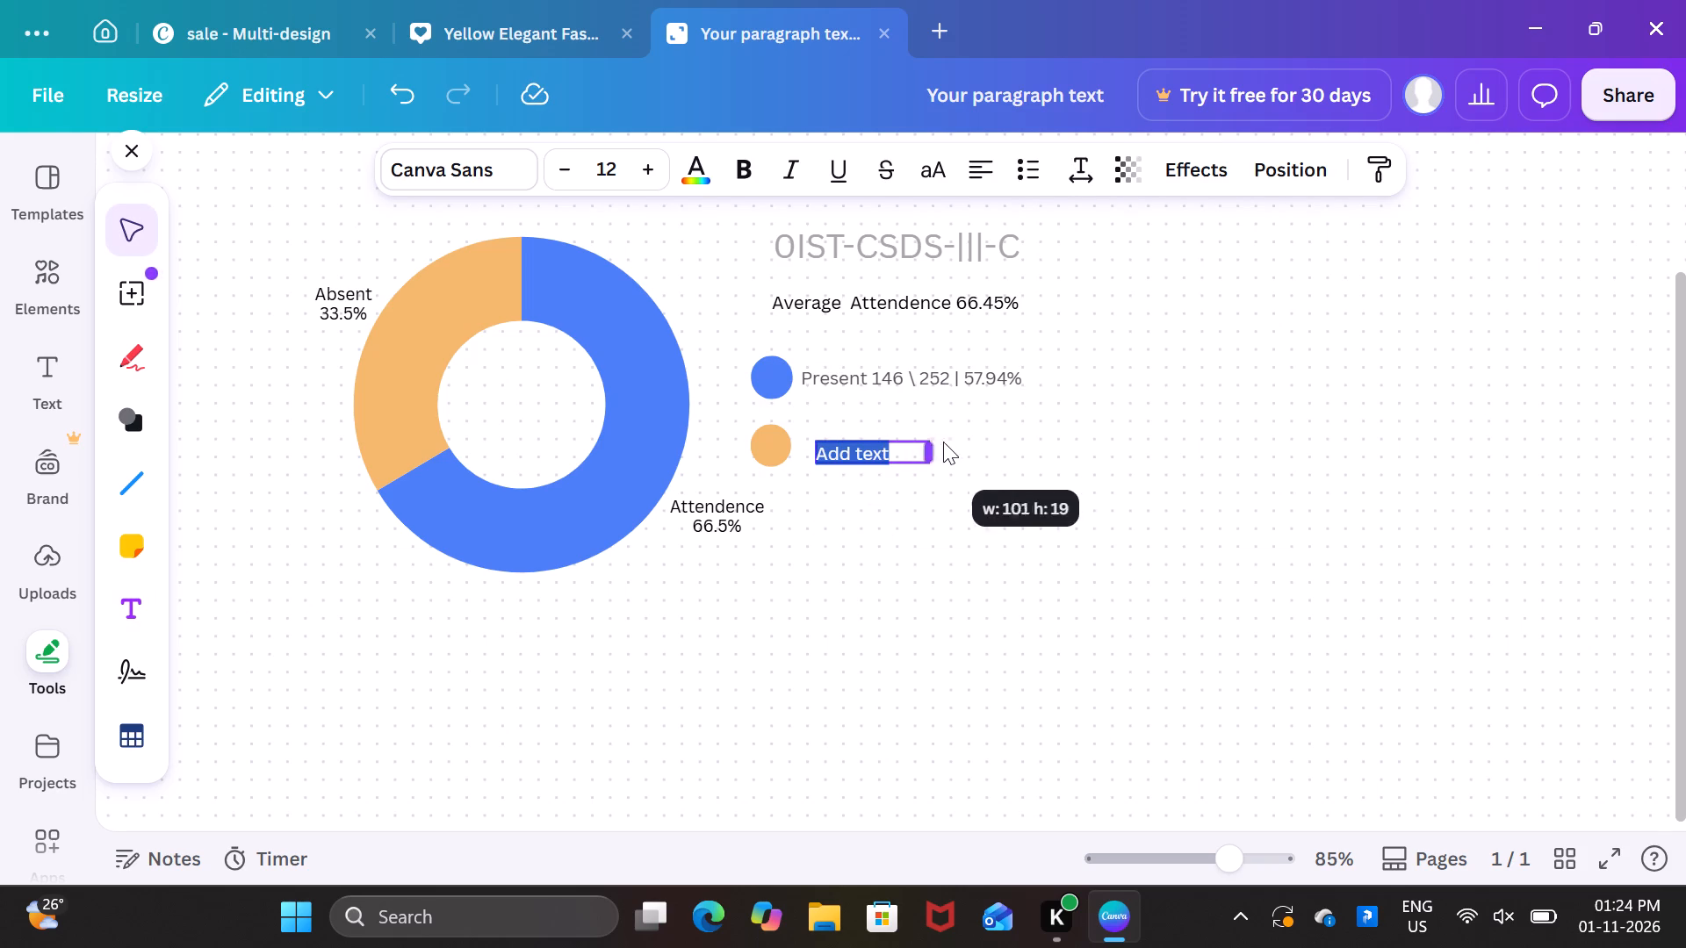
{"action": "left_click_drag", "start_coordinate": [943, 442], "coordinate": [1066, 424]}
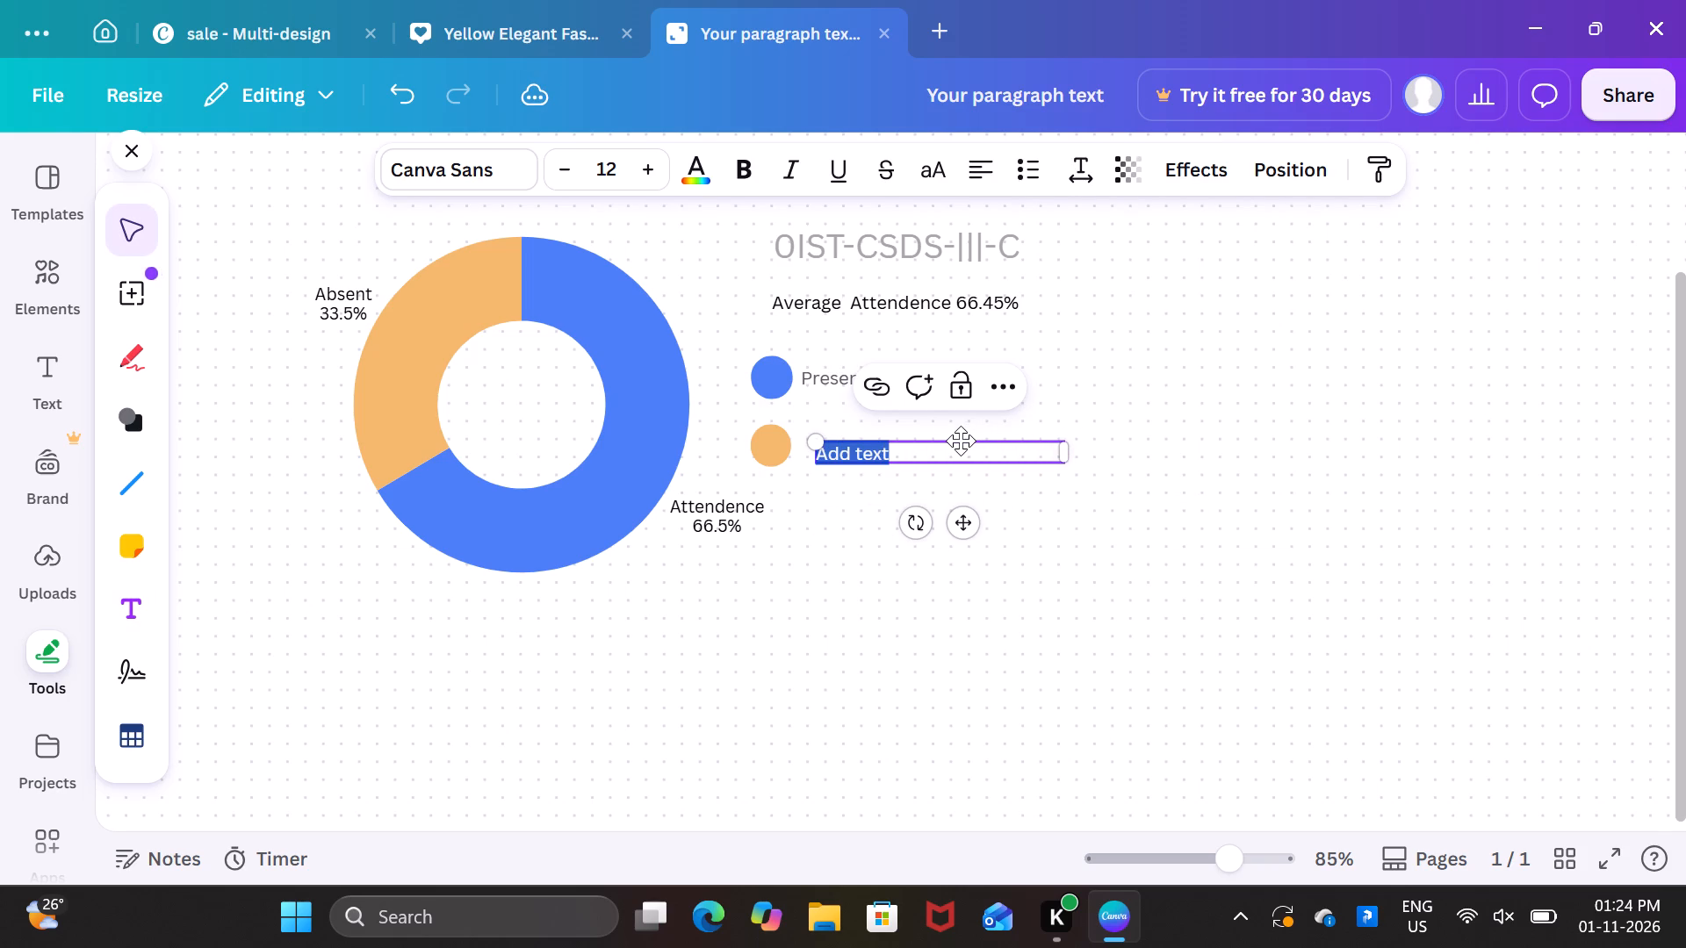
Replace the placeholder text beside the orange legend circle with "Absent 106 \ 252 | 42.06%".
{"action": "left_click", "coordinate": [921, 451]}
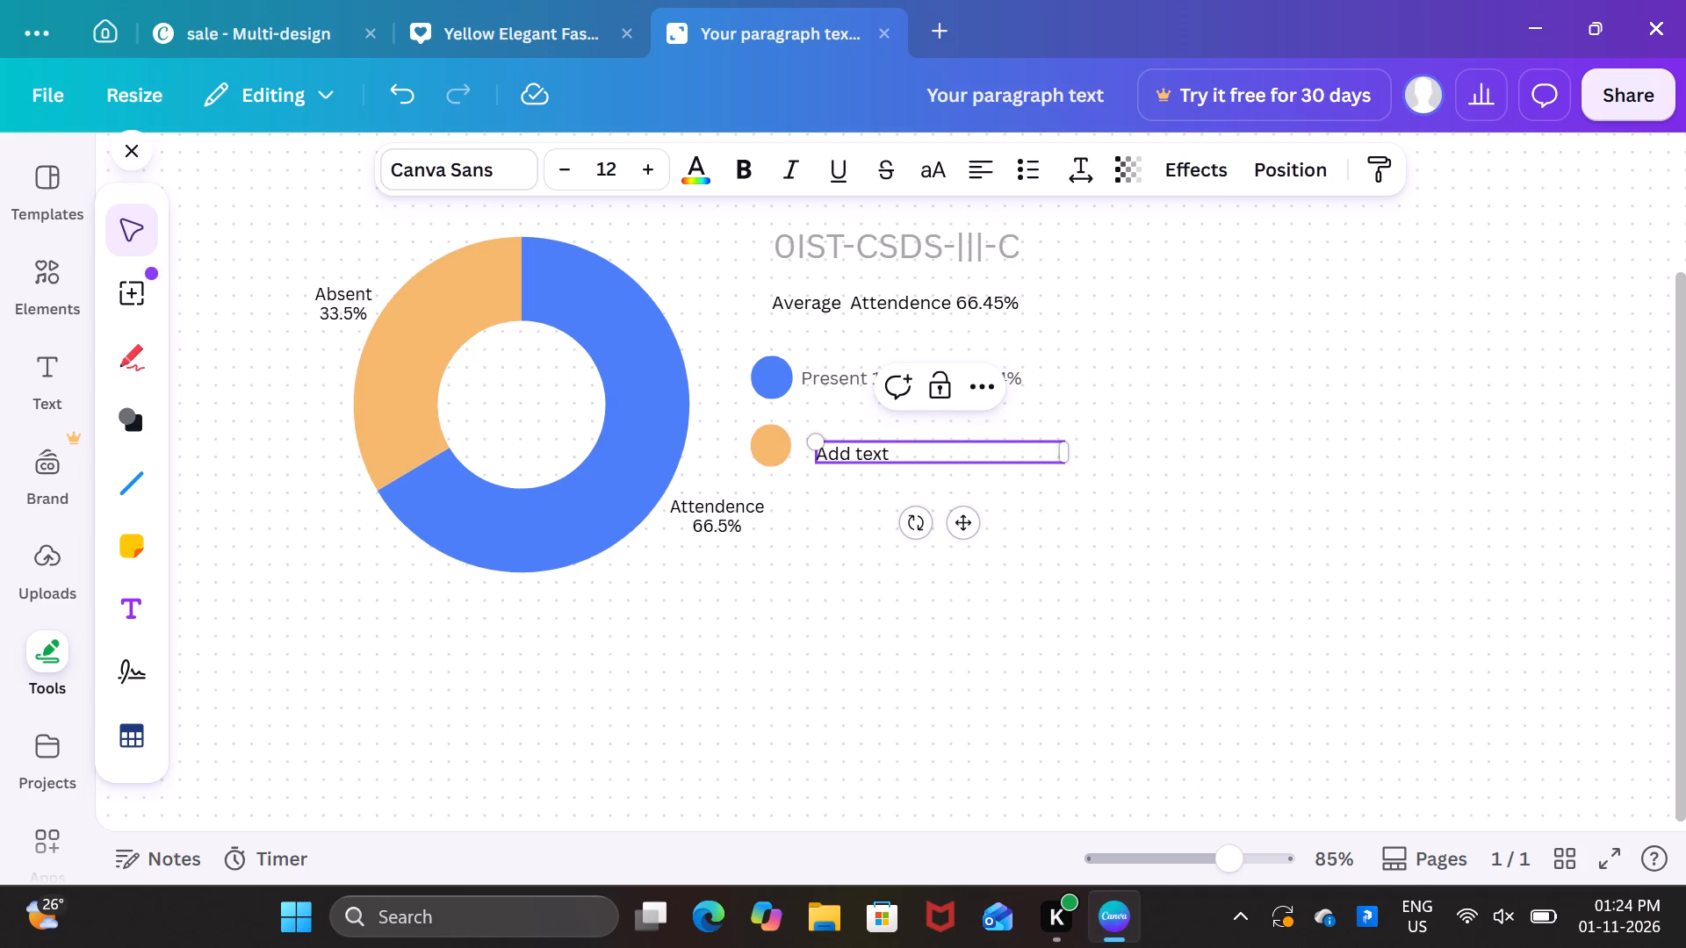
{"action": "key", "text": "BackSpace"}
{"action": "key", "text": "BackSpace"}
{"action": "key", "text": "BackSpace"}
{"action": "key", "text": "BackSpace"}
{"action": "key", "text": "BackSpace"}
{"action": "key", "text": "BackSpace"}
{"action": "key", "text": "BackSpace"}
{"action": "key", "text": "BackSpace"}
{"action": "key", "text": "shift+a"}
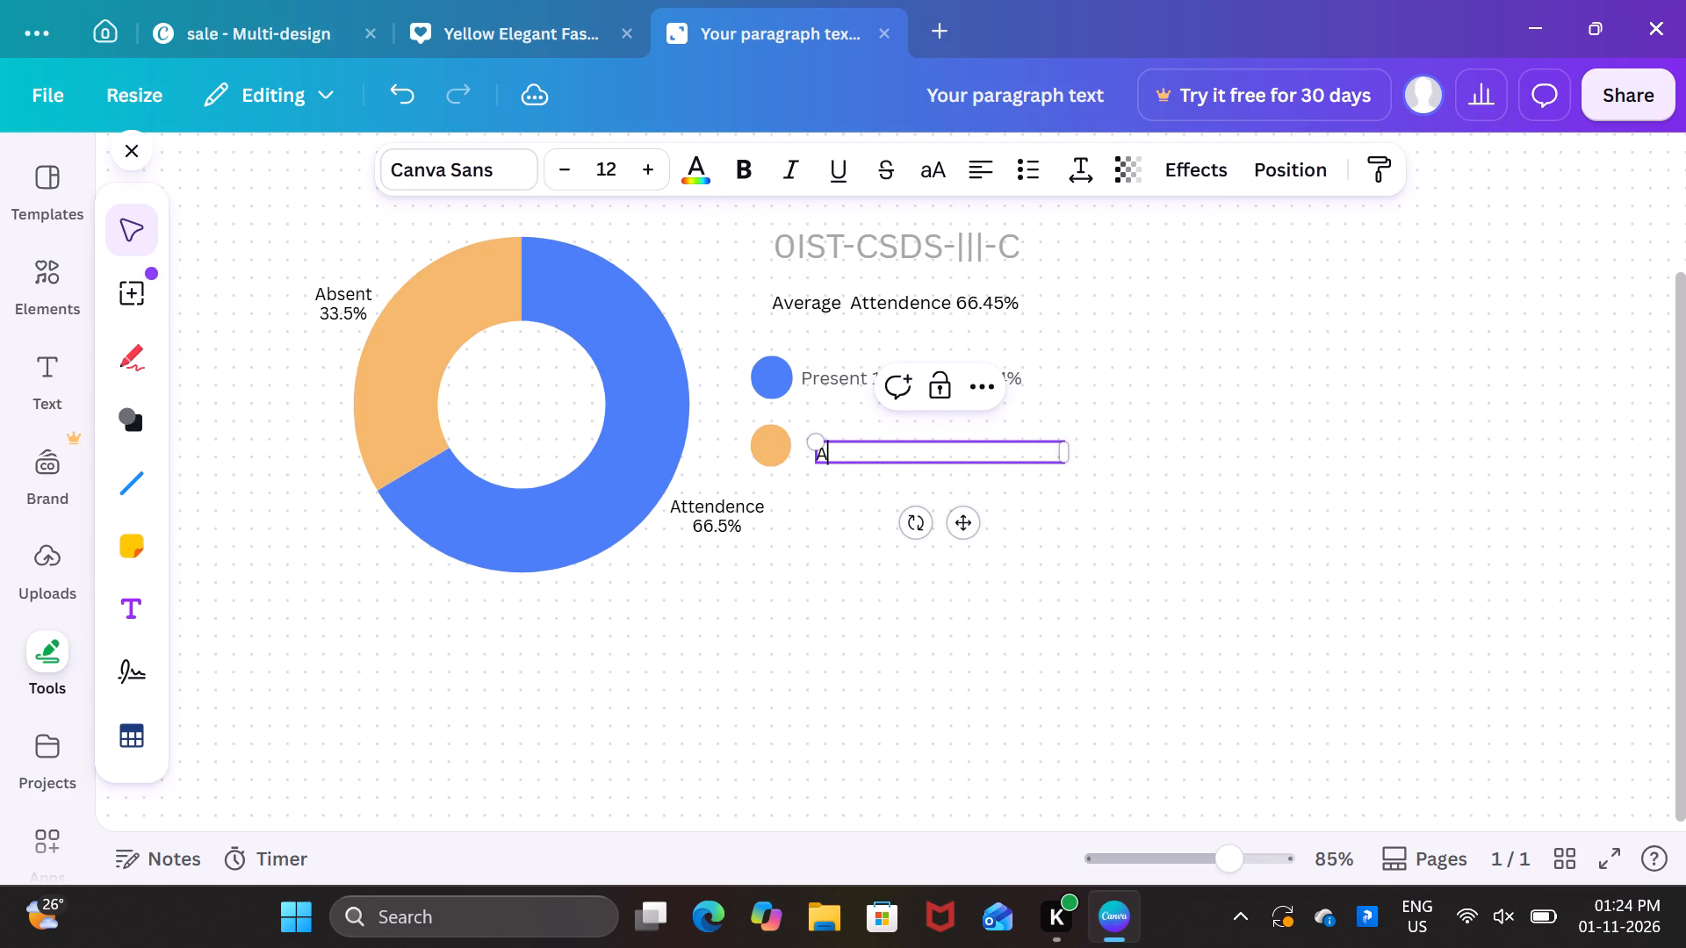
{"action": "key", "text": "b"}
{"action": "type", "text": "sent"}
{"action": "key", "text": "space"}
{"action": "type", "text": "10"}
{"action": "key", "text": "6"}
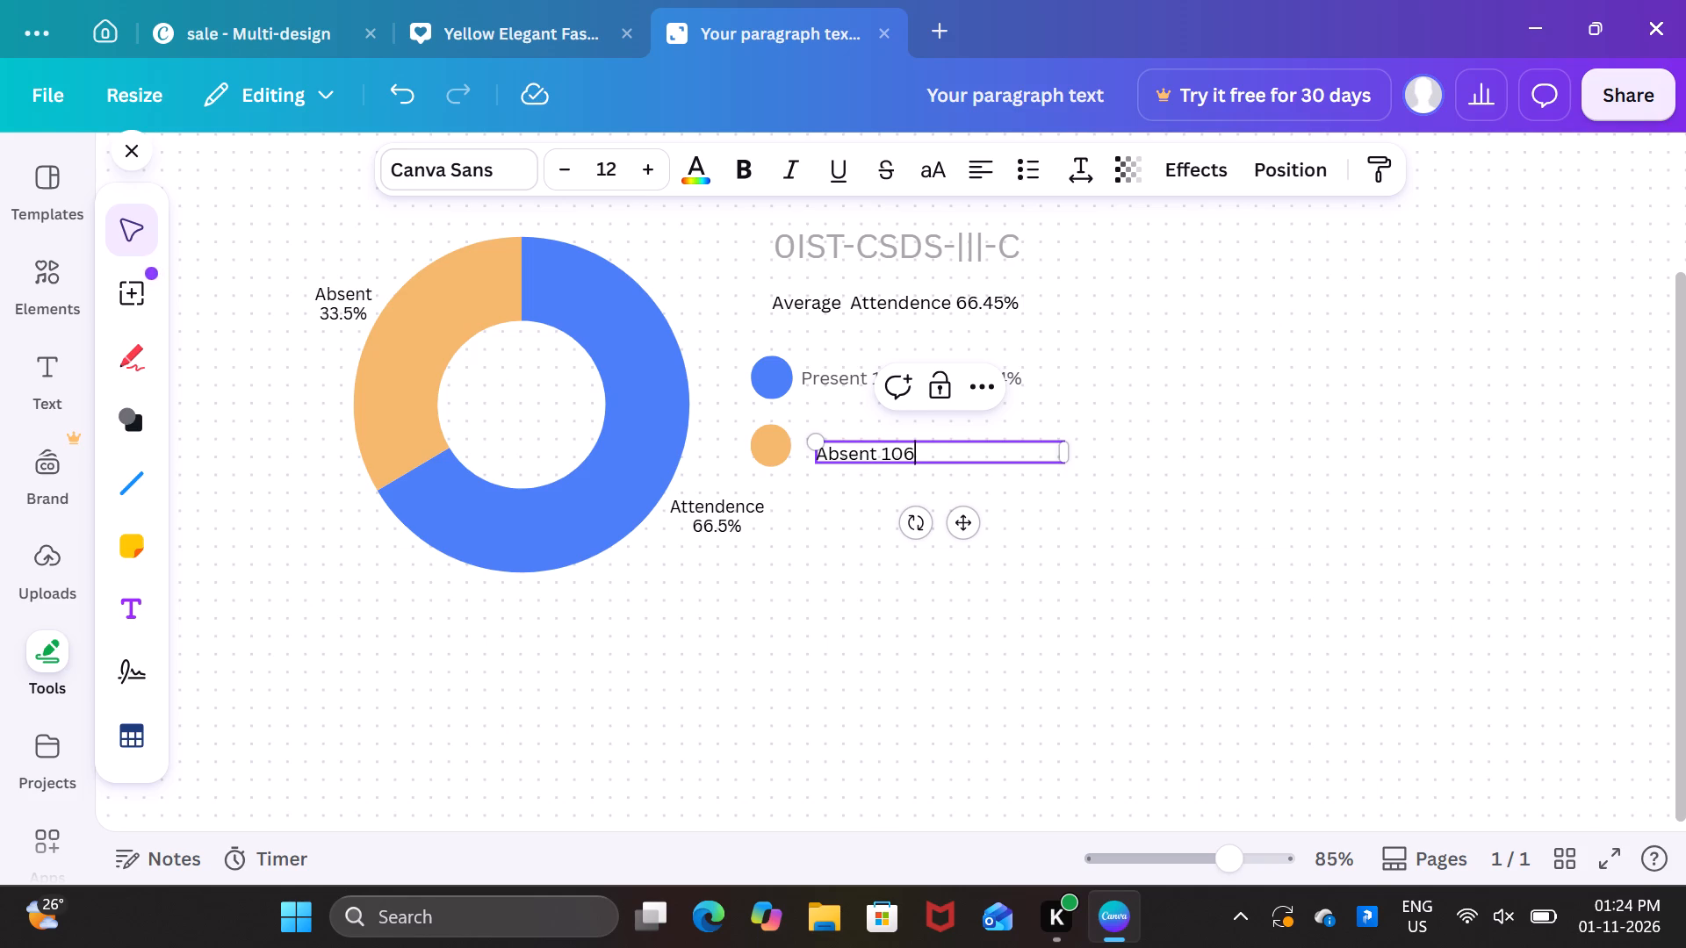
{"action": "key", "text": "space"}
{"action": "type", "text": "\\"}
{"action": "key", "text": "space"}
{"action": "type", "text": "252"}
{"action": "key", "text": "space"}
{"action": "type", "text": "\\"}
{"action": "key", "text": "BackSpace"}
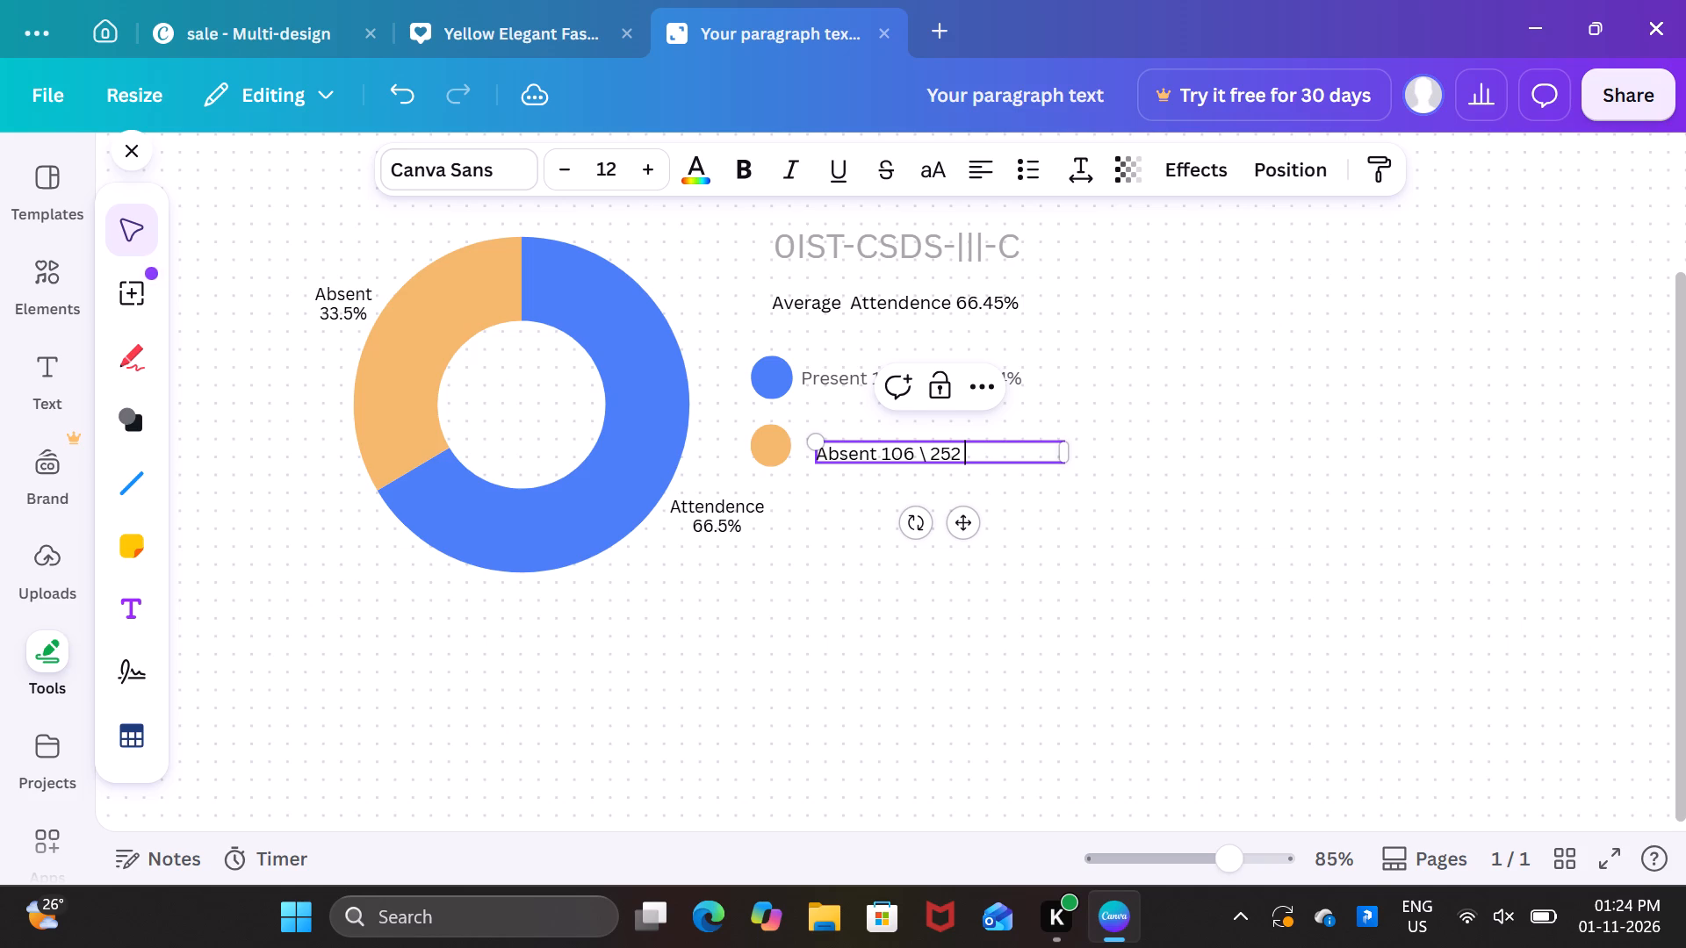
{"action": "type", "text": "|"}
{"action": "key", "text": "space"}
{"action": "type", "text": "42"}
{"action": "key", "text": "period"}
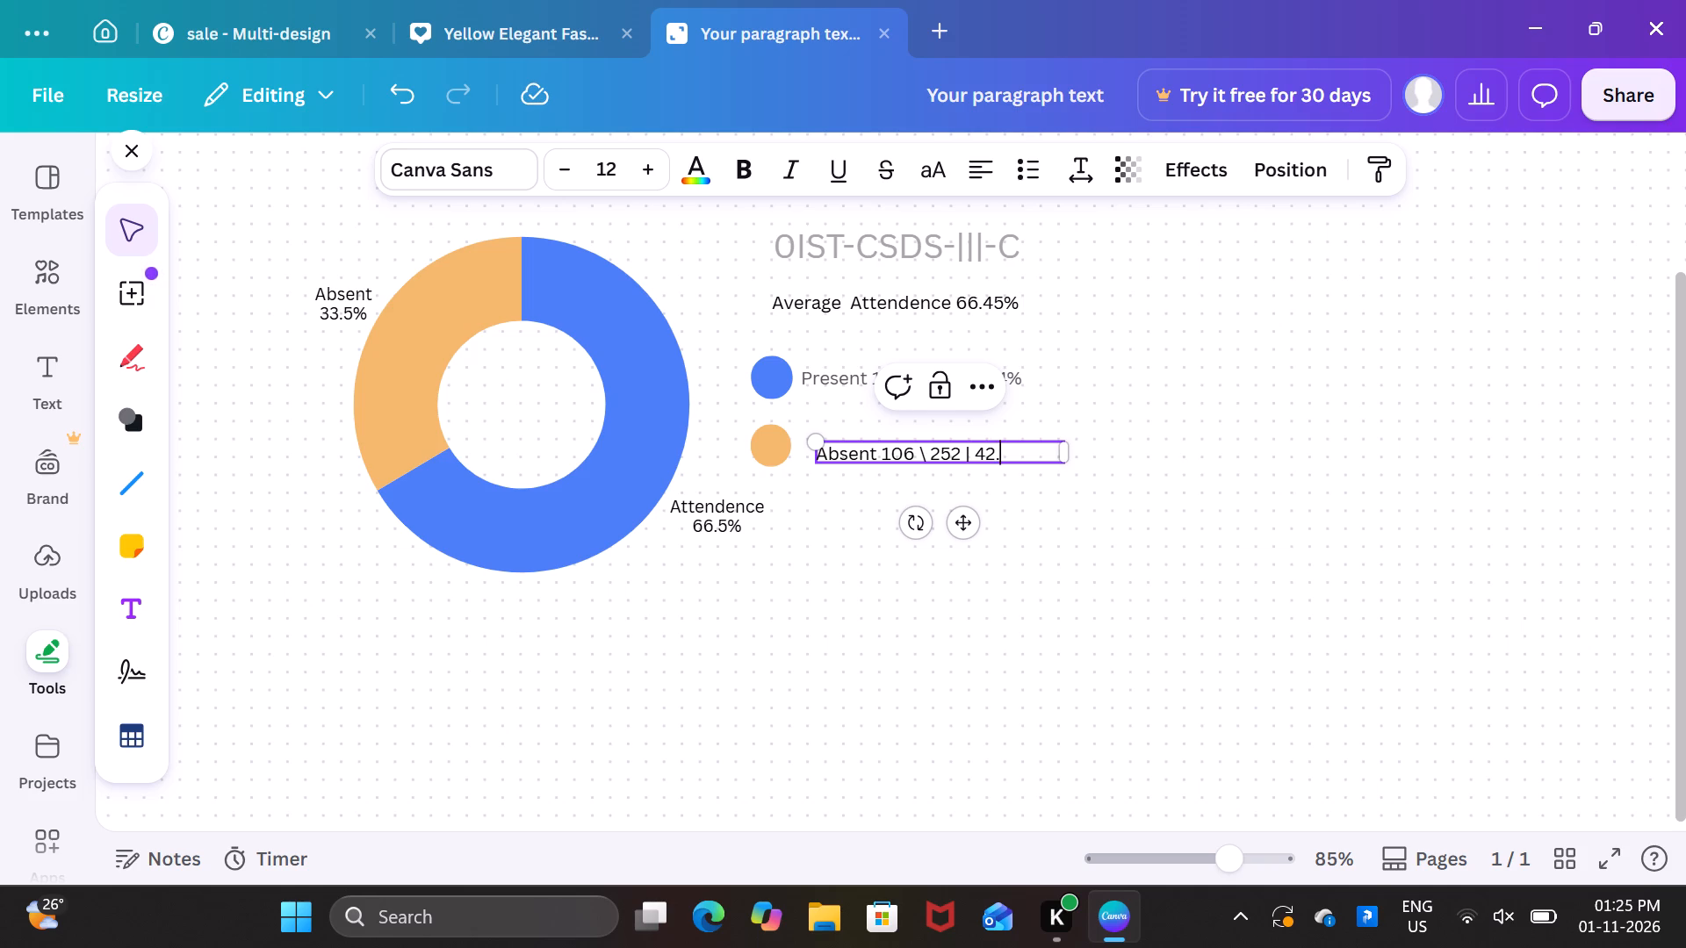
{"action": "type", "text": "06"}
{"action": "key", "text": "shift+percent"}
{"action": "left_click", "coordinate": [1097, 544]}
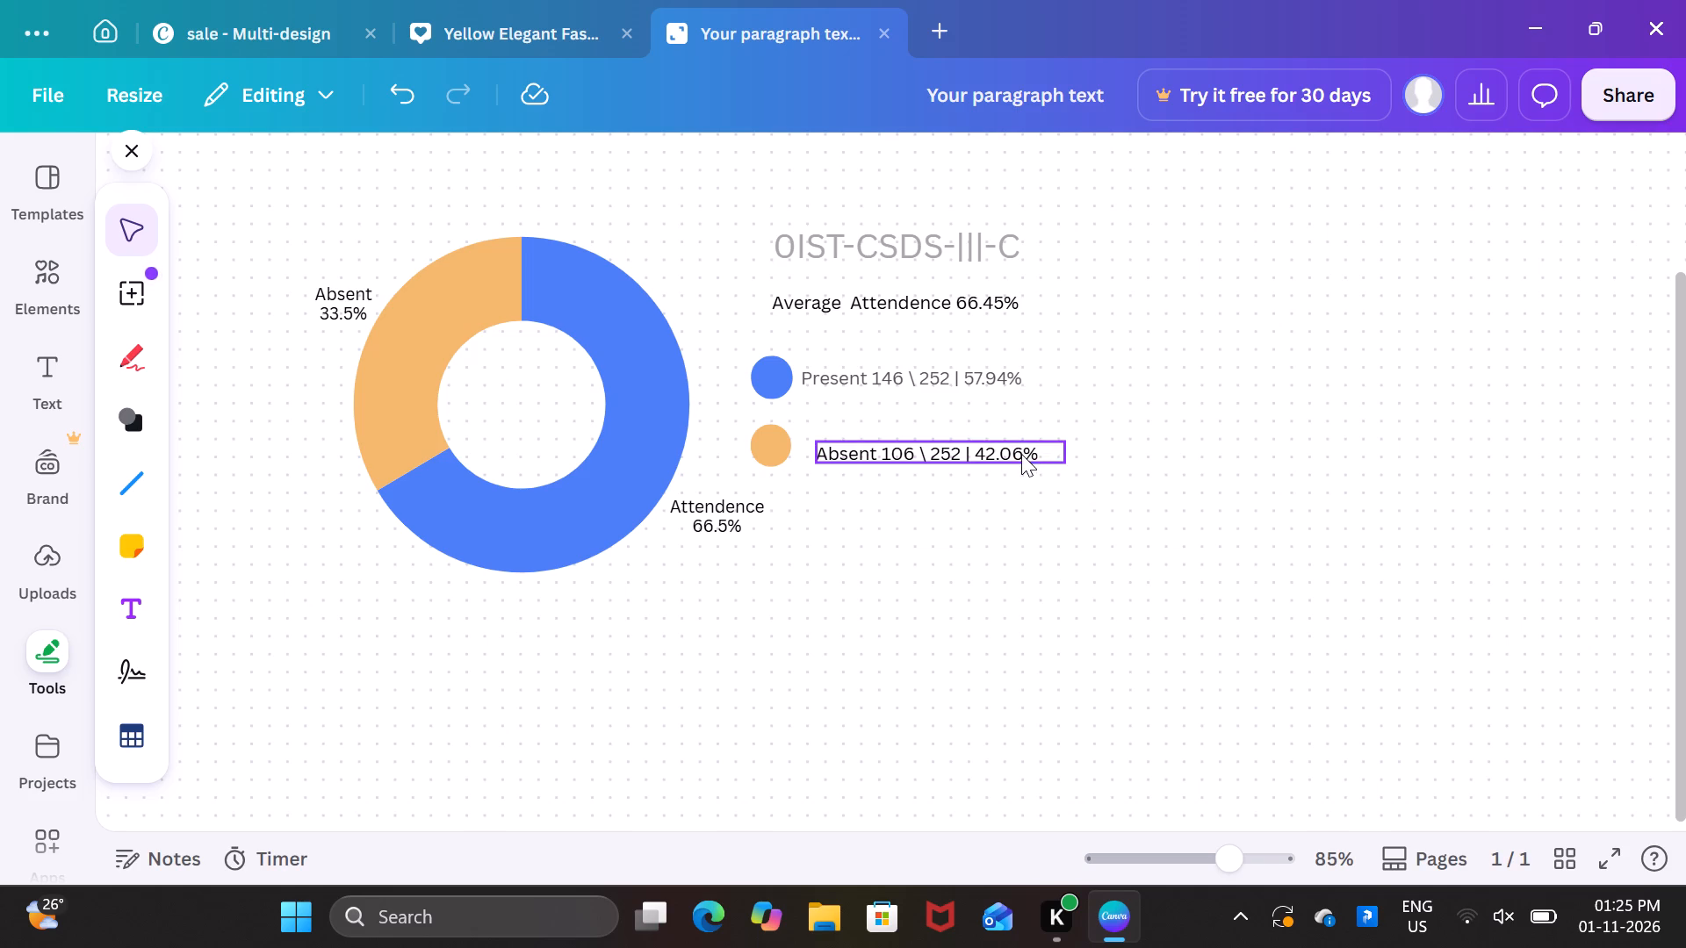
Narrow the Absent label's text box to about 204 wide so it fits closely around its text.
{"action": "left_click", "coordinate": [1045, 449]}
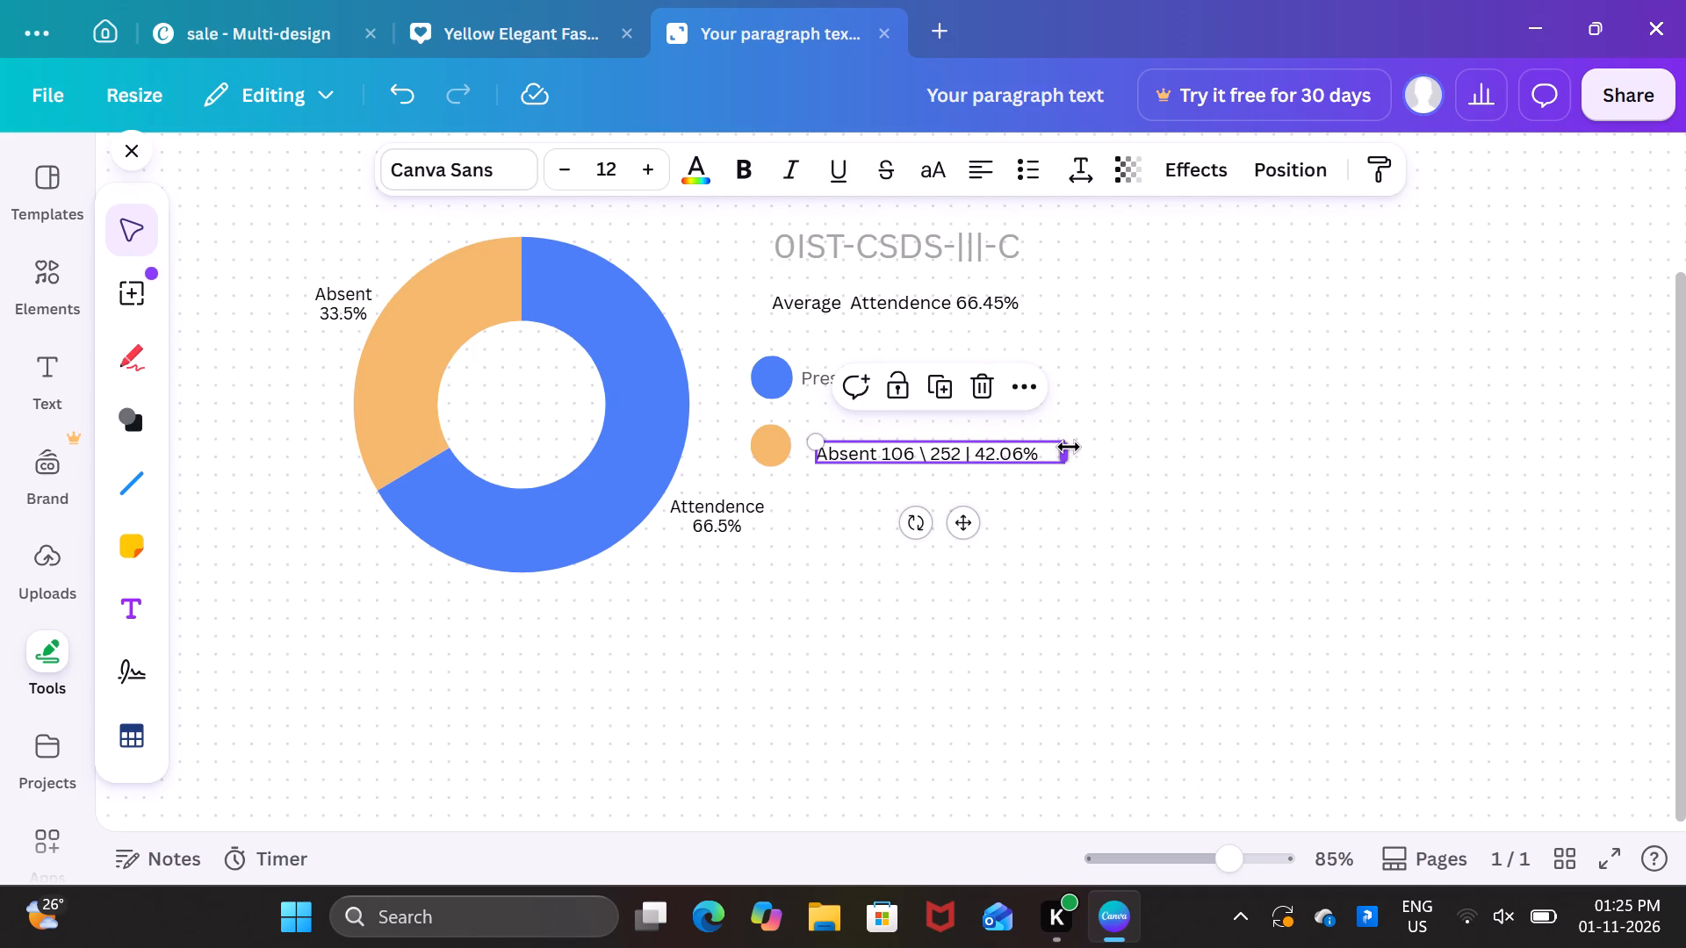
{"action": "left_click_drag", "start_coordinate": [1069, 447], "coordinate": [1049, 447]}
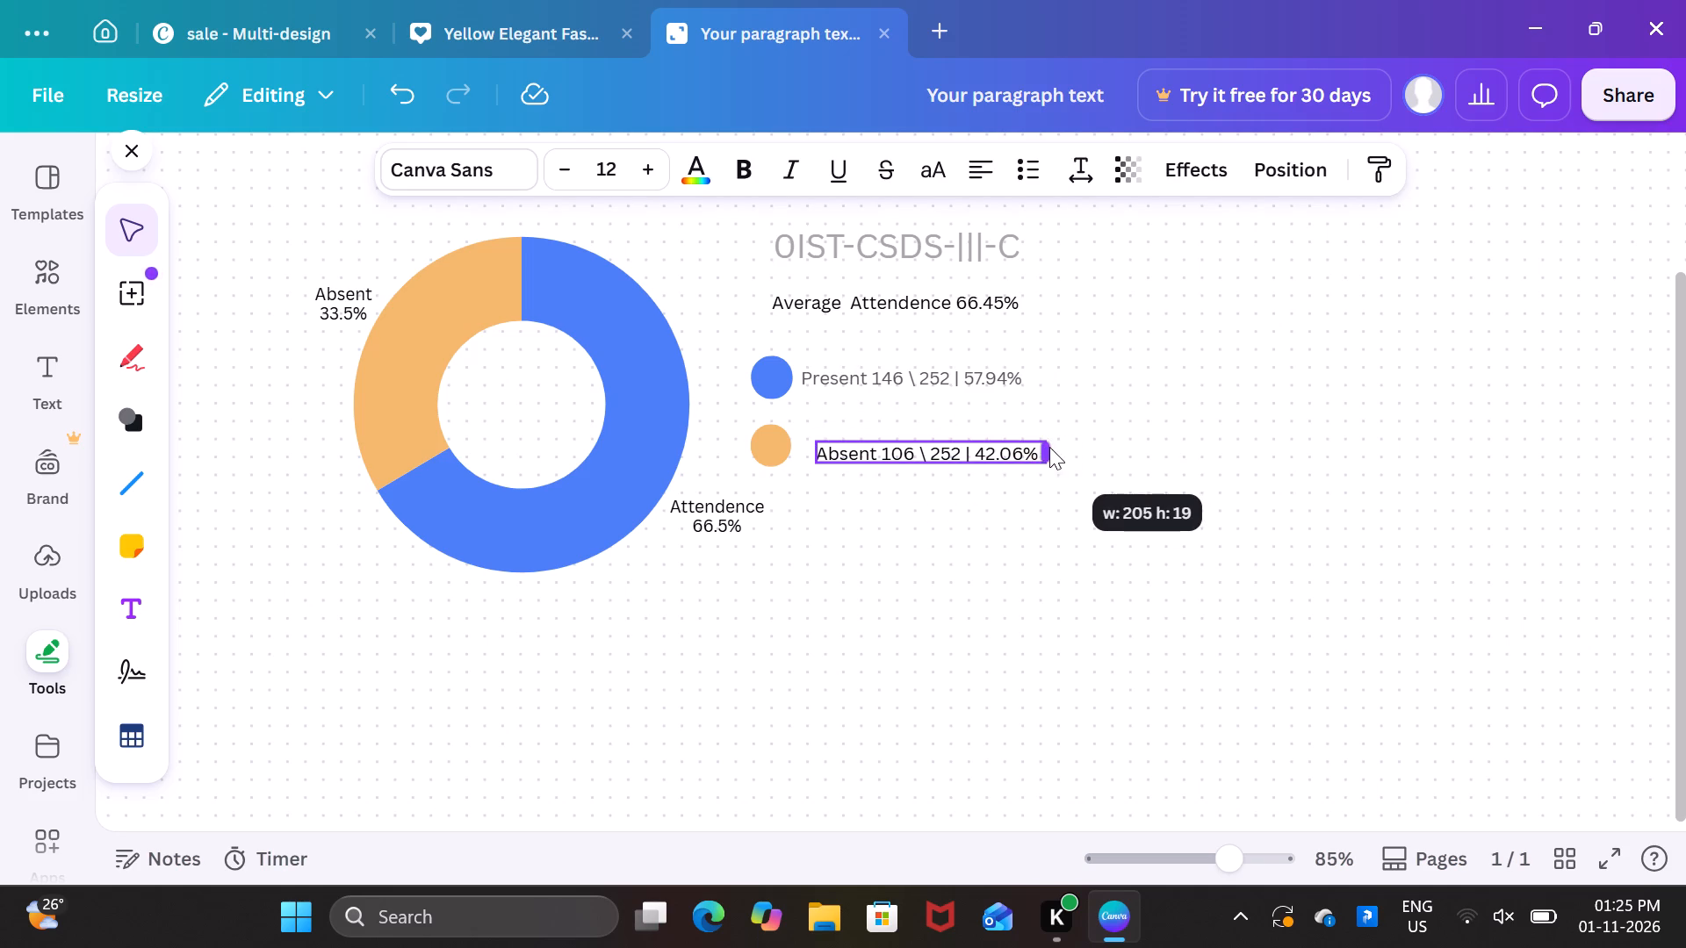
{"action": "left_click_drag", "start_coordinate": [1049, 447], "coordinate": [1048, 447]}
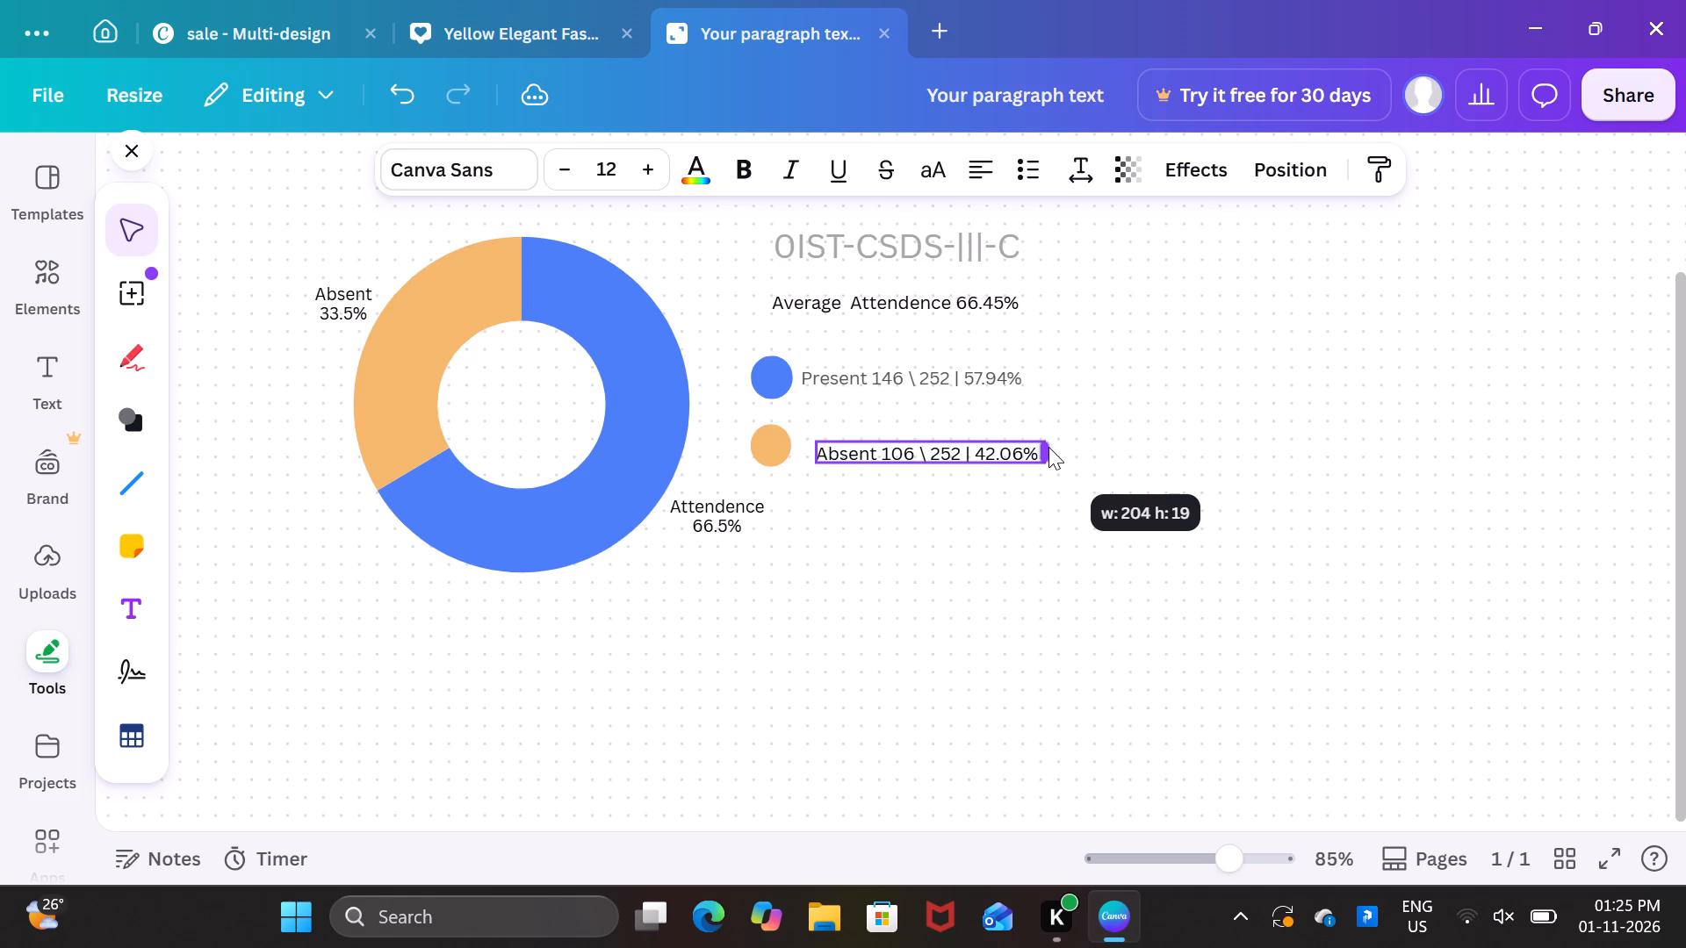
{"action": "left_click_drag", "start_coordinate": [1048, 447], "coordinate": [1047, 449]}
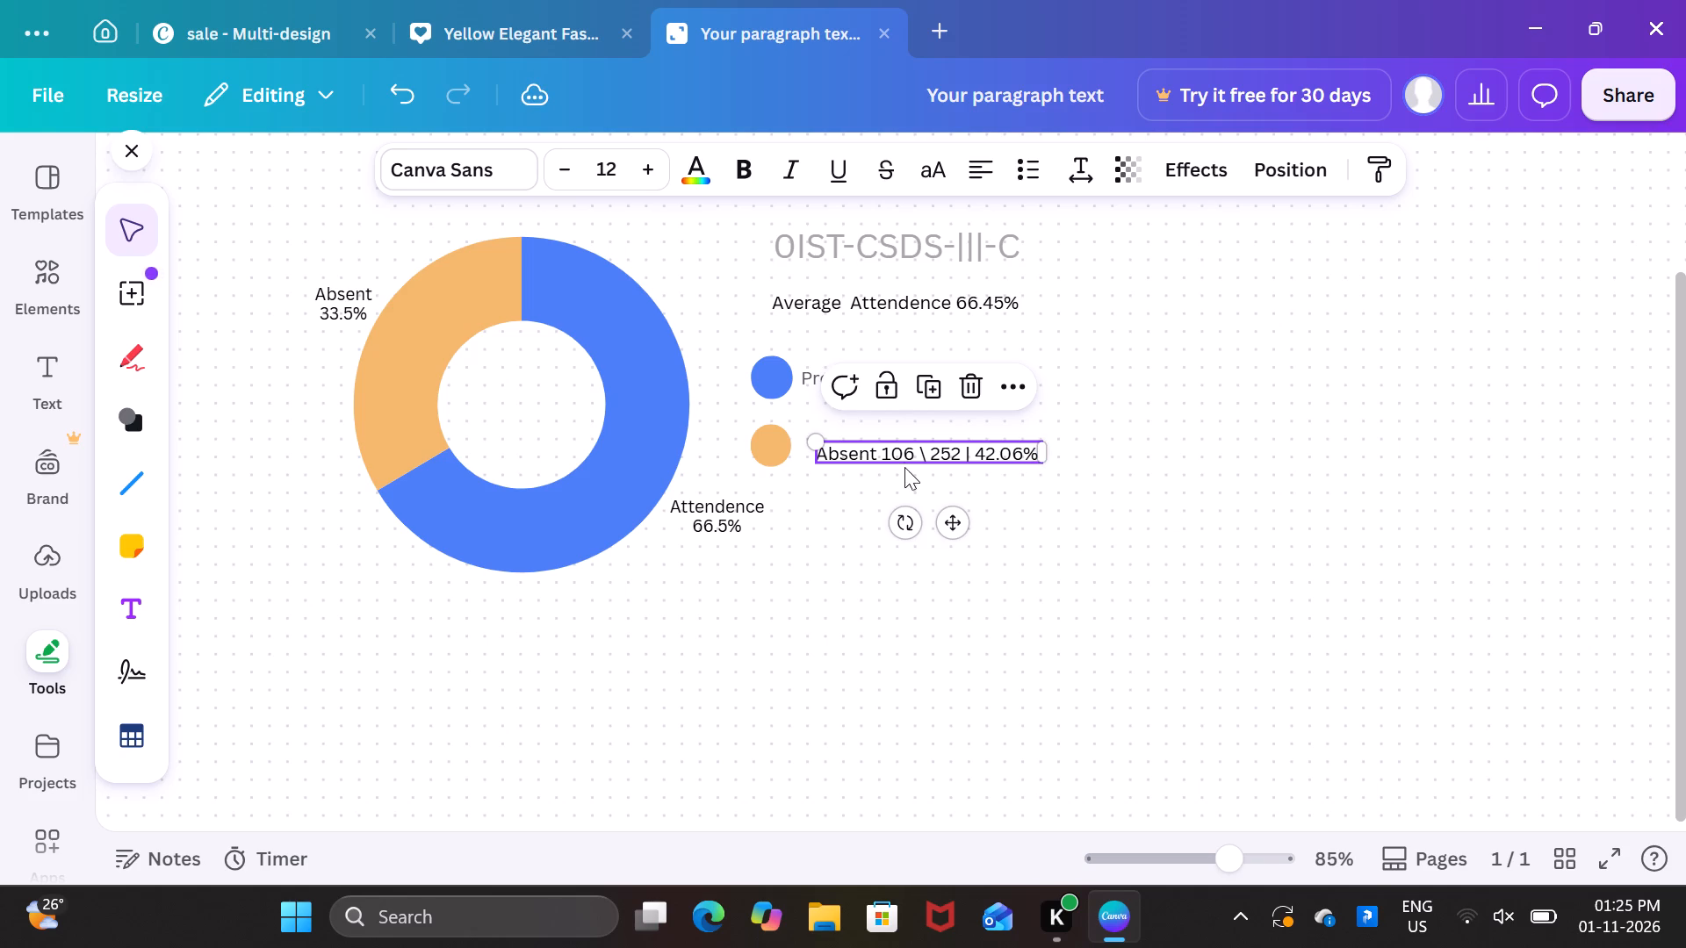
{"action": "left_click", "coordinate": [911, 449]}
{"action": "left_click_drag", "start_coordinate": [911, 449], "coordinate": [898, 449]}
{"action": "left_click", "coordinate": [1089, 567]}
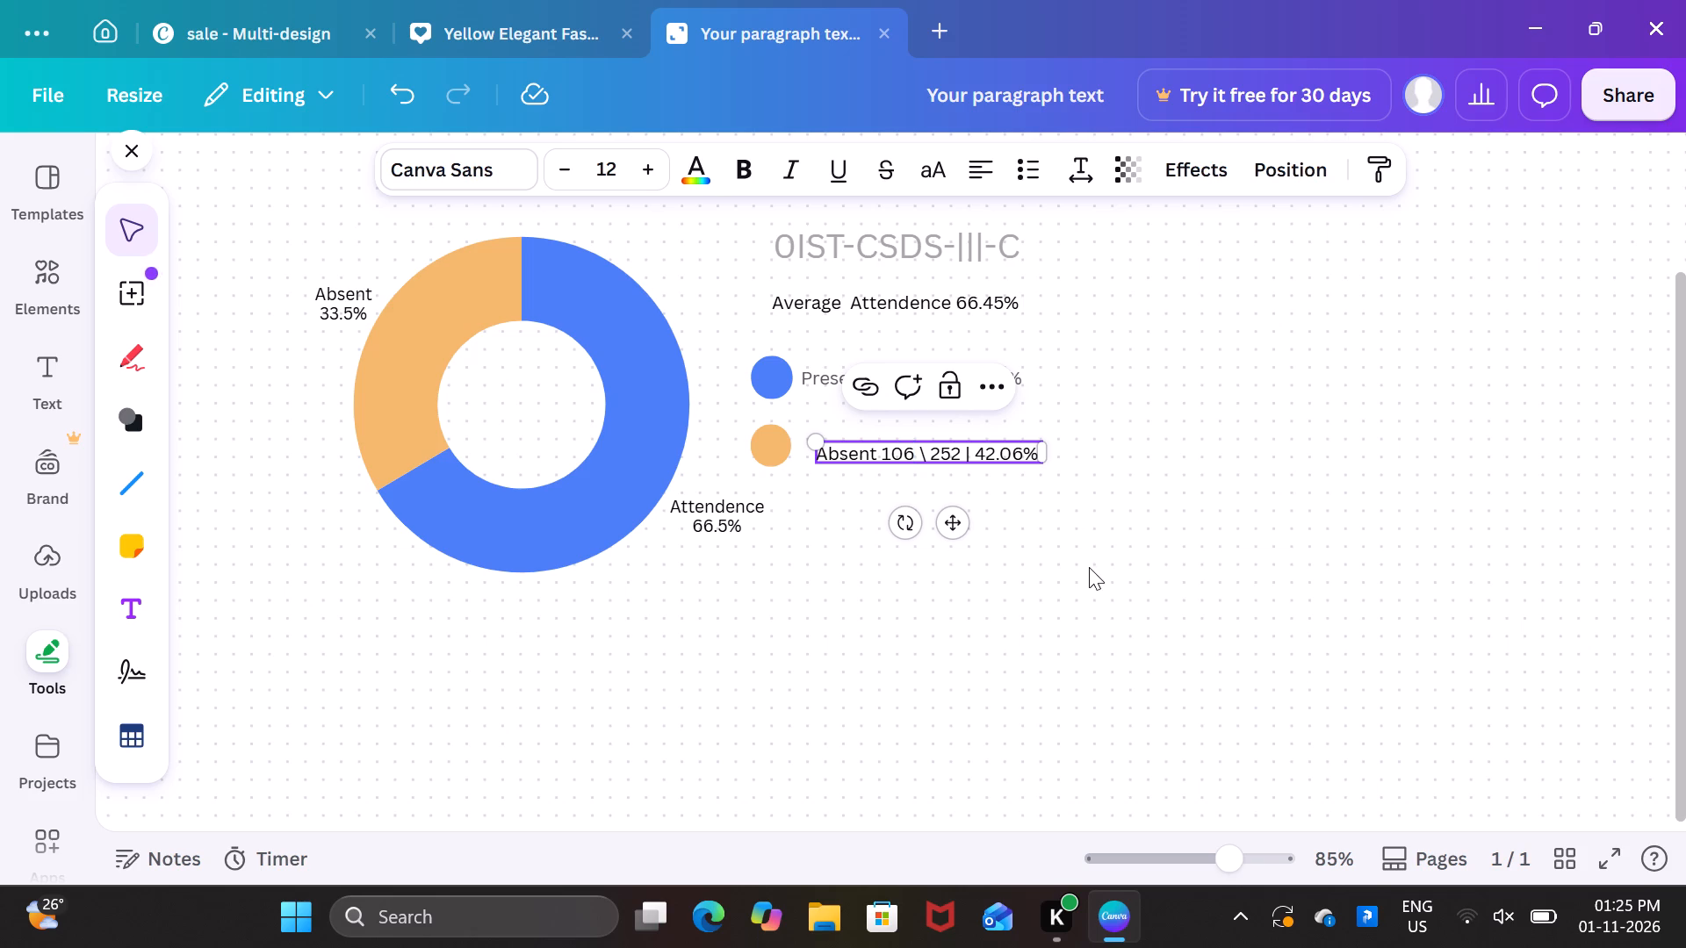
Scale up the Absent label to font size 12.8, about 215 wide, aligning its start with the Present label.
{"action": "left_click", "coordinate": [895, 449]}
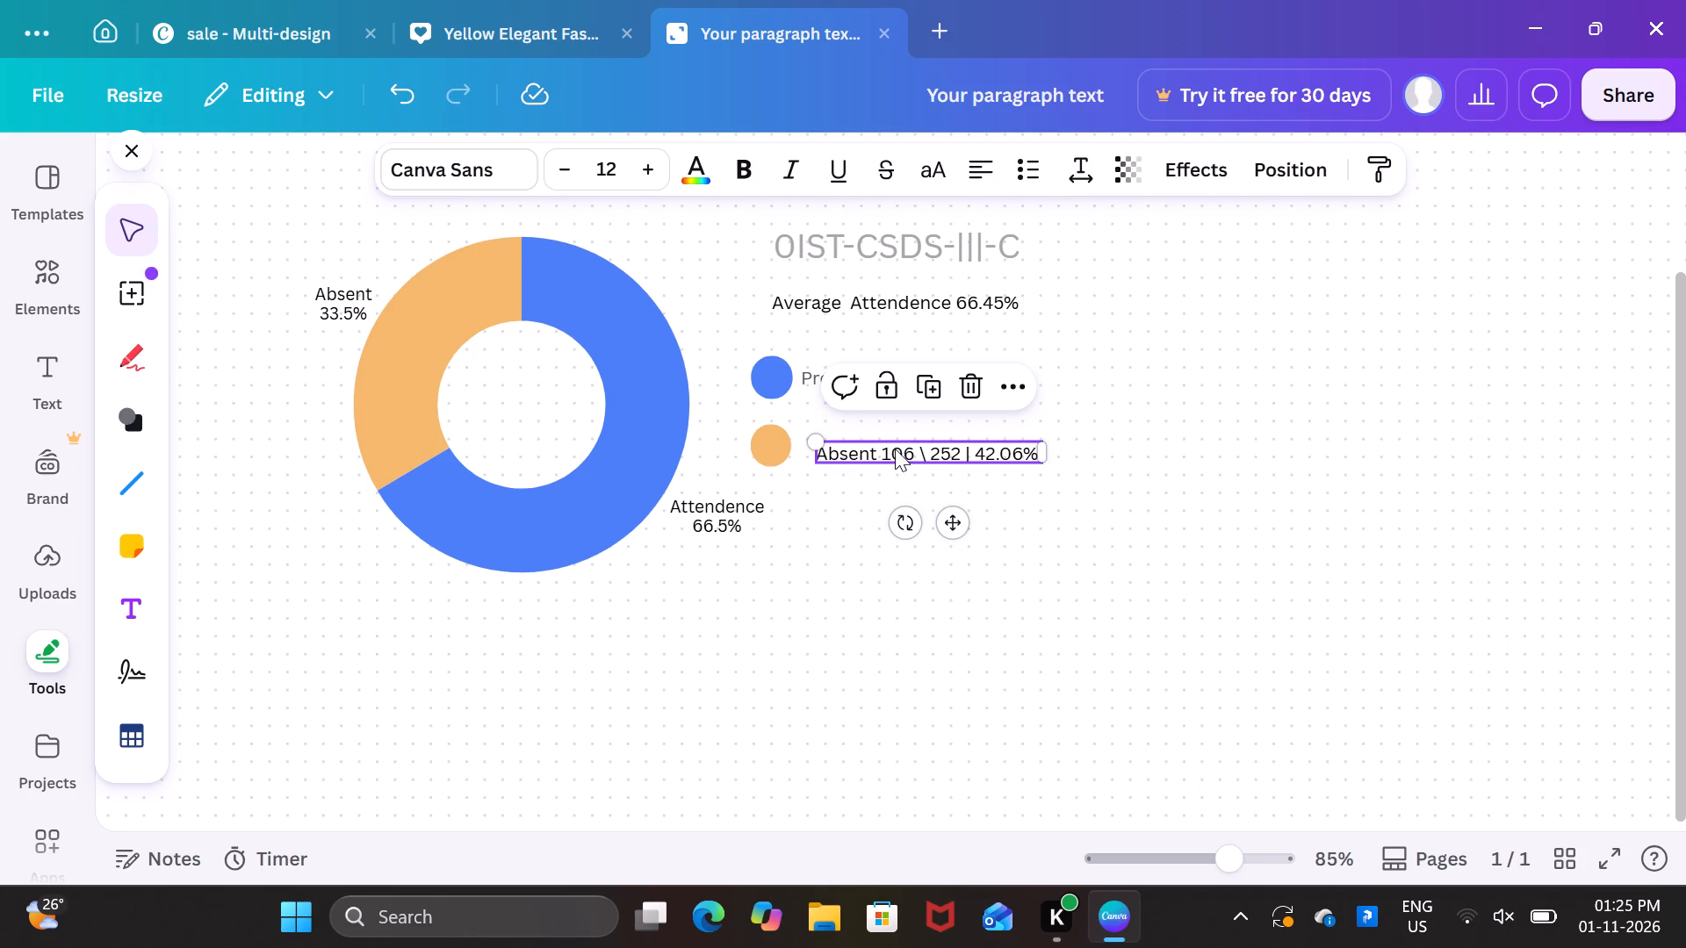
{"action": "left_click_drag", "start_coordinate": [818, 435], "coordinate": [811, 423]}
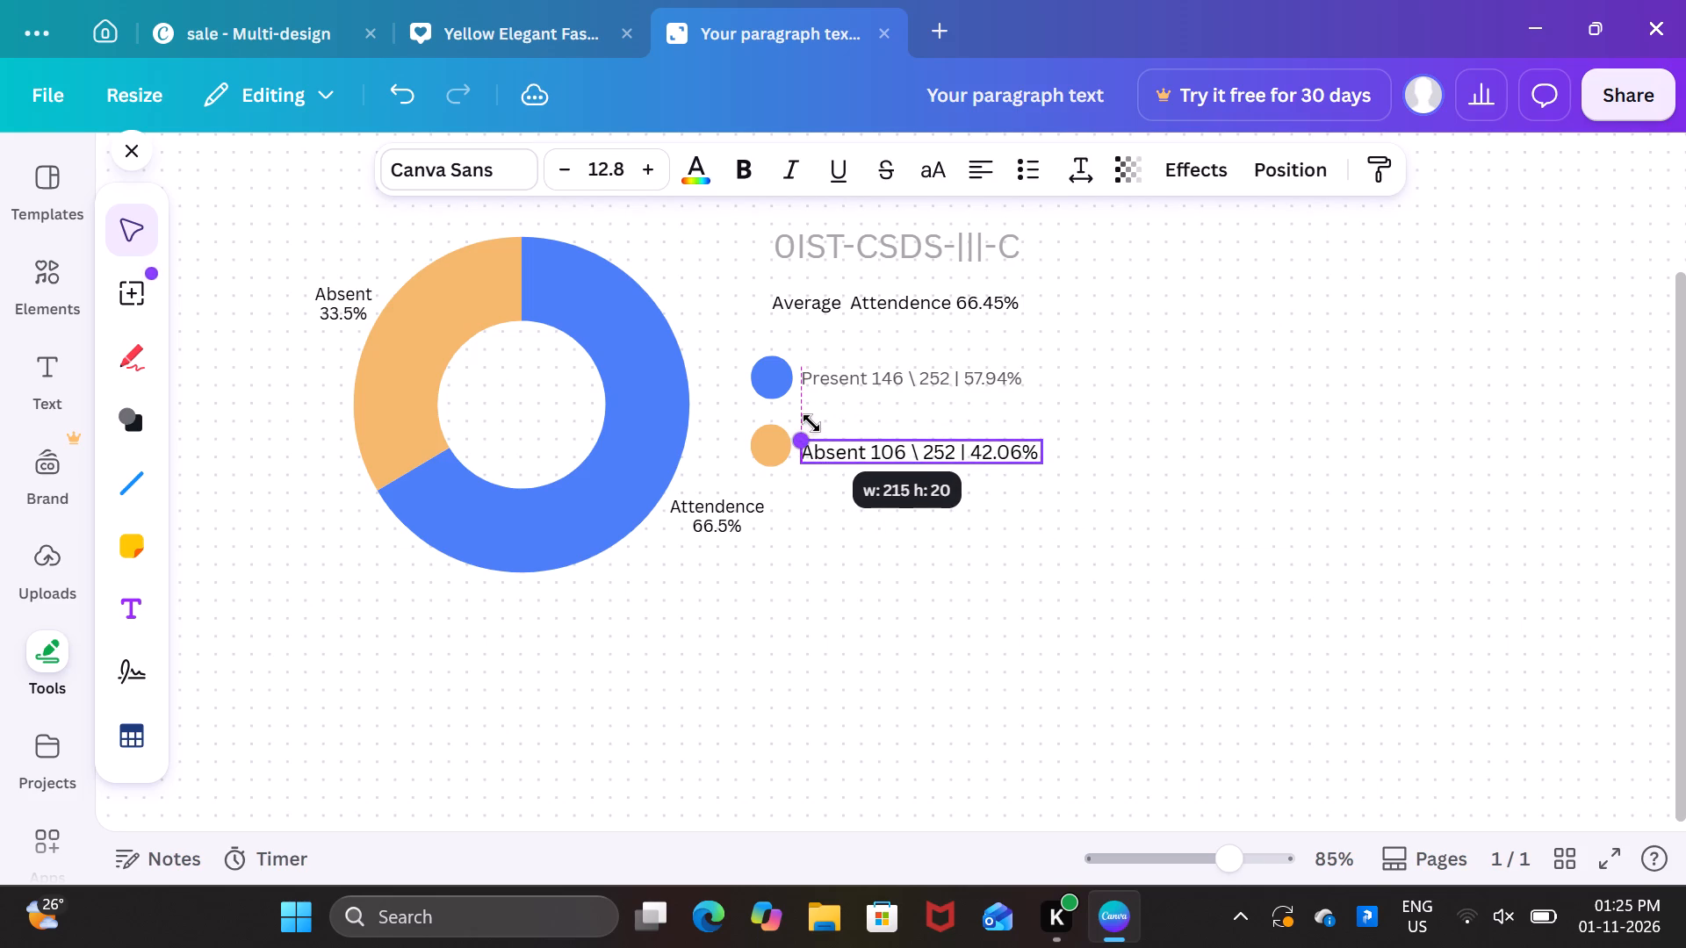
{"action": "left_click_drag", "start_coordinate": [811, 423], "coordinate": [811, 425]}
{"action": "left_click", "coordinate": [818, 566]}
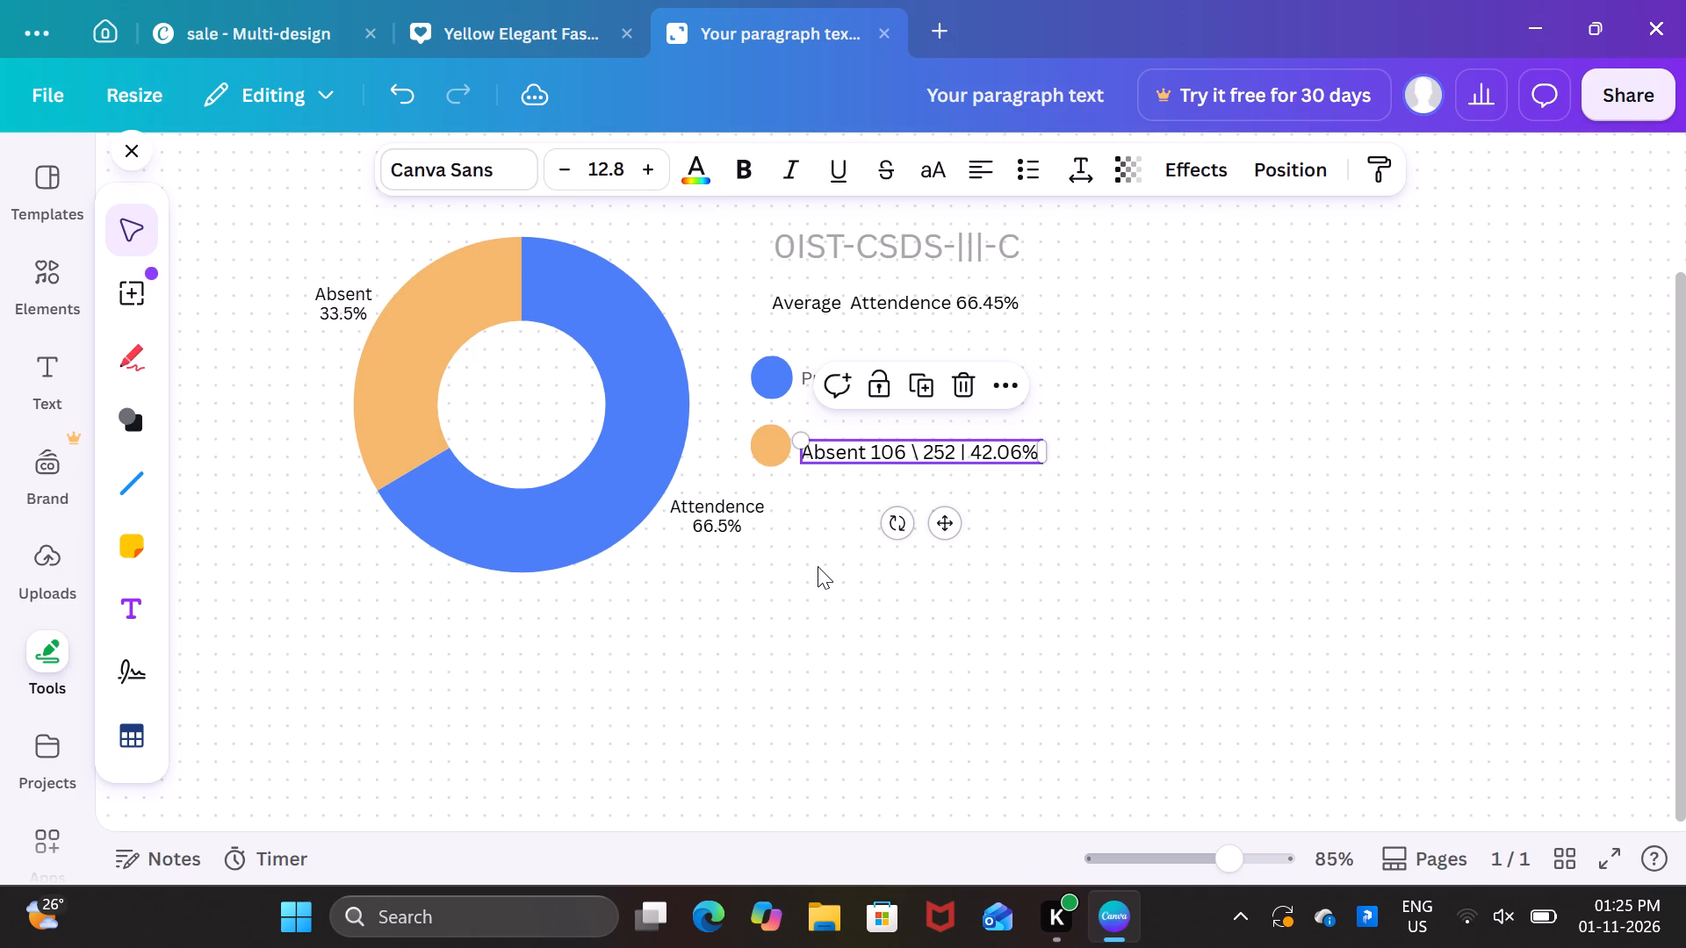
Set the Absent label's text color to grey #737373.
{"action": "left_click", "coordinate": [893, 447]}
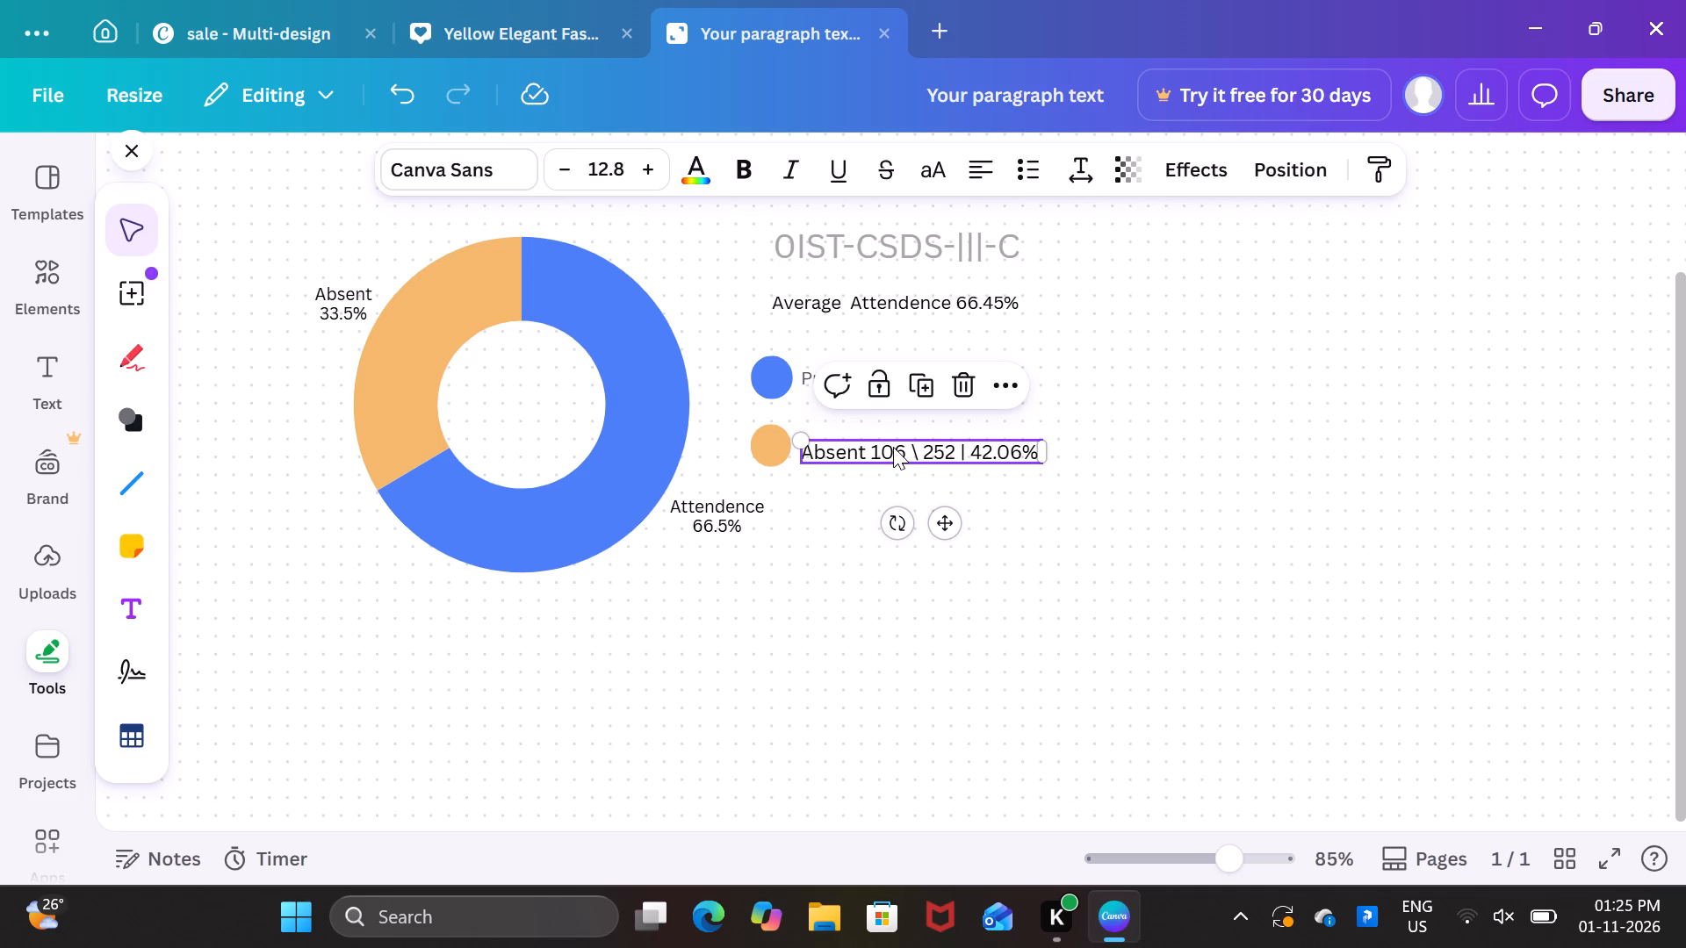
{"action": "left_click", "coordinate": [696, 161]}
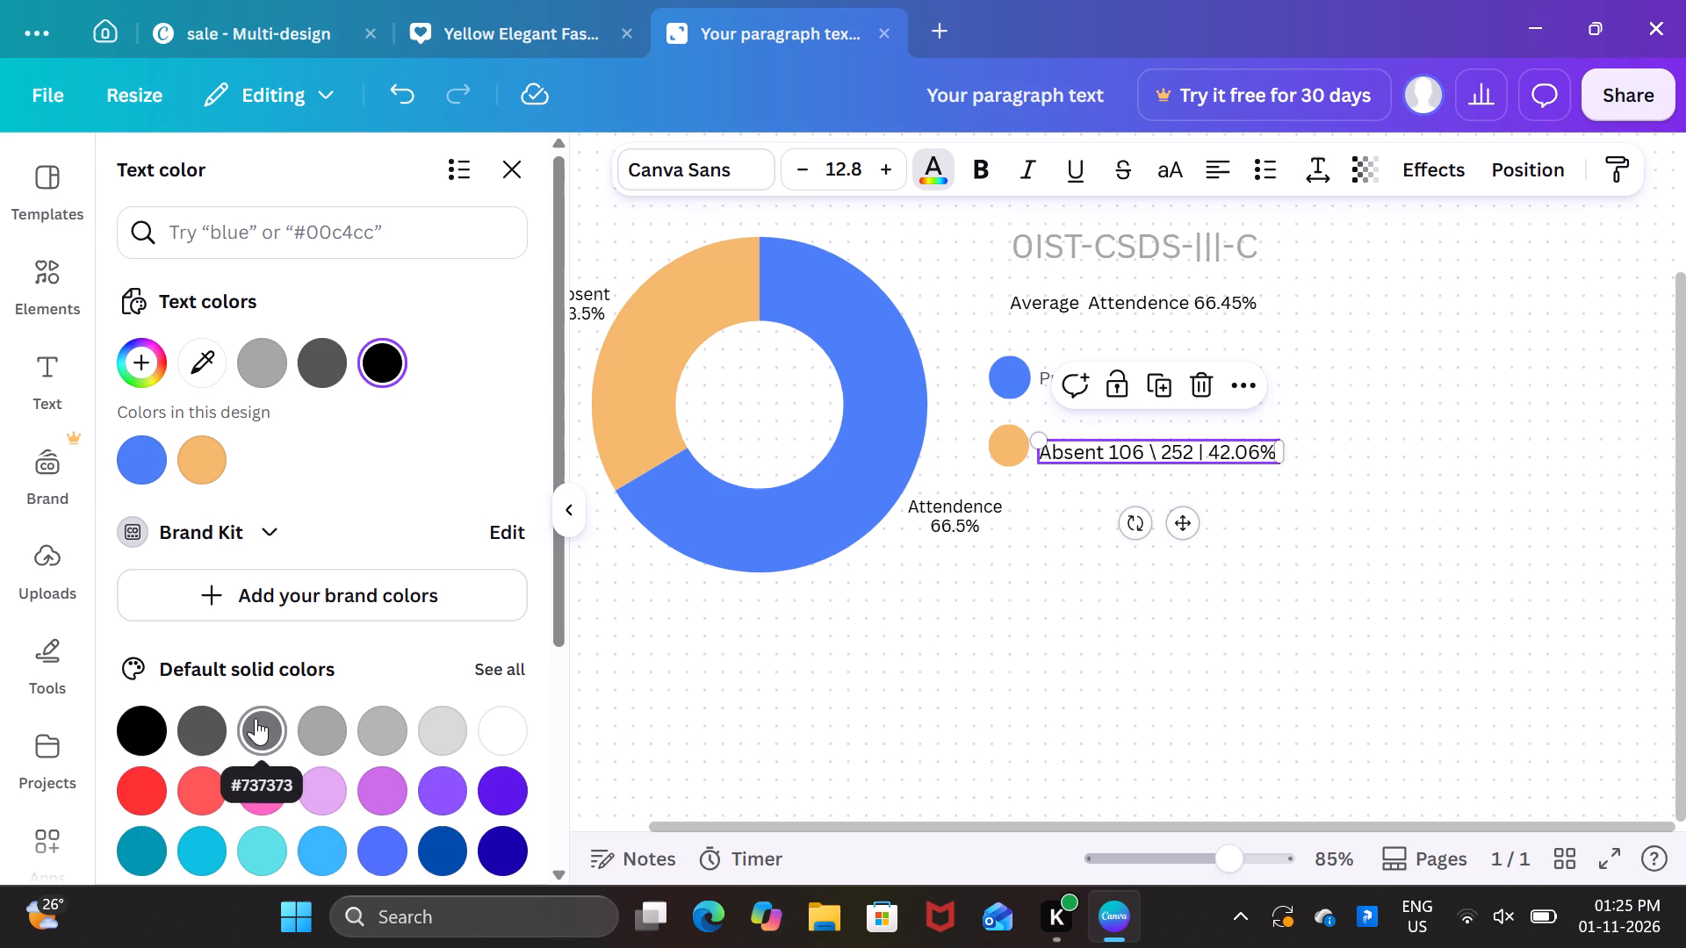
{"action": "left_click", "coordinate": [256, 718]}
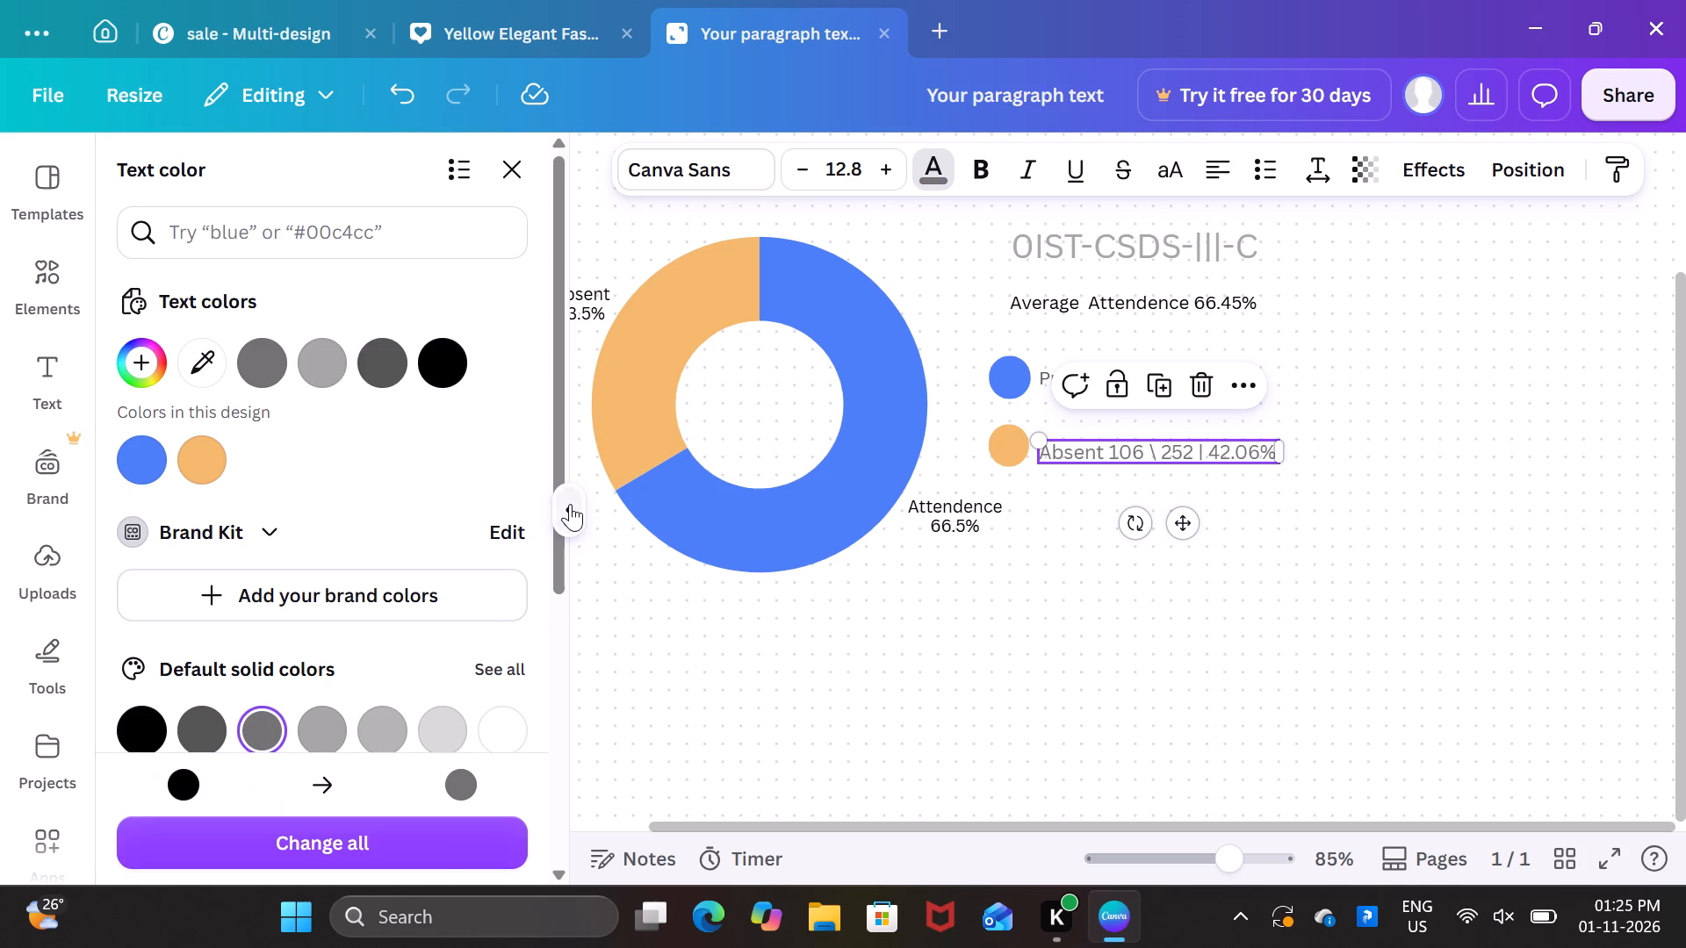
{"action": "left_click", "coordinate": [571, 504]}
{"action": "left_click", "coordinate": [620, 712]}
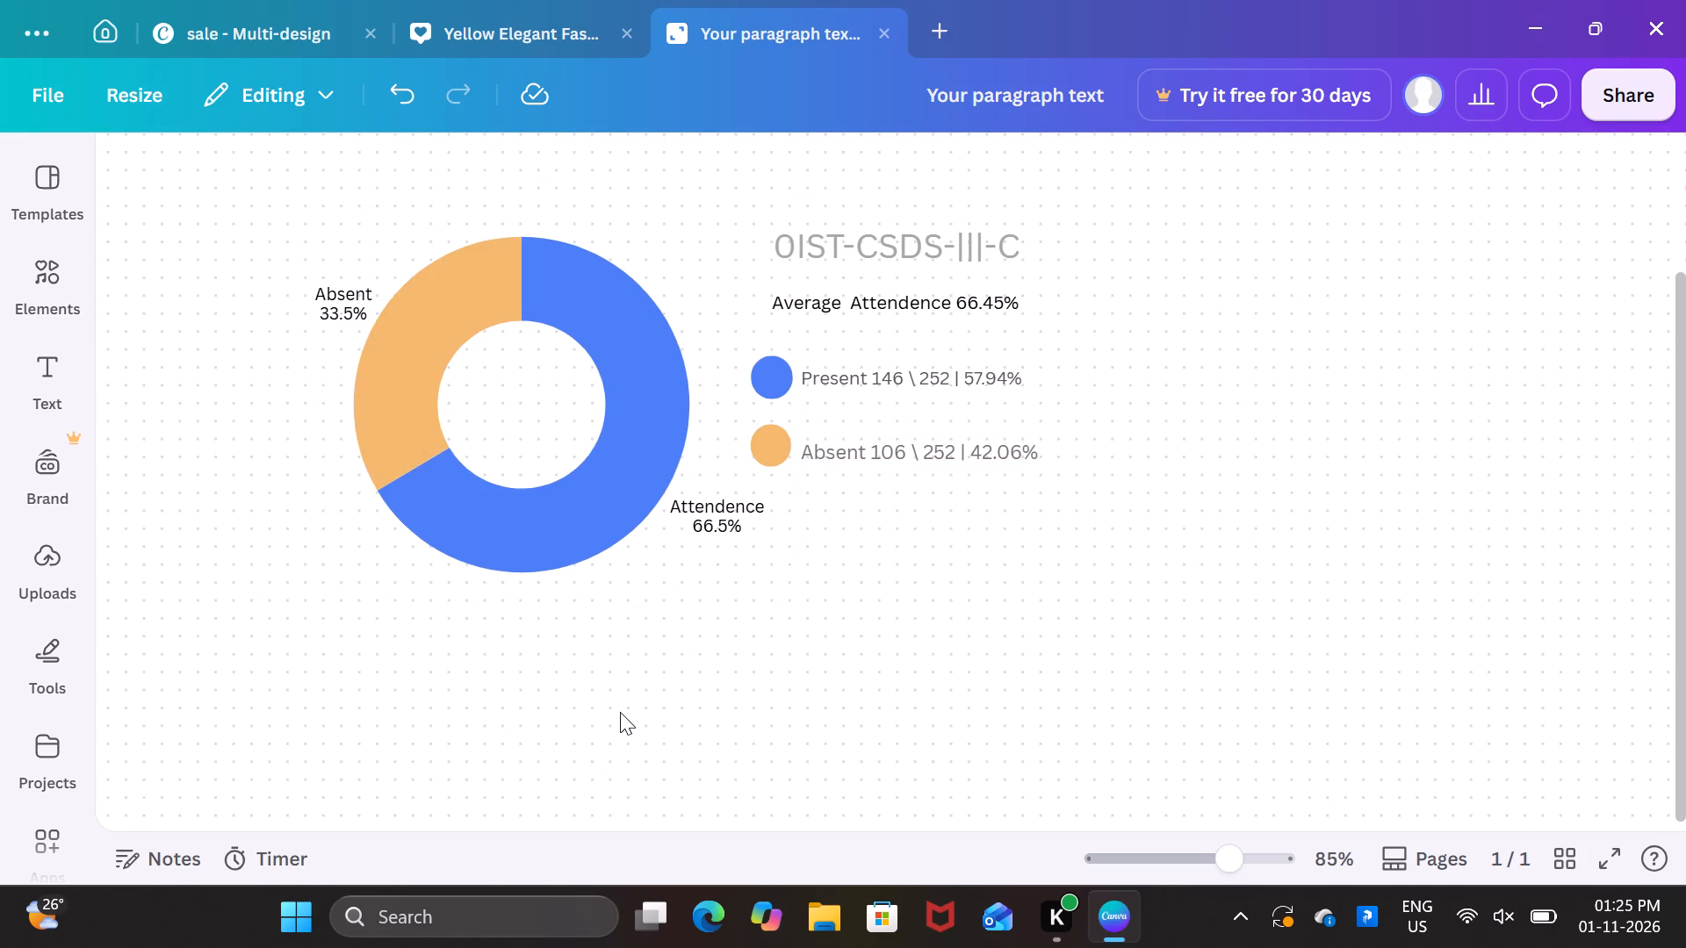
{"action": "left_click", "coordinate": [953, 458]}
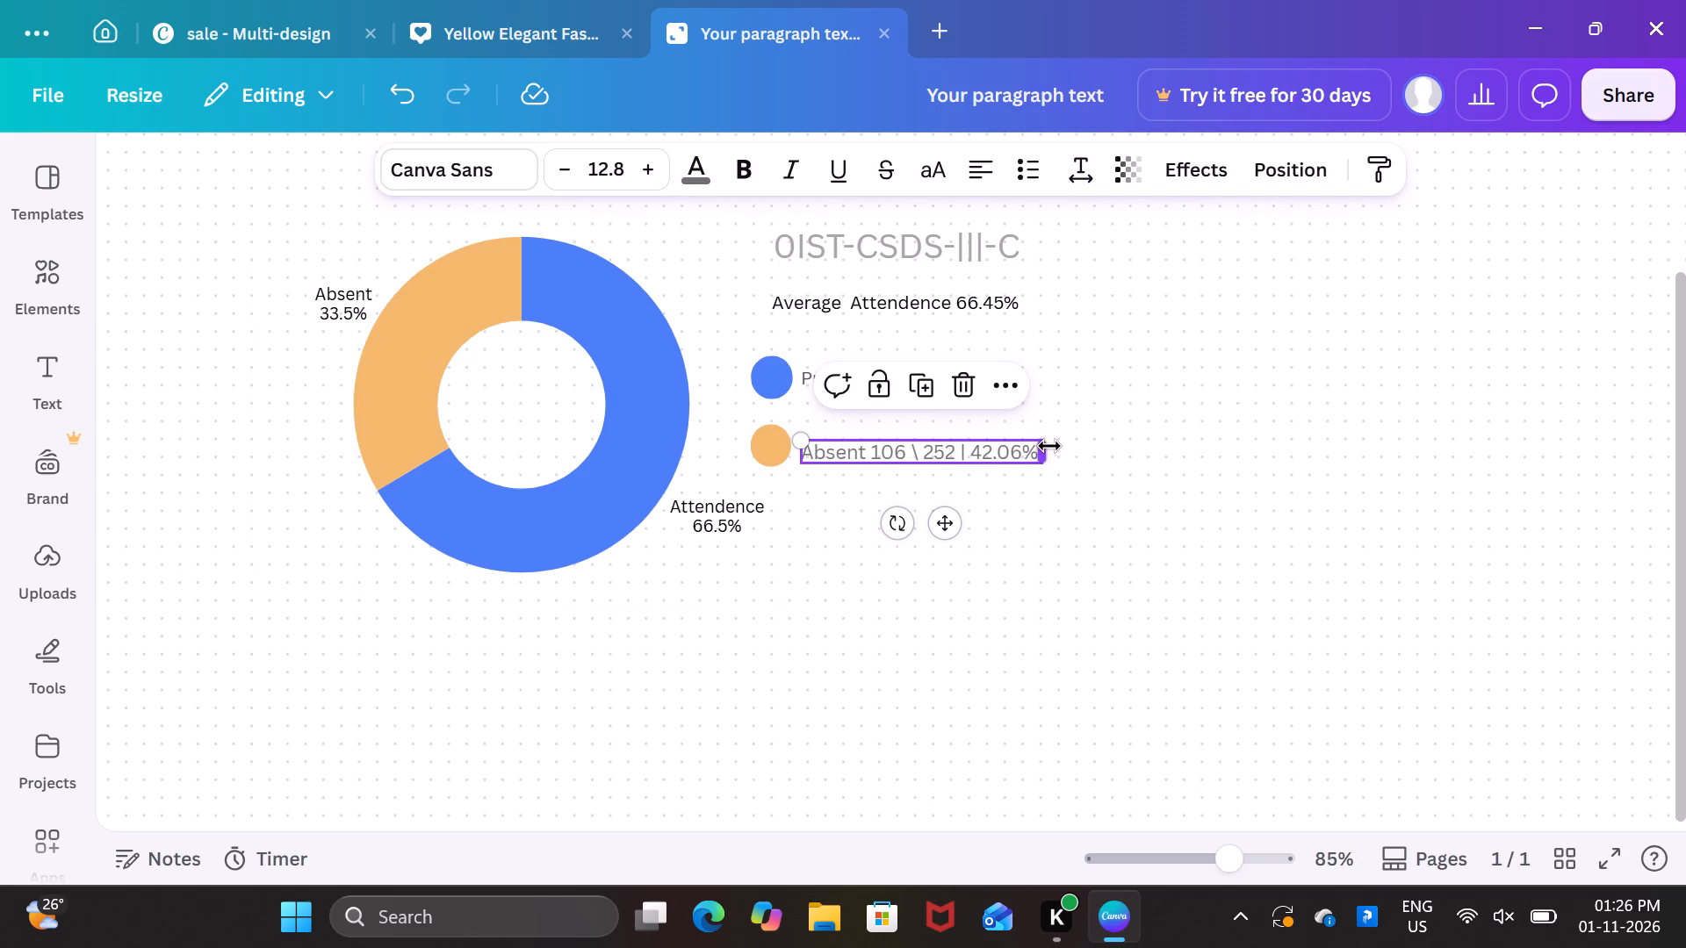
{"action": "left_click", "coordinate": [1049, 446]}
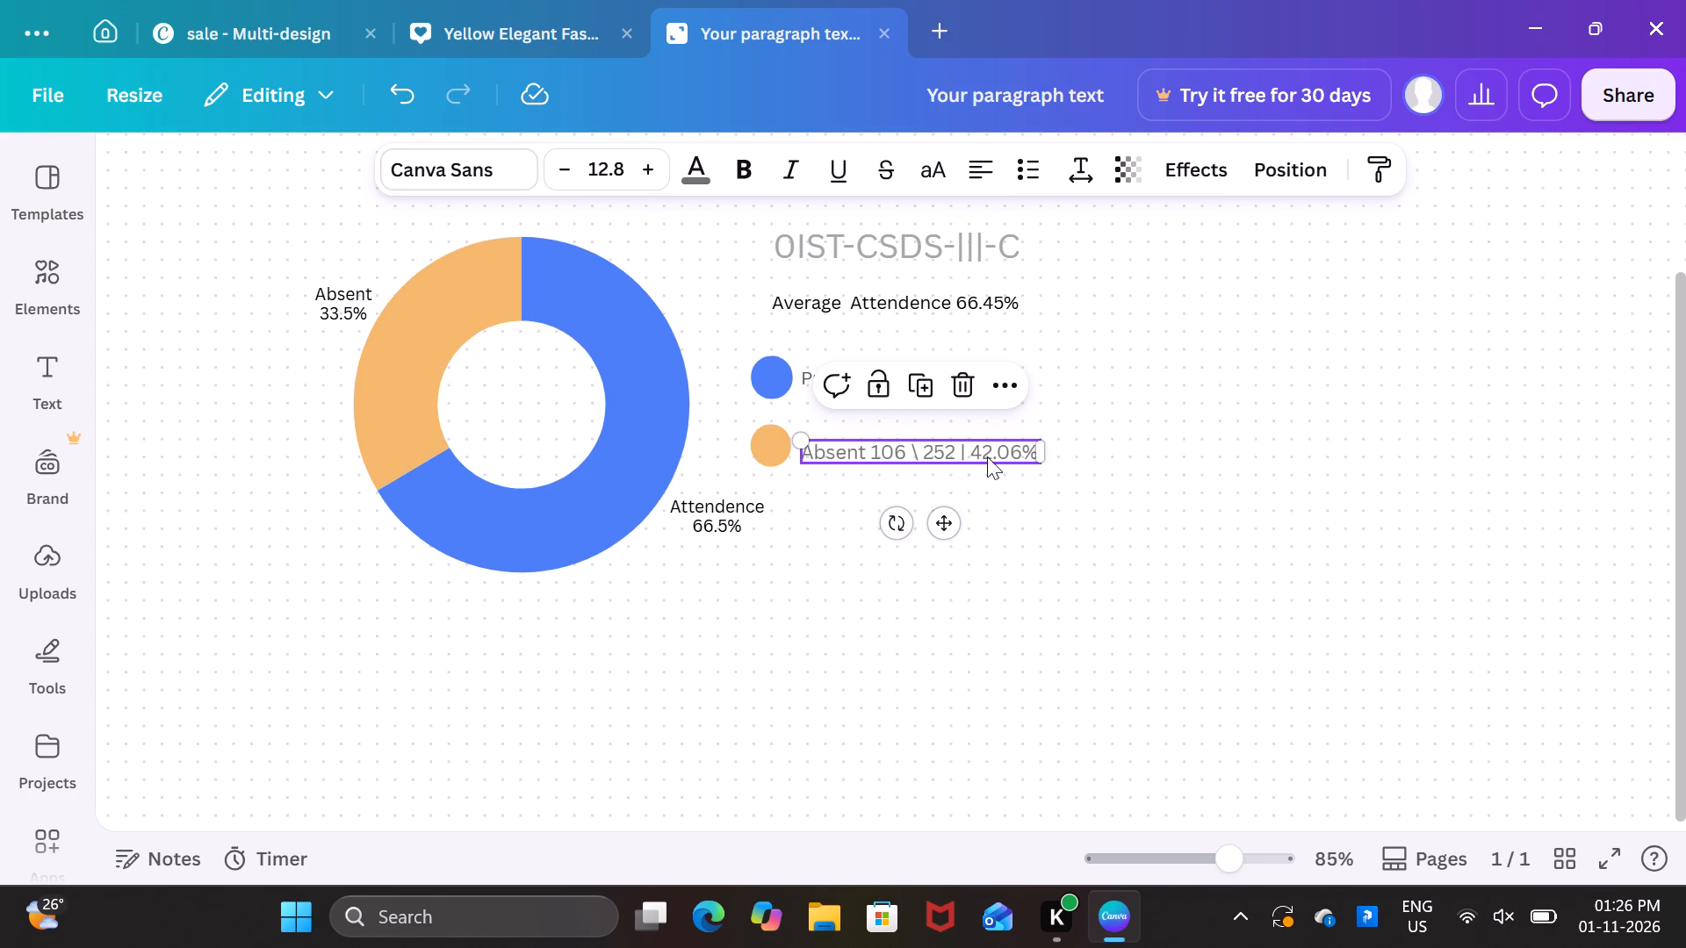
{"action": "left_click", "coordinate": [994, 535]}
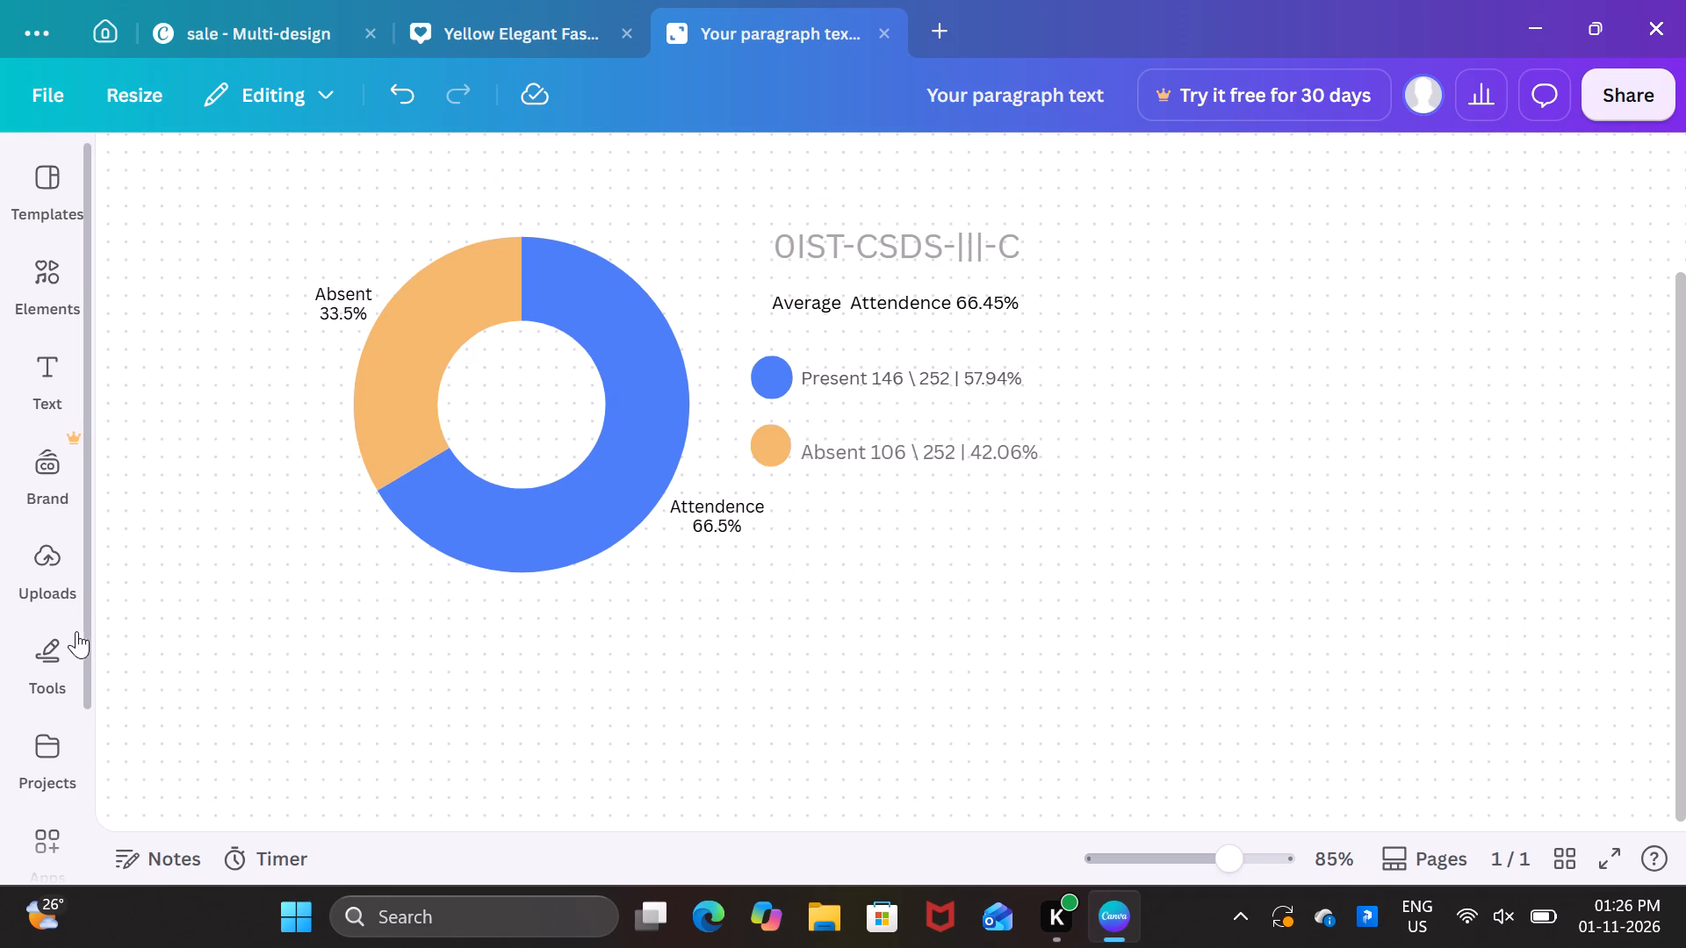
Add a new text box below the Absent label and widen it to nearly the end of that label.
{"action": "left_click_drag", "start_coordinate": [58, 679], "coordinate": [67, 659]}
{"action": "left_click", "coordinate": [67, 659]}
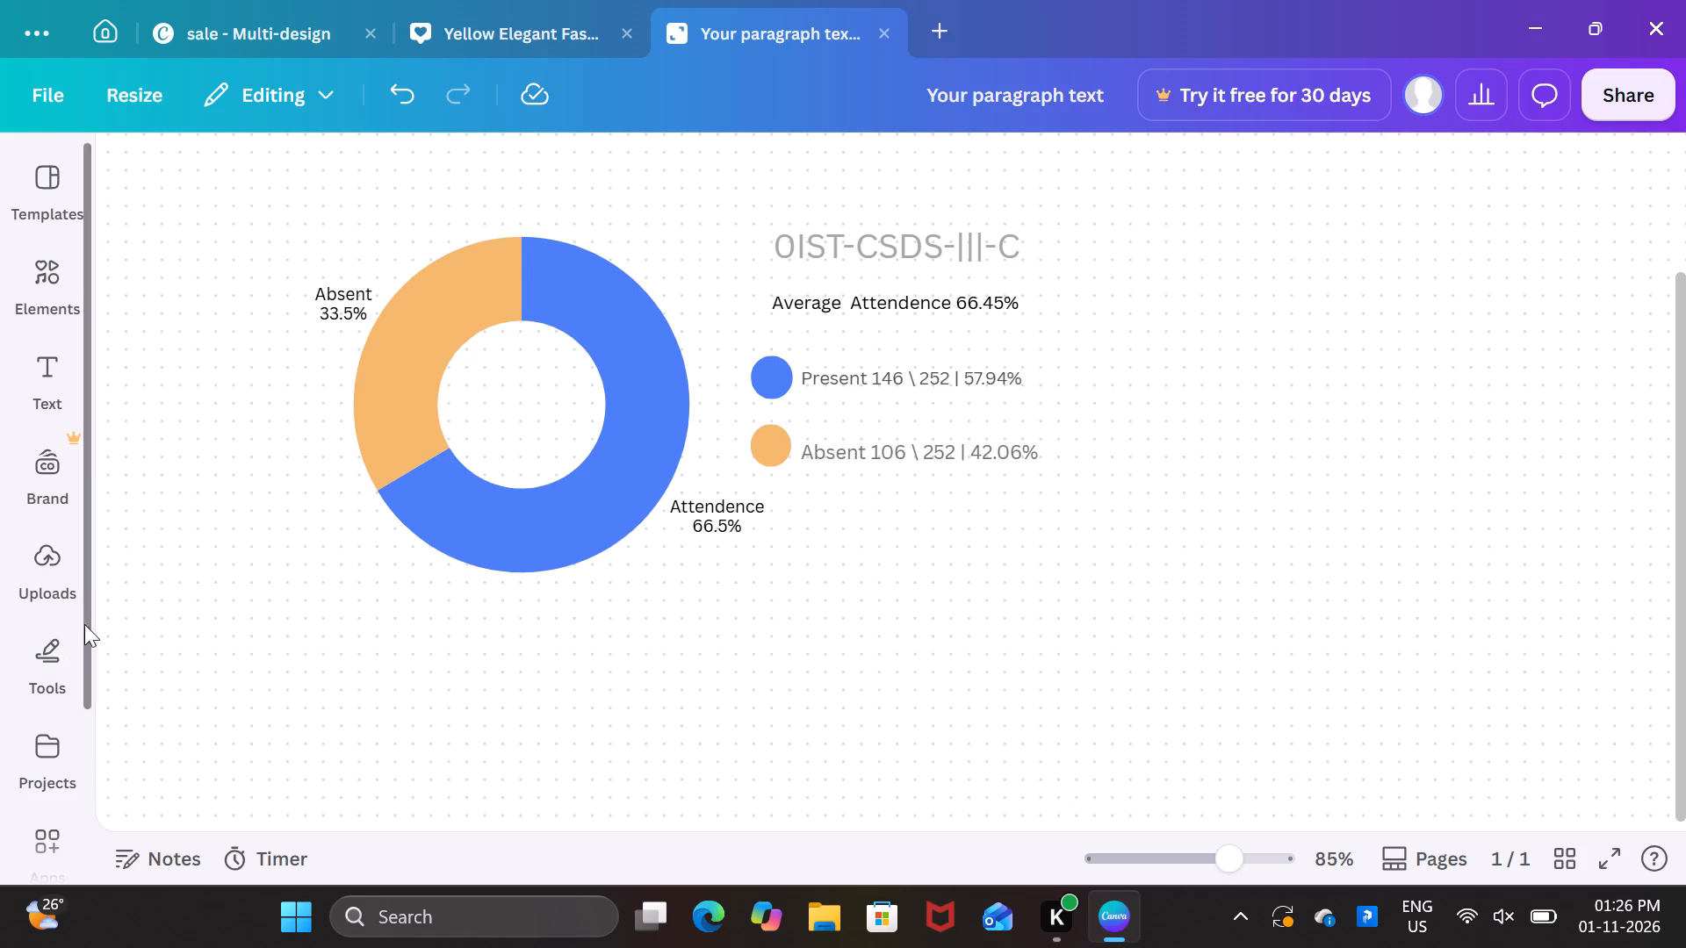
{"action": "left_click", "coordinate": [61, 639]}
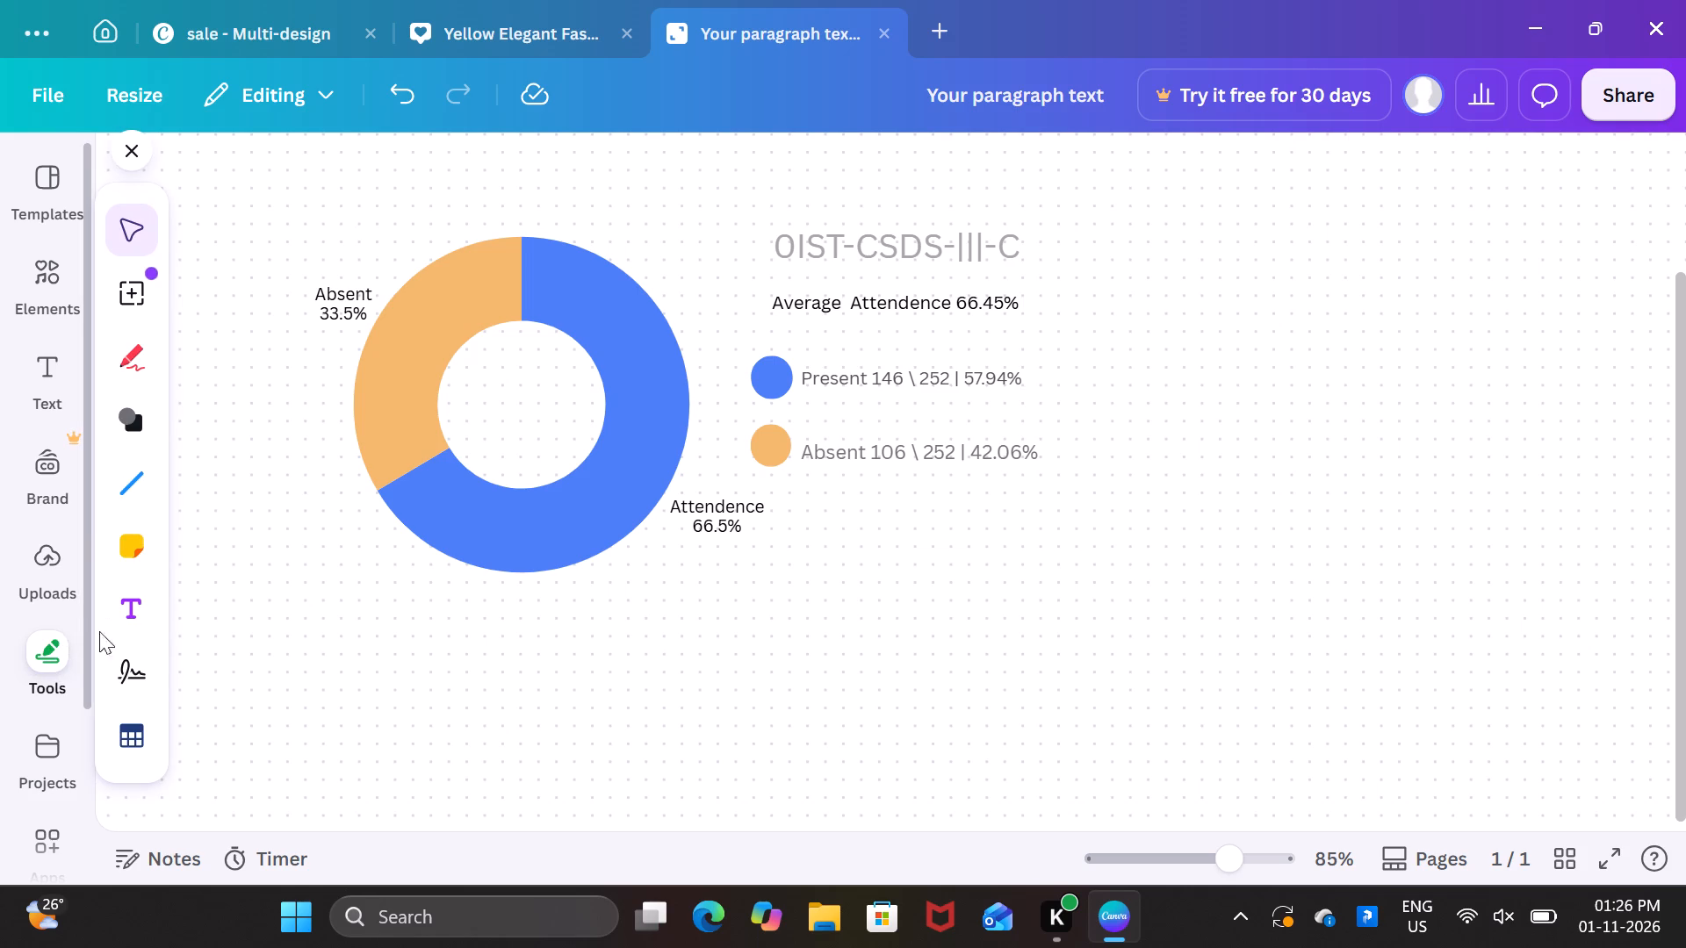
{"action": "left_click", "coordinate": [133, 611]}
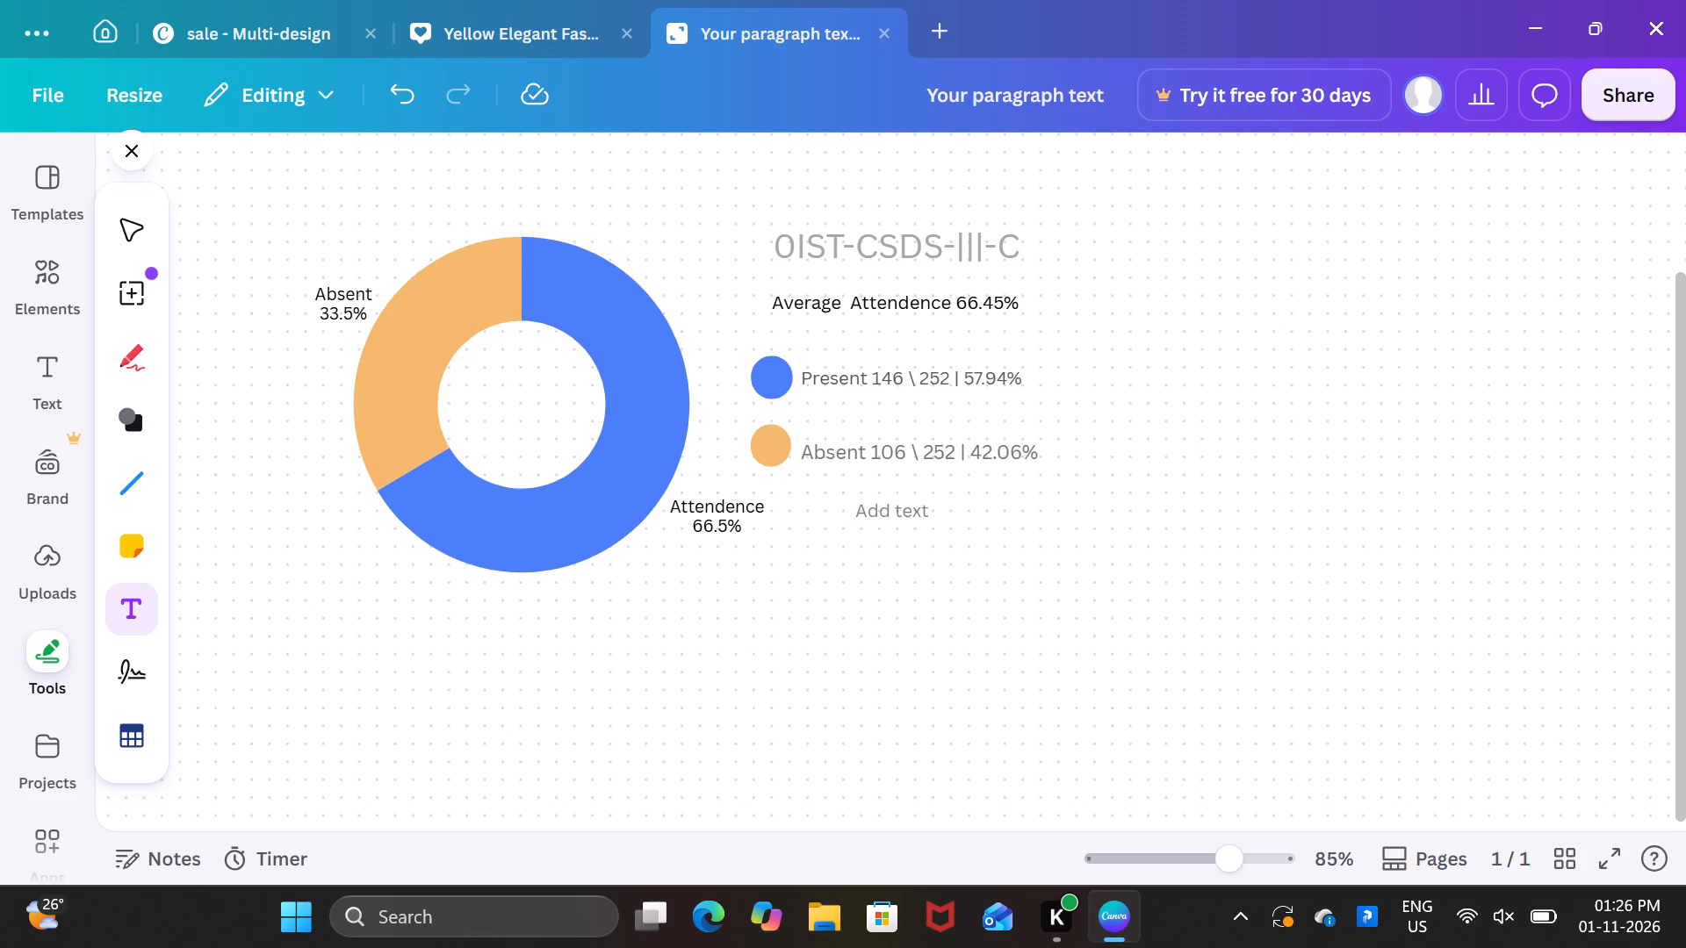
{"action": "left_click", "coordinate": [854, 494]}
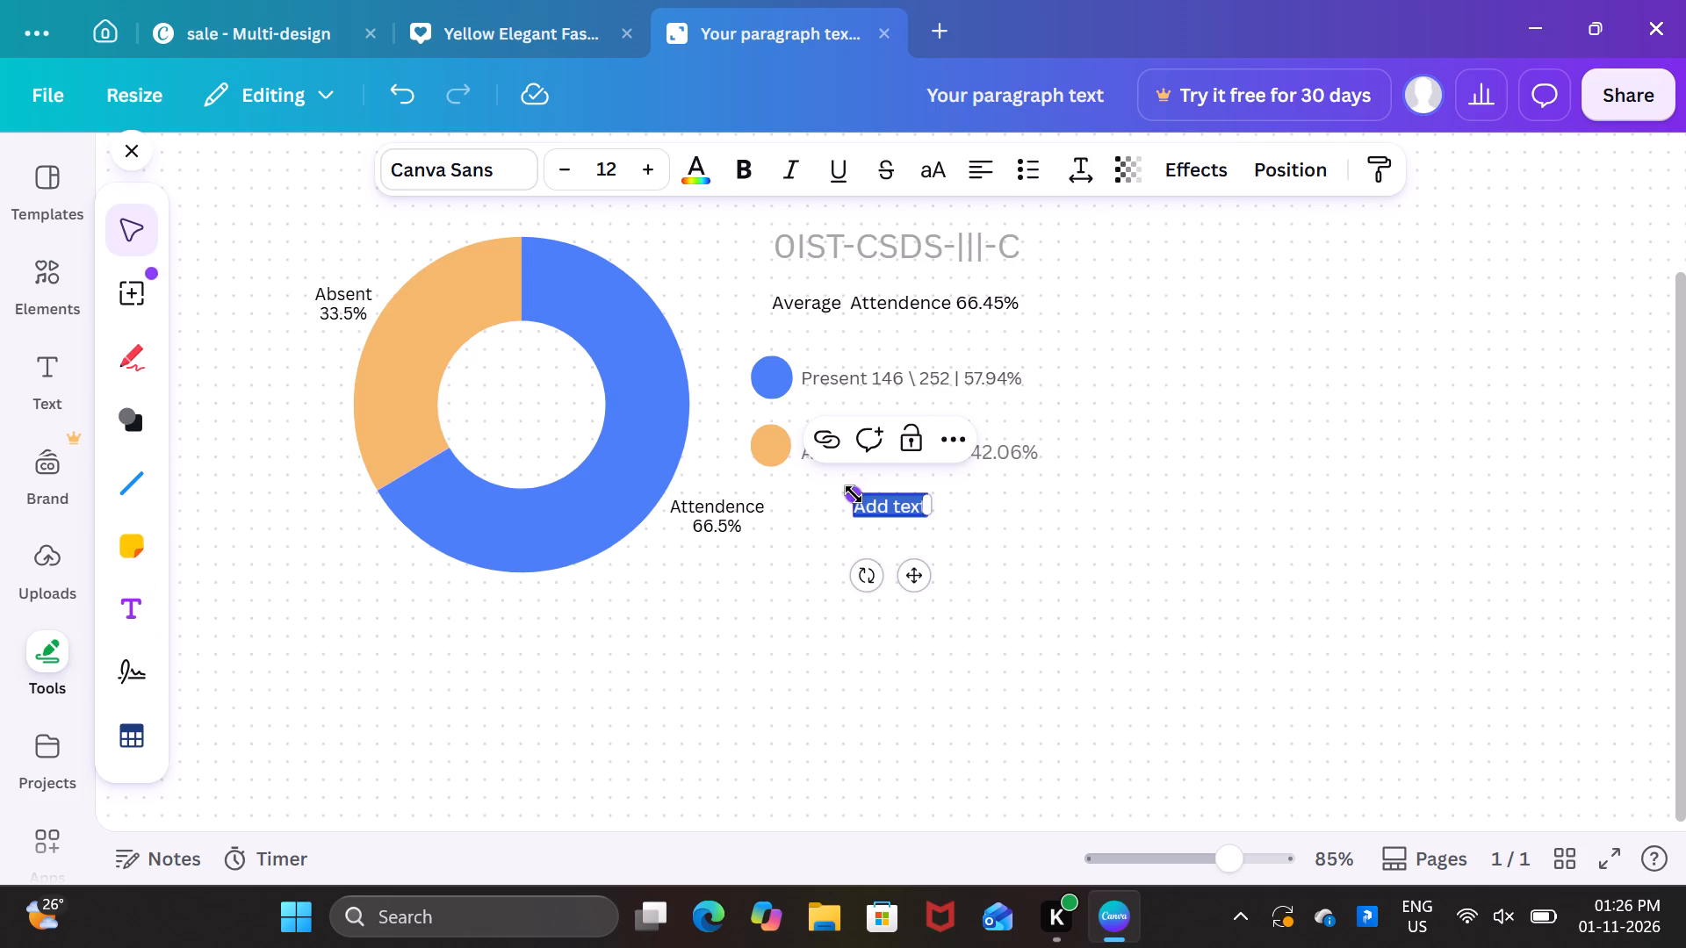
{"action": "left_click_drag", "start_coordinate": [932, 501], "coordinate": [999, 486]}
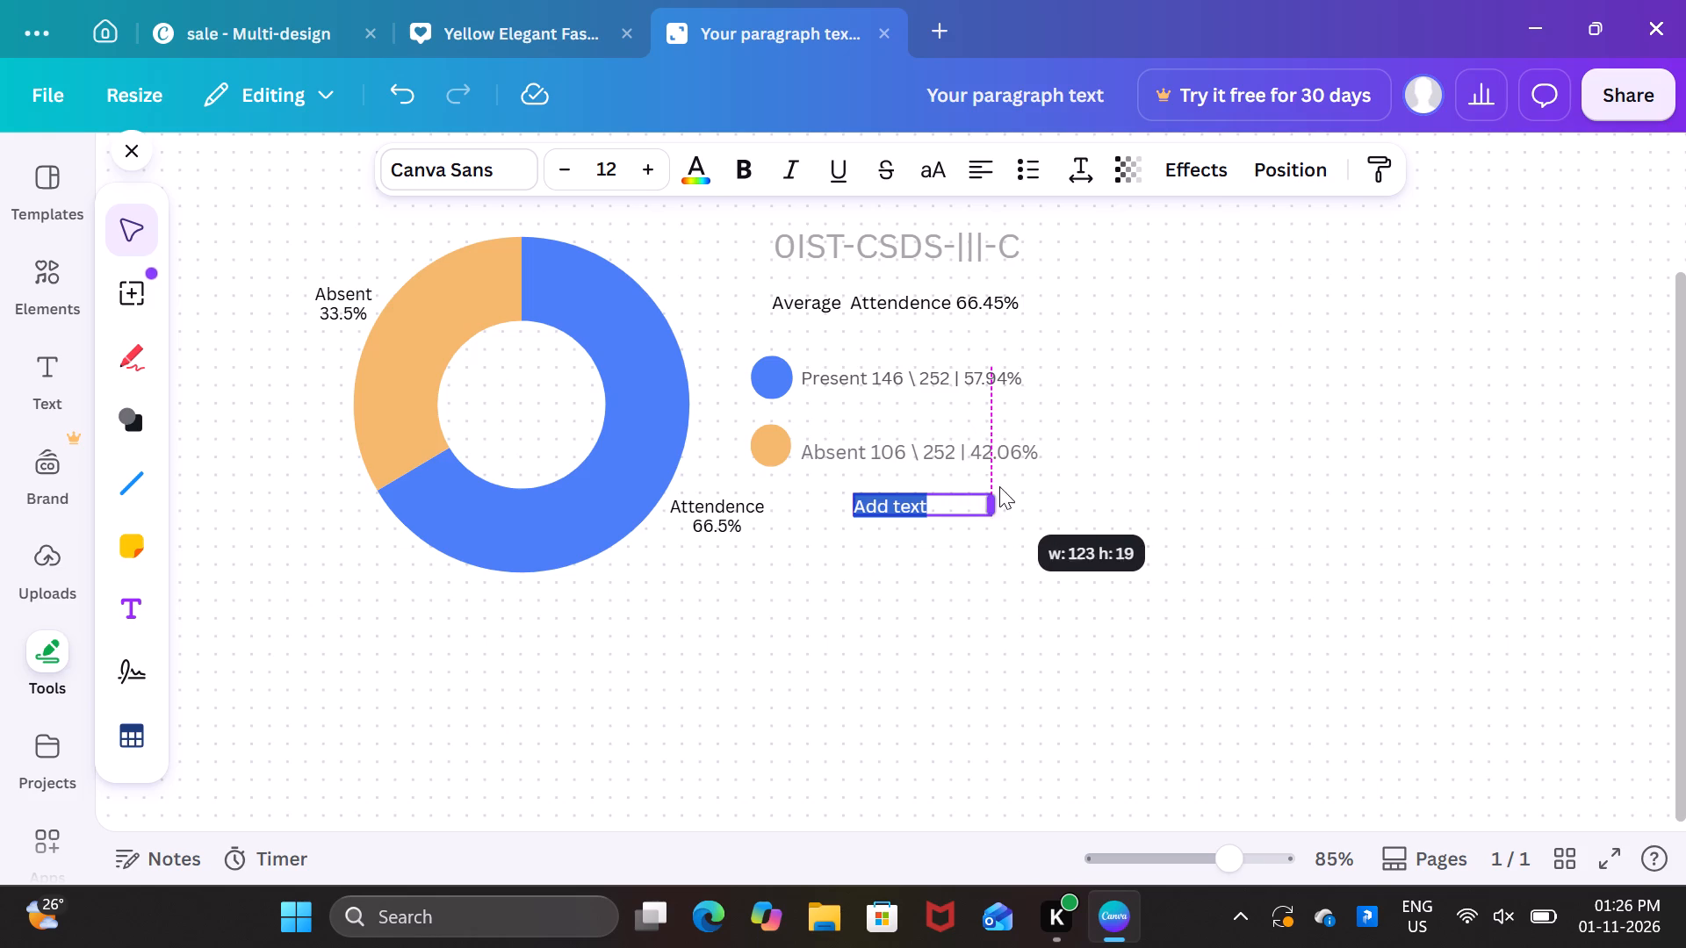
{"action": "left_click_drag", "start_coordinate": [999, 486], "coordinate": [1002, 486]}
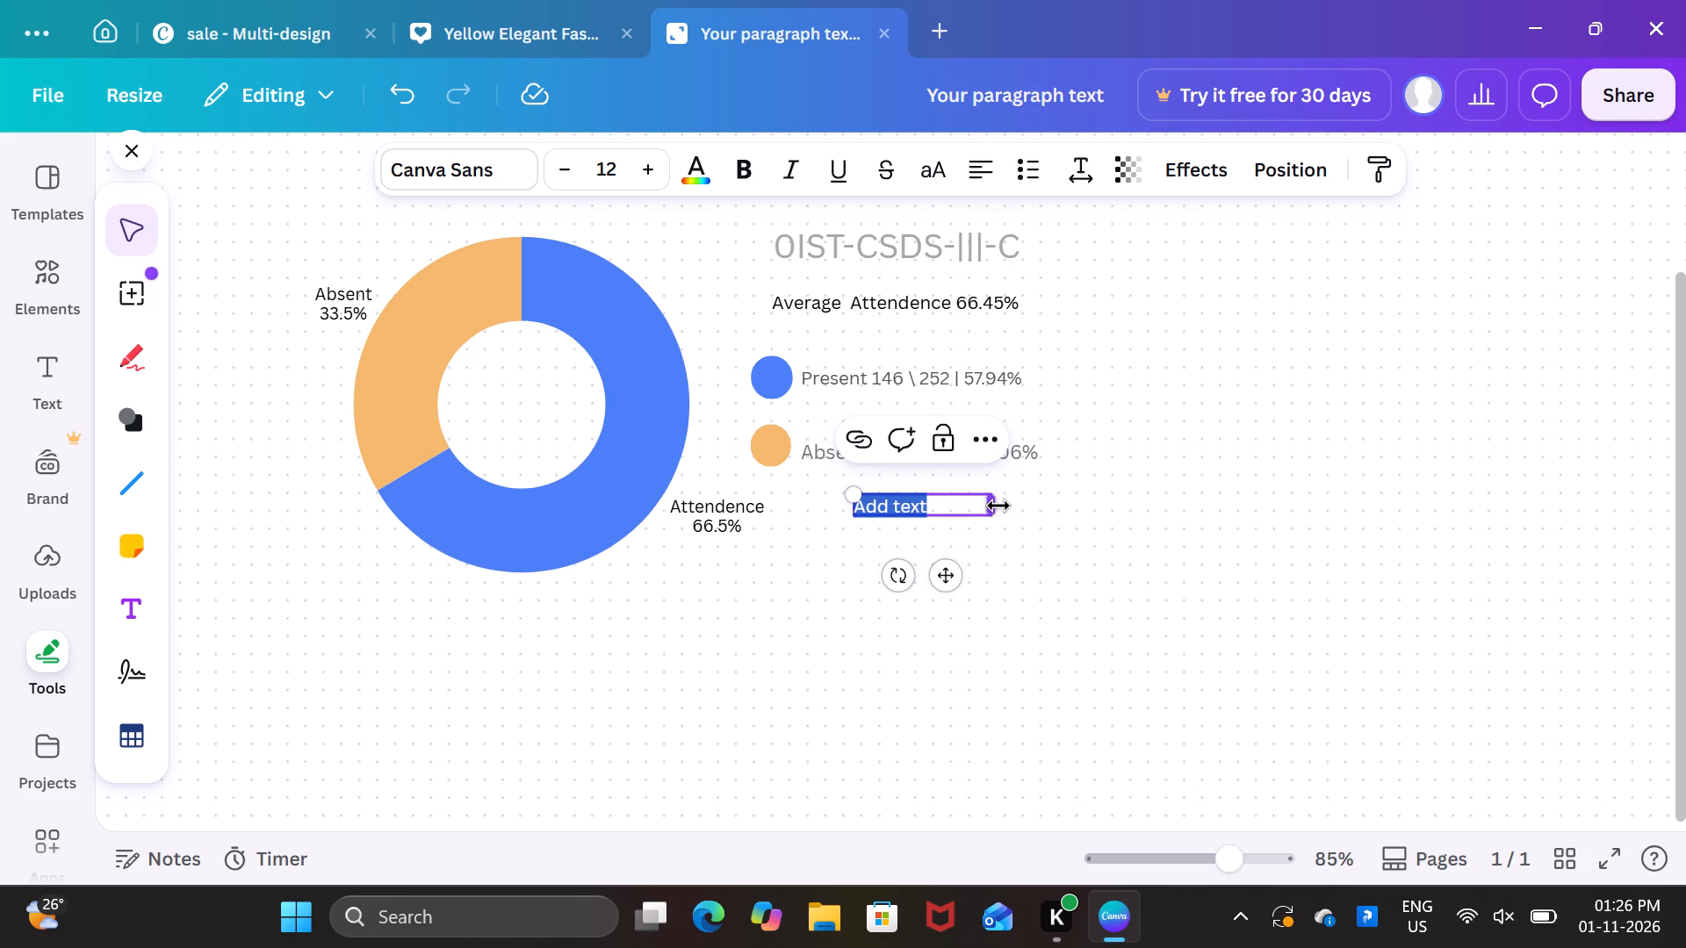
{"action": "left_click_drag", "start_coordinate": [998, 502], "coordinate": [1031, 502]}
Nudge the donut chart slightly upward and a little farther away from the legend entries.
{"action": "left_click", "coordinate": [707, 508]}
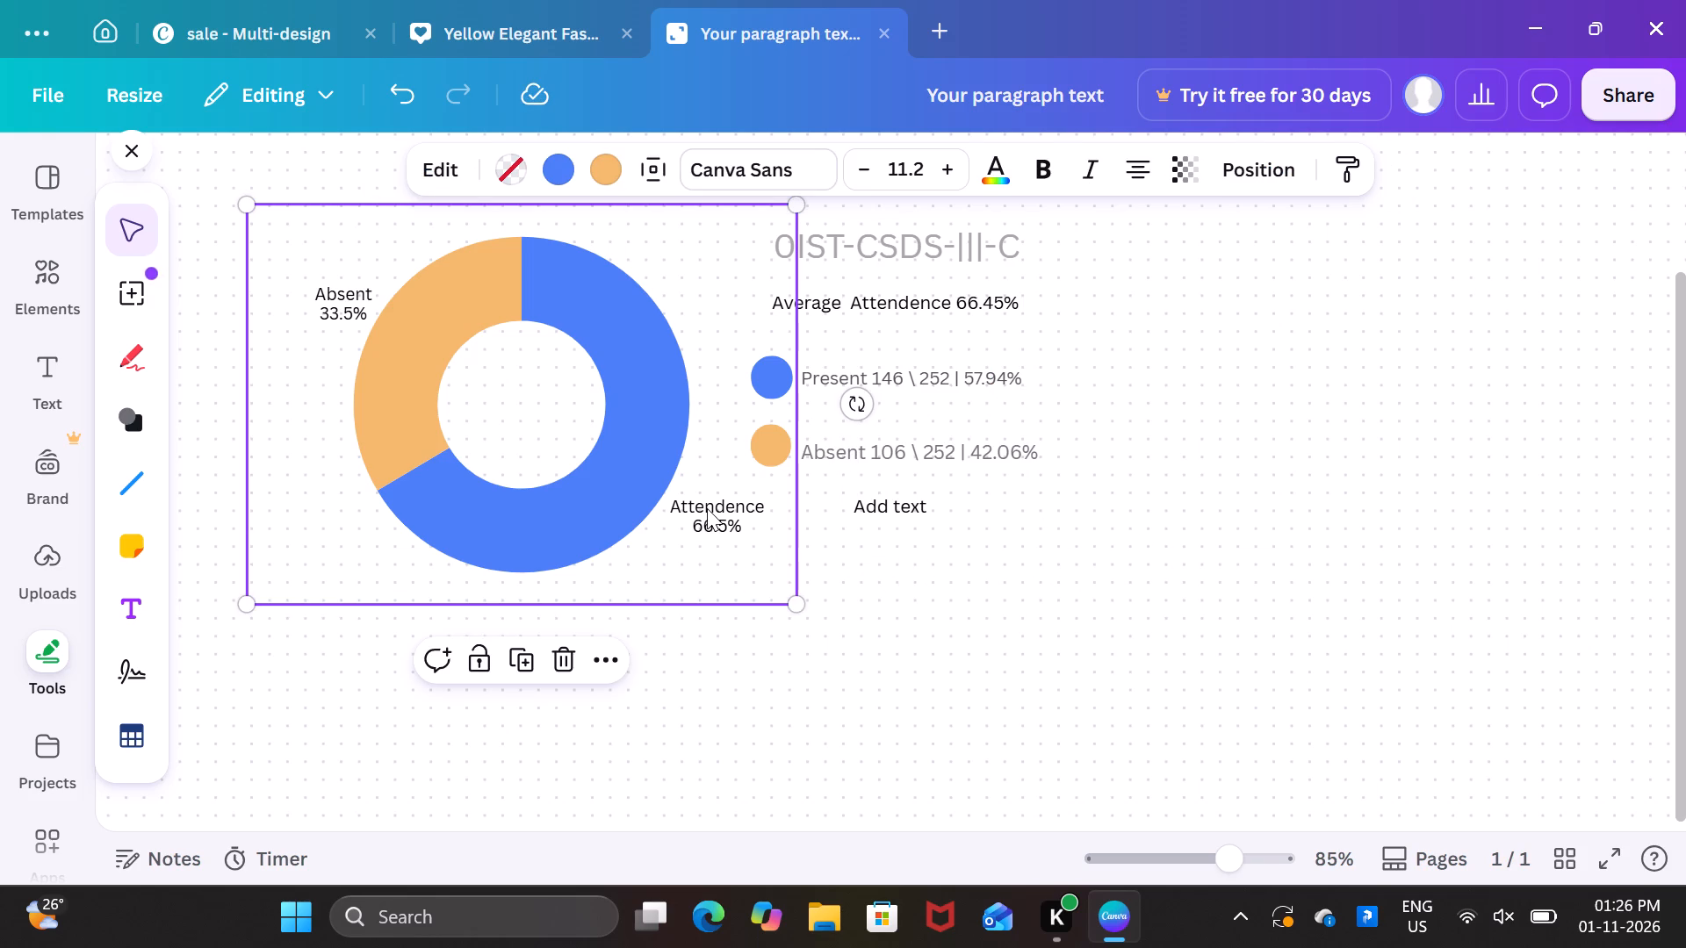
{"action": "left_click", "coordinate": [707, 508]}
{"action": "left_click_drag", "start_coordinate": [739, 626], "coordinate": [710, 493]}
{"action": "left_click", "coordinate": [731, 581]}
{"action": "left_click_drag", "start_coordinate": [674, 521], "coordinate": [699, 512]}
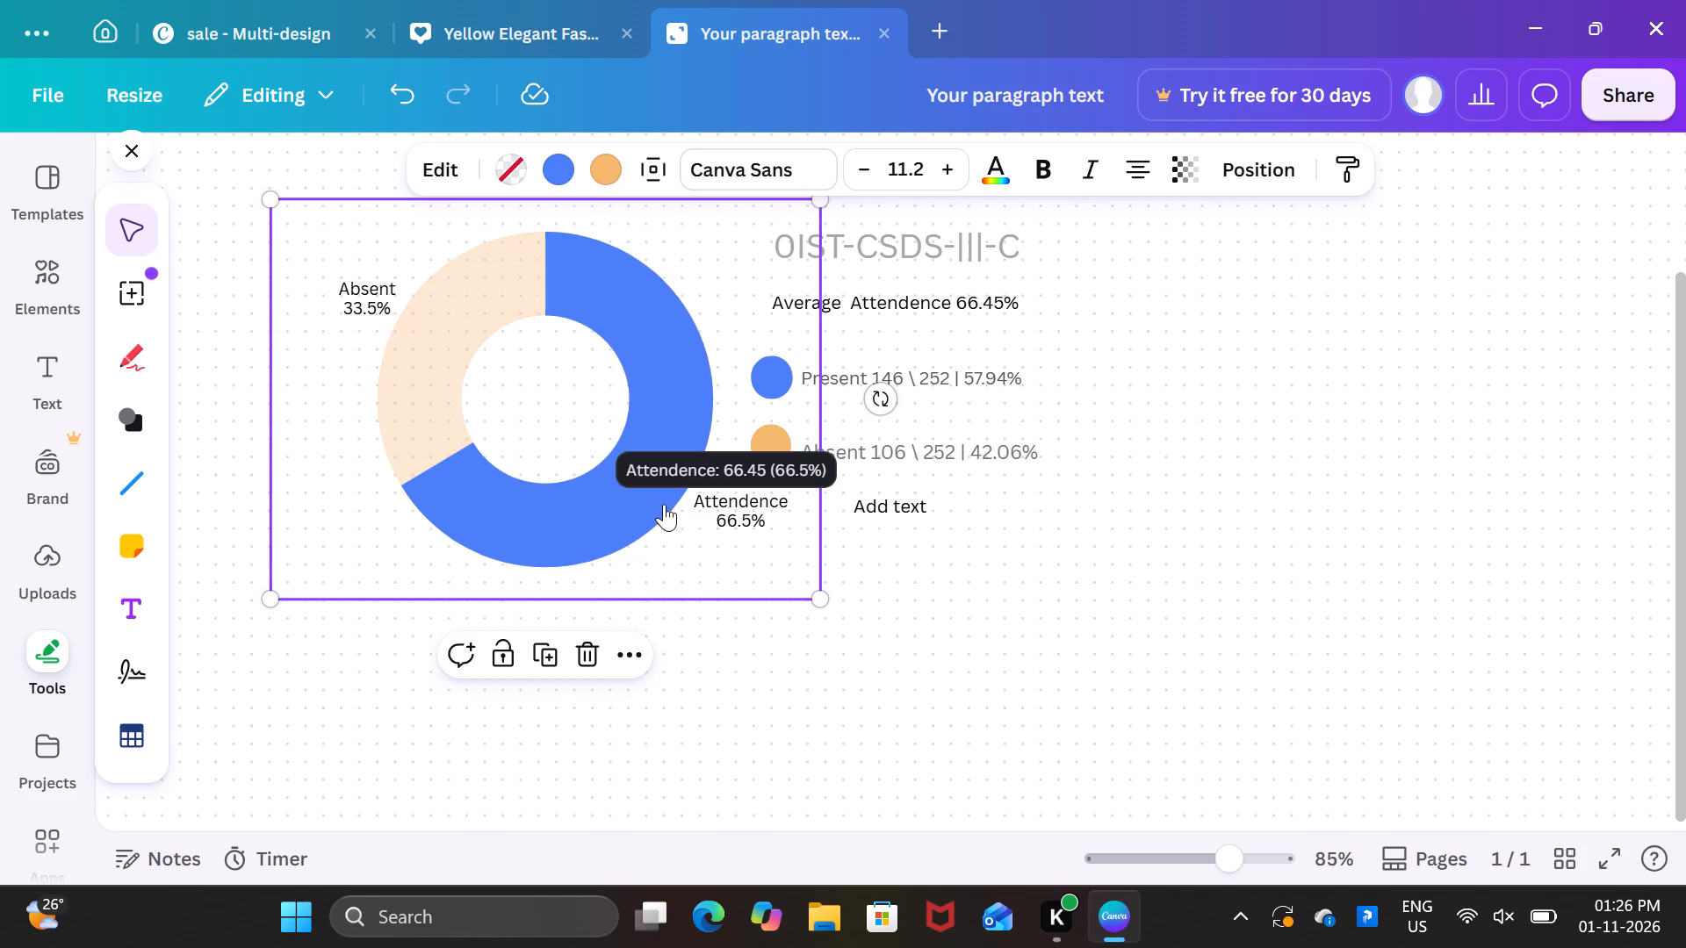
{"action": "left_click_drag", "start_coordinate": [651, 512], "coordinate": [637, 512]}
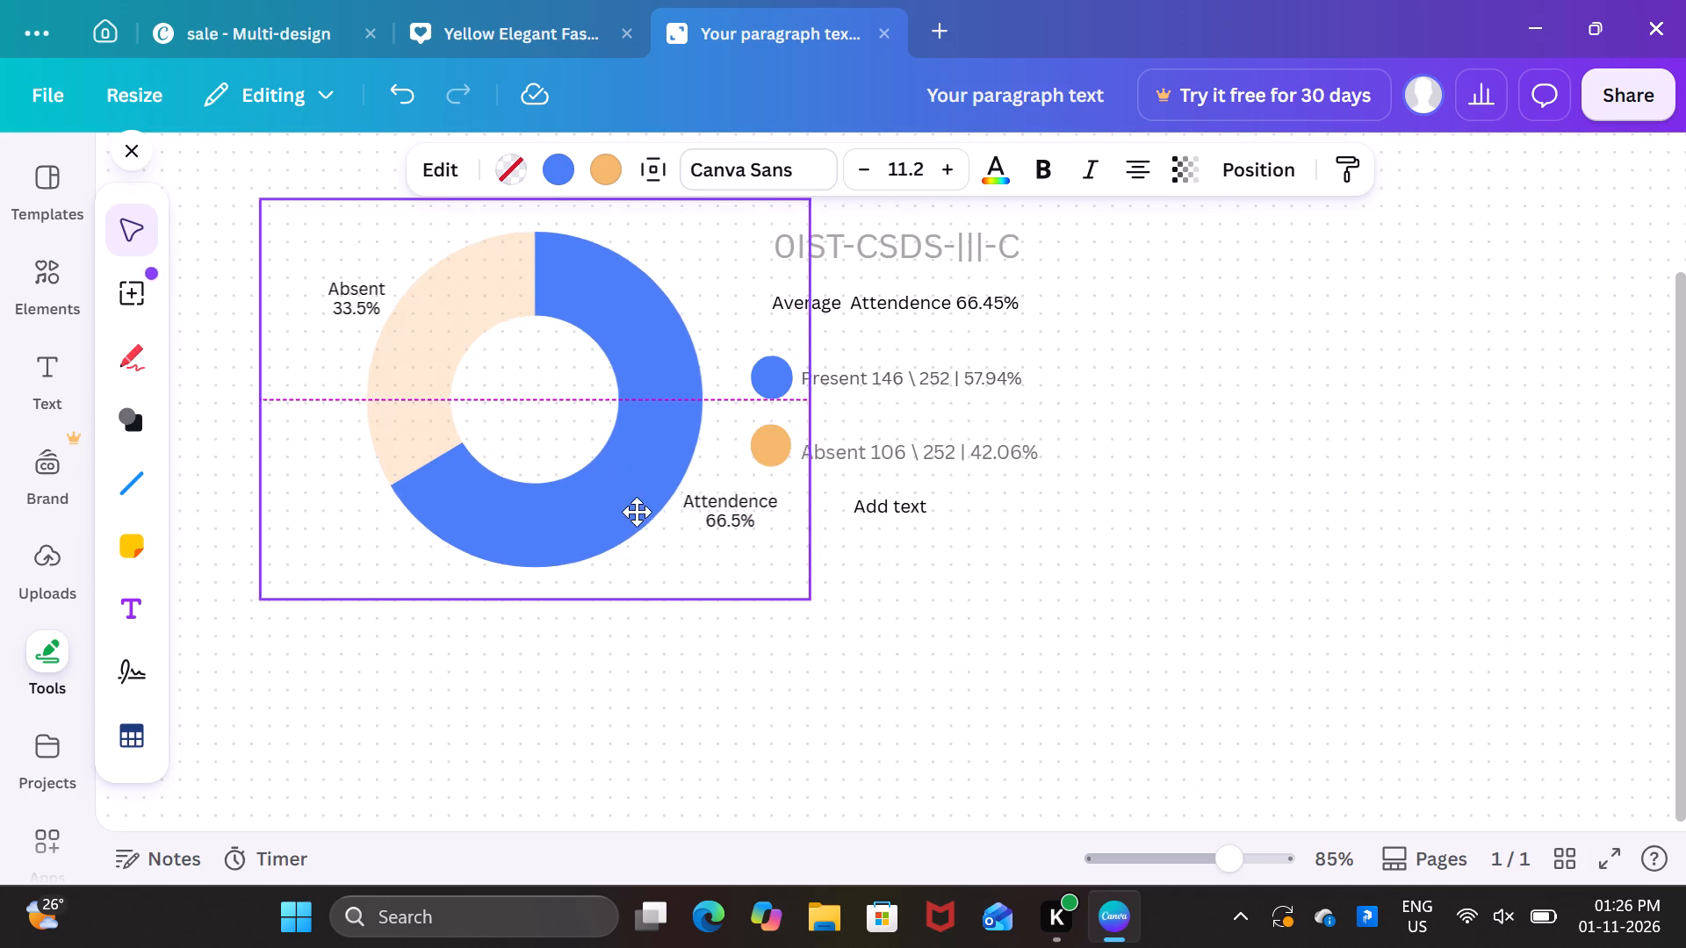
{"action": "left_click_drag", "start_coordinate": [637, 512], "coordinate": [621, 513]}
Open the donut chart's data and clear the Attendence label from the 66.45 row.
{"action": "double_click", "coordinate": [709, 510]}
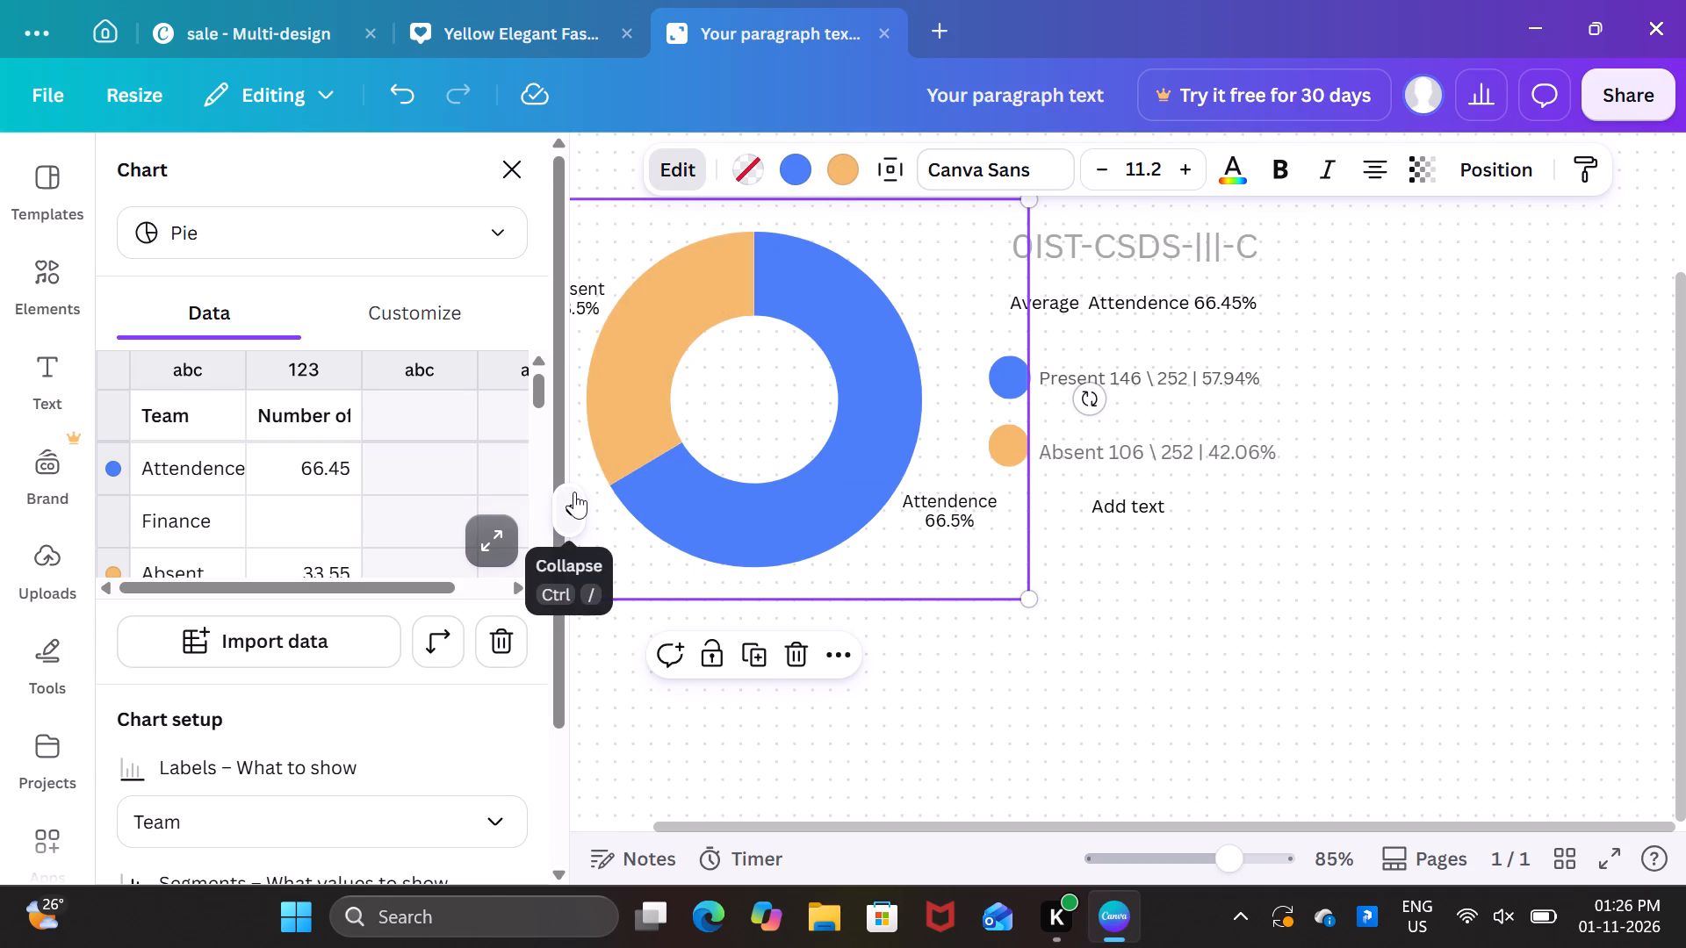
{"action": "left_click", "coordinate": [242, 462]}
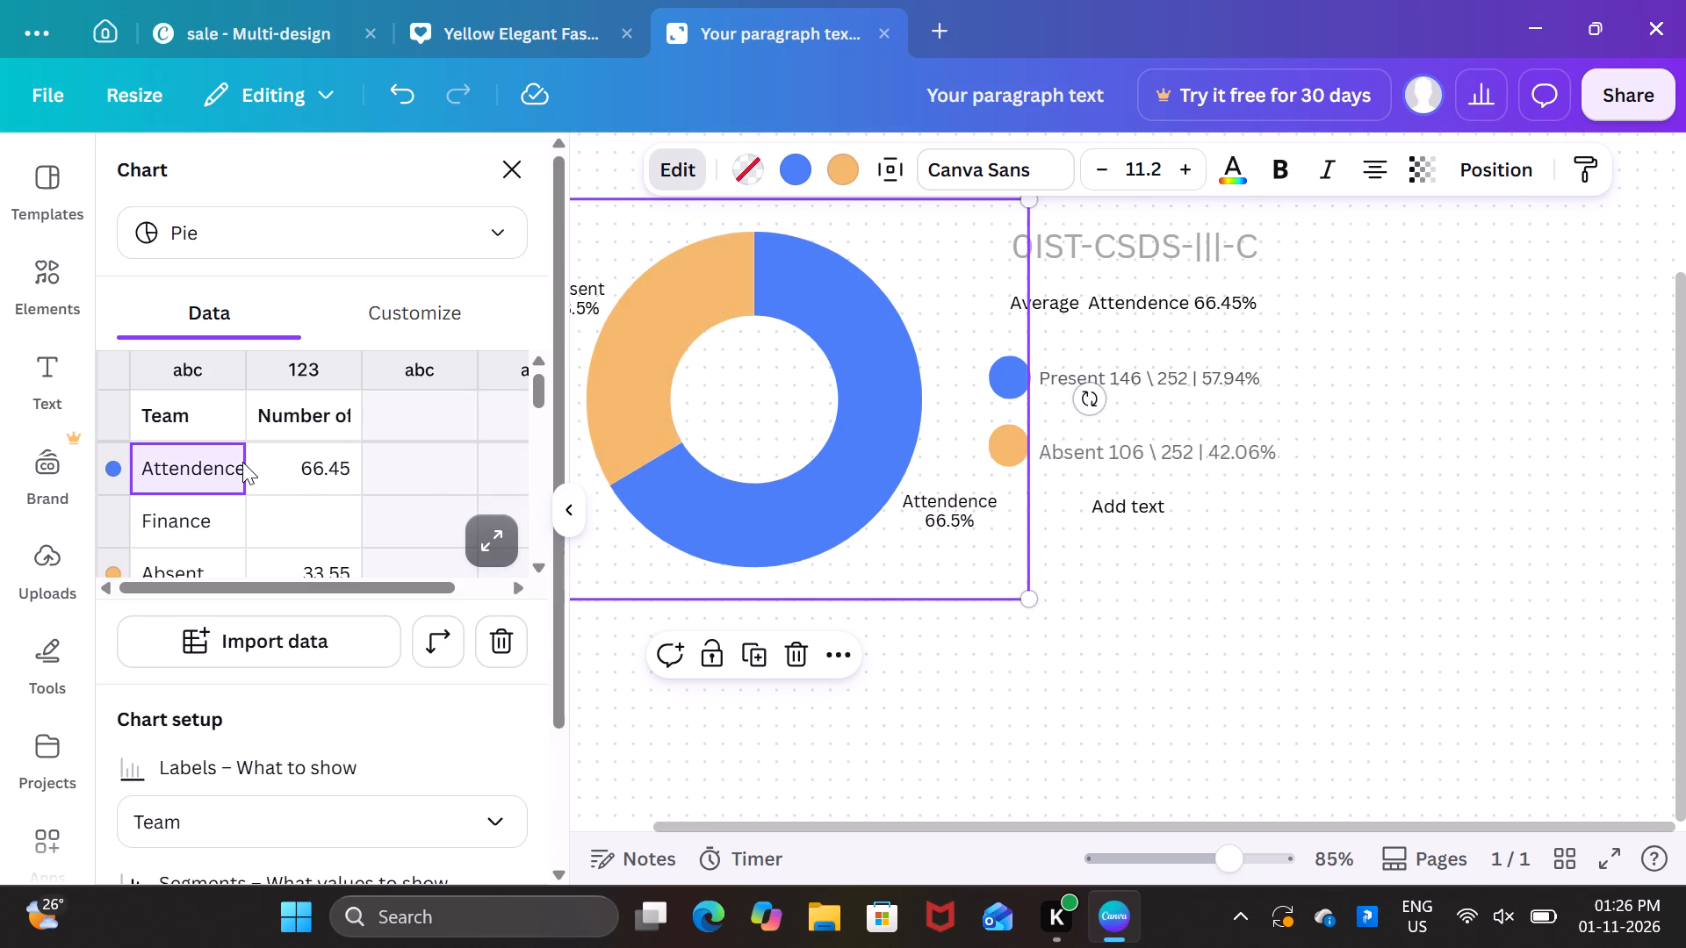
{"action": "left_click", "coordinate": [225, 468]}
{"action": "key", "text": "BackSpace"}
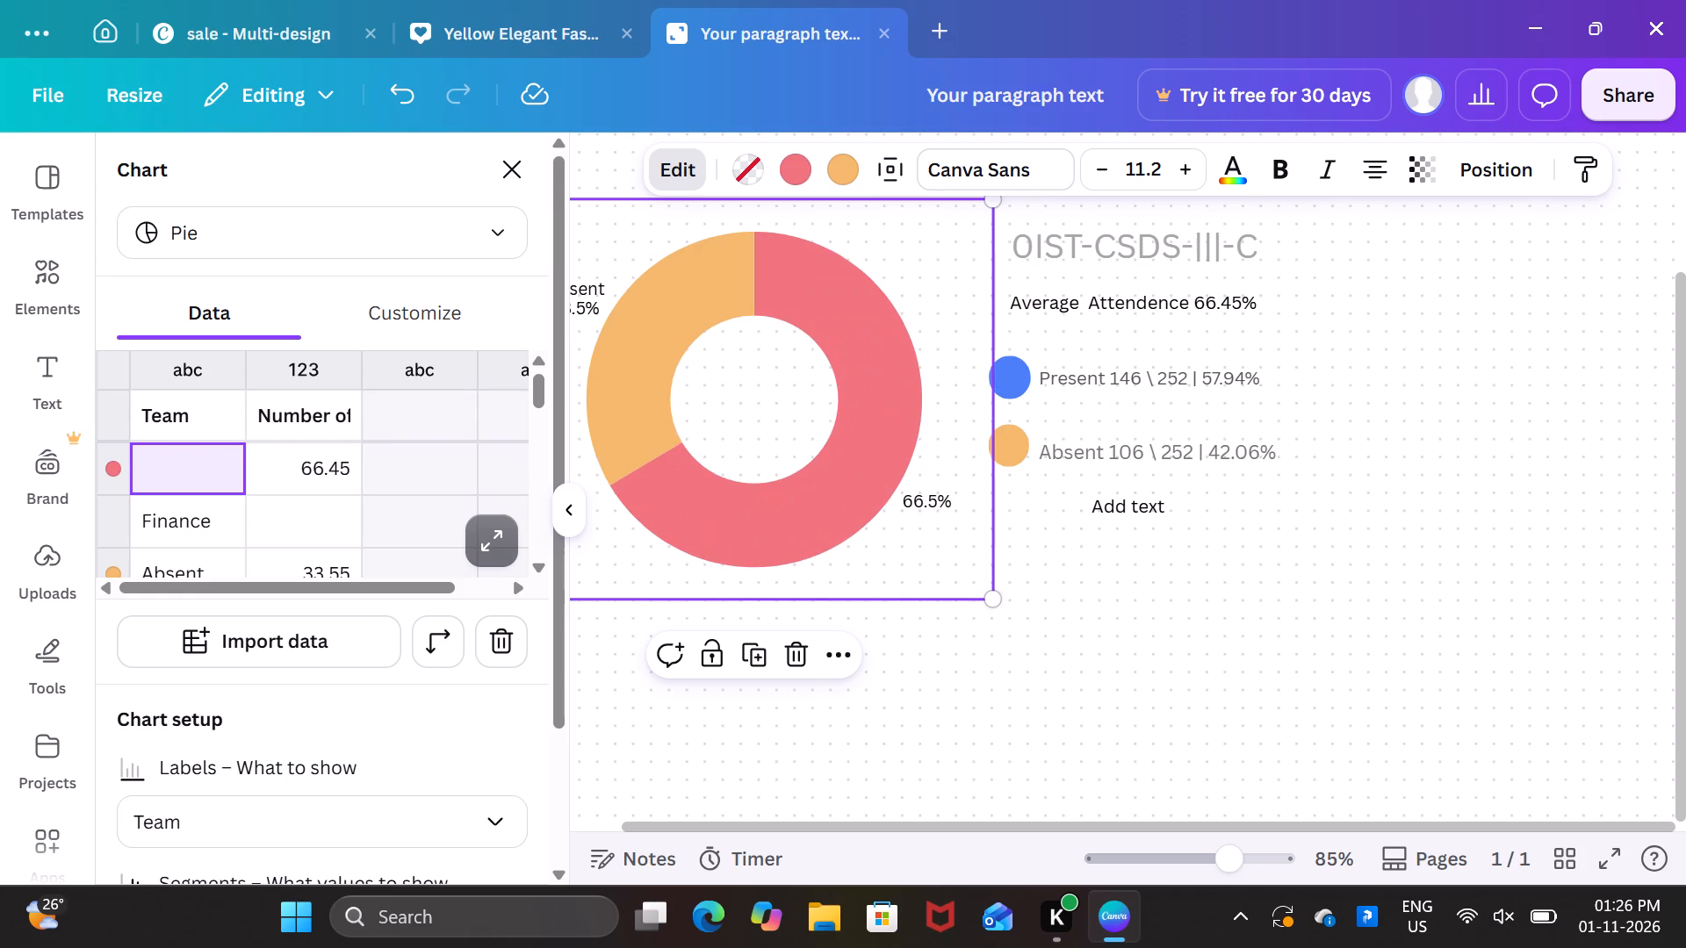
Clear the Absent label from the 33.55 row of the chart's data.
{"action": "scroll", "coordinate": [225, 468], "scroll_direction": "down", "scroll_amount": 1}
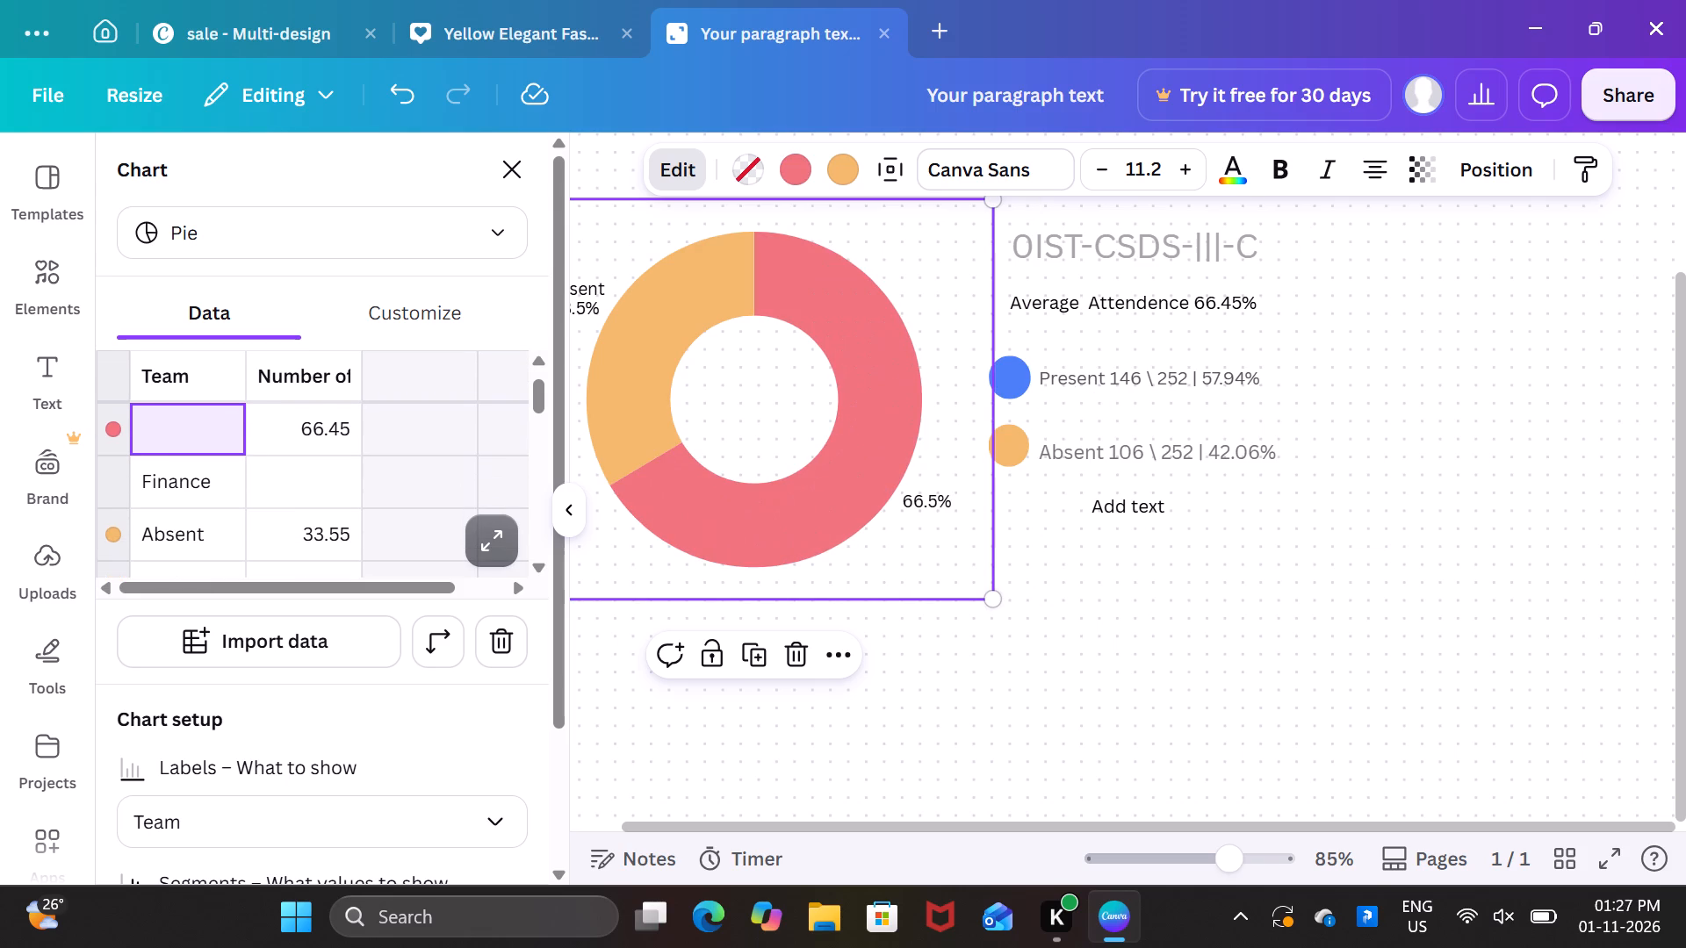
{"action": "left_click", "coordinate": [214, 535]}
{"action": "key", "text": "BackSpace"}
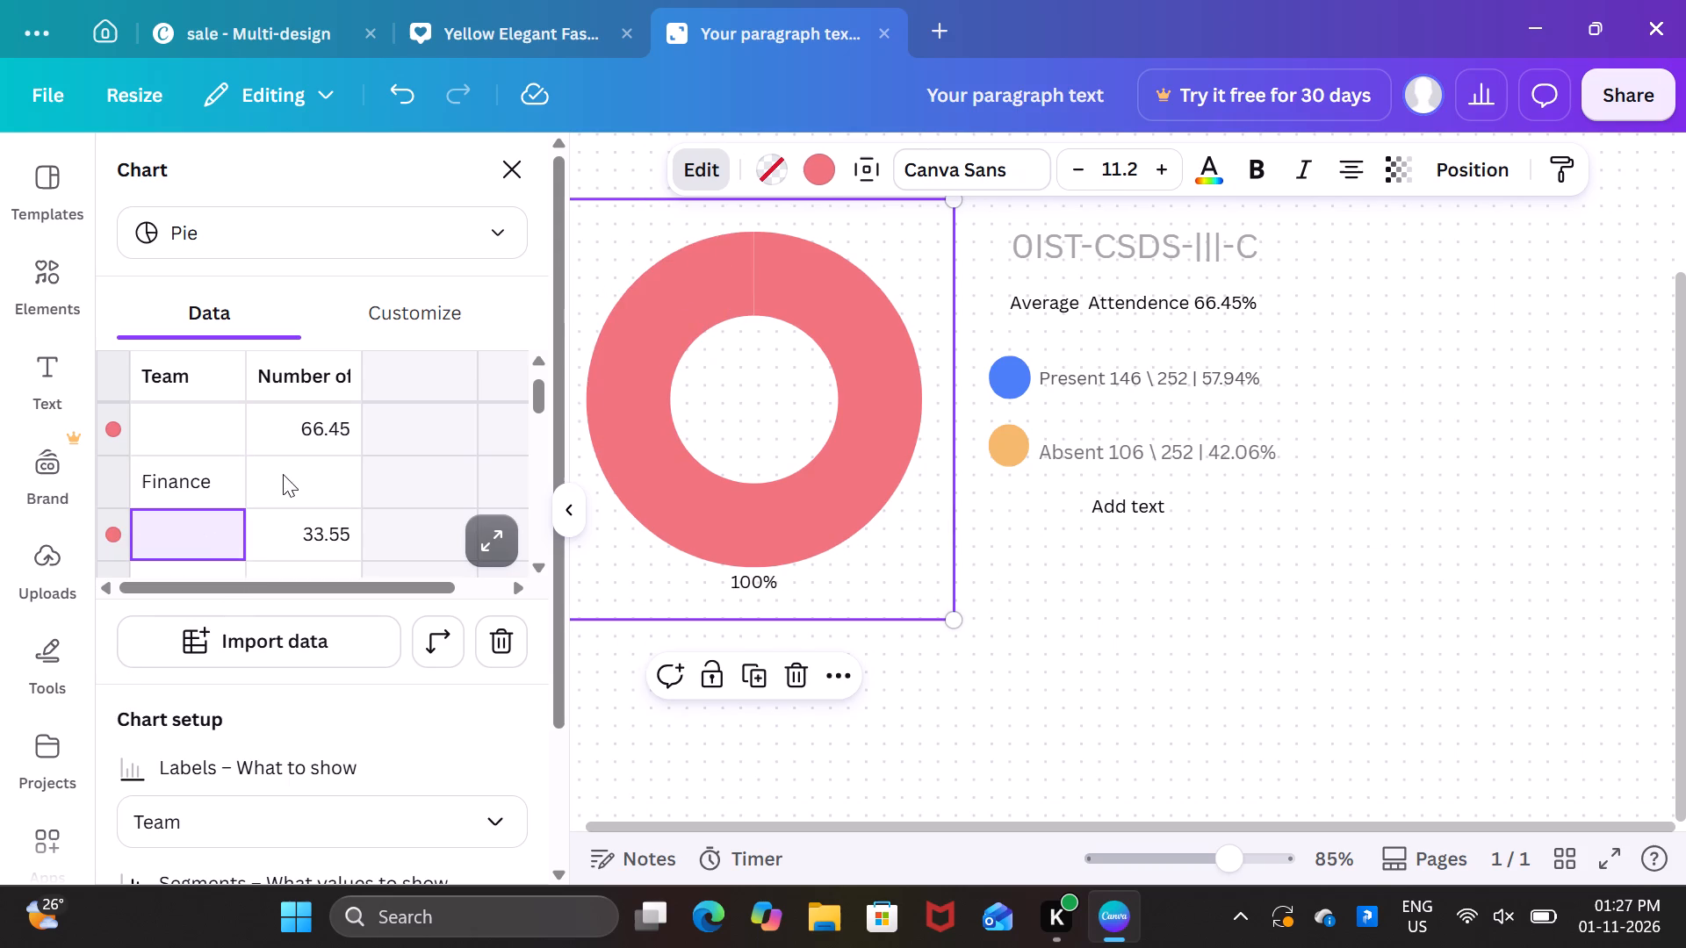
Look through the first data row's options, the chart's customization settings, its text colors, and the available text and element choices.
{"action": "left_click", "coordinate": [119, 420]}
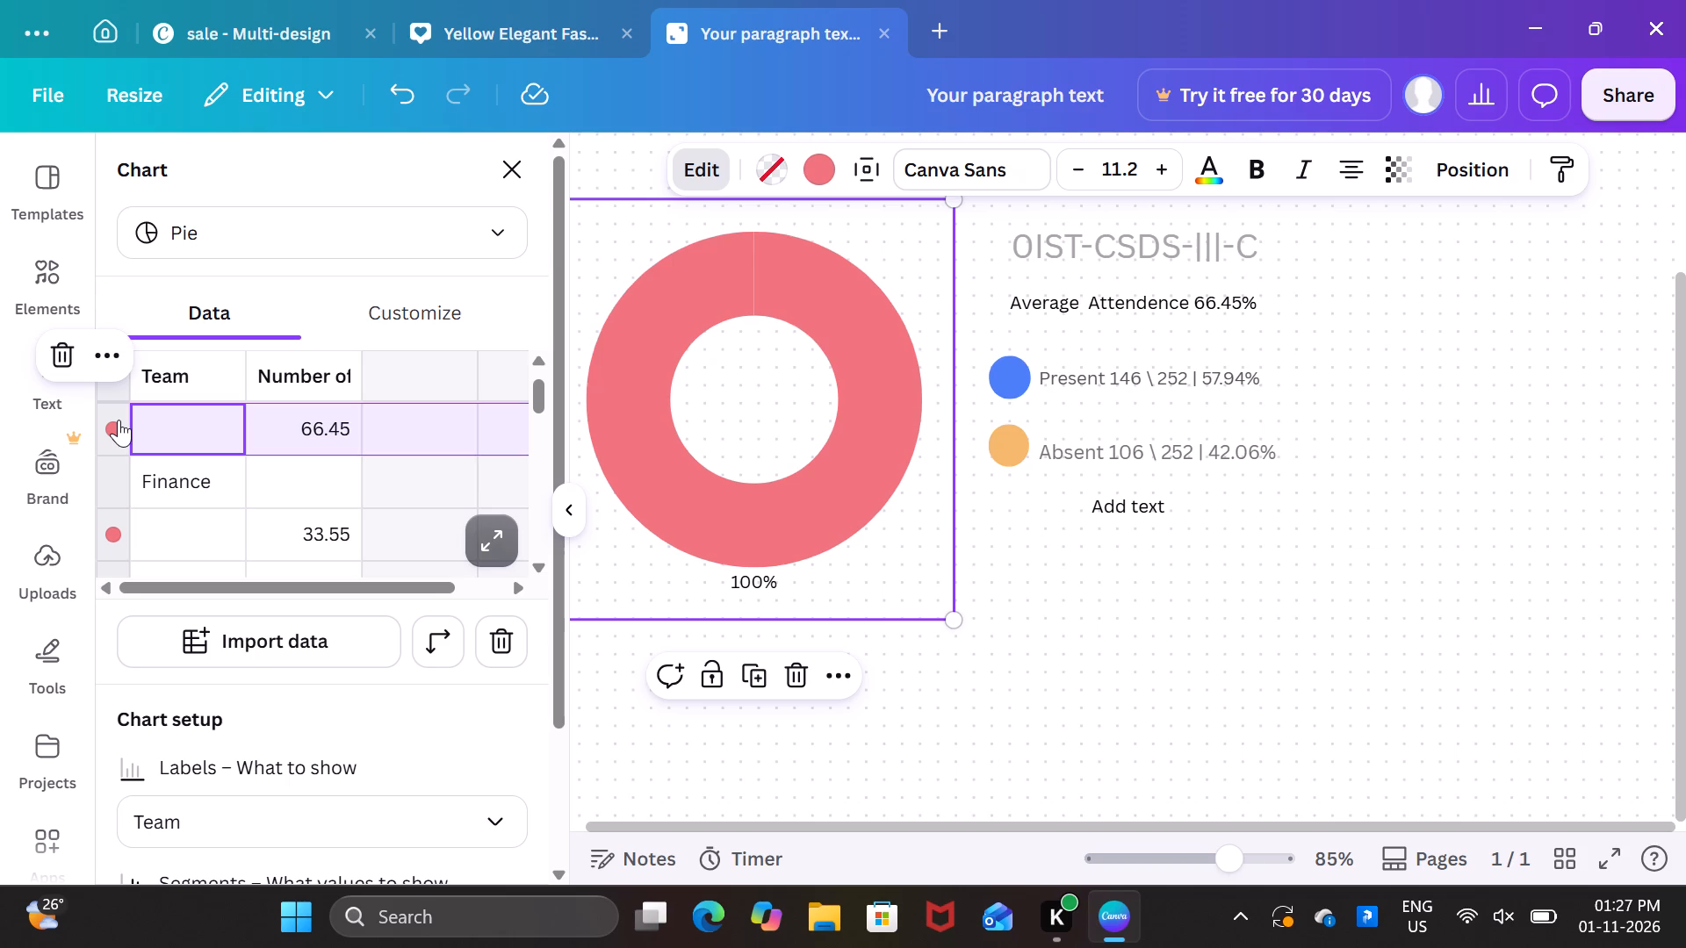
{"action": "left_click", "coordinate": [113, 348]}
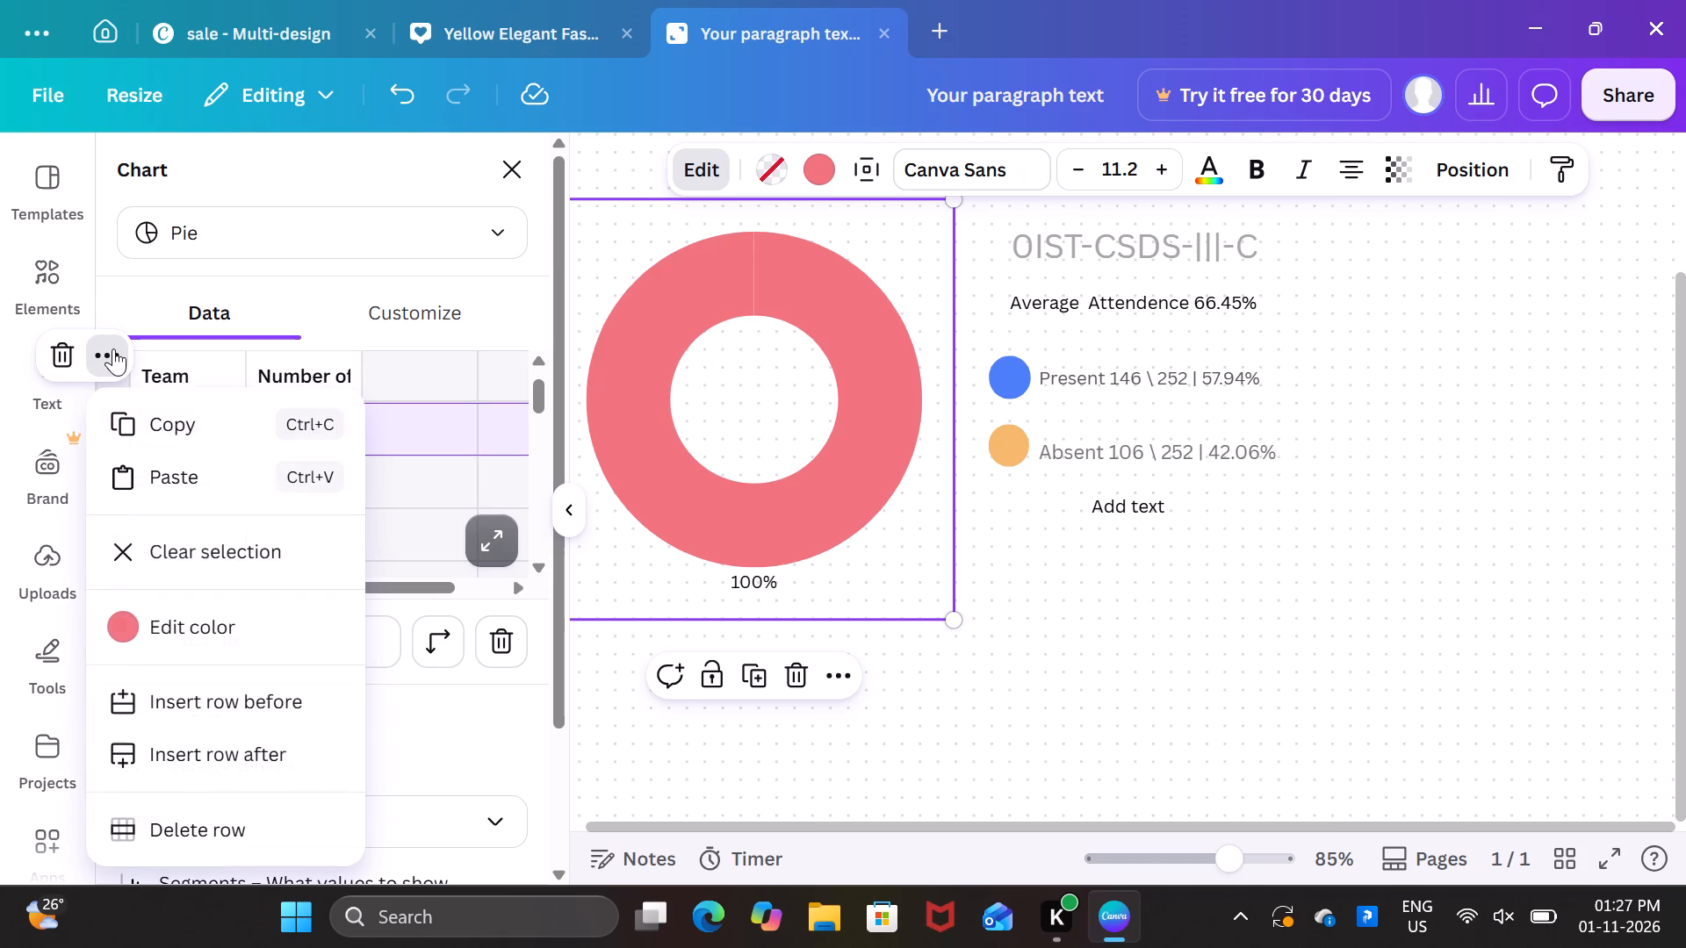
{"action": "left_click", "coordinate": [113, 348]}
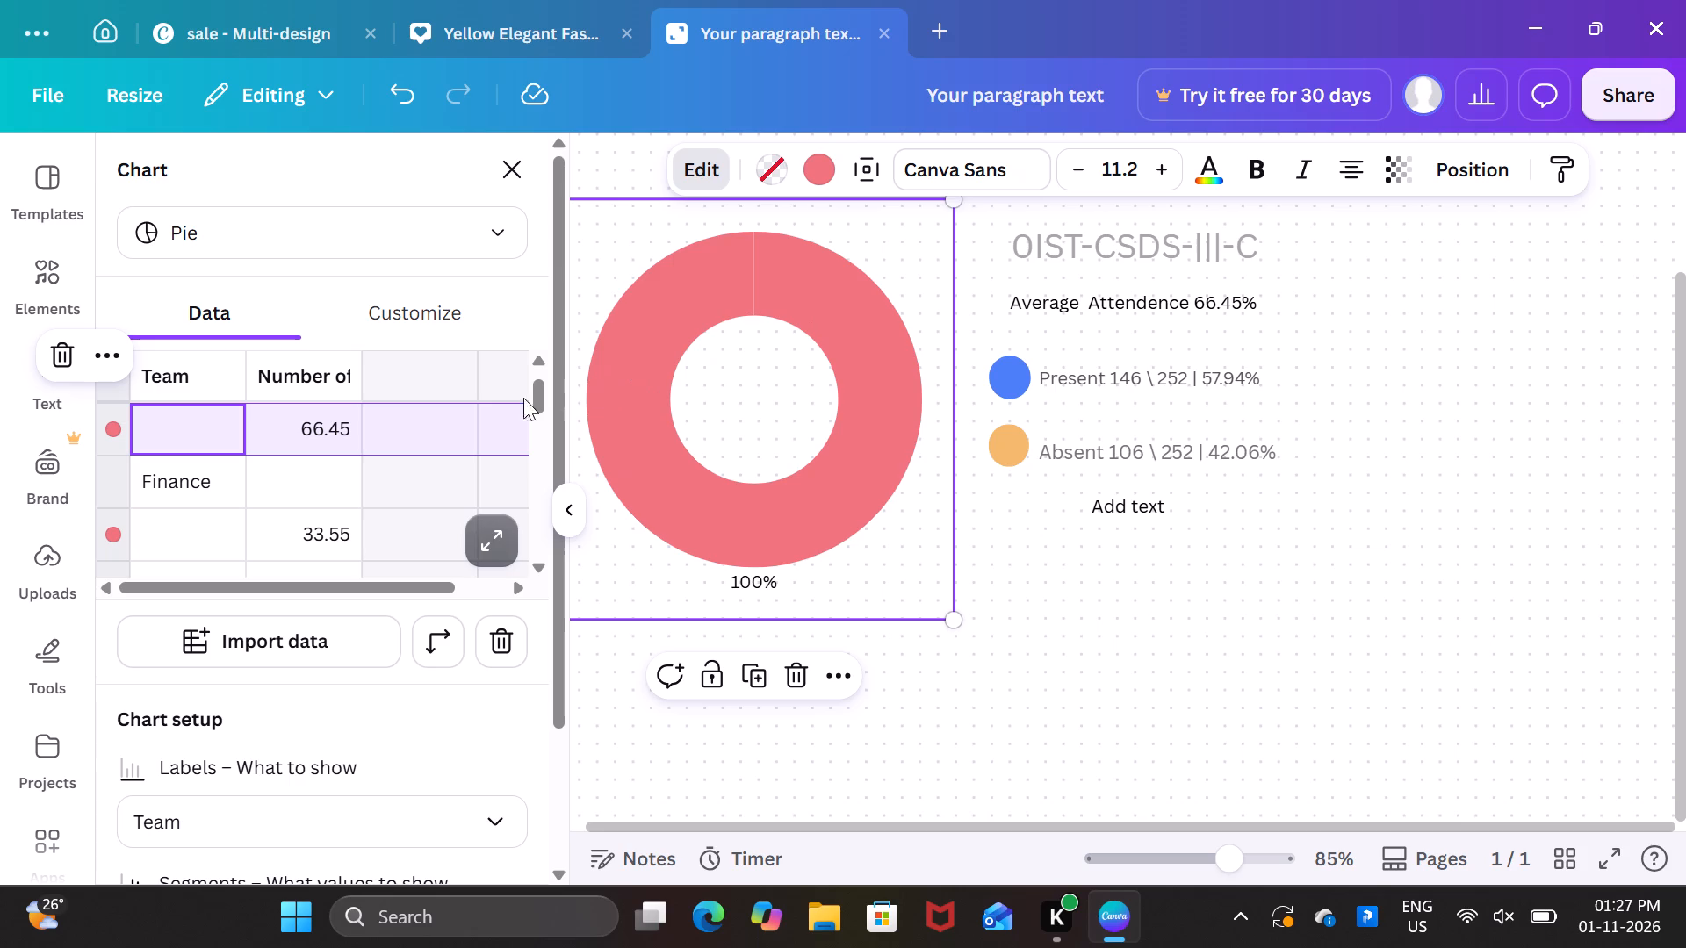
{"action": "scroll", "coordinate": [444, 413], "scroll_direction": "down", "scroll_amount": 1}
{"action": "scroll", "coordinate": [444, 413], "scroll_direction": "up", "scroll_amount": 1}
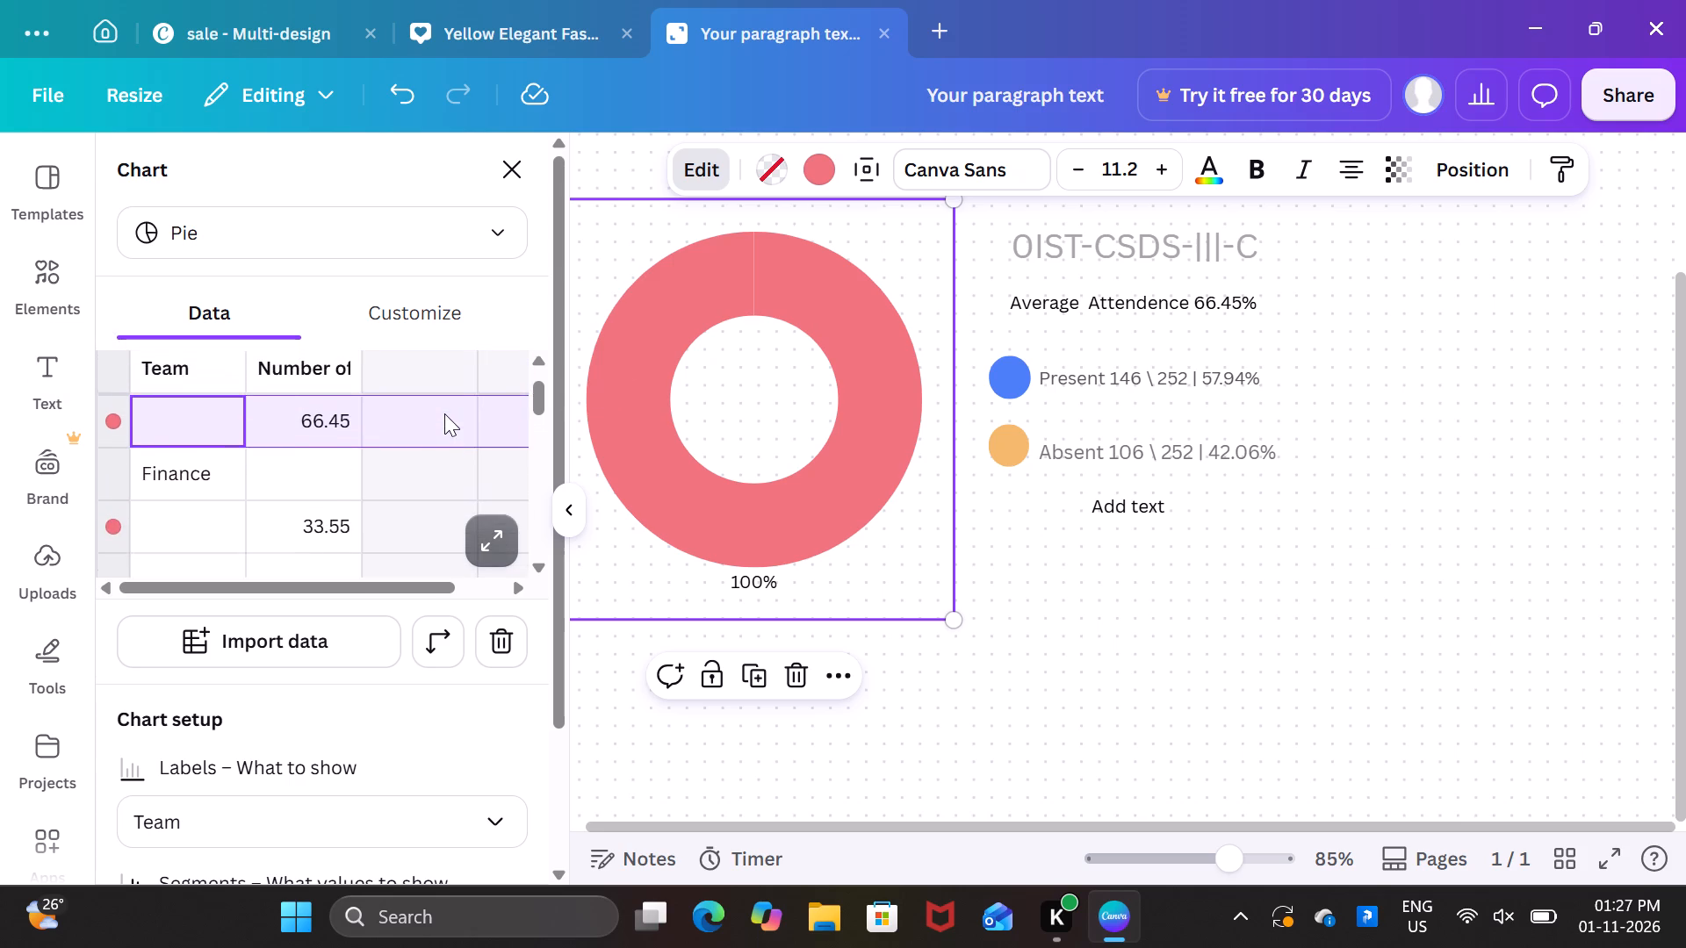
{"action": "scroll", "coordinate": [444, 413], "scroll_direction": "up", "scroll_amount": 1}
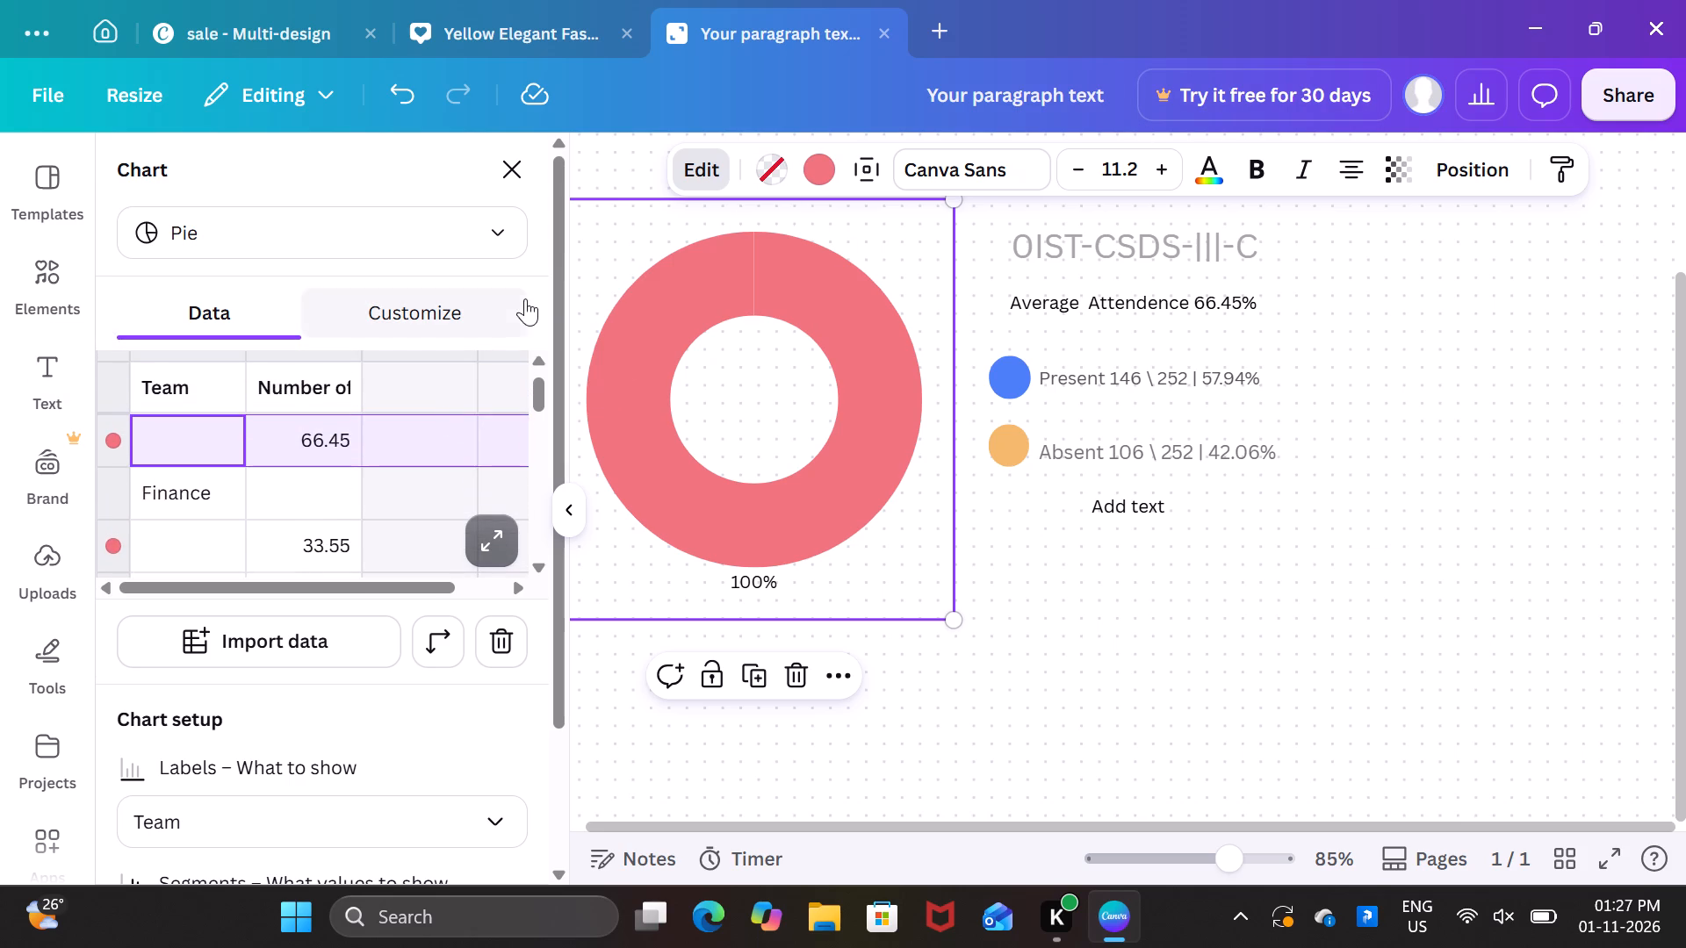
{"action": "left_click", "coordinate": [439, 325]}
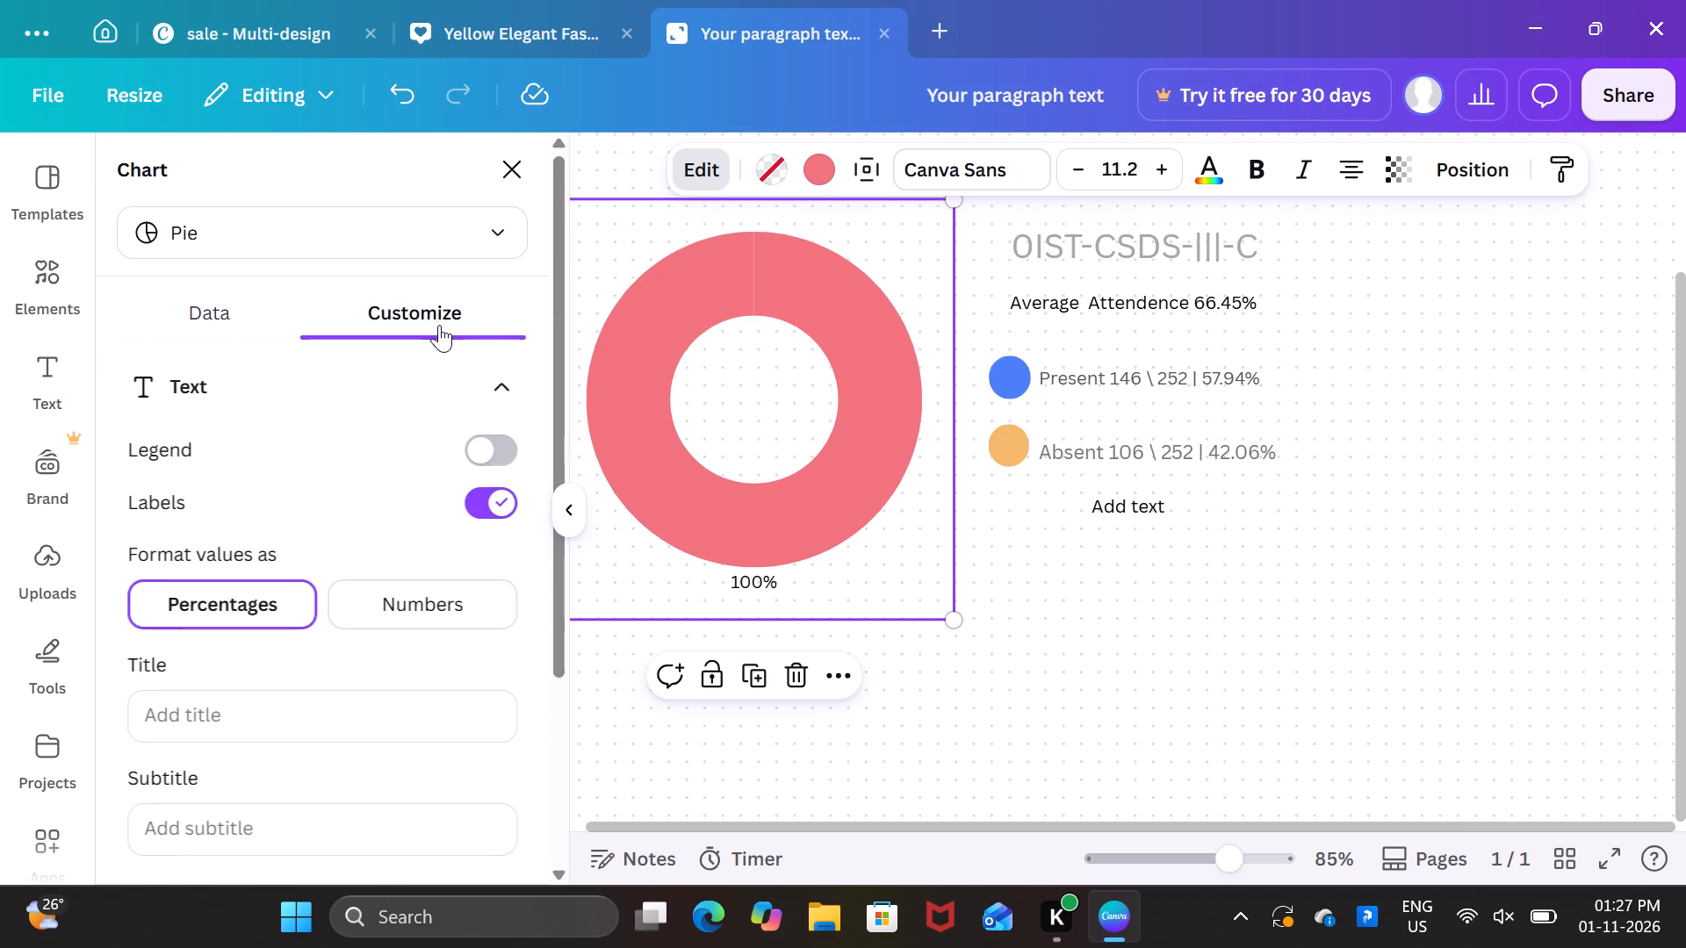
{"action": "left_click", "coordinate": [209, 320]}
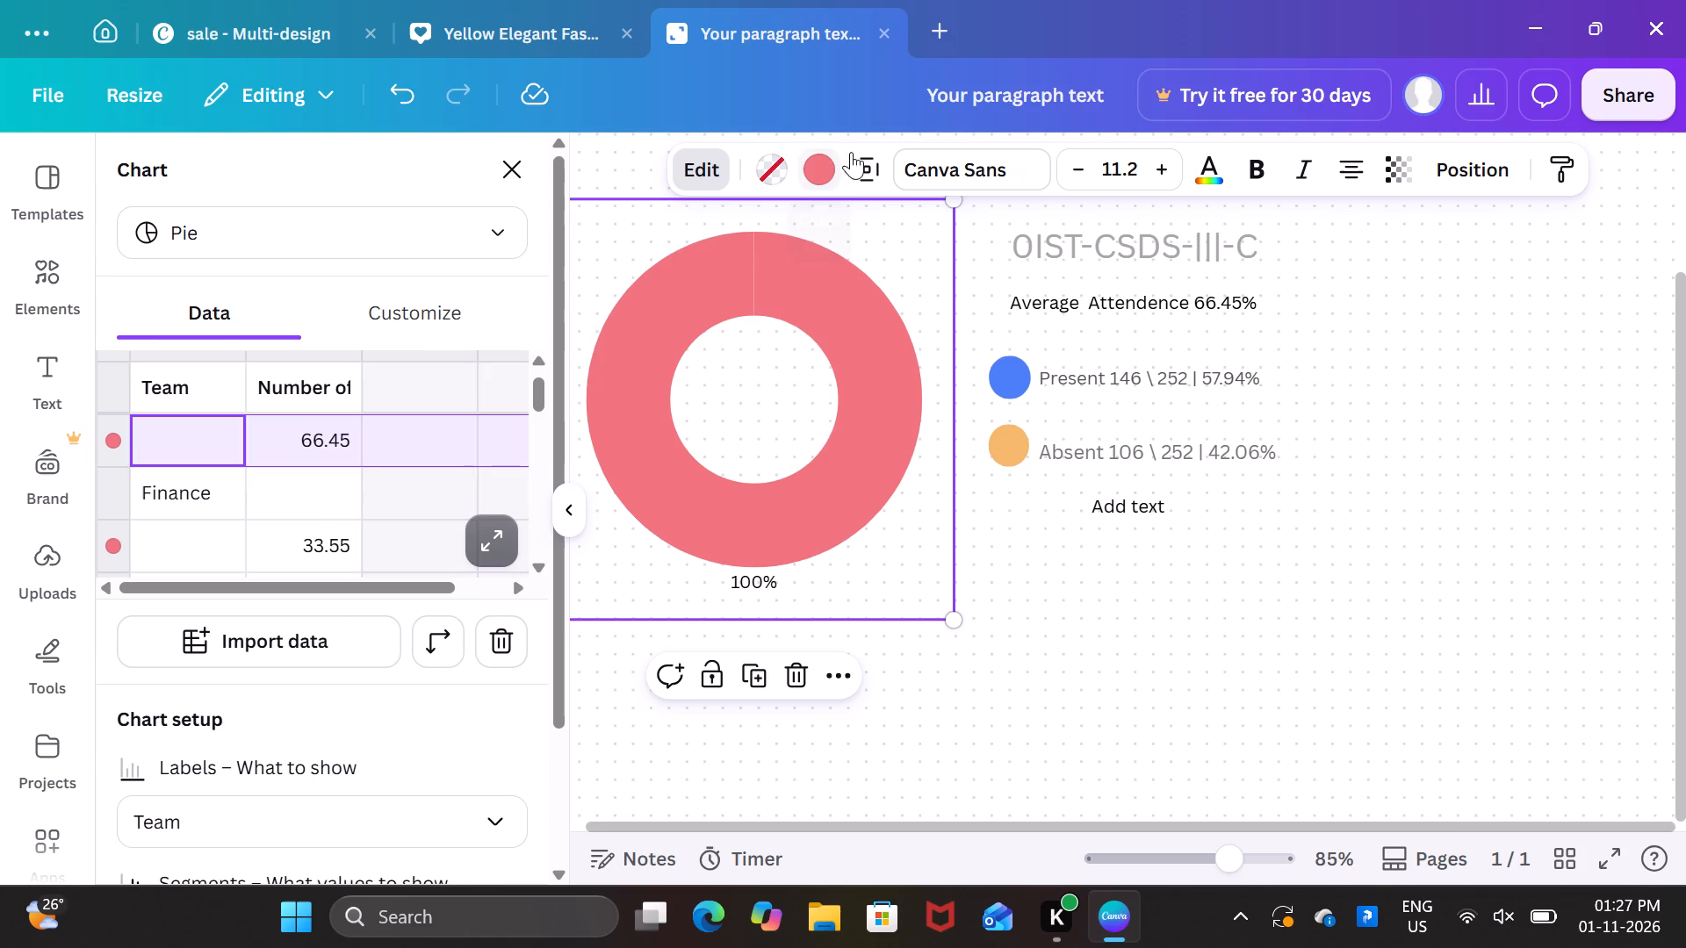
{"action": "left_click", "coordinate": [1217, 168]}
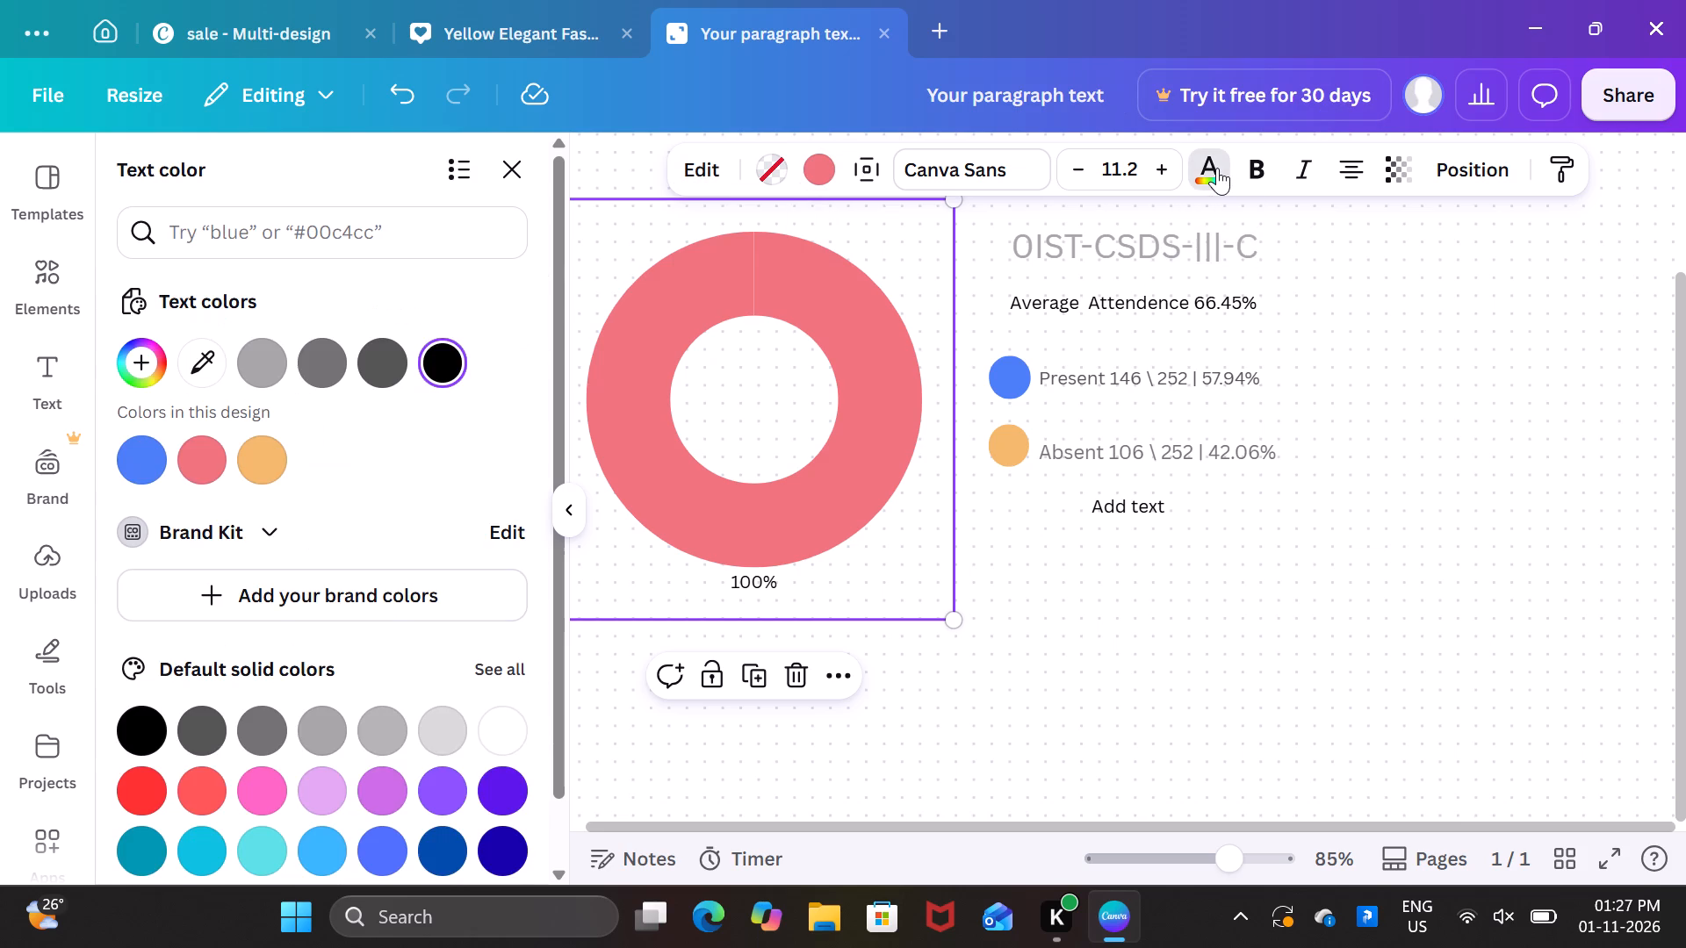
{"action": "left_click", "coordinate": [1217, 168]}
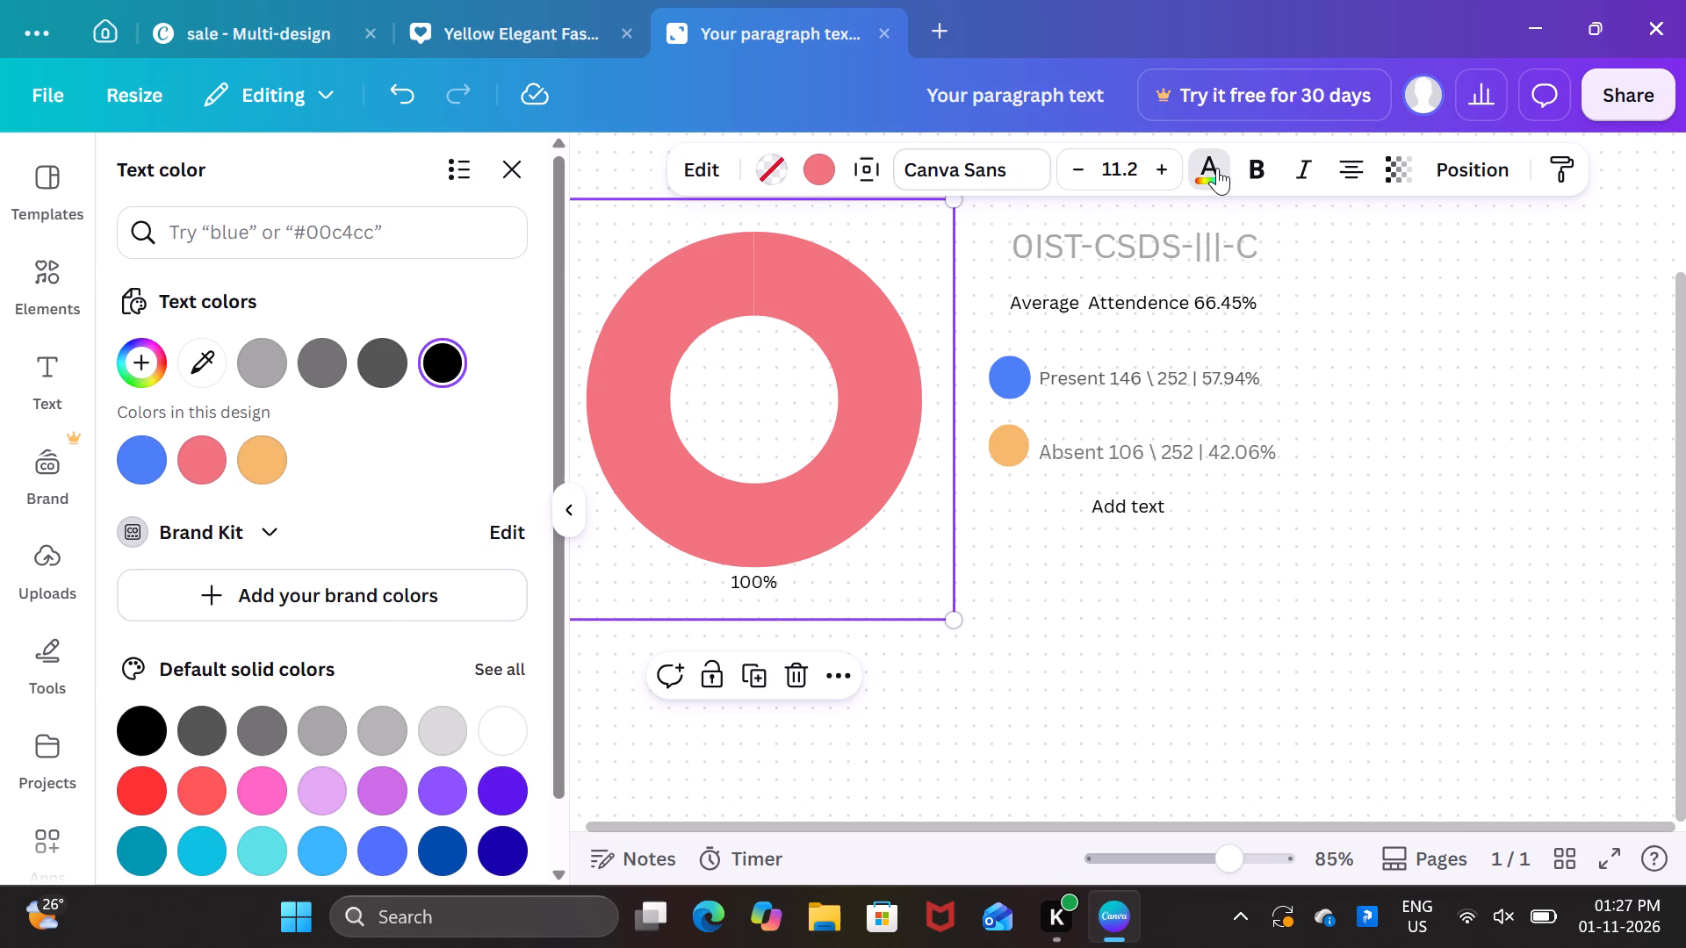
{"action": "left_click", "coordinate": [1217, 168]}
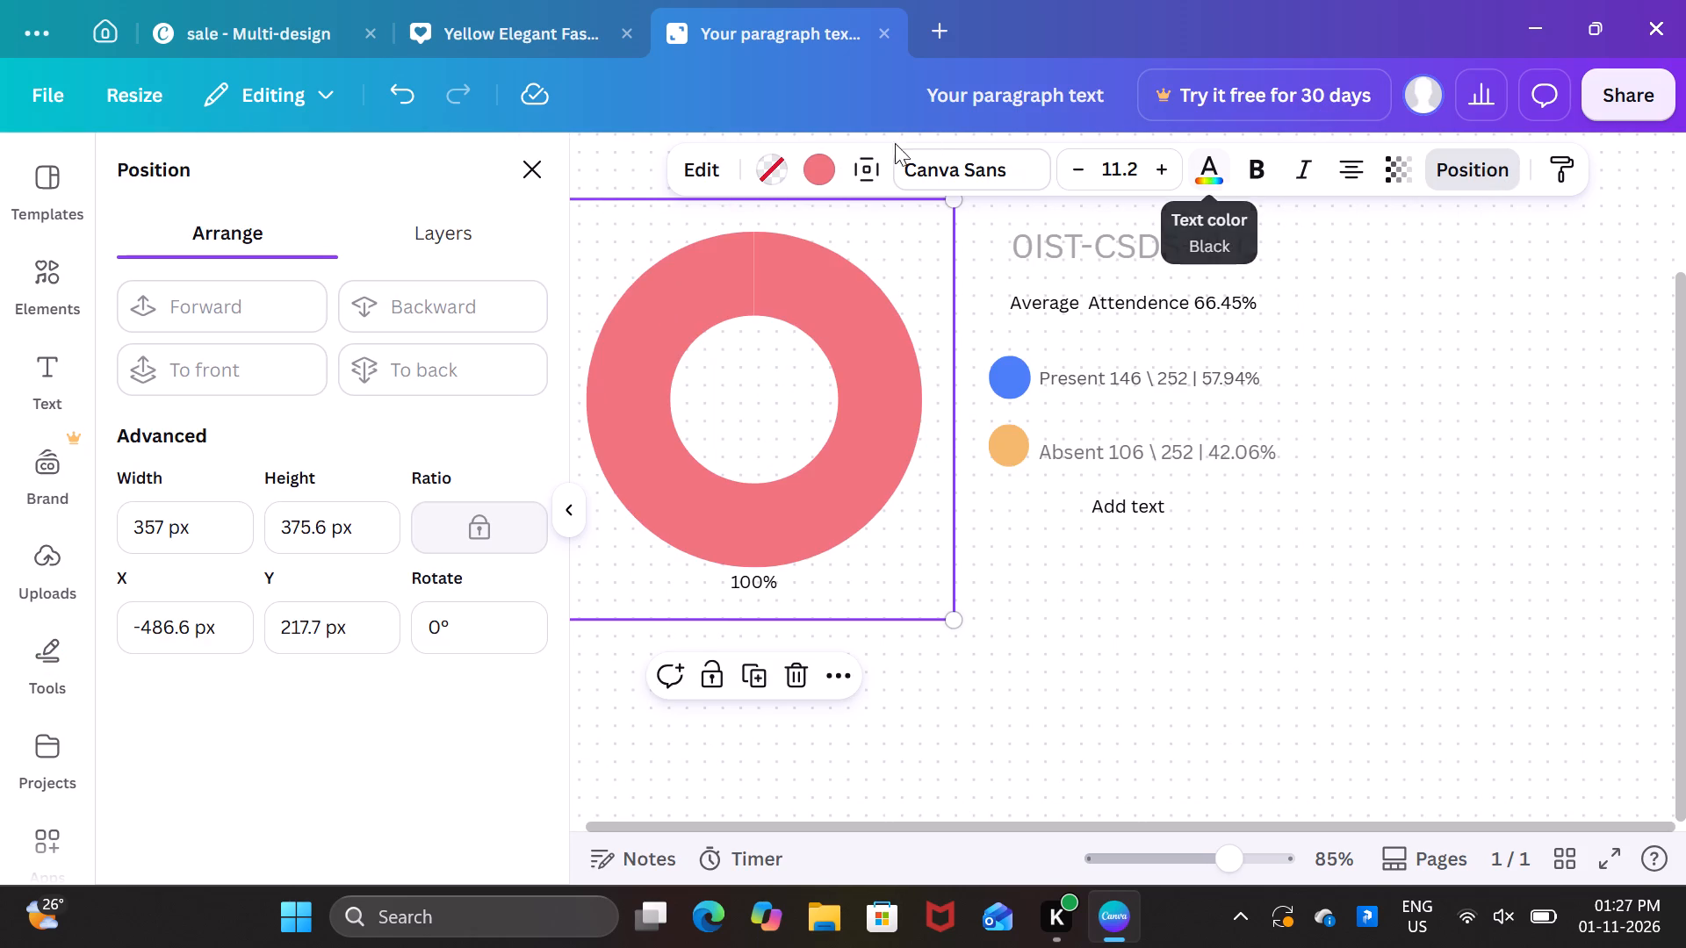
{"action": "left_click", "coordinate": [1225, 178]}
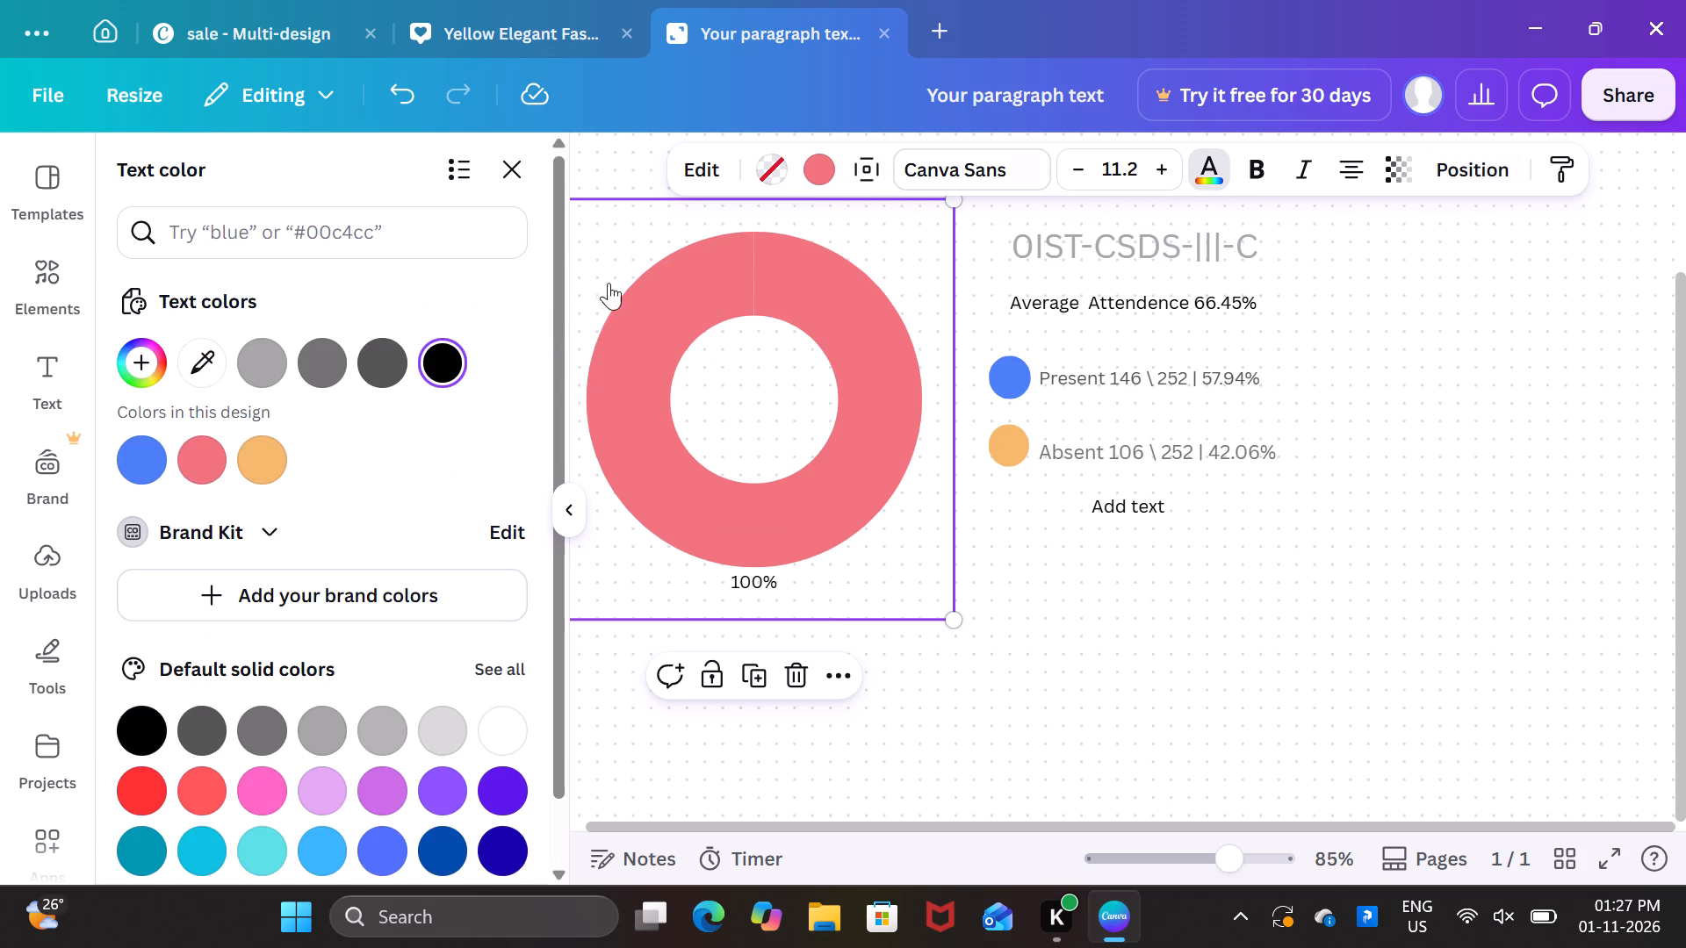
{"action": "left_click", "coordinate": [505, 148]}
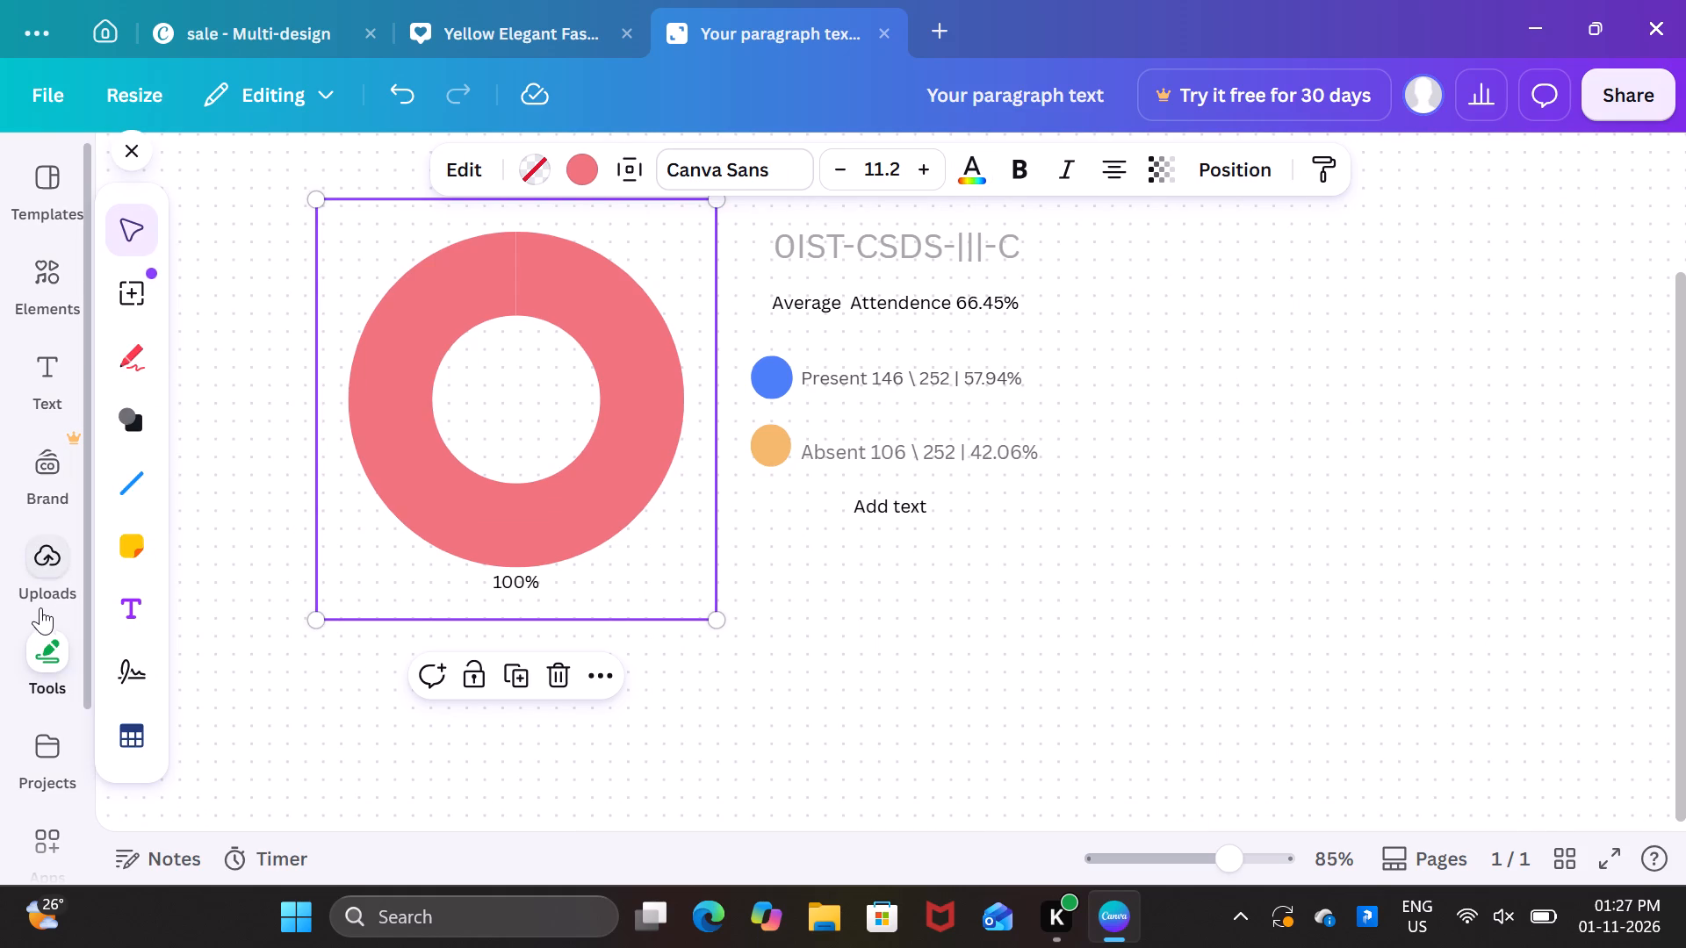
{"action": "left_click", "coordinate": [65, 392]}
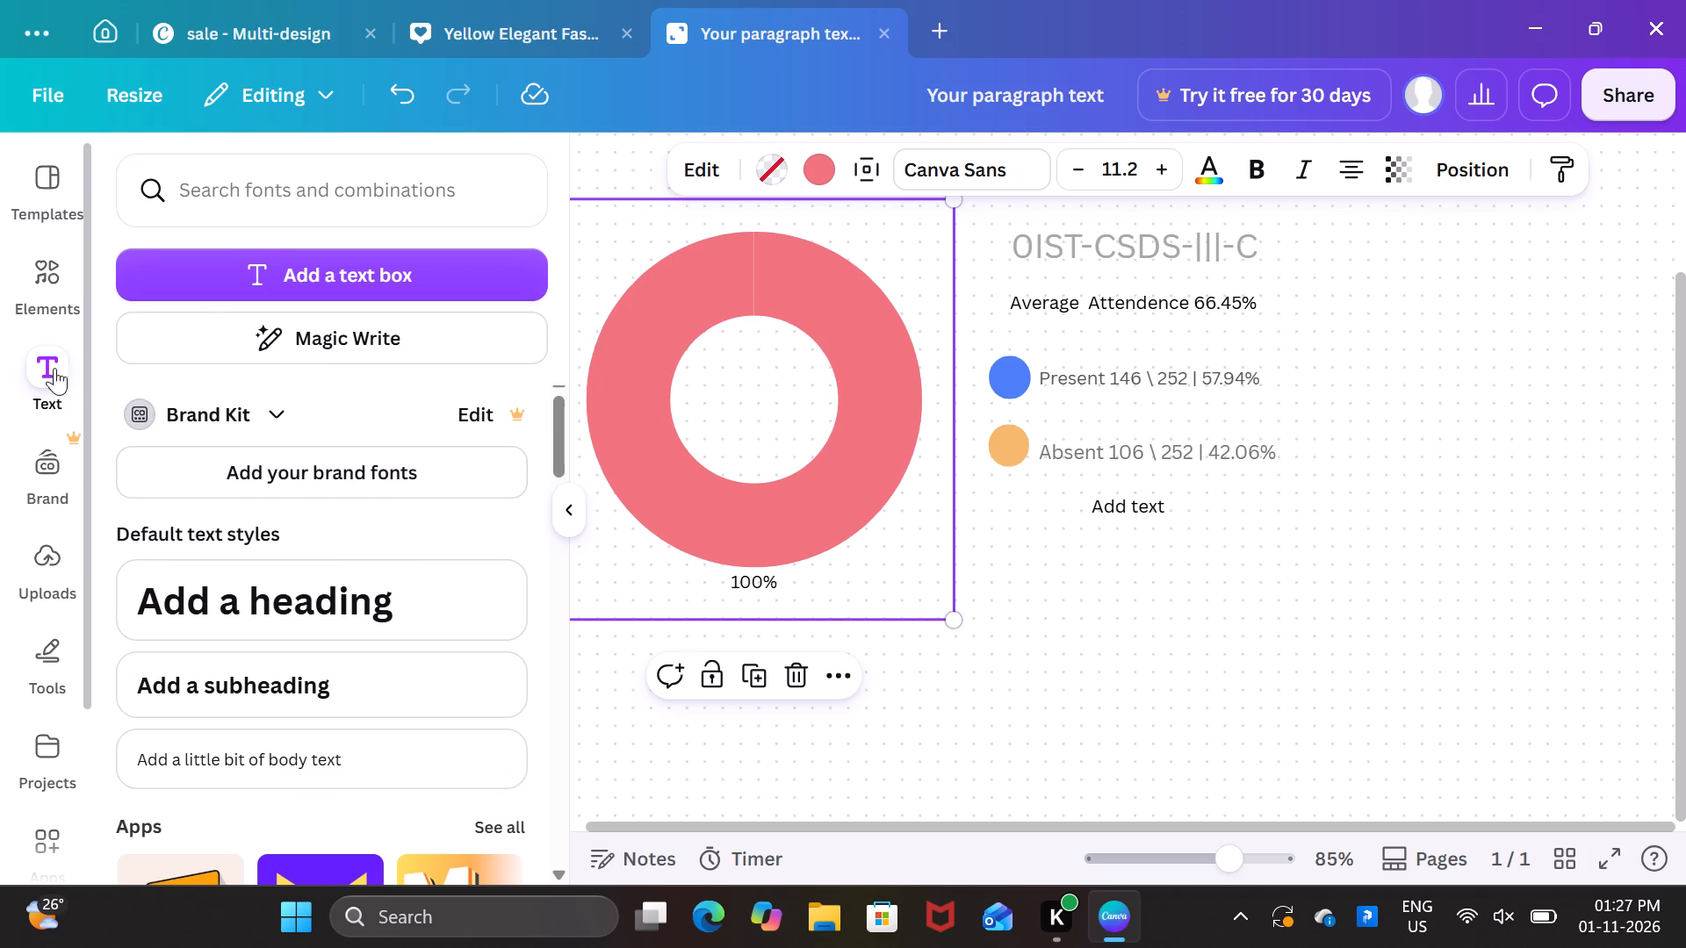
{"action": "left_click", "coordinate": [52, 289]}
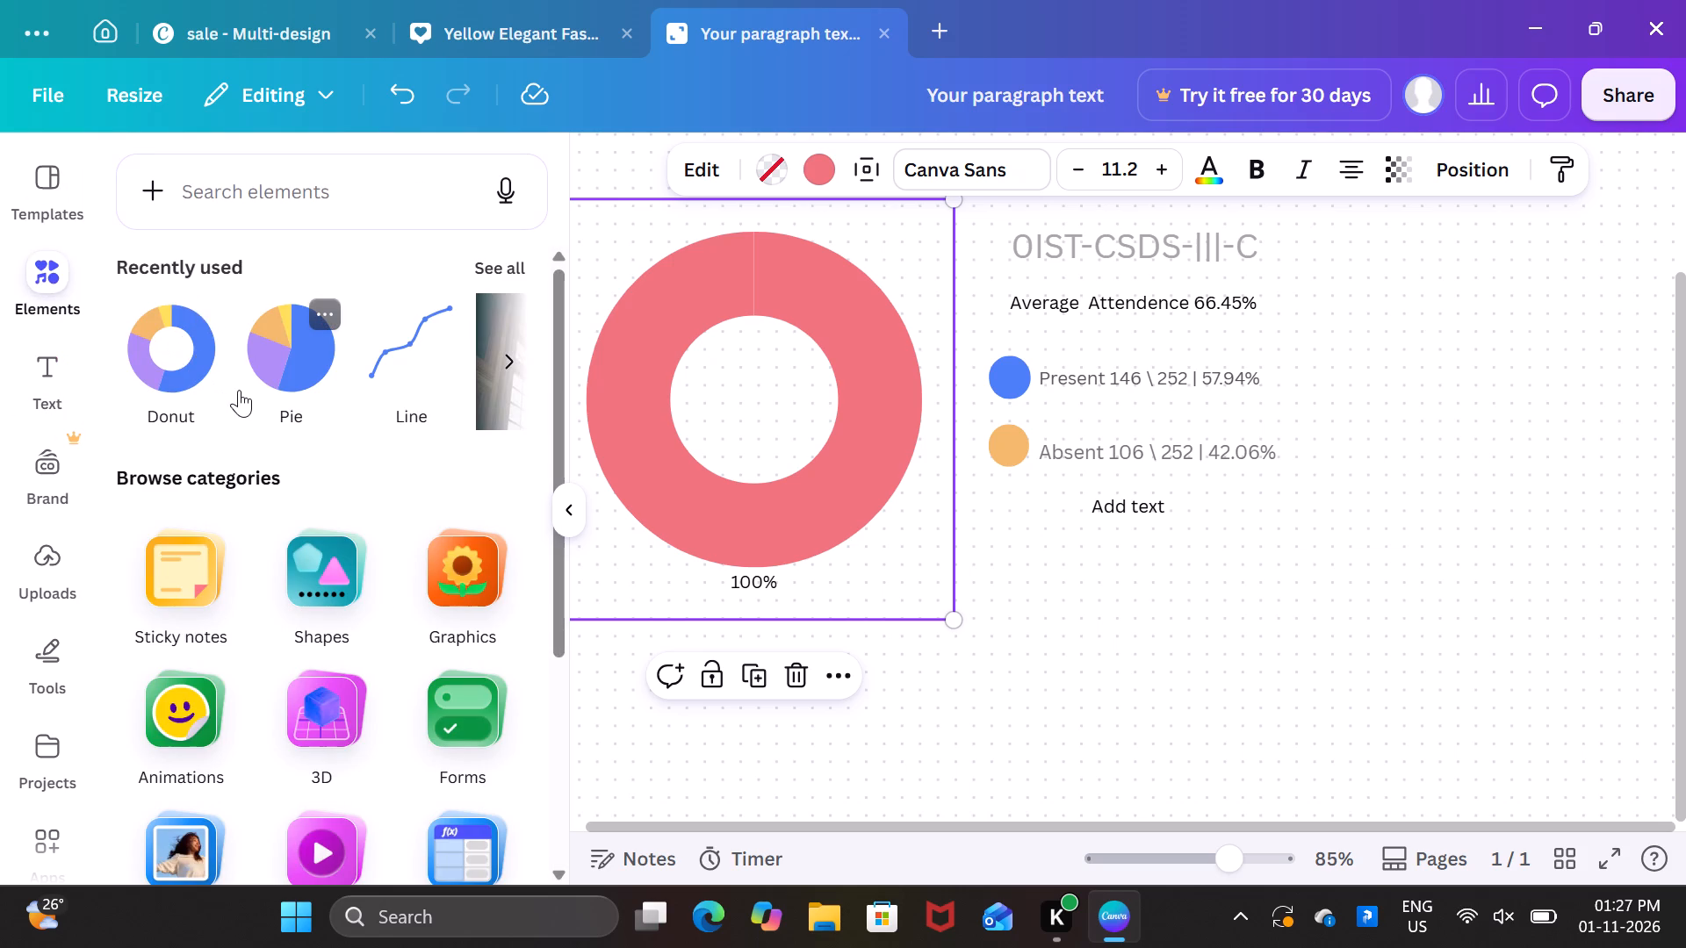
{"action": "scroll", "coordinate": [247, 409], "scroll_direction": "down", "scroll_amount": 1}
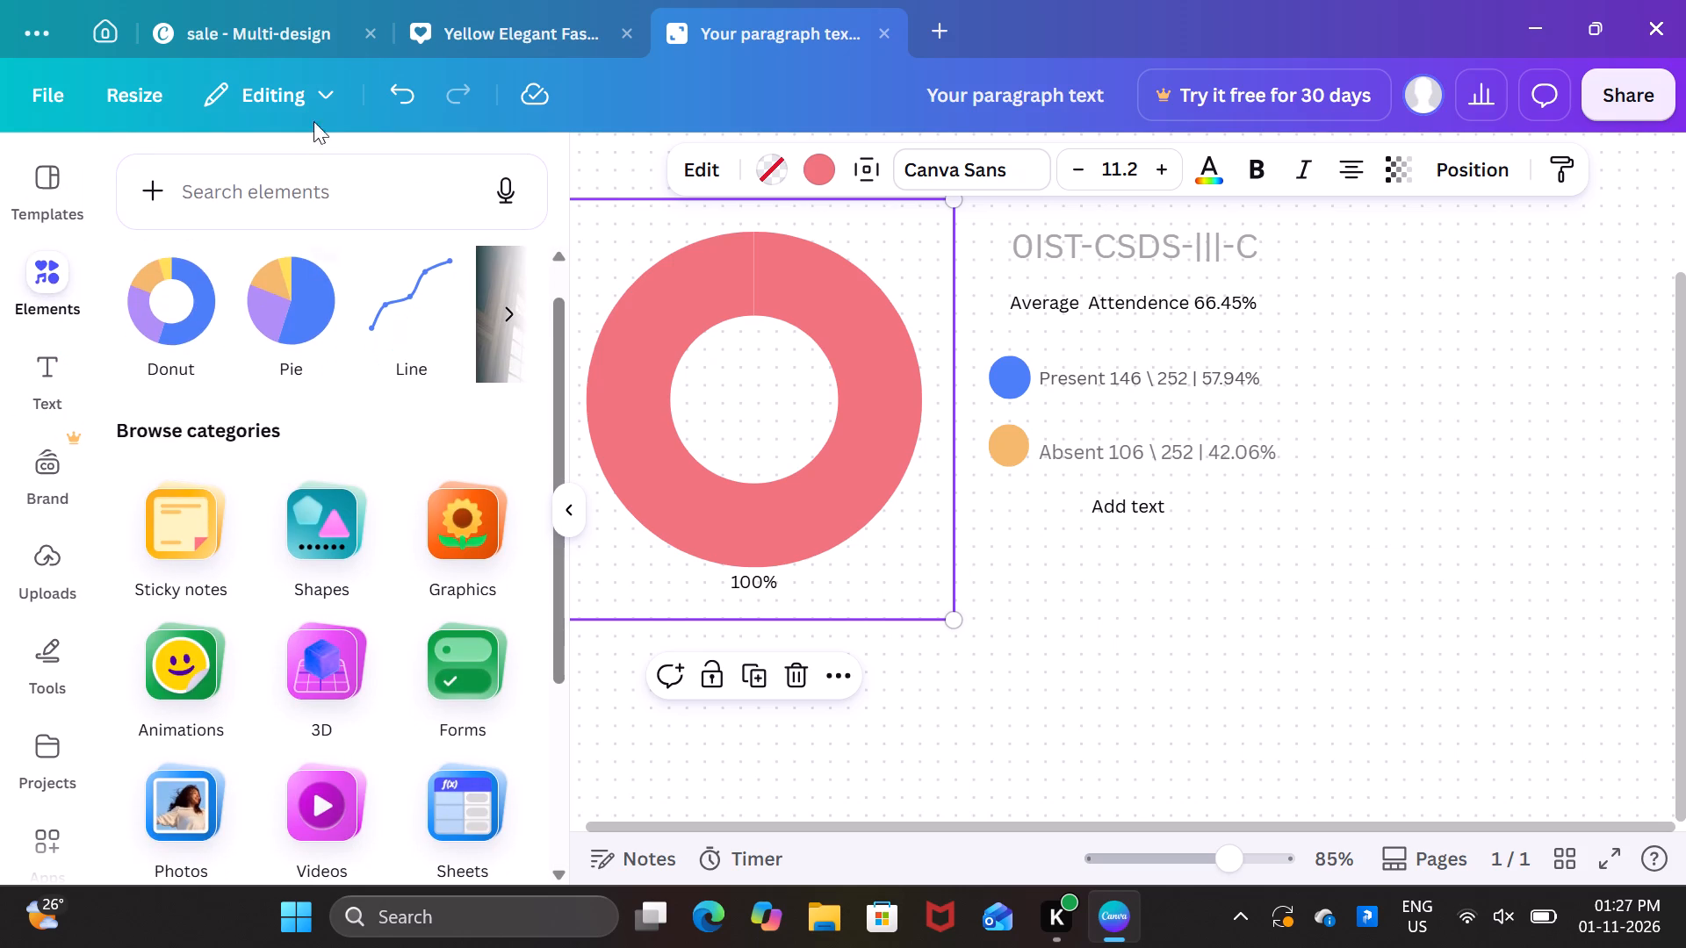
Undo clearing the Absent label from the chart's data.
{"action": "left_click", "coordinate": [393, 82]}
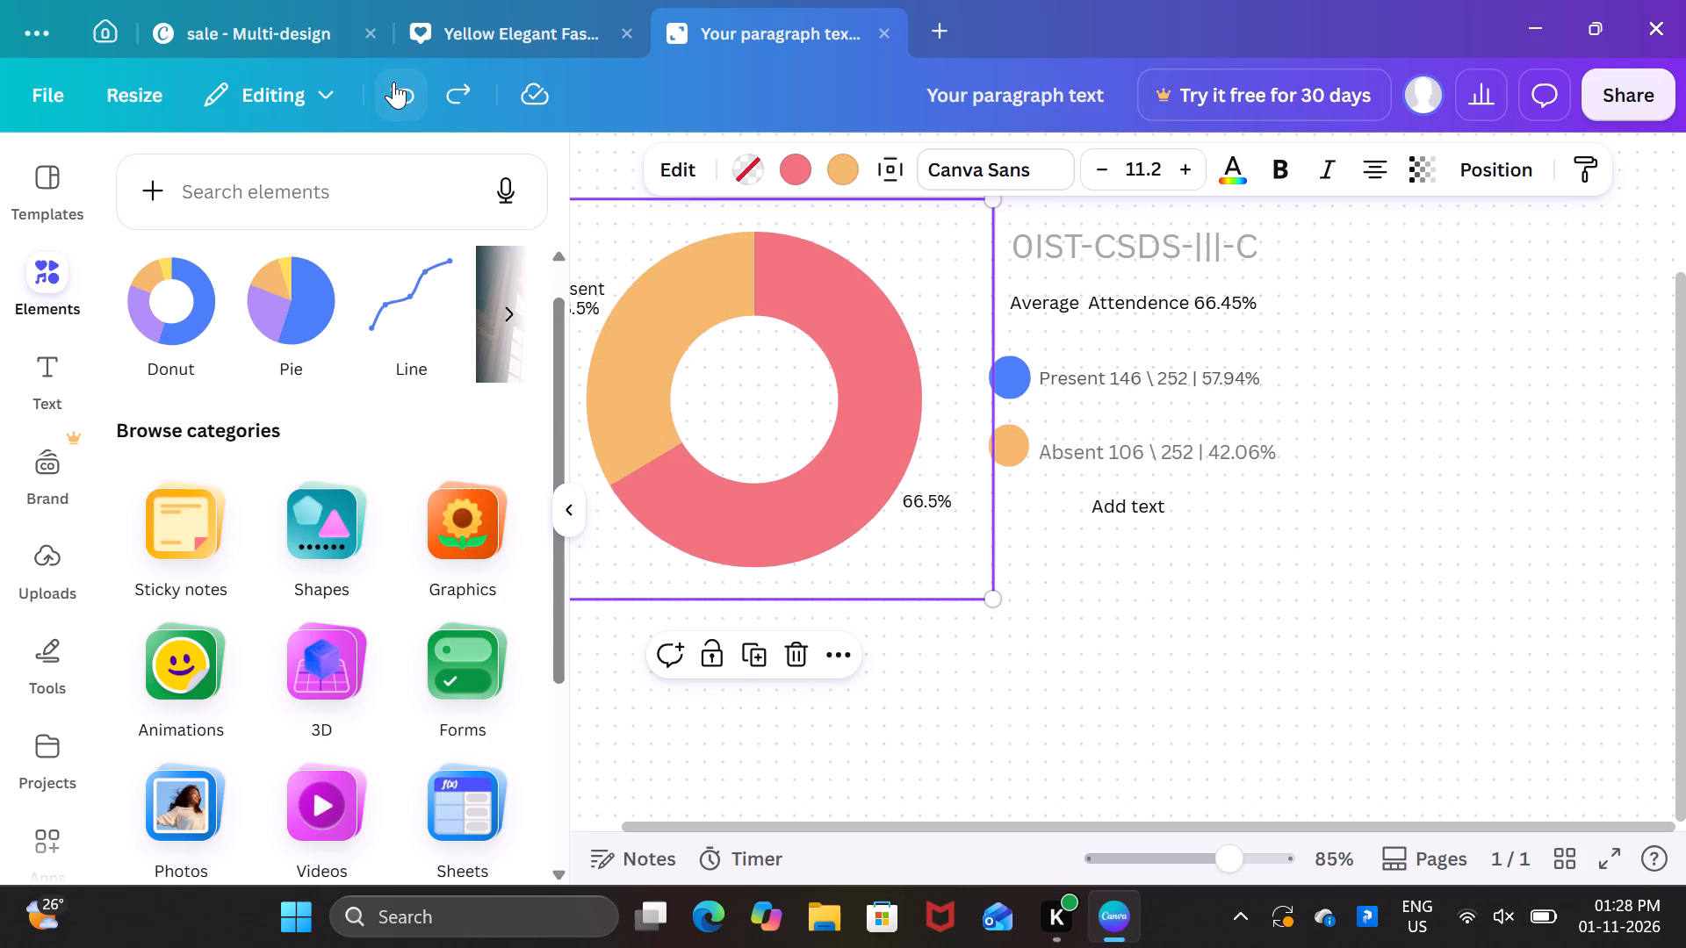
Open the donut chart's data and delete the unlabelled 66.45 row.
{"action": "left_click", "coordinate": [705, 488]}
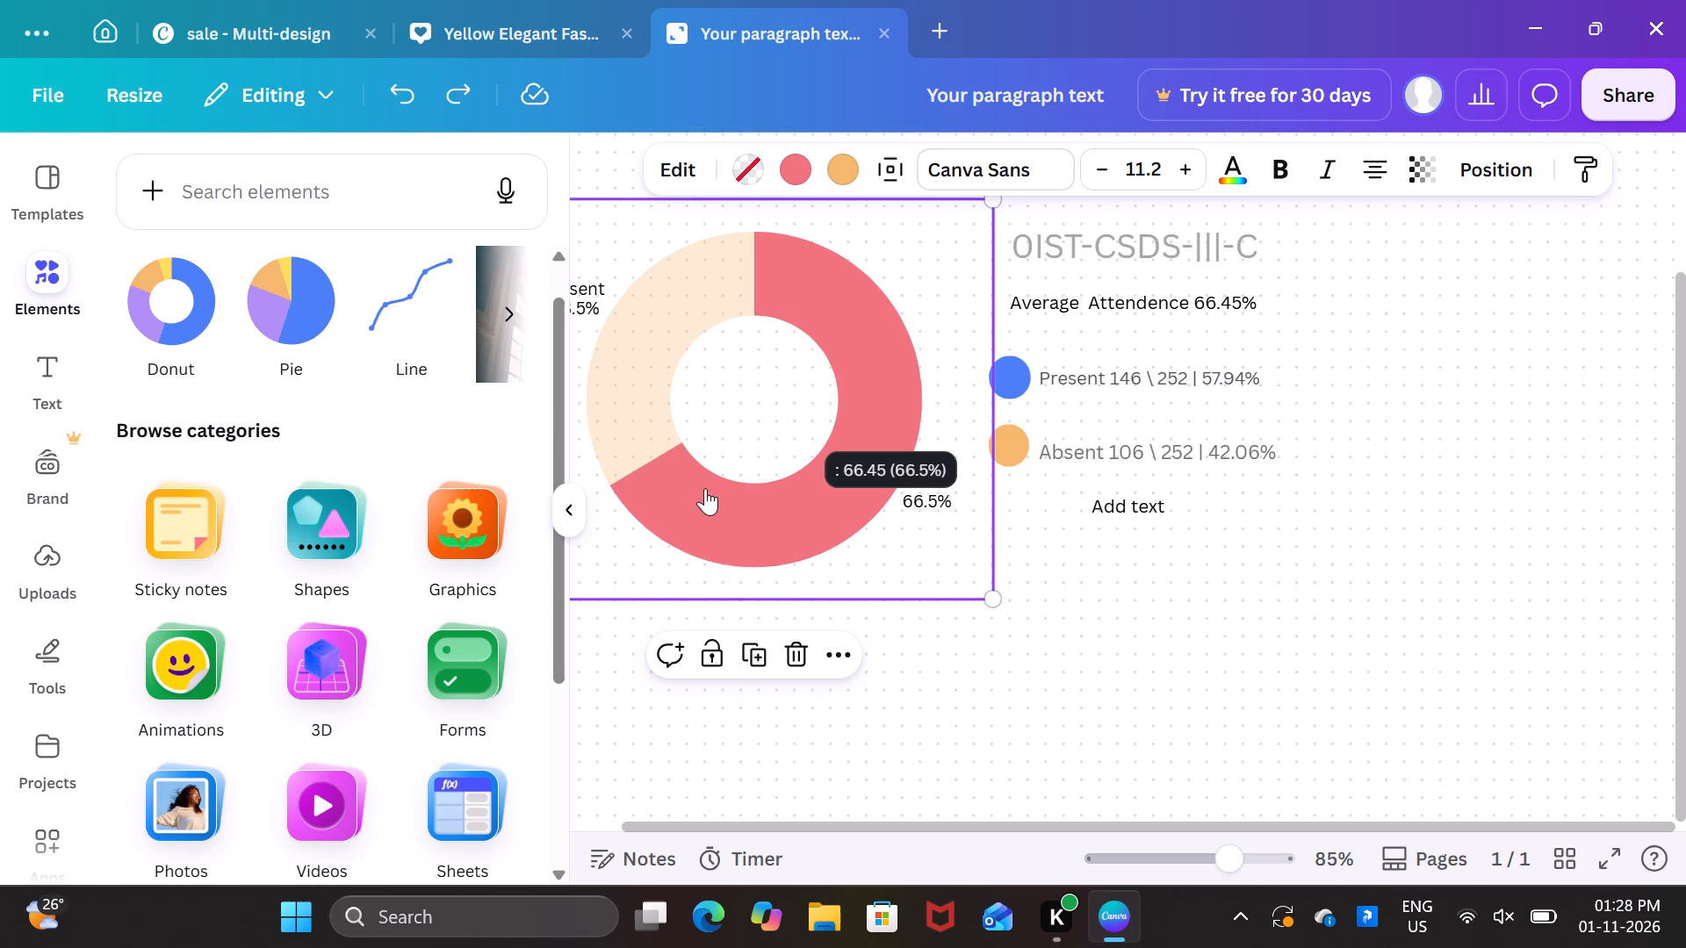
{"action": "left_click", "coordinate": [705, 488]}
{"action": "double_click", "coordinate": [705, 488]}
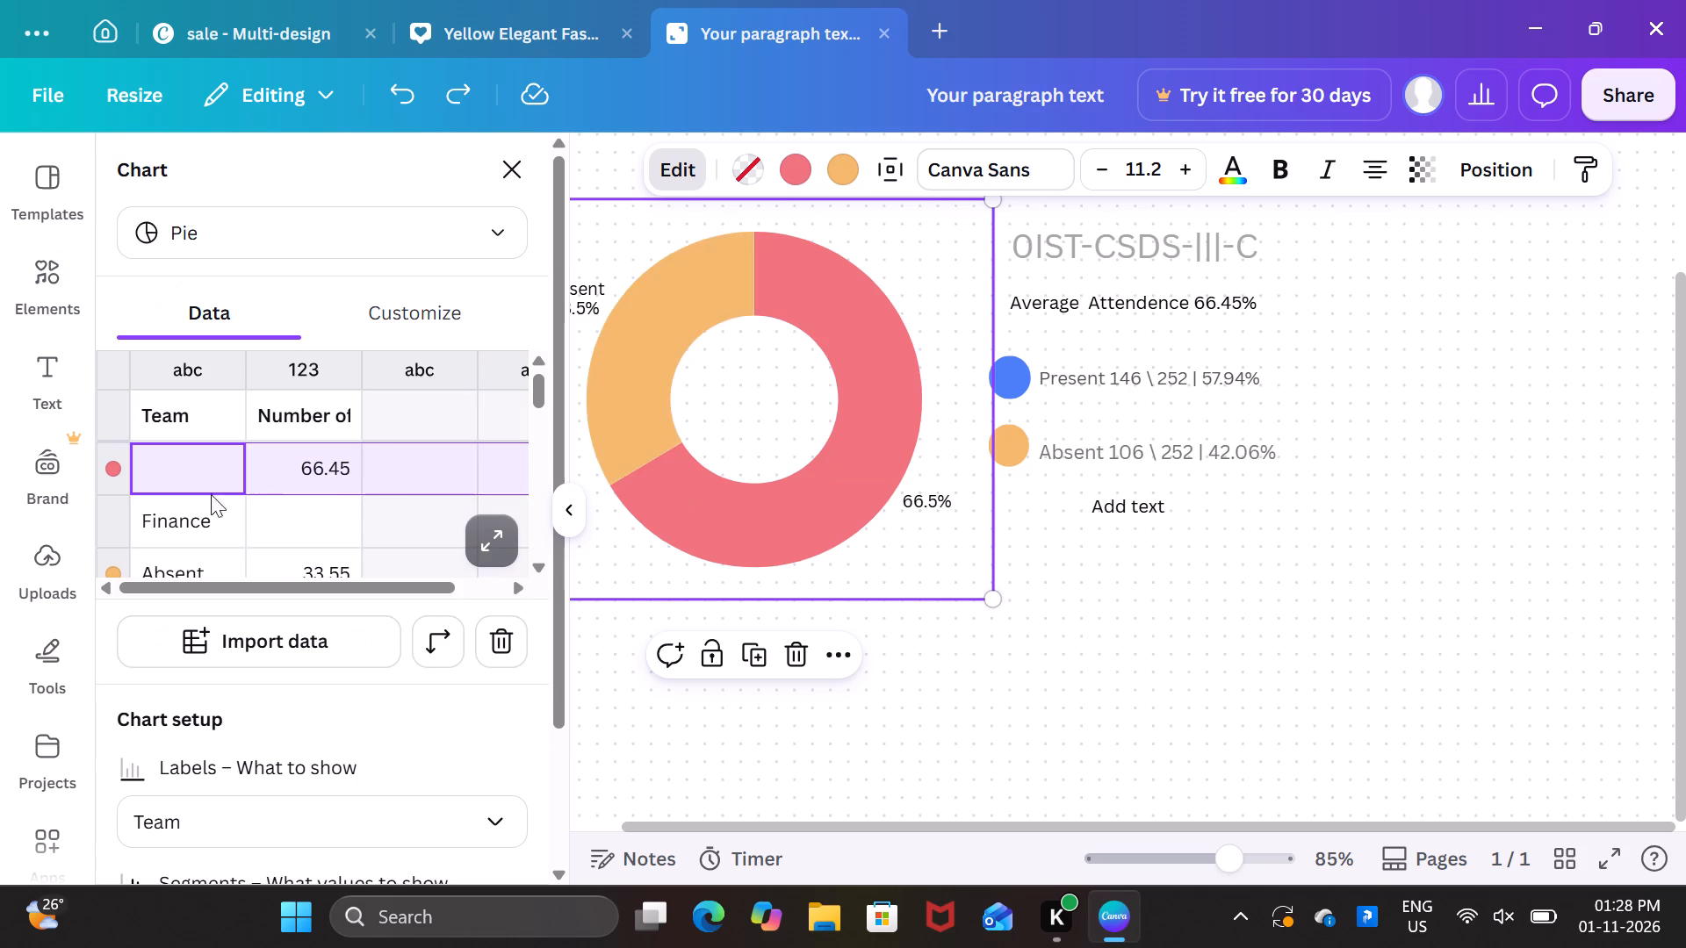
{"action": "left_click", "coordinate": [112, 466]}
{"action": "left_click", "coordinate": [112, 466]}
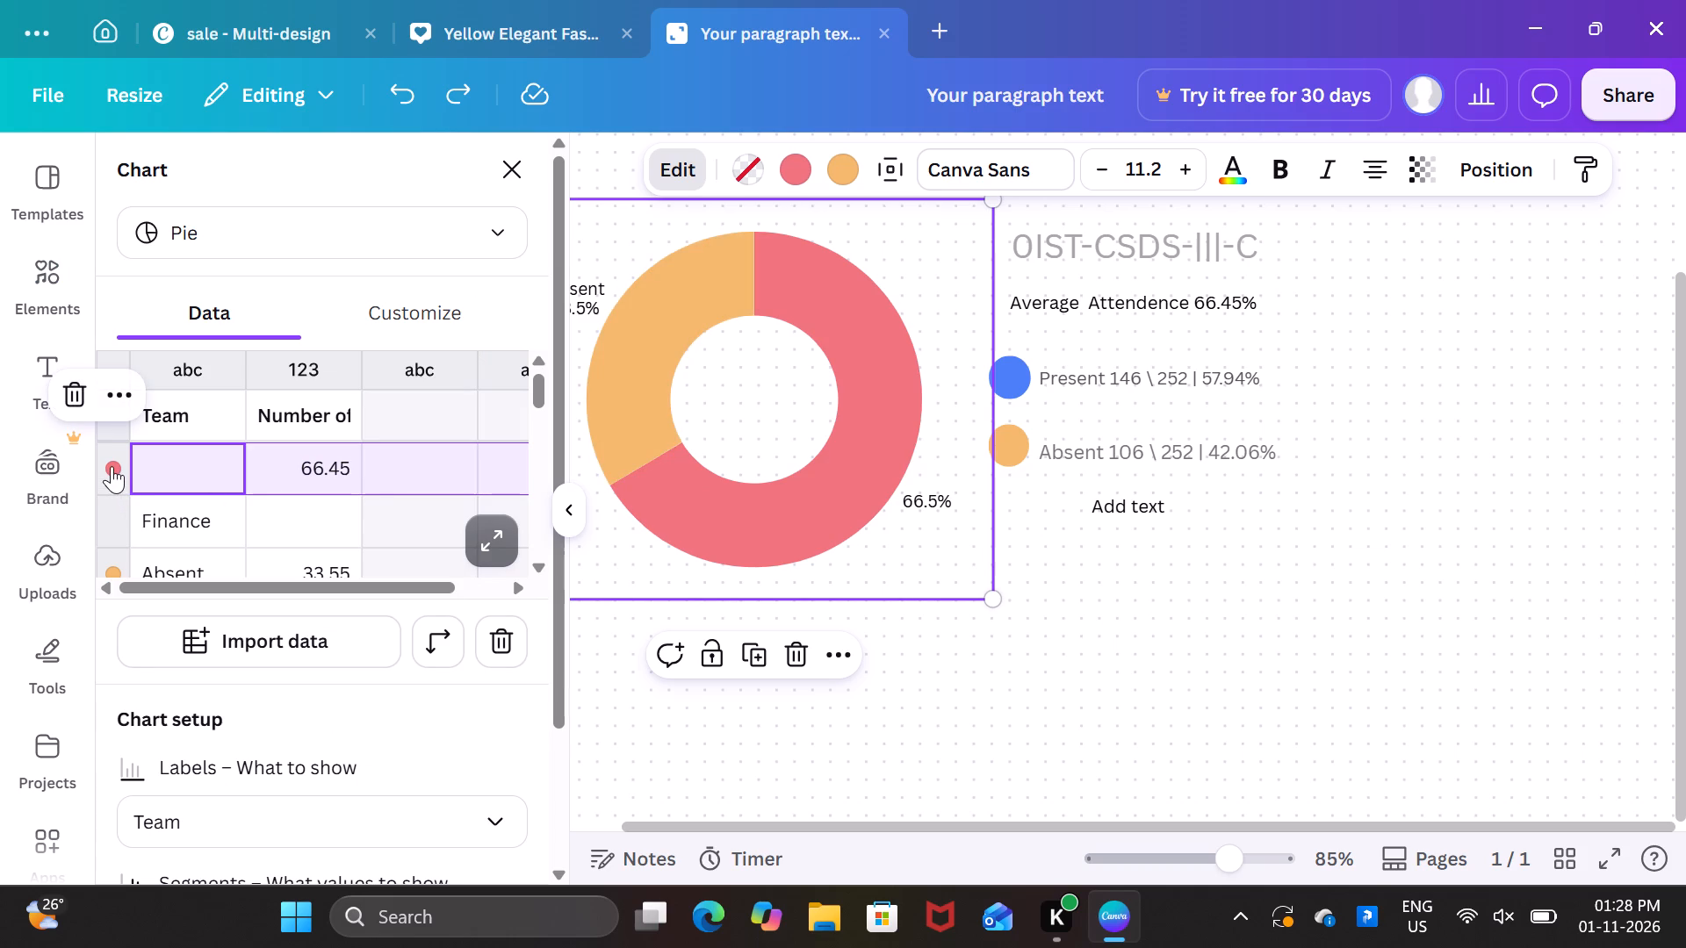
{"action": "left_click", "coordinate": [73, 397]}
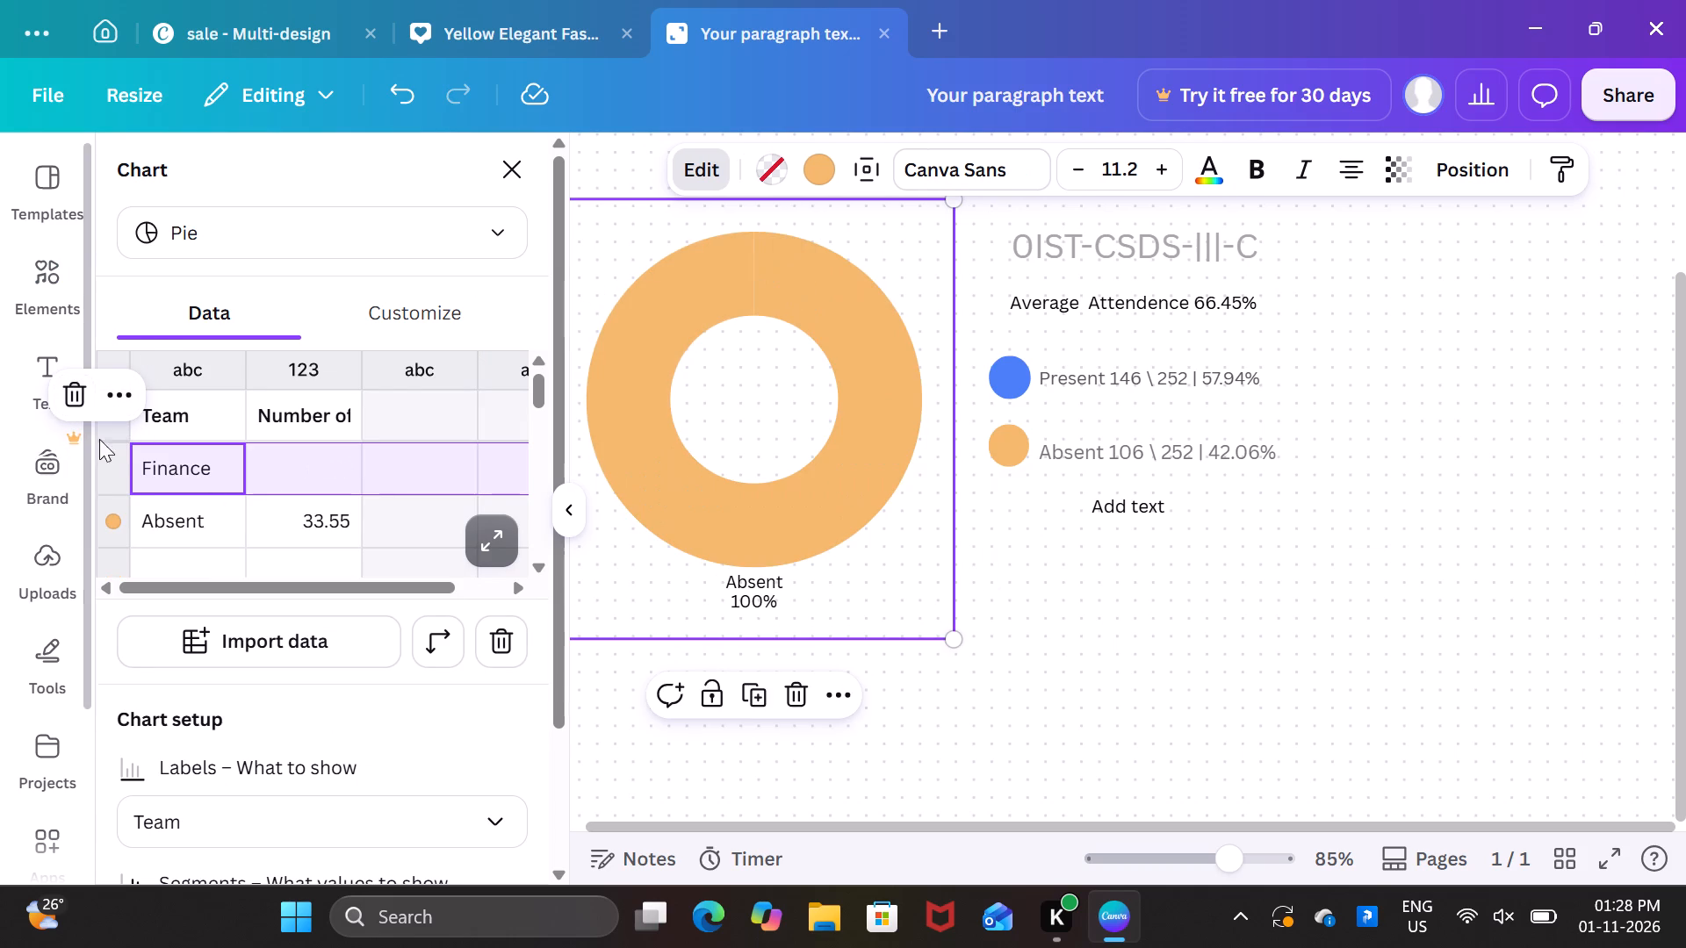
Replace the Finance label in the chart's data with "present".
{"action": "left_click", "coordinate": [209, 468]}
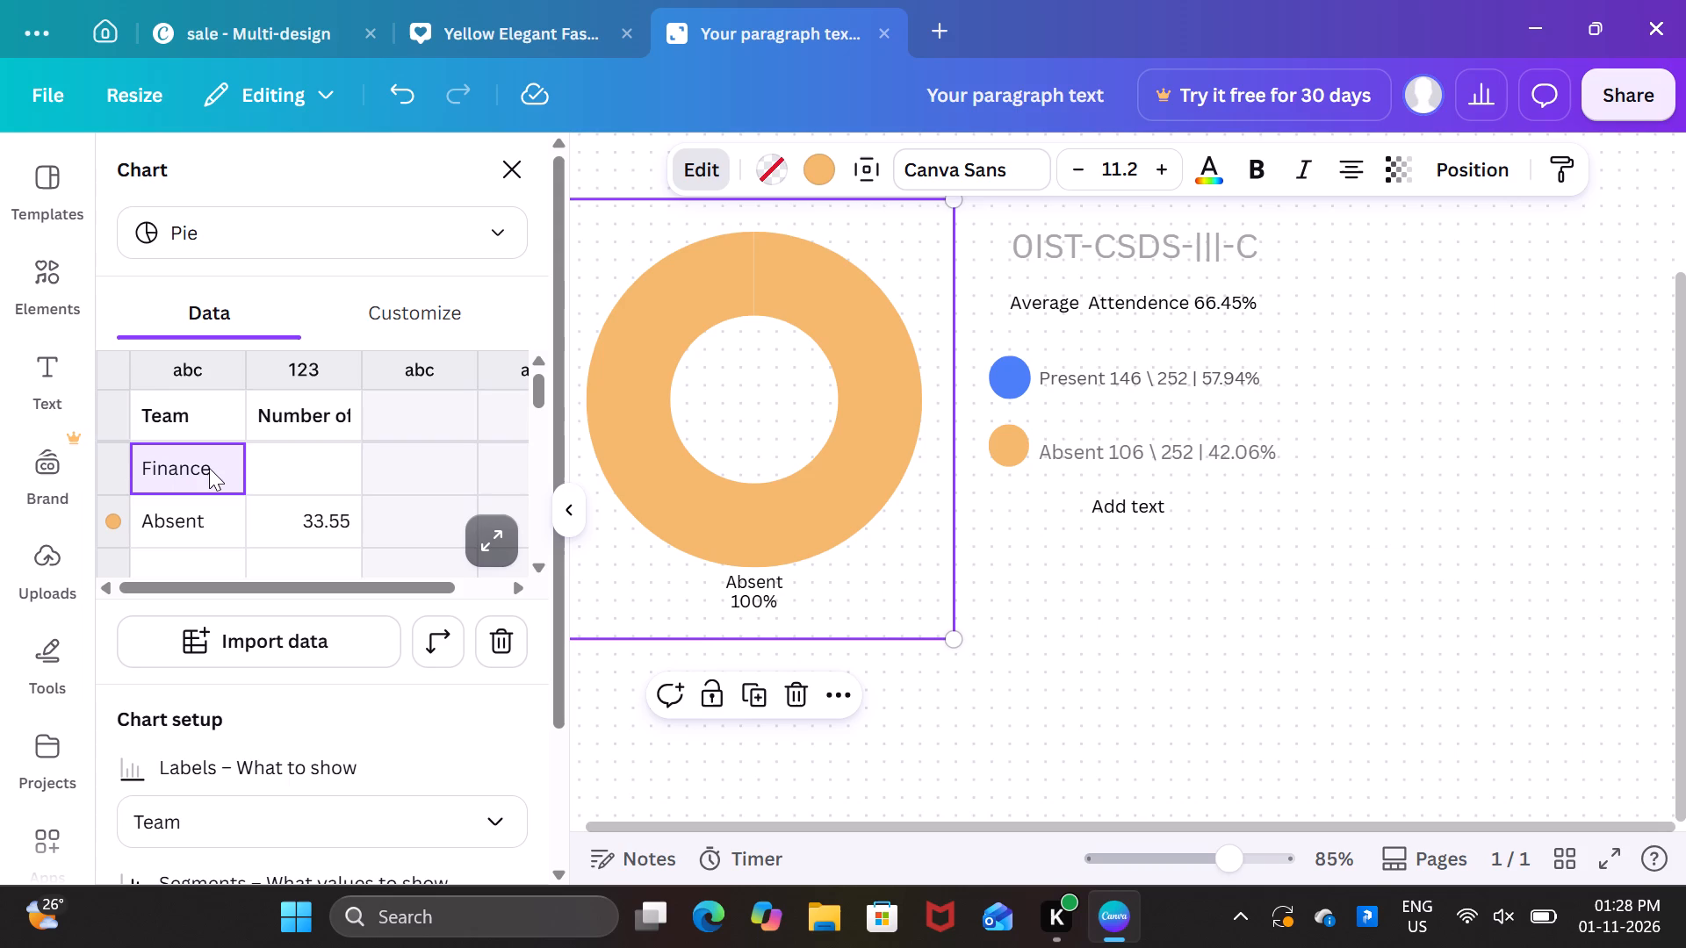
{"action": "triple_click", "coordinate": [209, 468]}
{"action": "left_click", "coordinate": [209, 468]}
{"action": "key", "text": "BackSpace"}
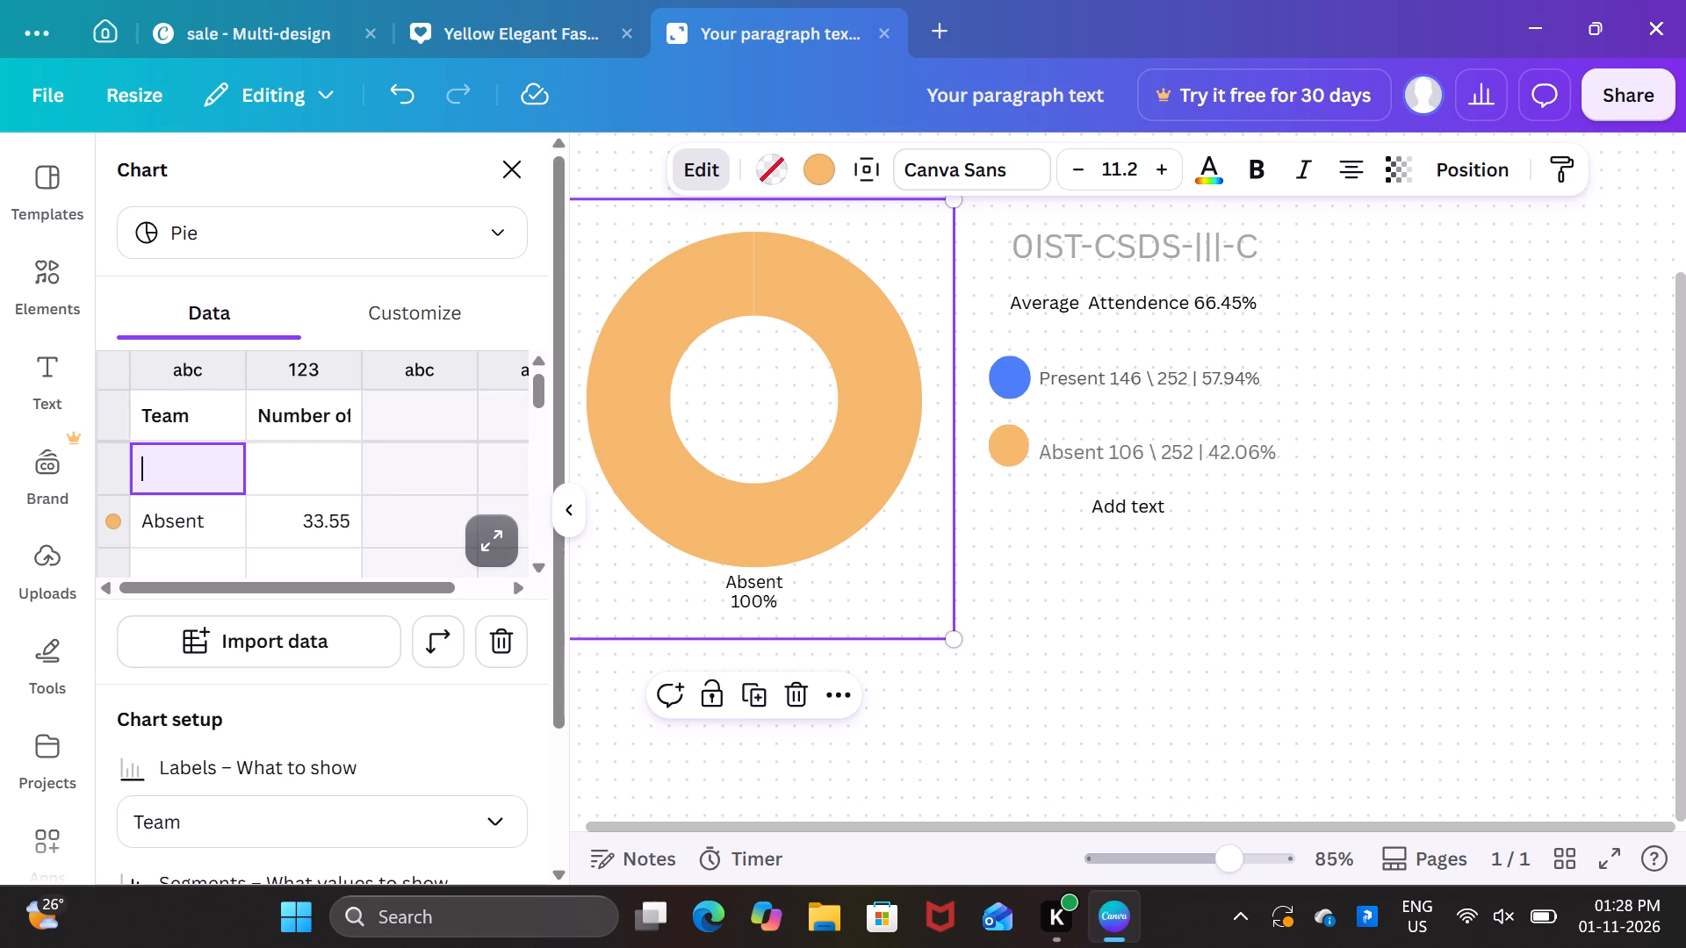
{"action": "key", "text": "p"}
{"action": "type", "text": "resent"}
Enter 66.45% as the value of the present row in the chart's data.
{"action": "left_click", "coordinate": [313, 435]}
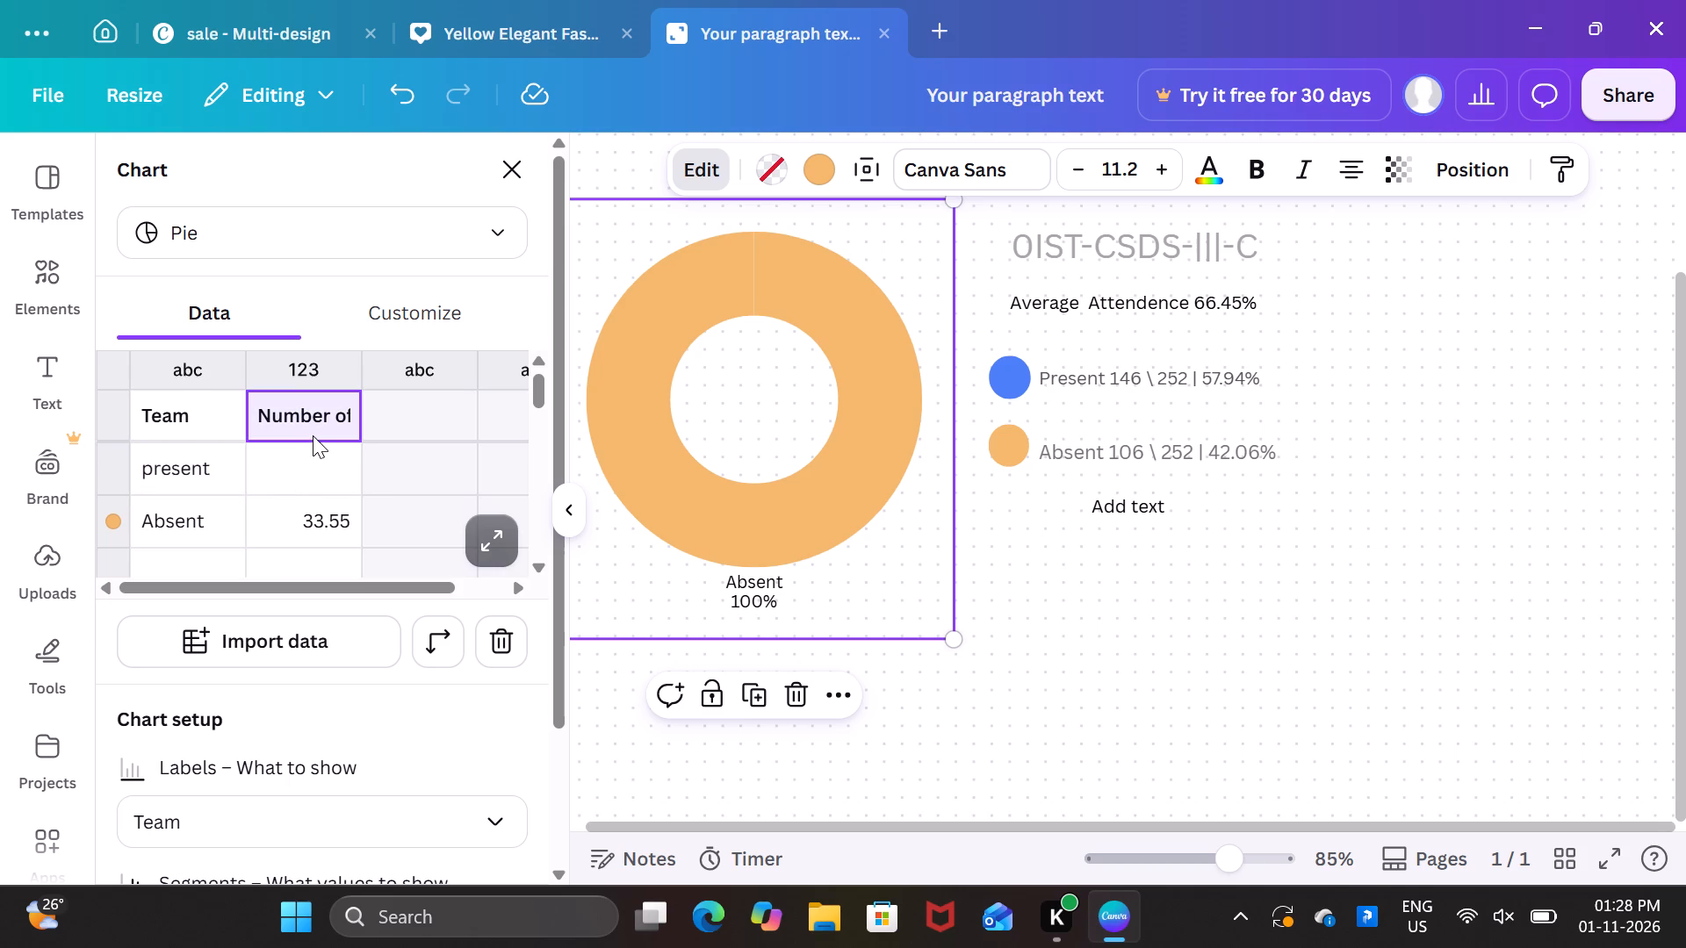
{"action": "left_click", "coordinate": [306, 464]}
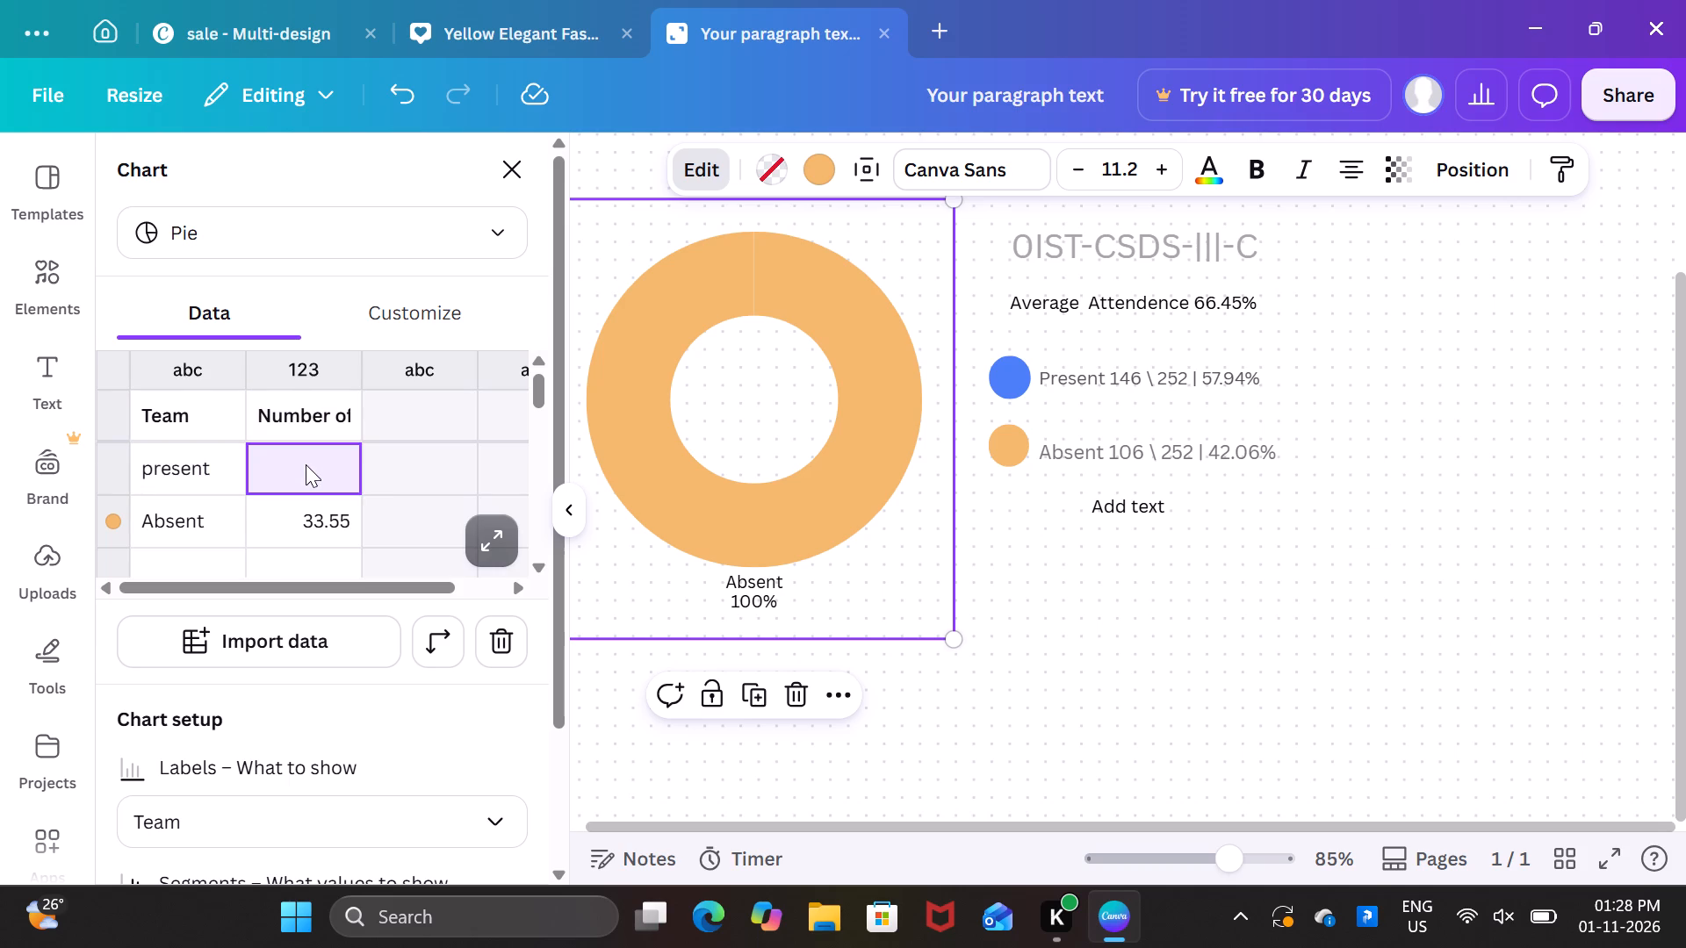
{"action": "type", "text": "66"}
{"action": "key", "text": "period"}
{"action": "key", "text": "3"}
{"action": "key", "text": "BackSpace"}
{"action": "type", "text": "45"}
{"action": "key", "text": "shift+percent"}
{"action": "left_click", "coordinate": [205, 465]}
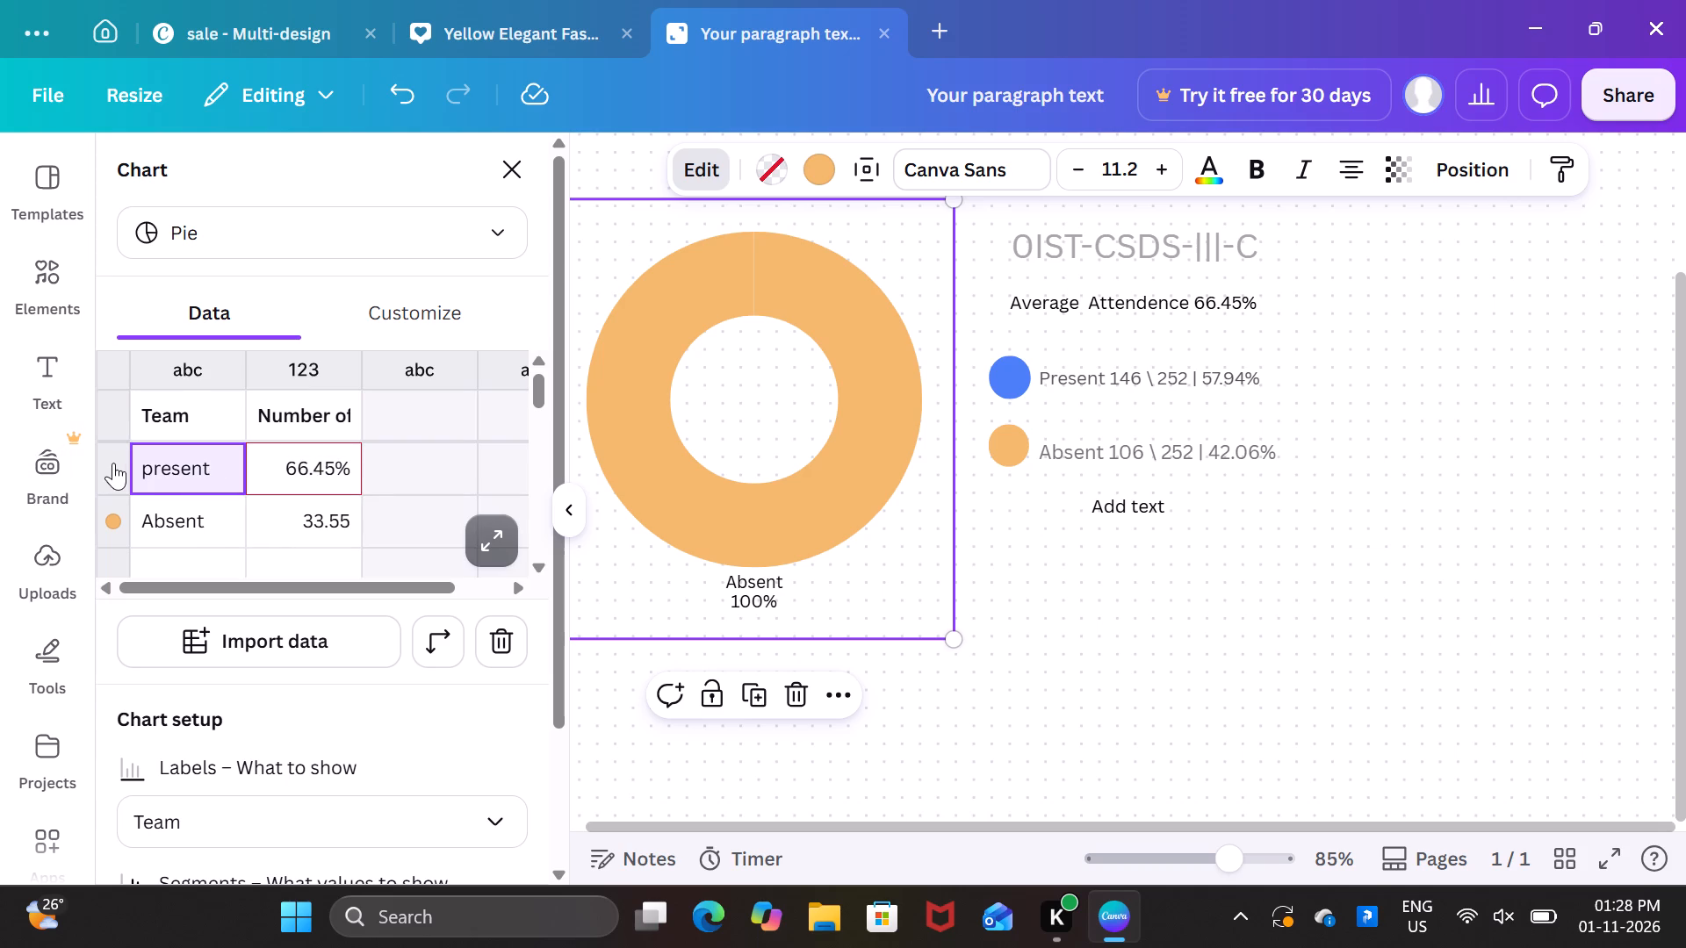
Look through the present row's options, the chart setup and customization settings, and the available tools and element categories.
{"action": "double_click", "coordinate": [118, 462]}
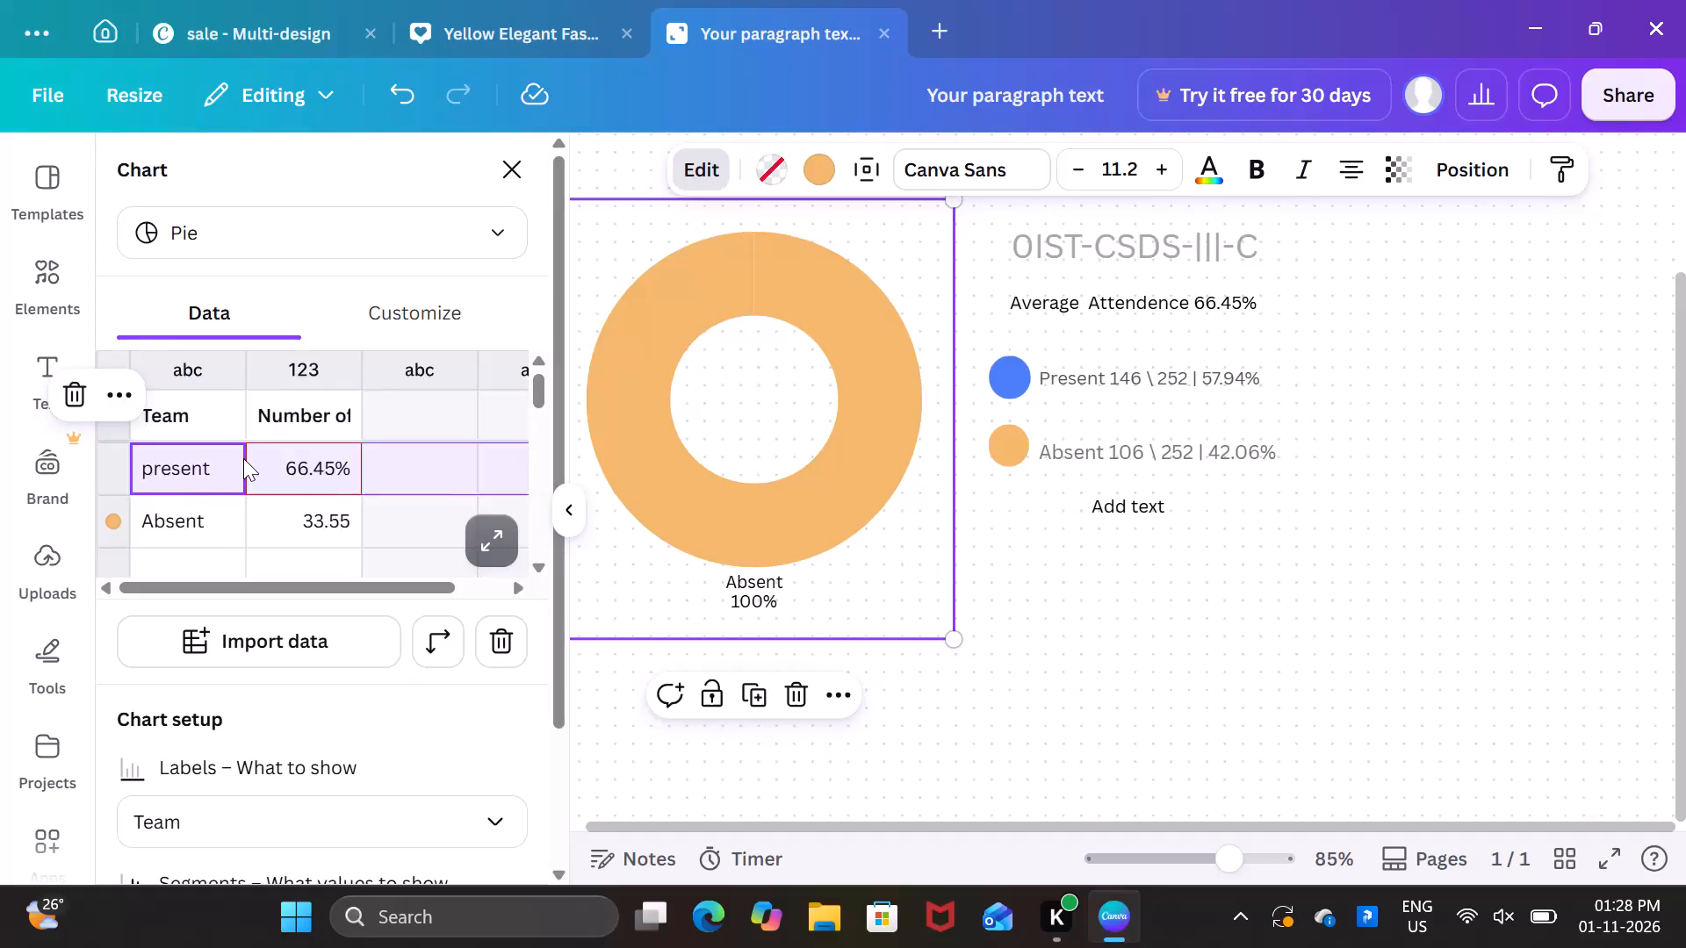
{"action": "scroll", "coordinate": [243, 458], "scroll_direction": "down", "scroll_amount": 2}
{"action": "scroll", "coordinate": [243, 458], "scroll_direction": "up", "scroll_amount": 3}
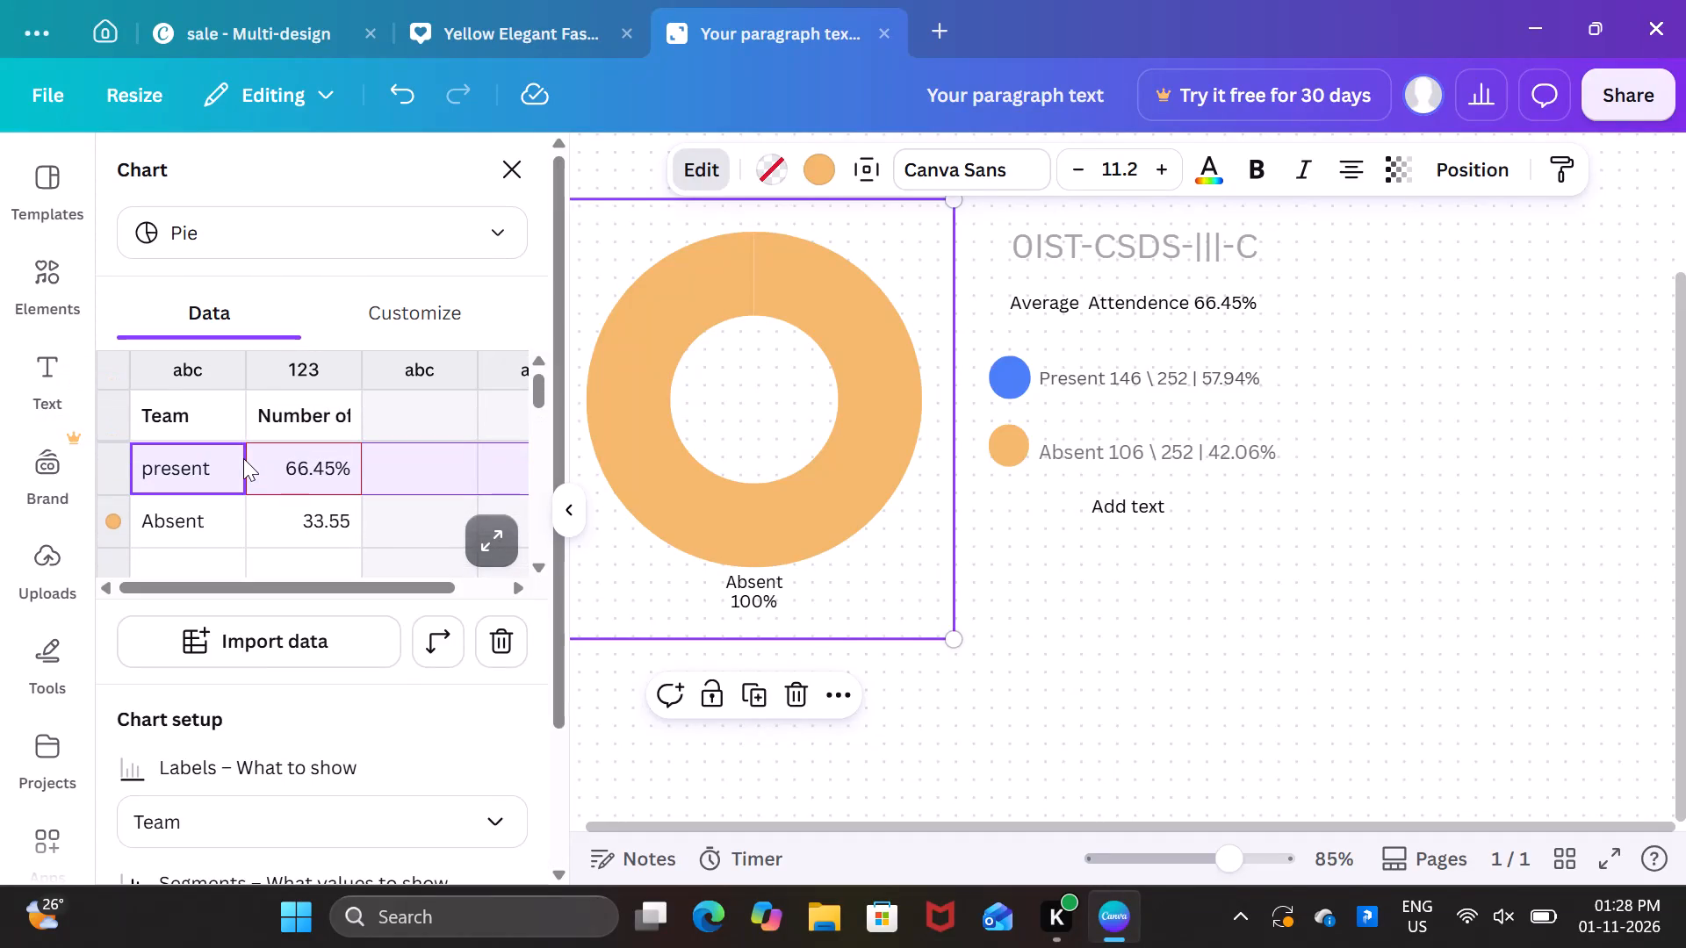
{"action": "scroll", "coordinate": [285, 796], "scroll_direction": "down", "scroll_amount": 3}
{"action": "scroll", "coordinate": [285, 796], "scroll_direction": "up", "scroll_amount": 2}
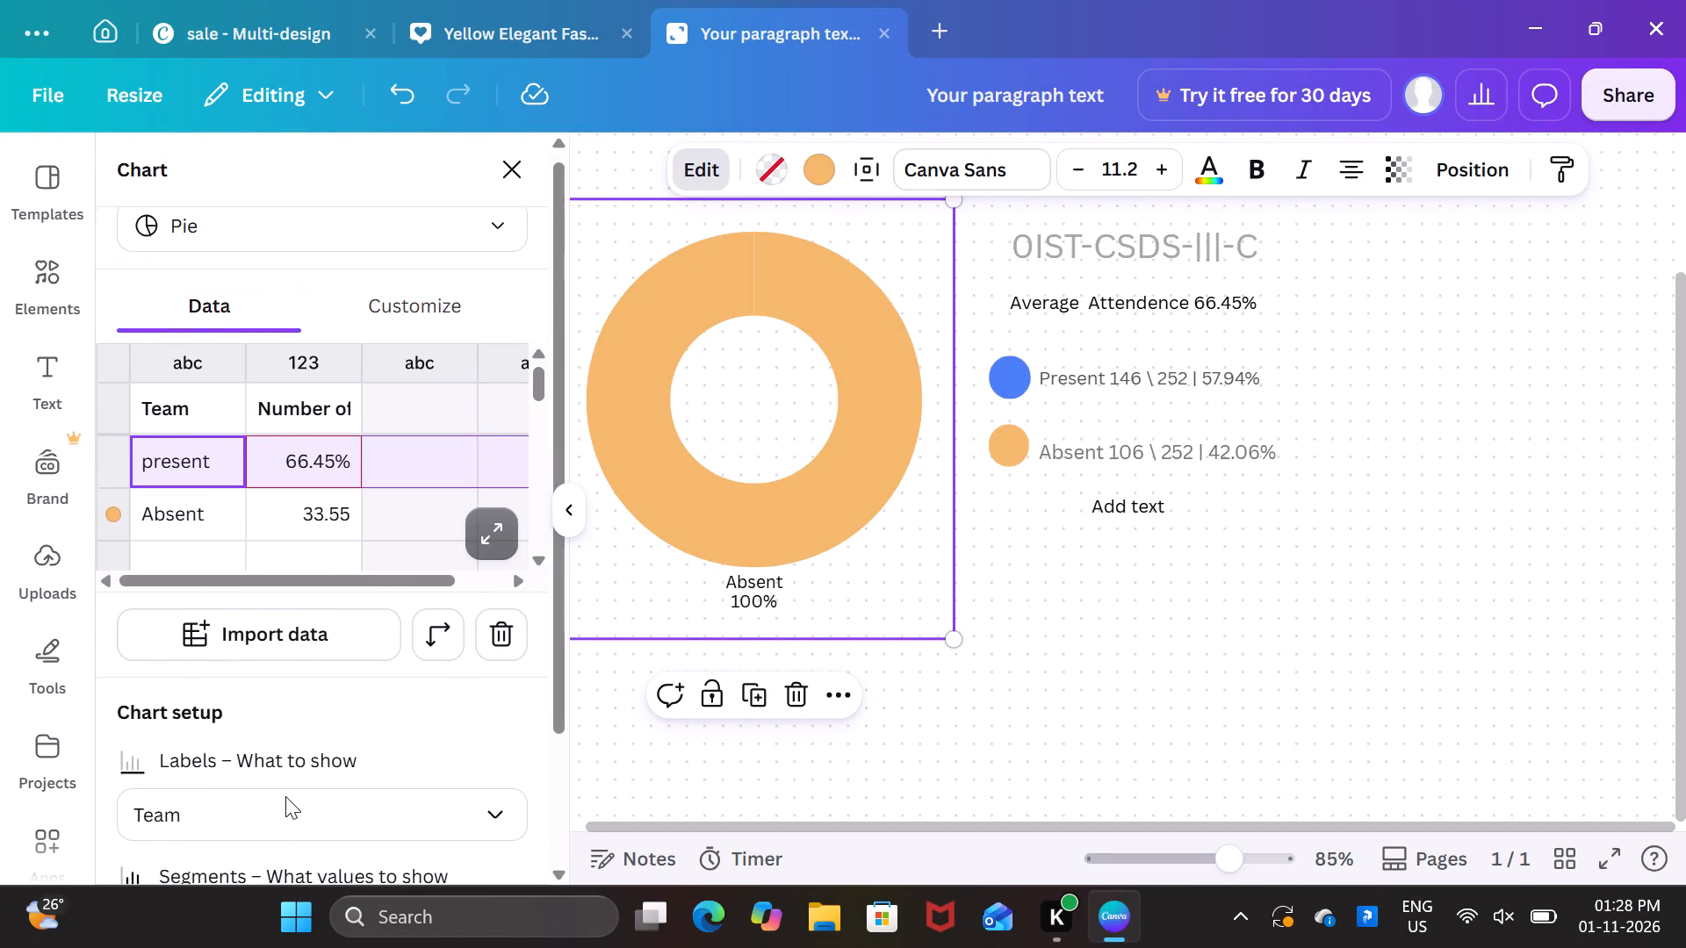
{"action": "scroll", "coordinate": [285, 796], "scroll_direction": "up", "scroll_amount": 1}
{"action": "left_click", "coordinate": [454, 304]}
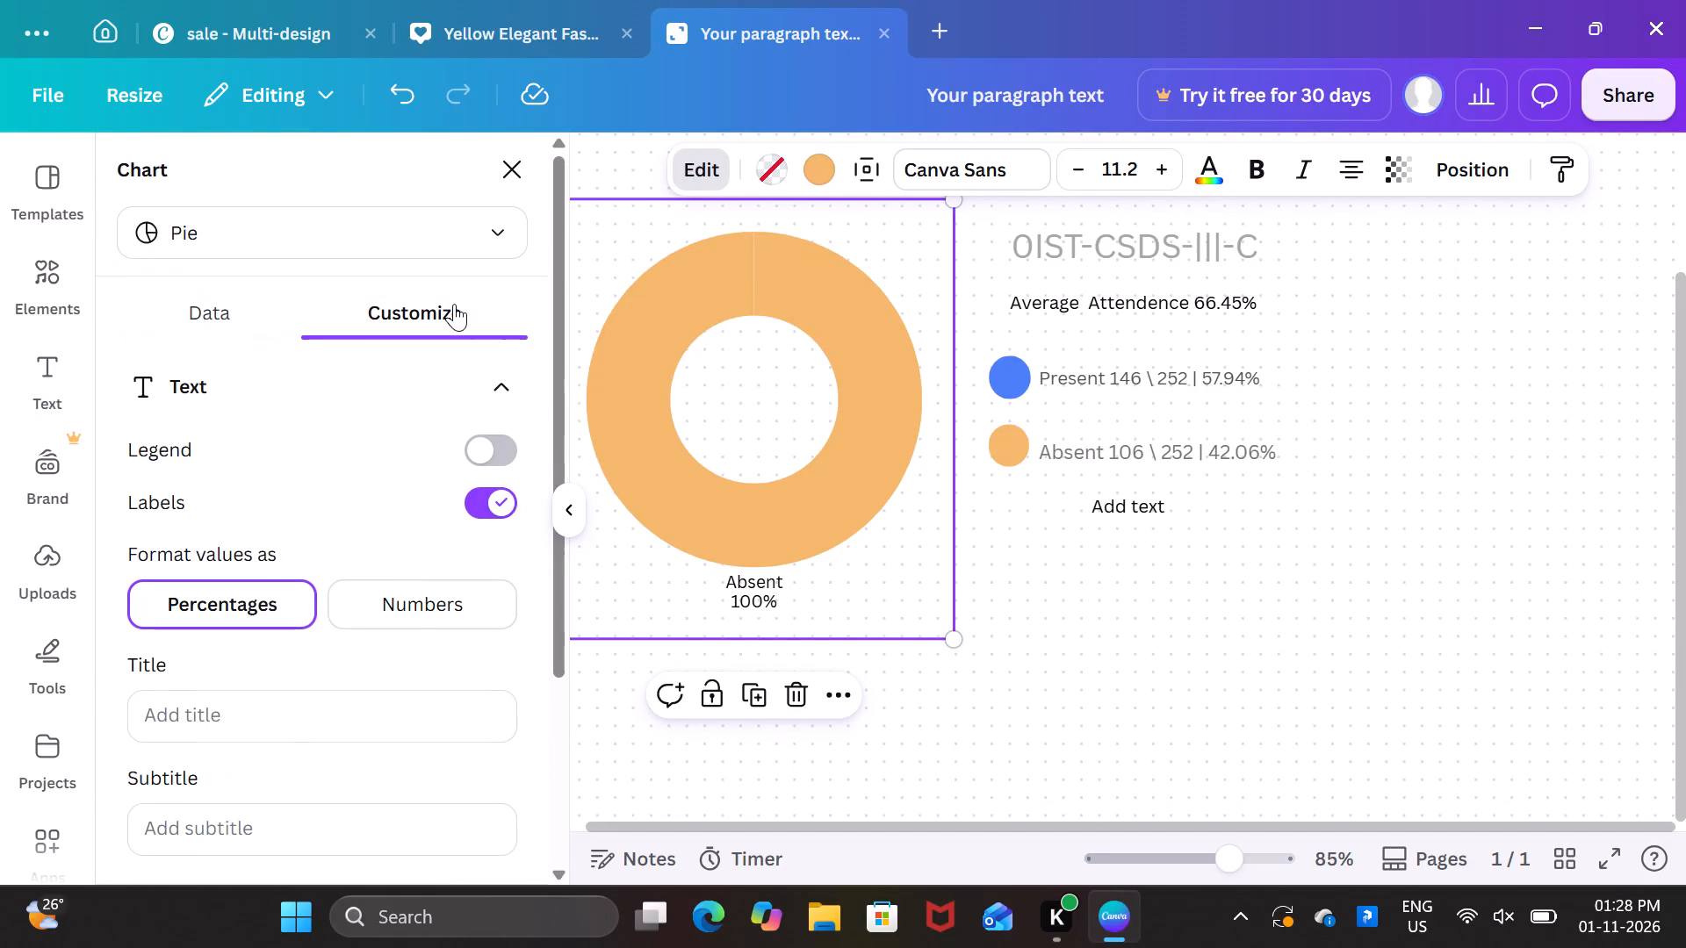
{"action": "scroll", "coordinate": [454, 304], "scroll_direction": "down", "scroll_amount": 2}
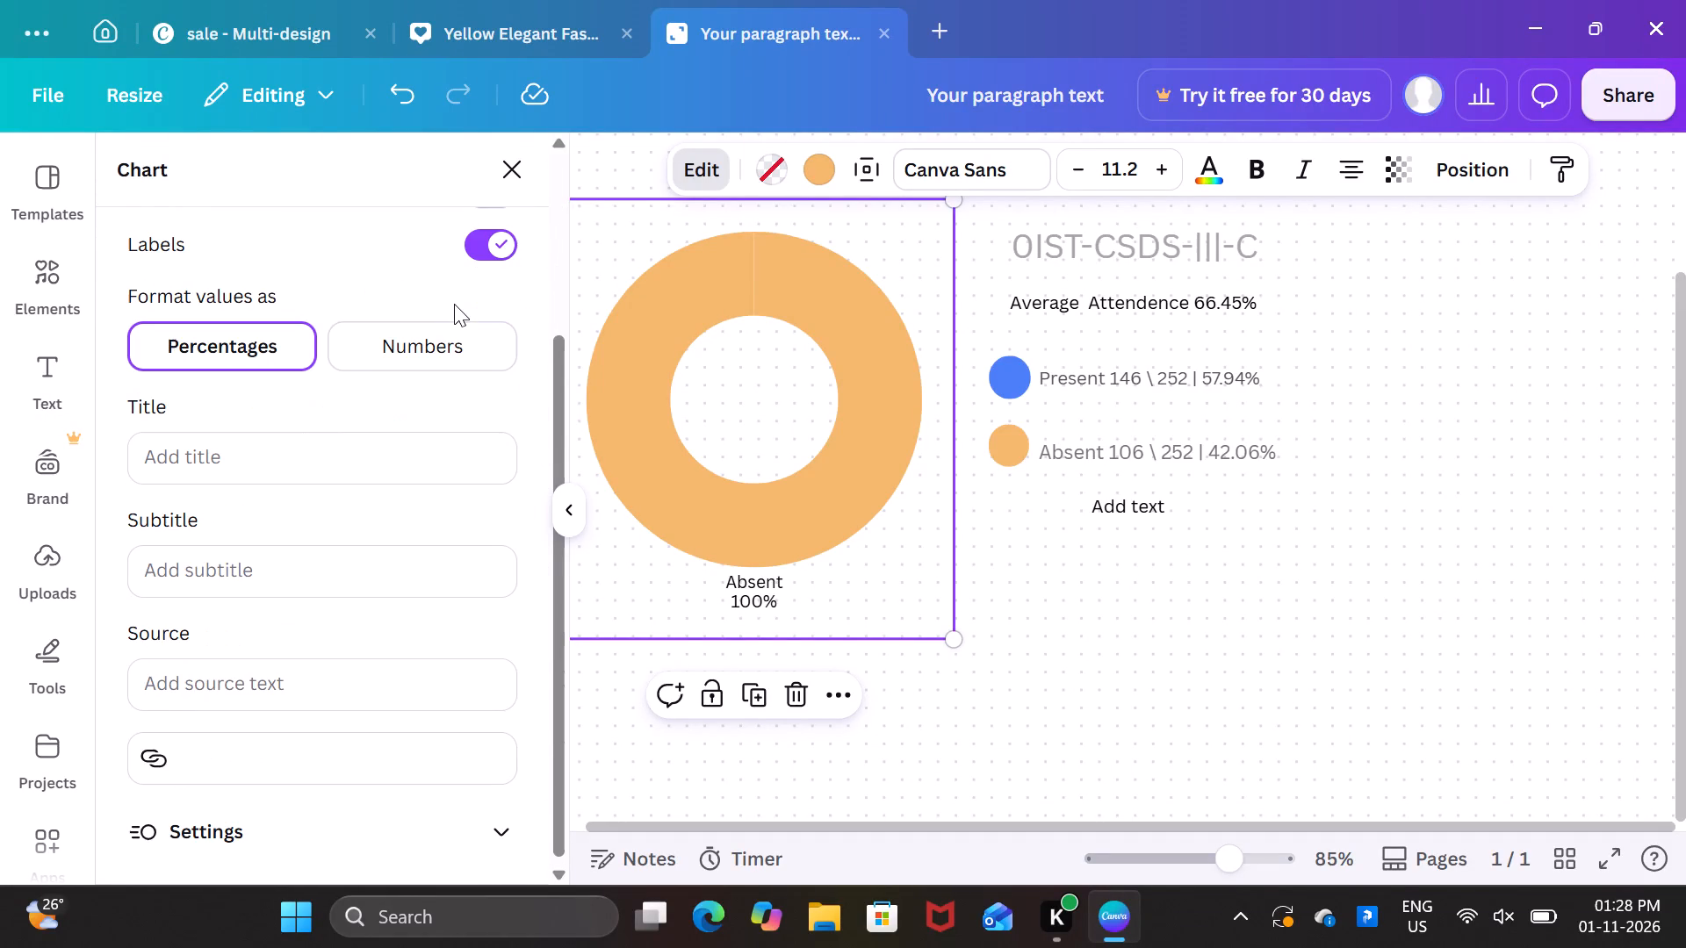
{"action": "scroll", "coordinate": [454, 304], "scroll_direction": "down", "scroll_amount": 1}
{"action": "scroll", "coordinate": [454, 304], "scroll_direction": "up", "scroll_amount": 1}
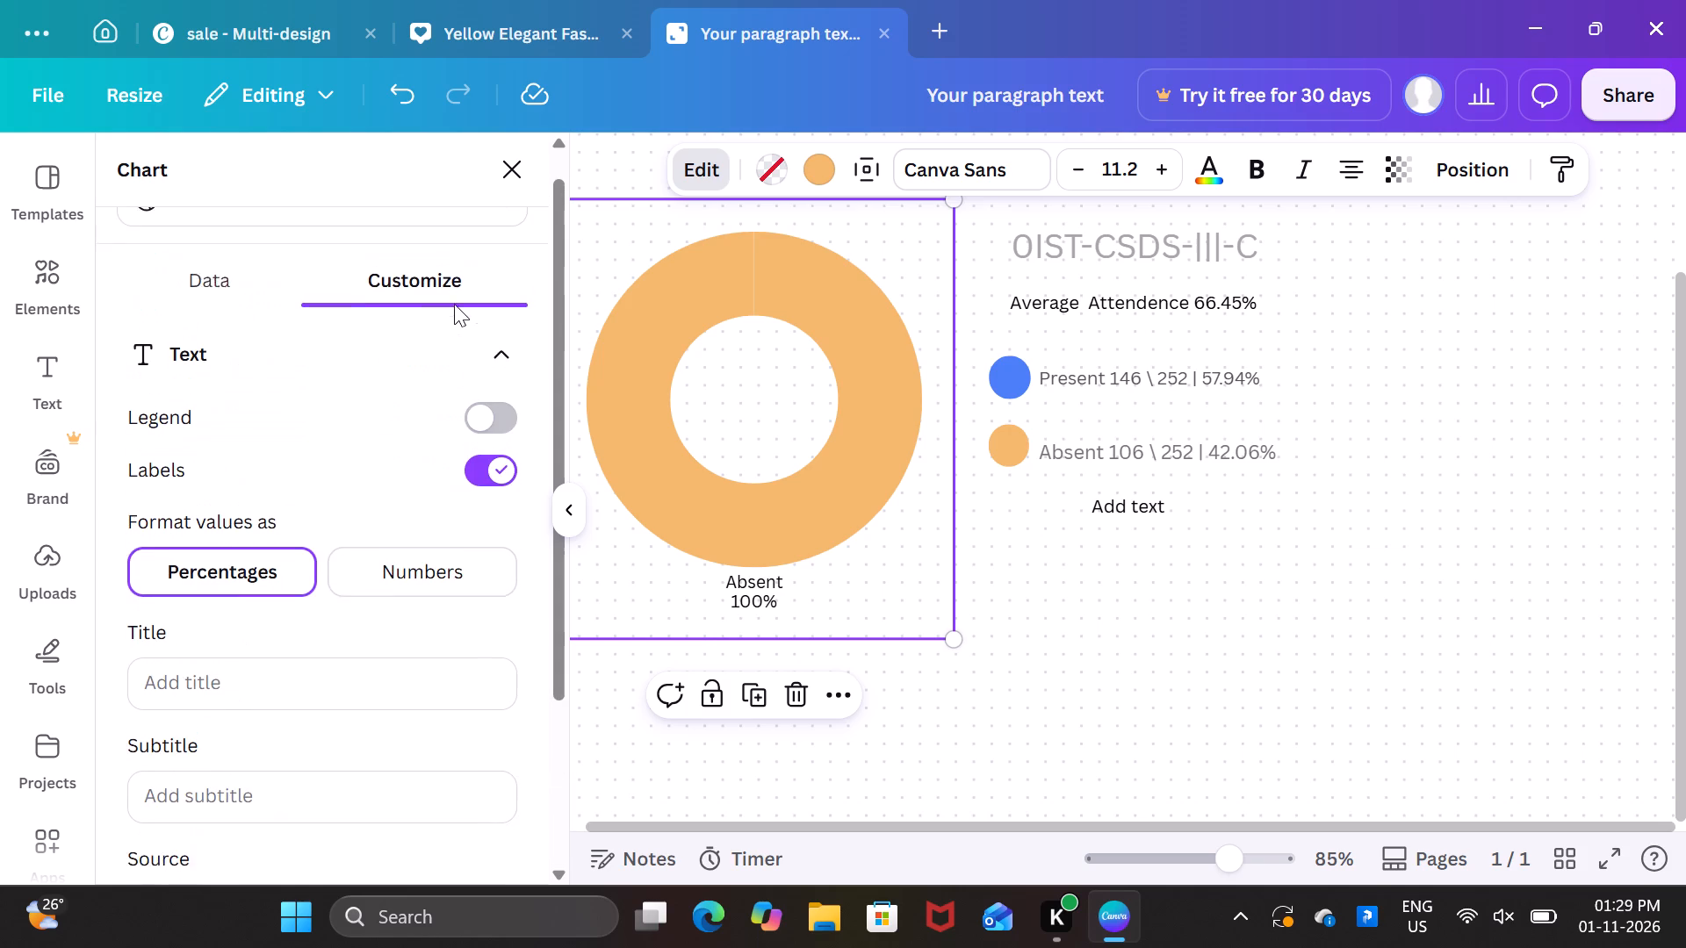
{"action": "scroll", "coordinate": [454, 304], "scroll_direction": "up", "scroll_amount": 1}
{"action": "left_click", "coordinate": [207, 291]}
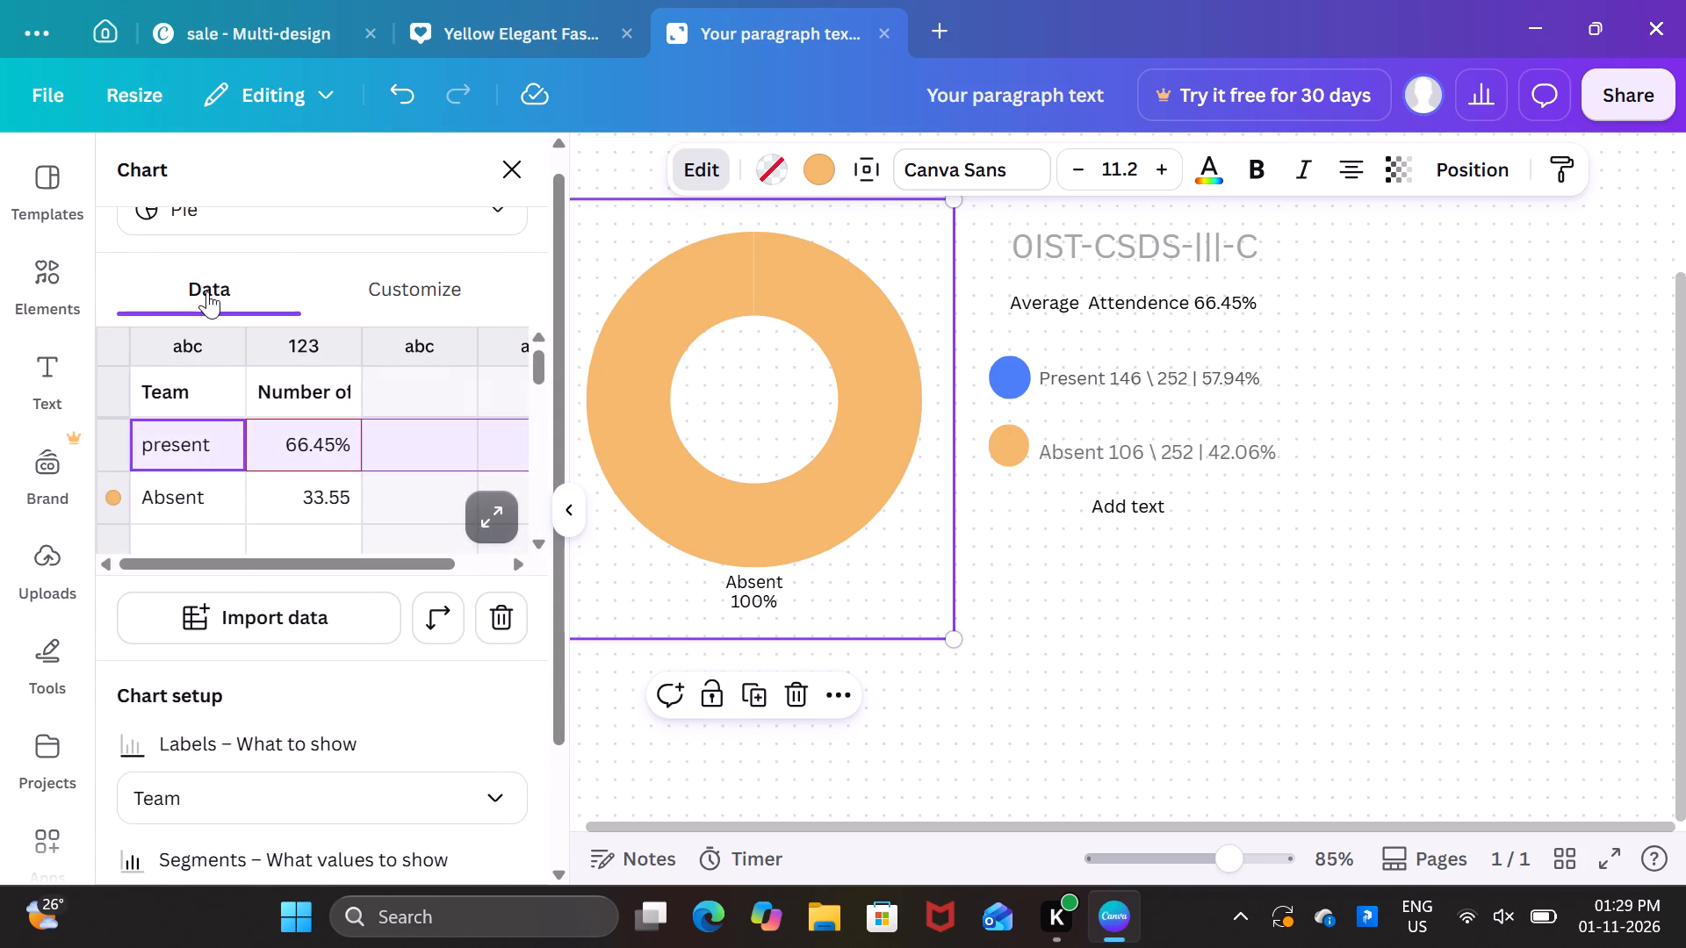
{"action": "left_click", "coordinate": [46, 633]}
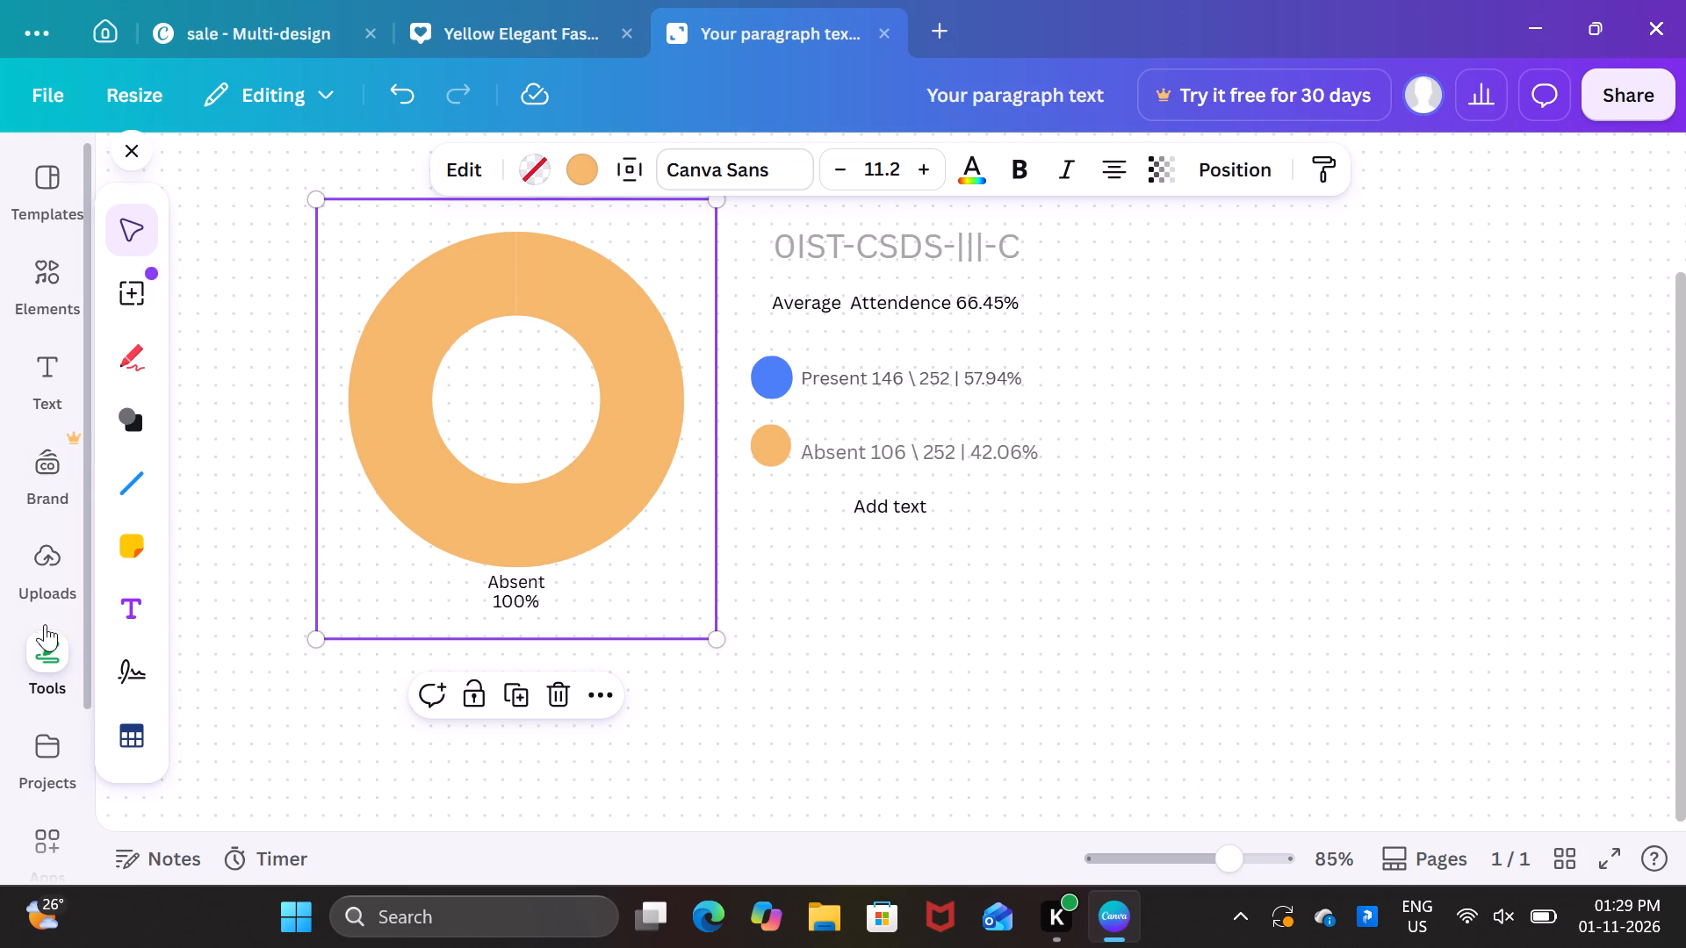
{"action": "left_click", "coordinate": [53, 295]}
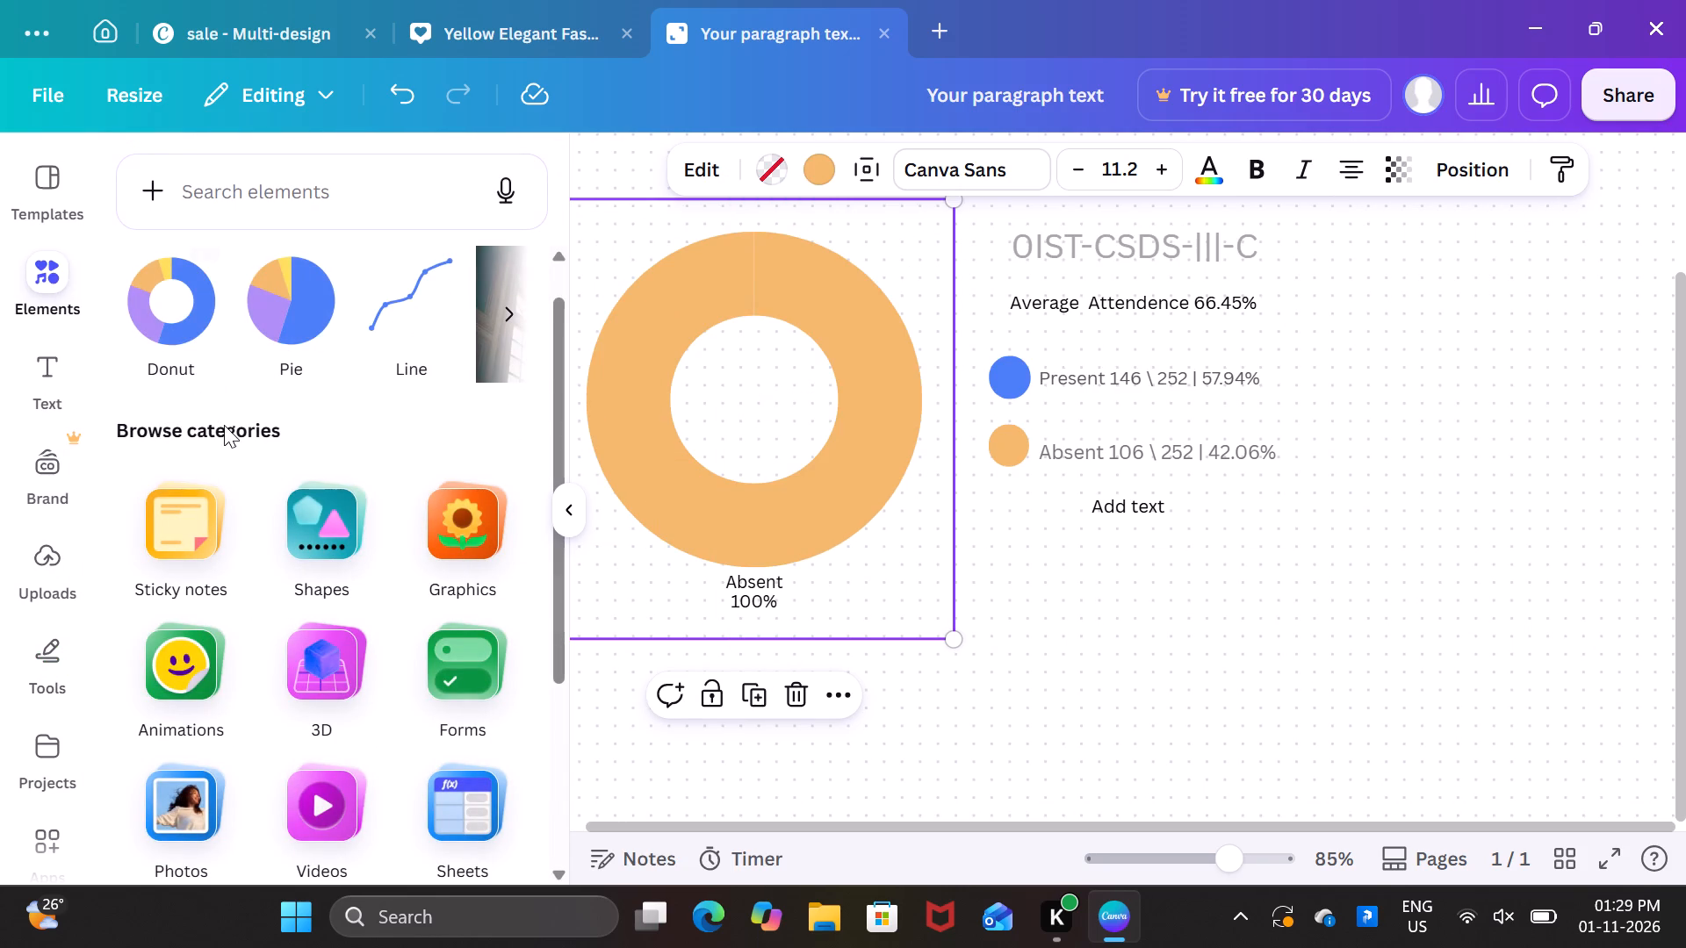
{"action": "scroll", "coordinate": [224, 425], "scroll_direction": "down", "scroll_amount": 2}
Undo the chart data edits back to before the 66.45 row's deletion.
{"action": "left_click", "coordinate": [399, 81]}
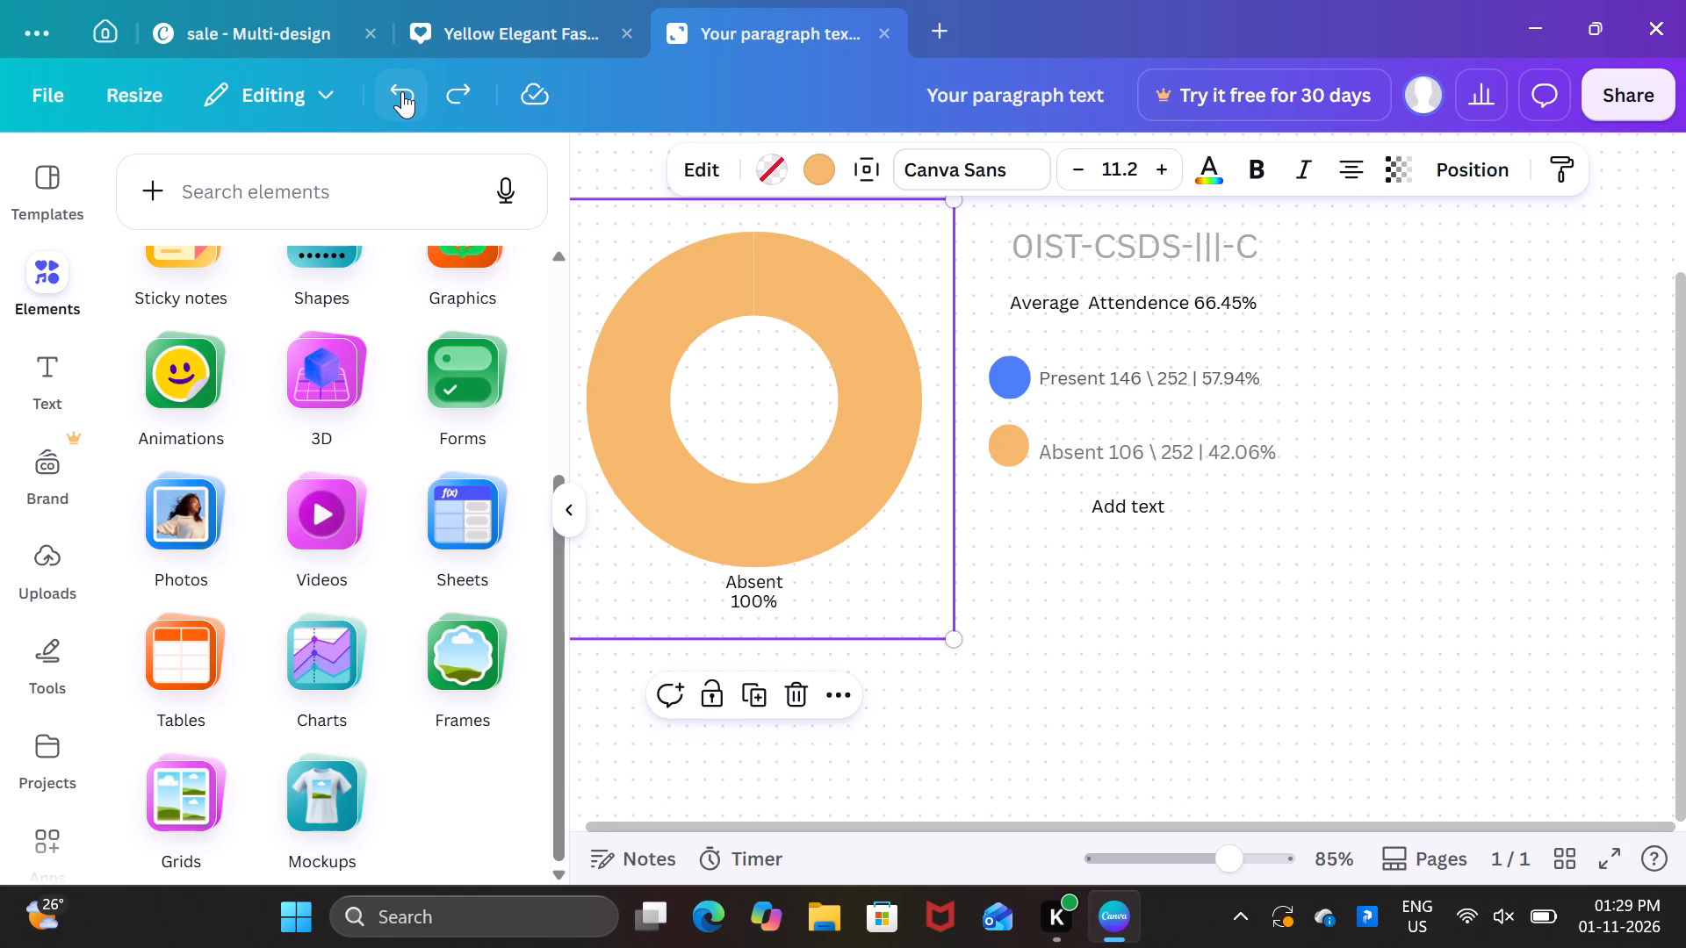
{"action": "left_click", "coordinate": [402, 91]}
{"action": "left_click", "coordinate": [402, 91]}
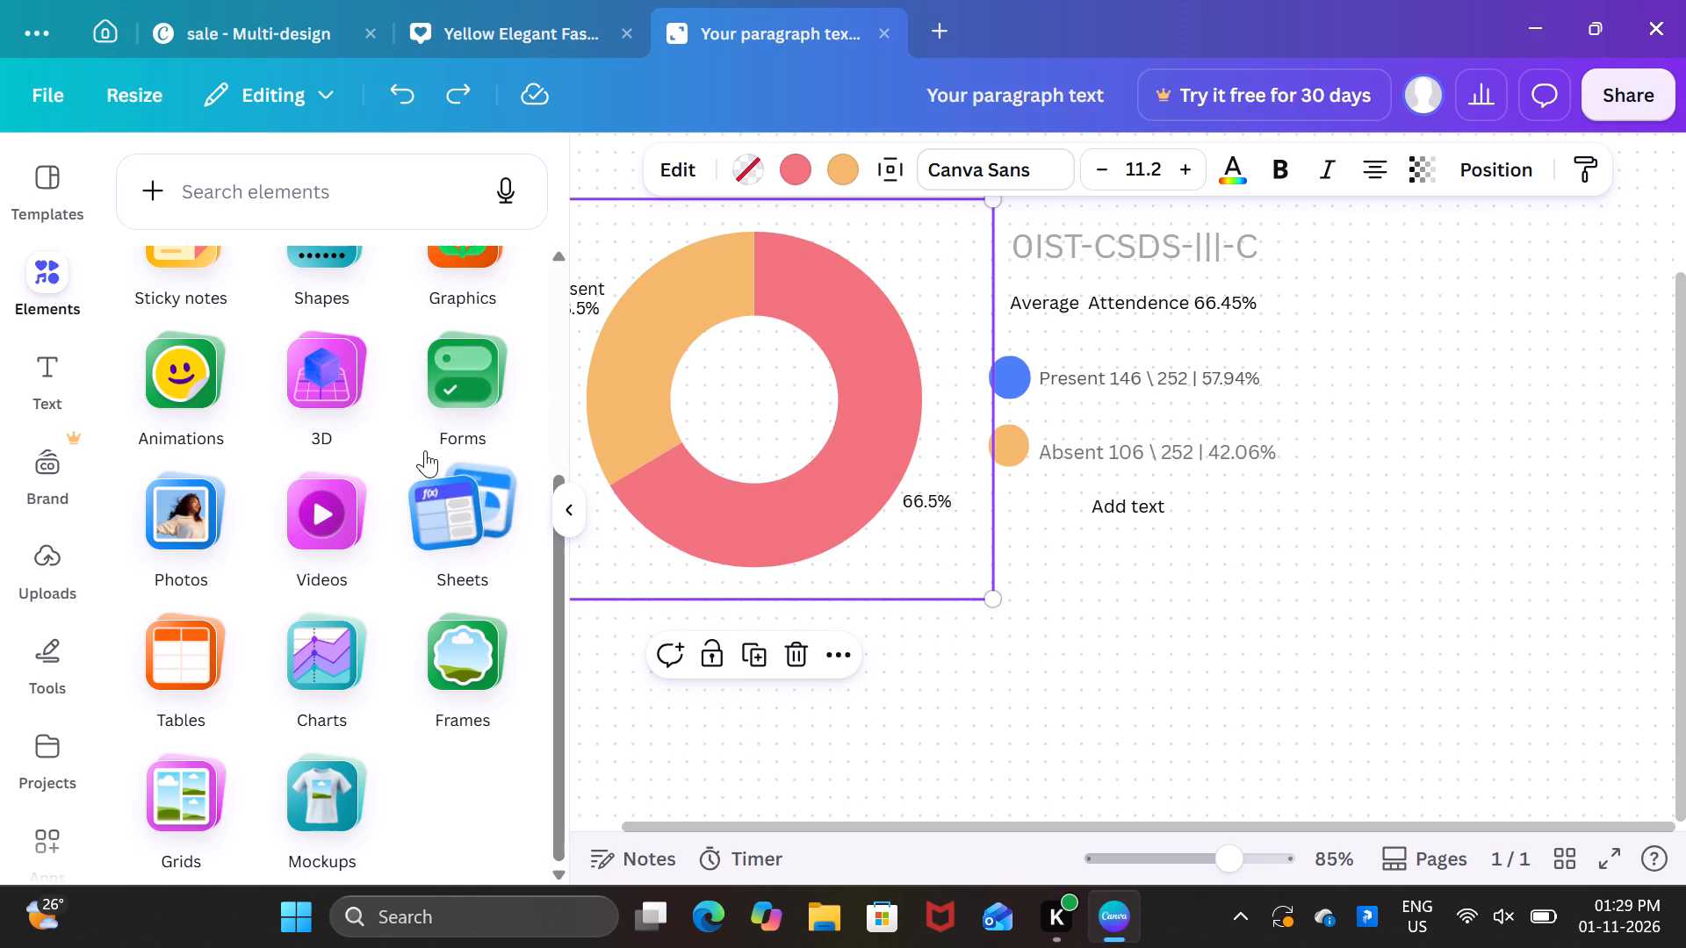
Set the donut chart's text color to Vivid blue #4a7ff7 from the design's colors.
{"action": "scroll", "coordinate": [425, 450], "scroll_direction": "up", "scroll_amount": 4}
{"action": "left_click", "coordinate": [695, 506]}
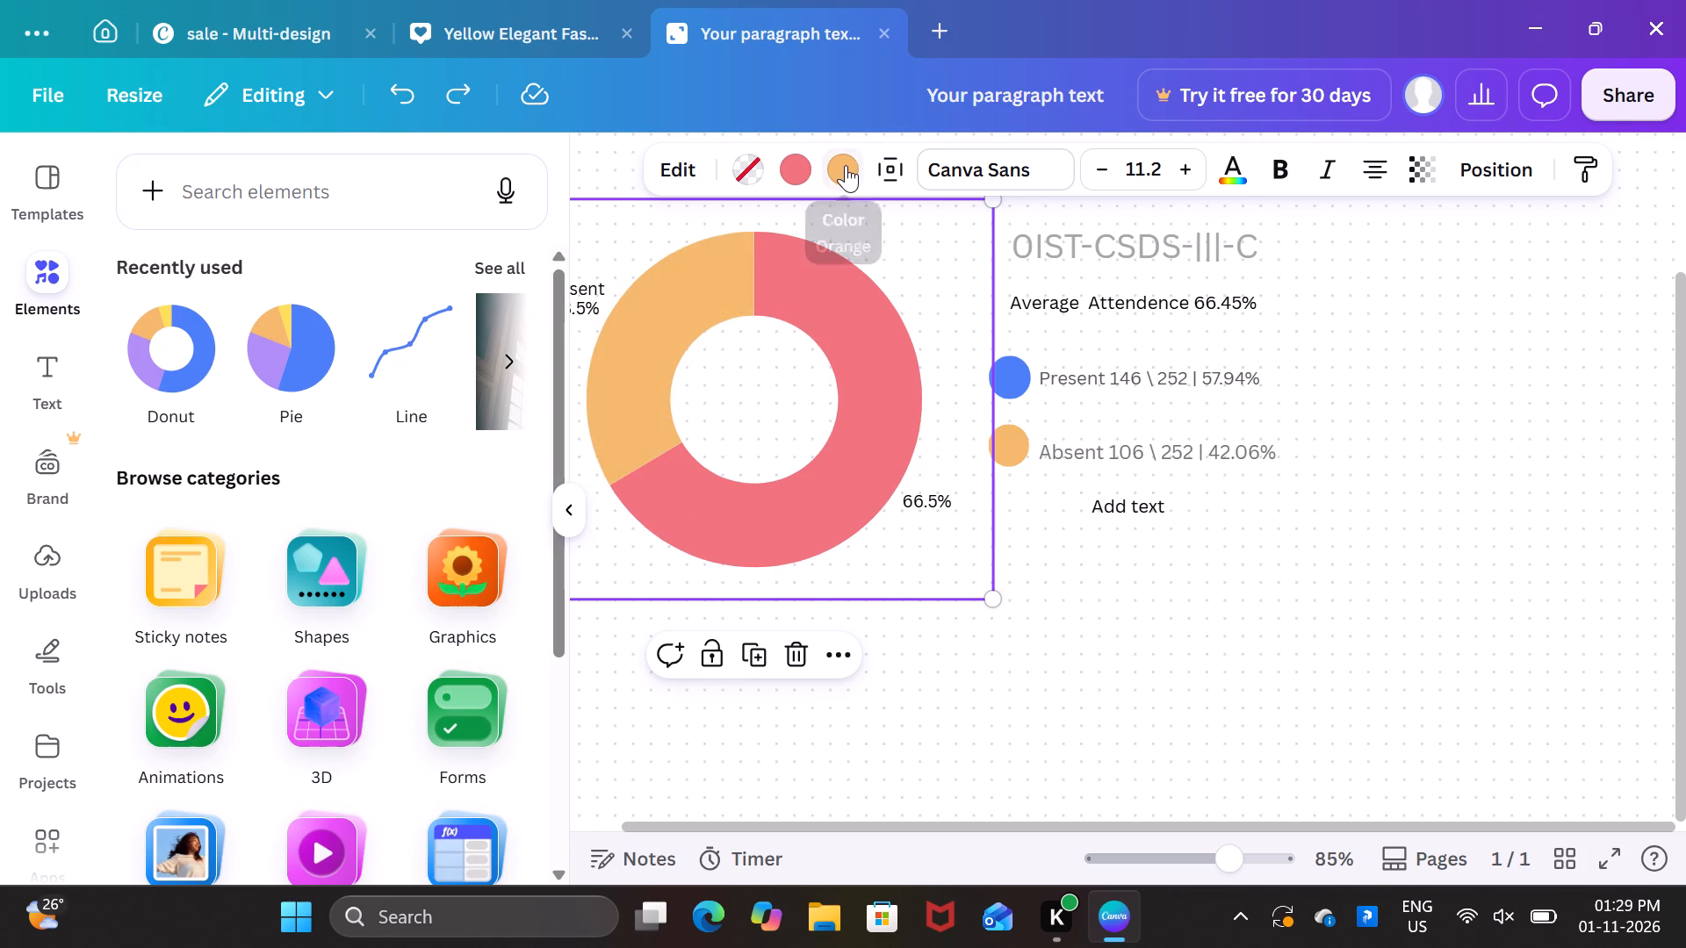
{"action": "left_click", "coordinate": [686, 166]}
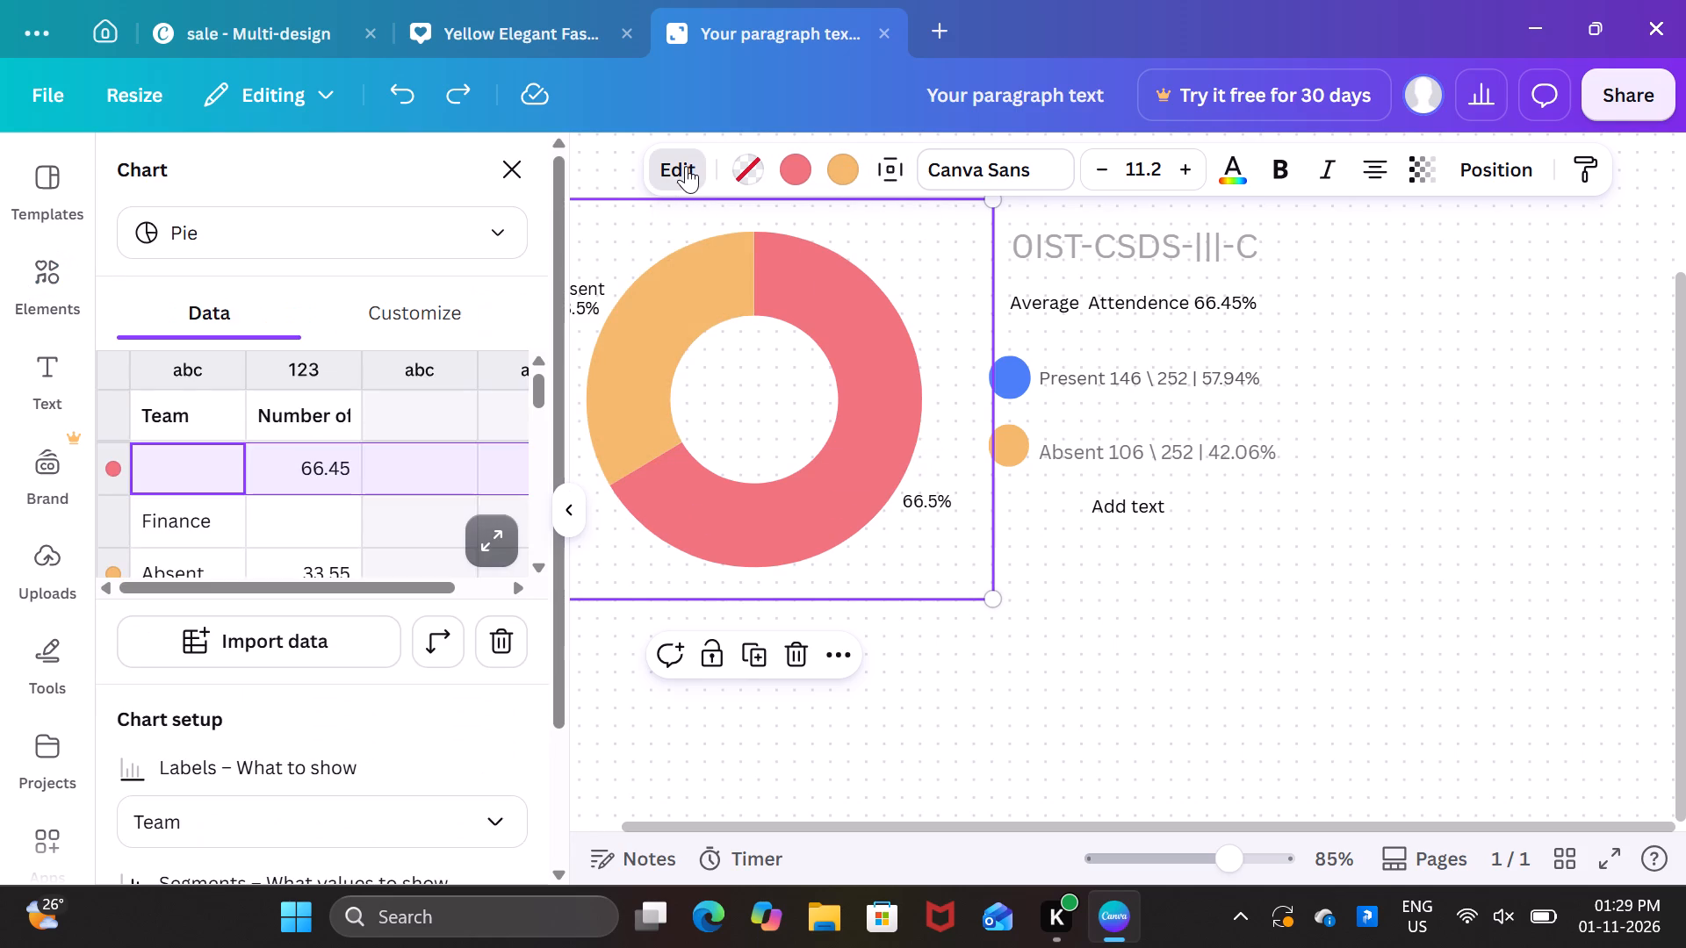
{"action": "left_click", "coordinate": [1236, 162]}
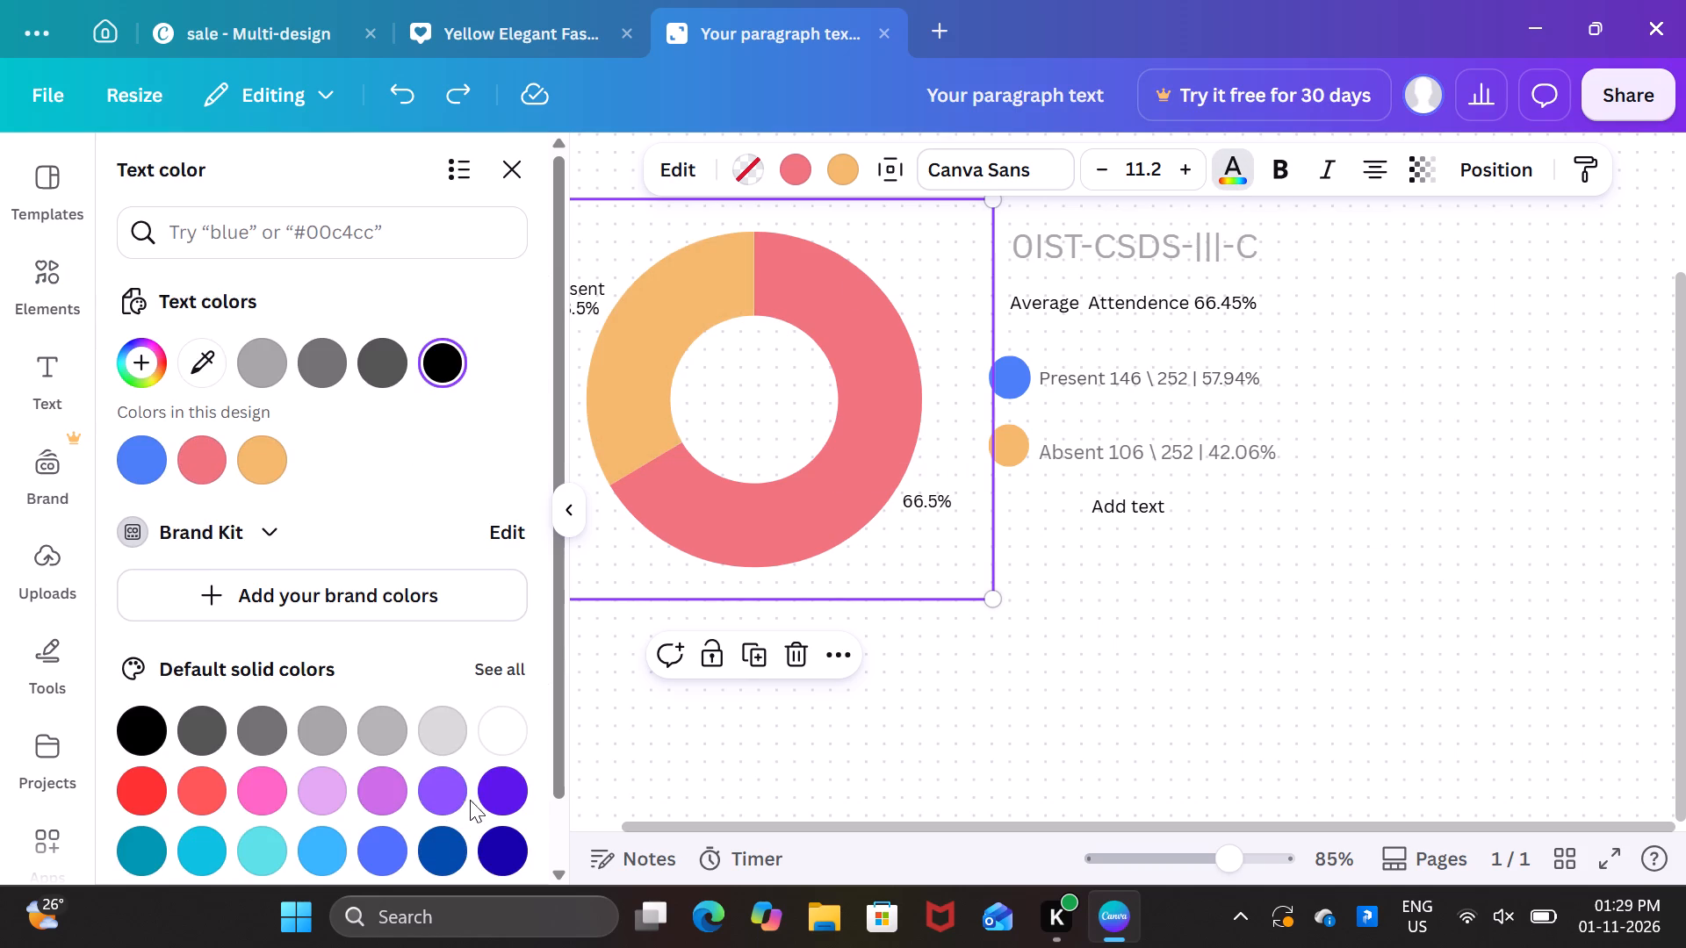
{"action": "left_click", "coordinate": [153, 452]}
{"action": "left_click", "coordinate": [688, 504]}
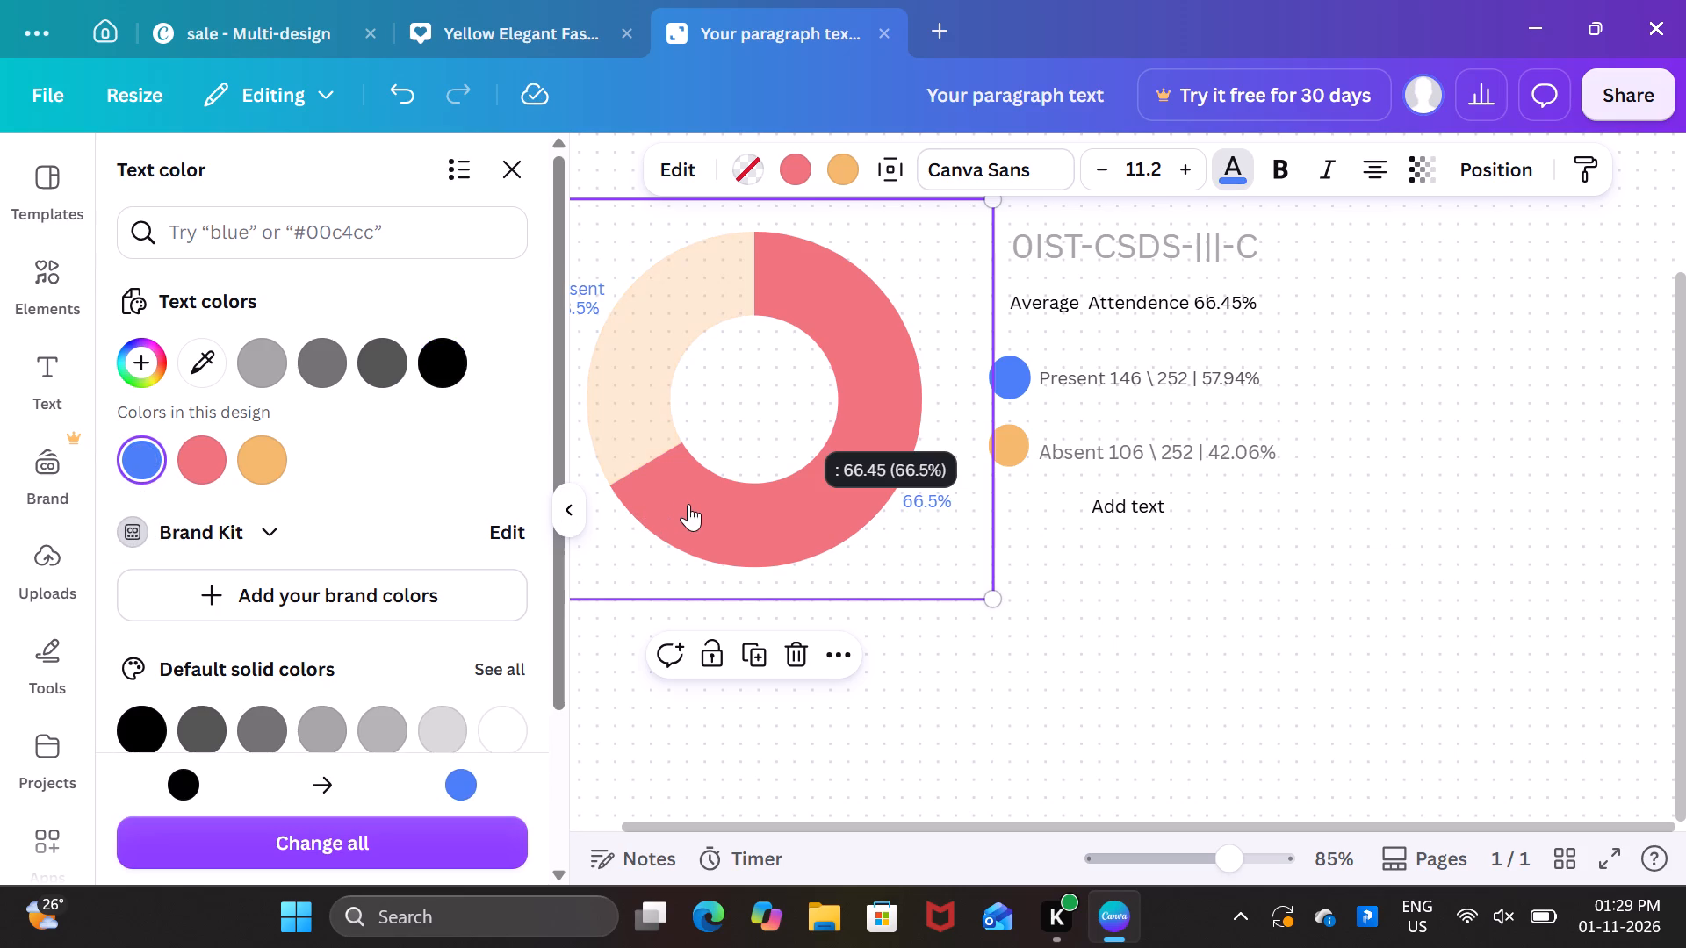
{"action": "left_click", "coordinate": [145, 456]}
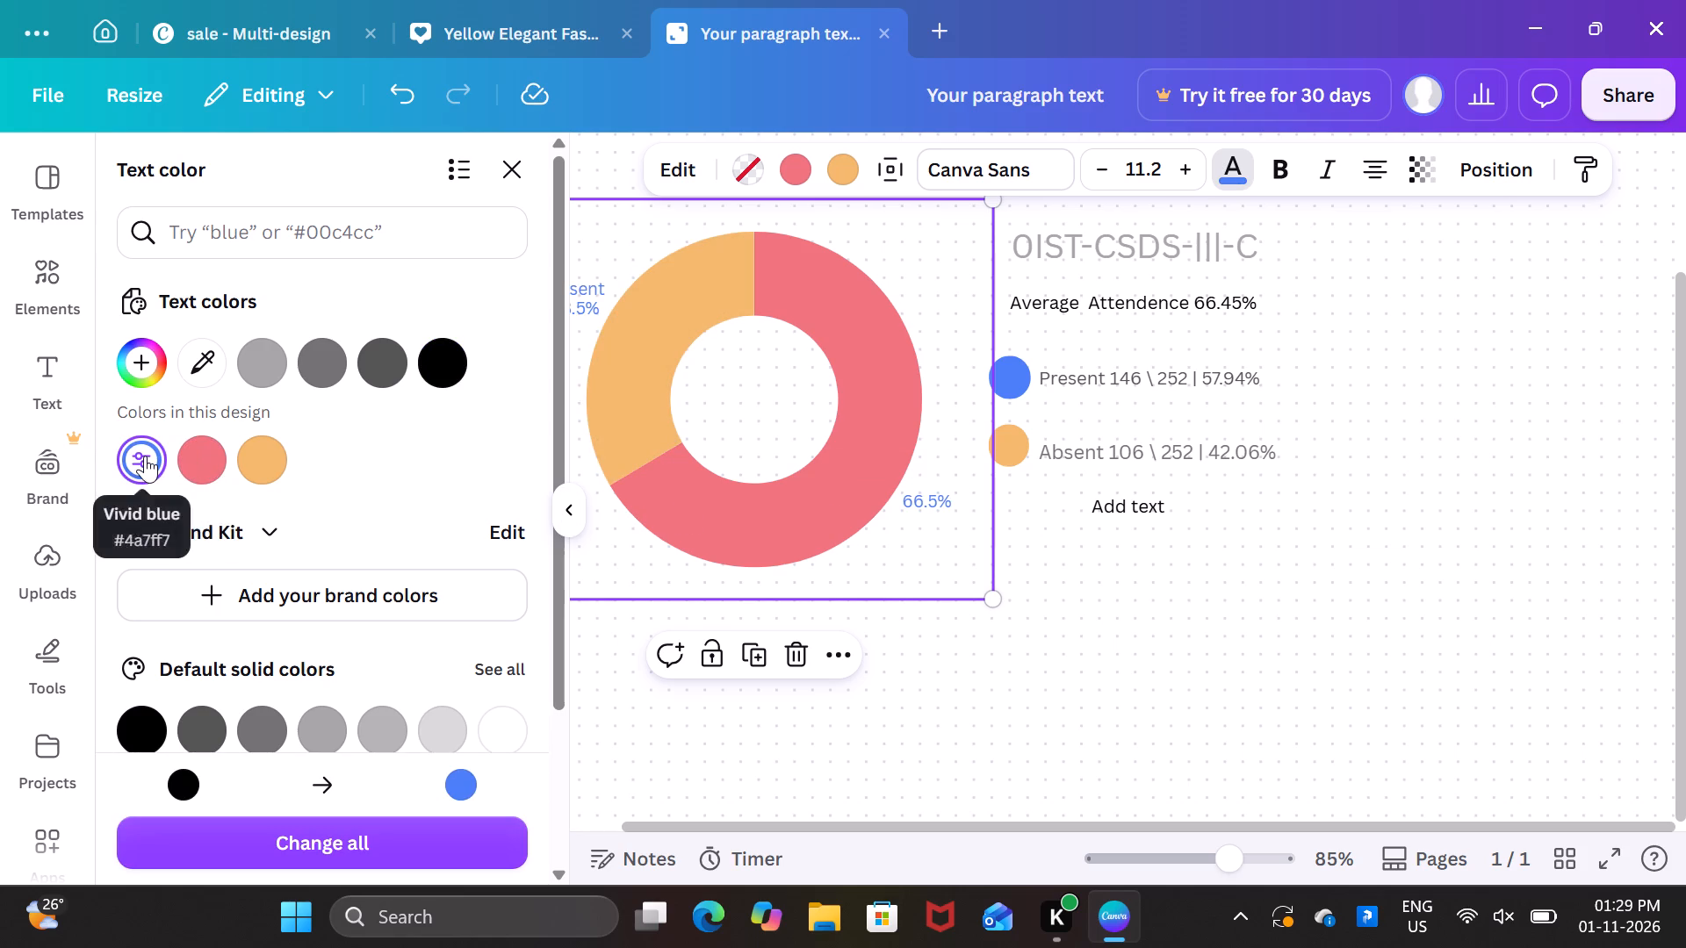
Examine the donut chart's data rows, chart setup and customization settings for the 66.45 segment.
{"action": "triple_click", "coordinate": [712, 521]}
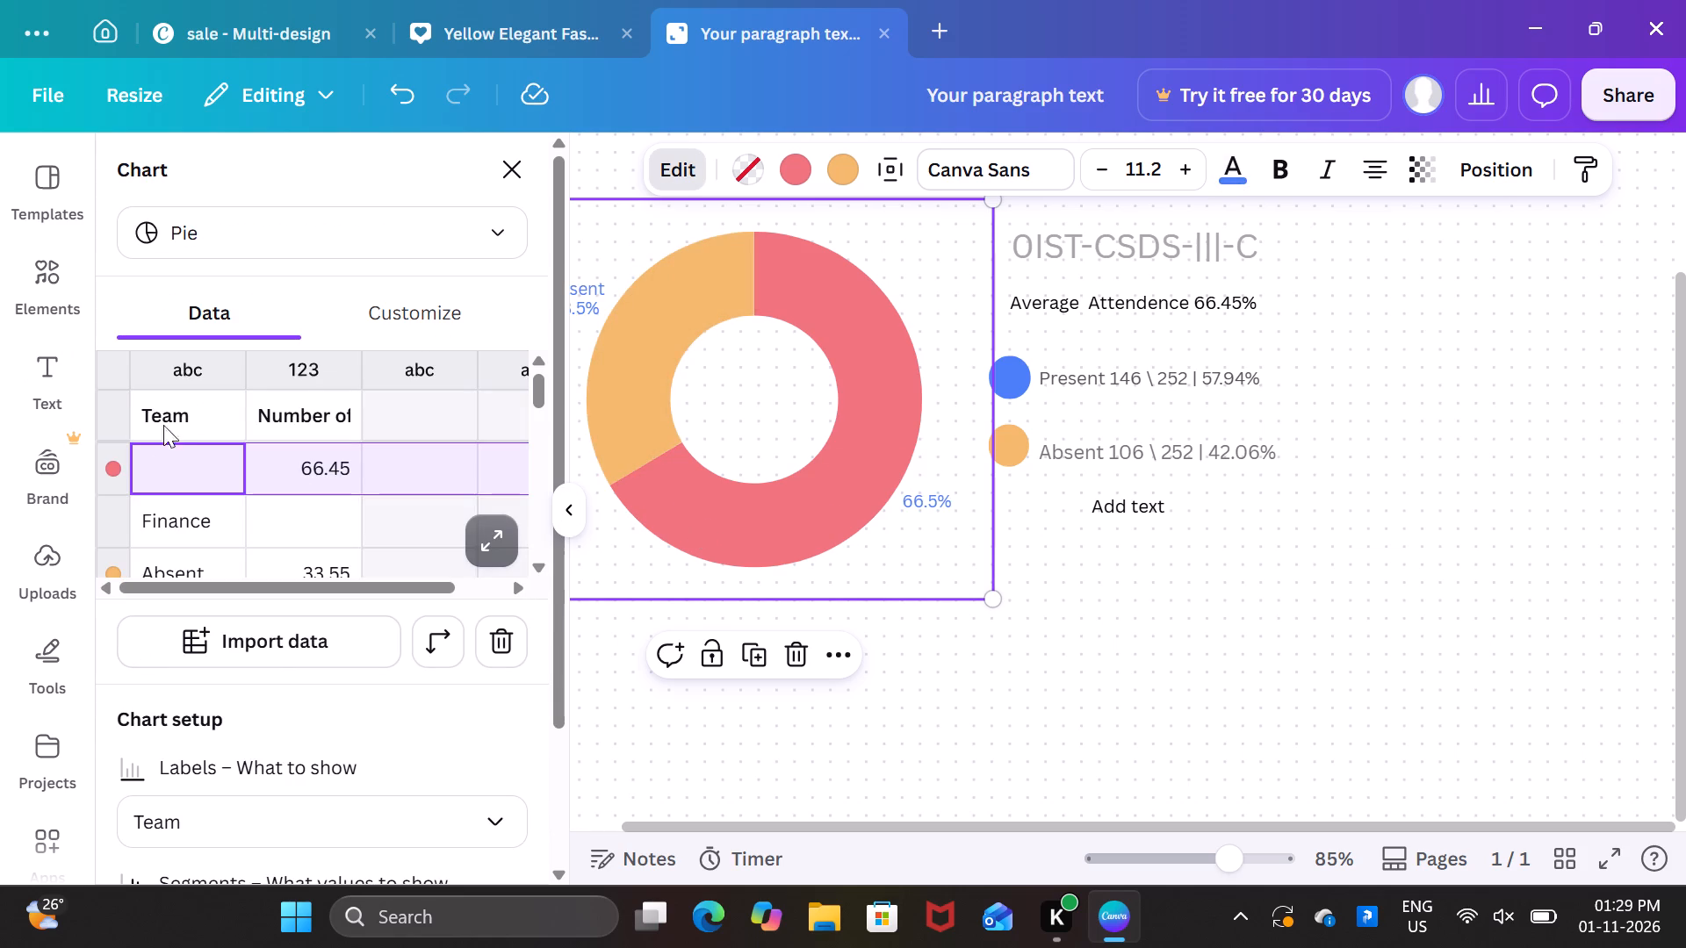
{"action": "left_click", "coordinate": [167, 449]}
{"action": "double_click", "coordinate": [103, 455]}
{"action": "scroll", "coordinate": [192, 492], "scroll_direction": "right", "scroll_amount": 1}
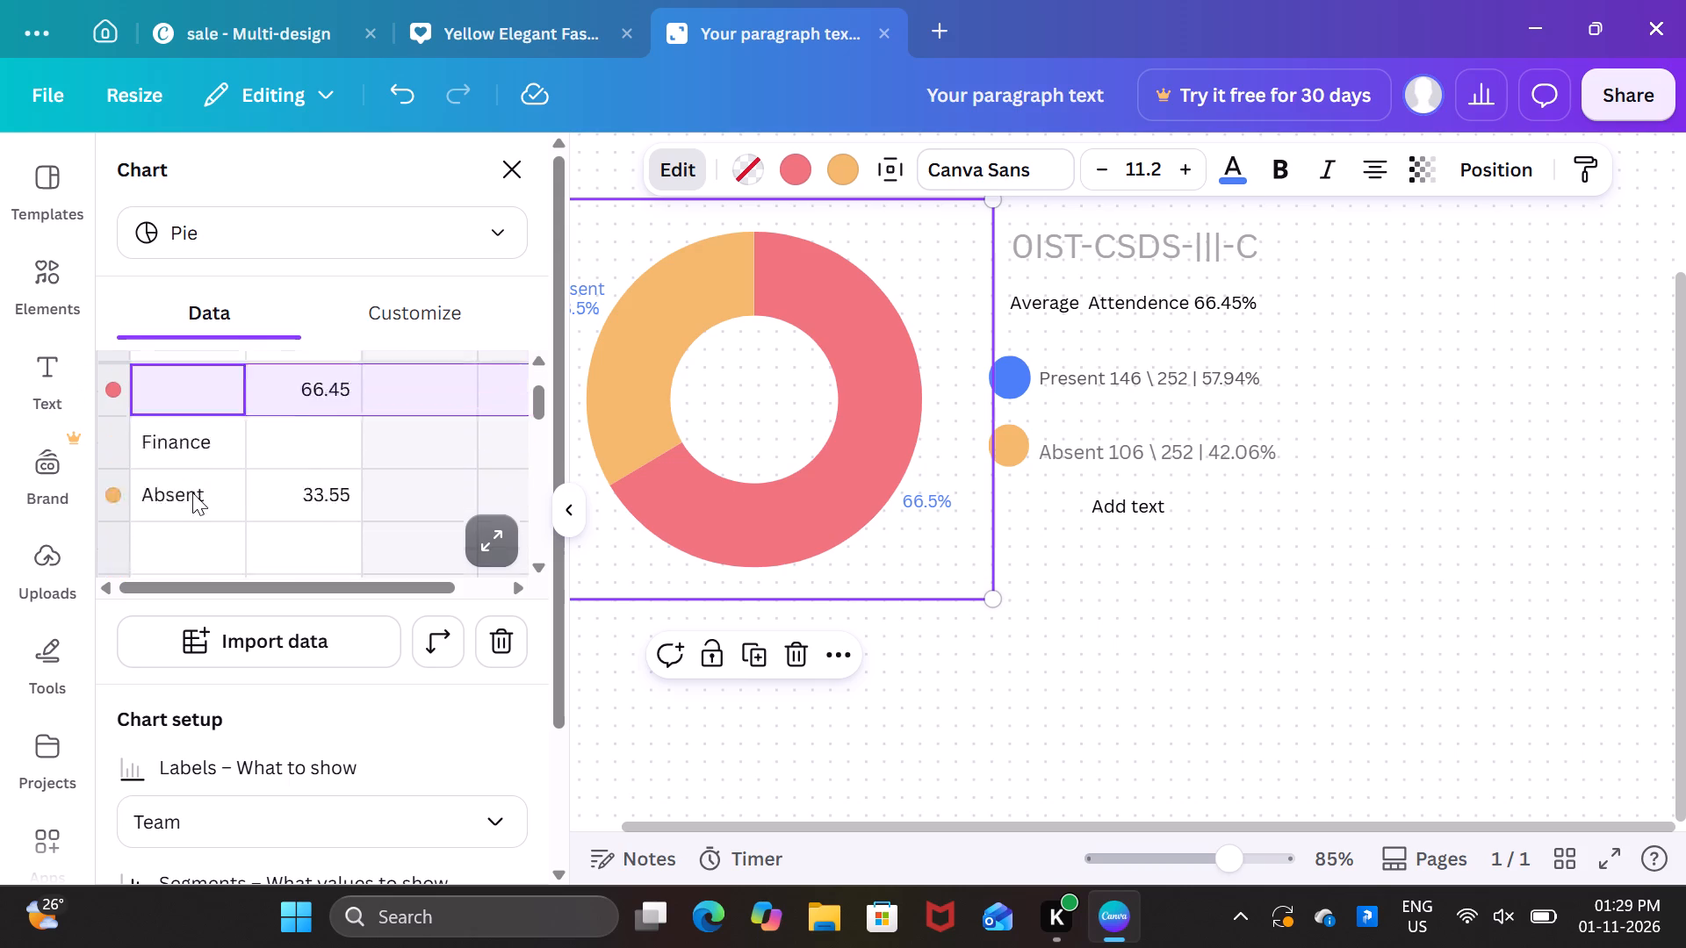
{"action": "scroll", "coordinate": [192, 492], "scroll_direction": "right", "scroll_amount": 1}
{"action": "left_click", "coordinate": [754, 360]}
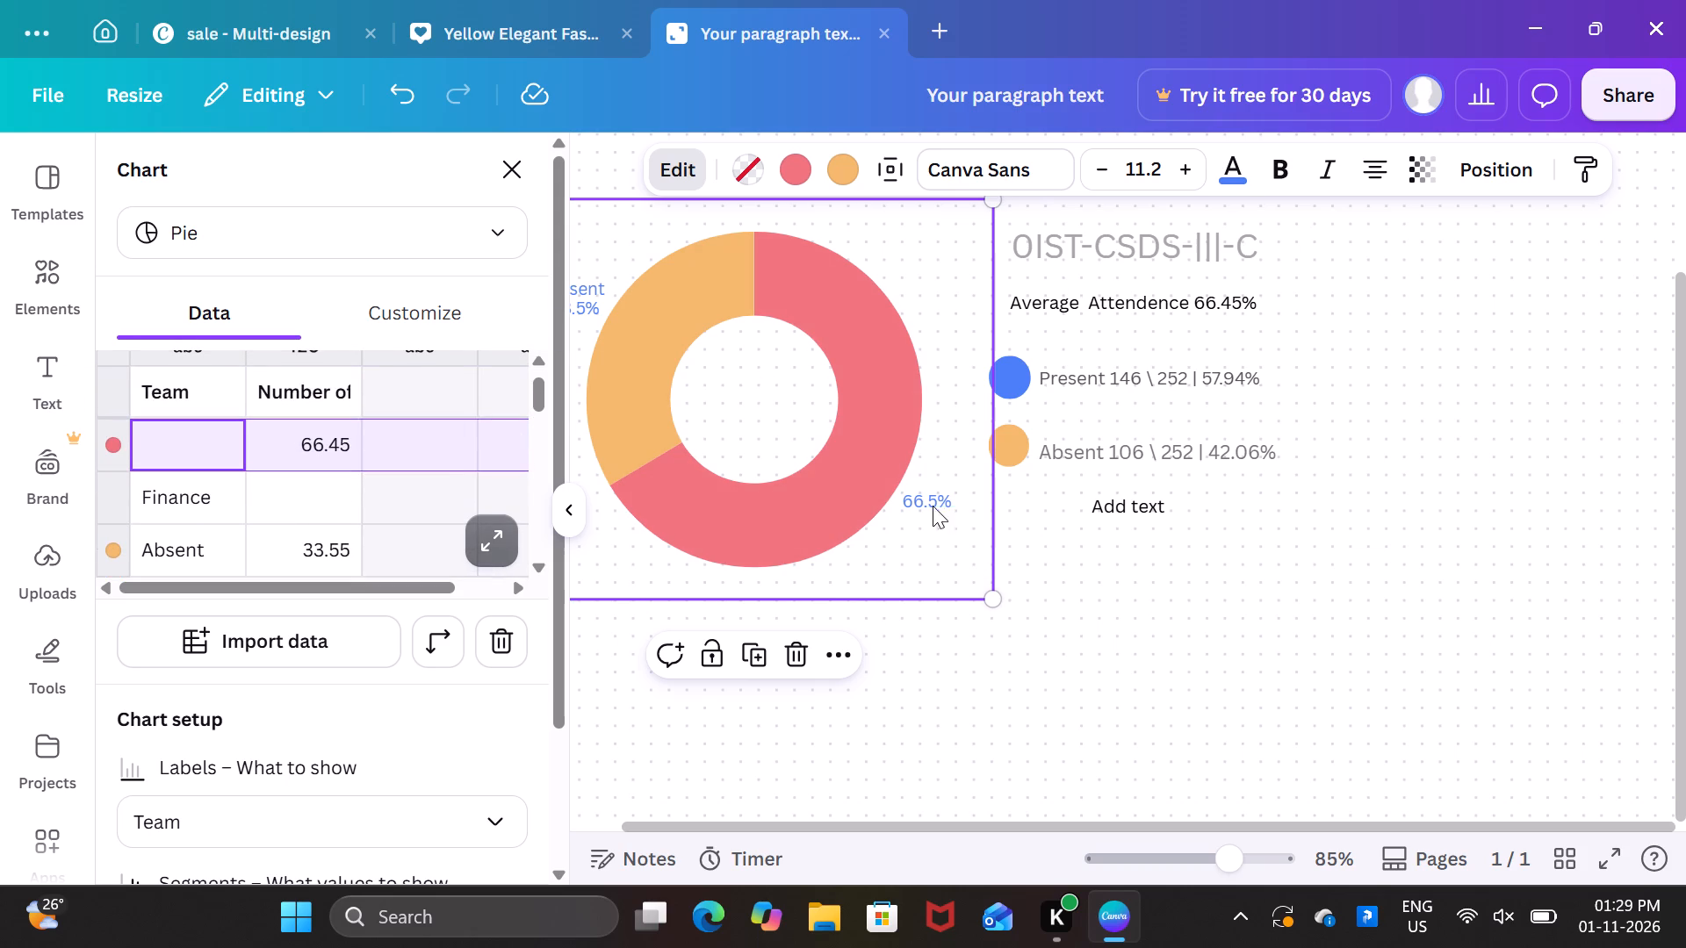
{"action": "left_click", "coordinate": [919, 500]}
{"action": "left_click", "coordinate": [919, 500]}
{"action": "scroll", "coordinate": [312, 434], "scroll_direction": "down", "scroll_amount": 5}
{"action": "scroll", "coordinate": [312, 434], "scroll_direction": "up", "scroll_amount": 4}
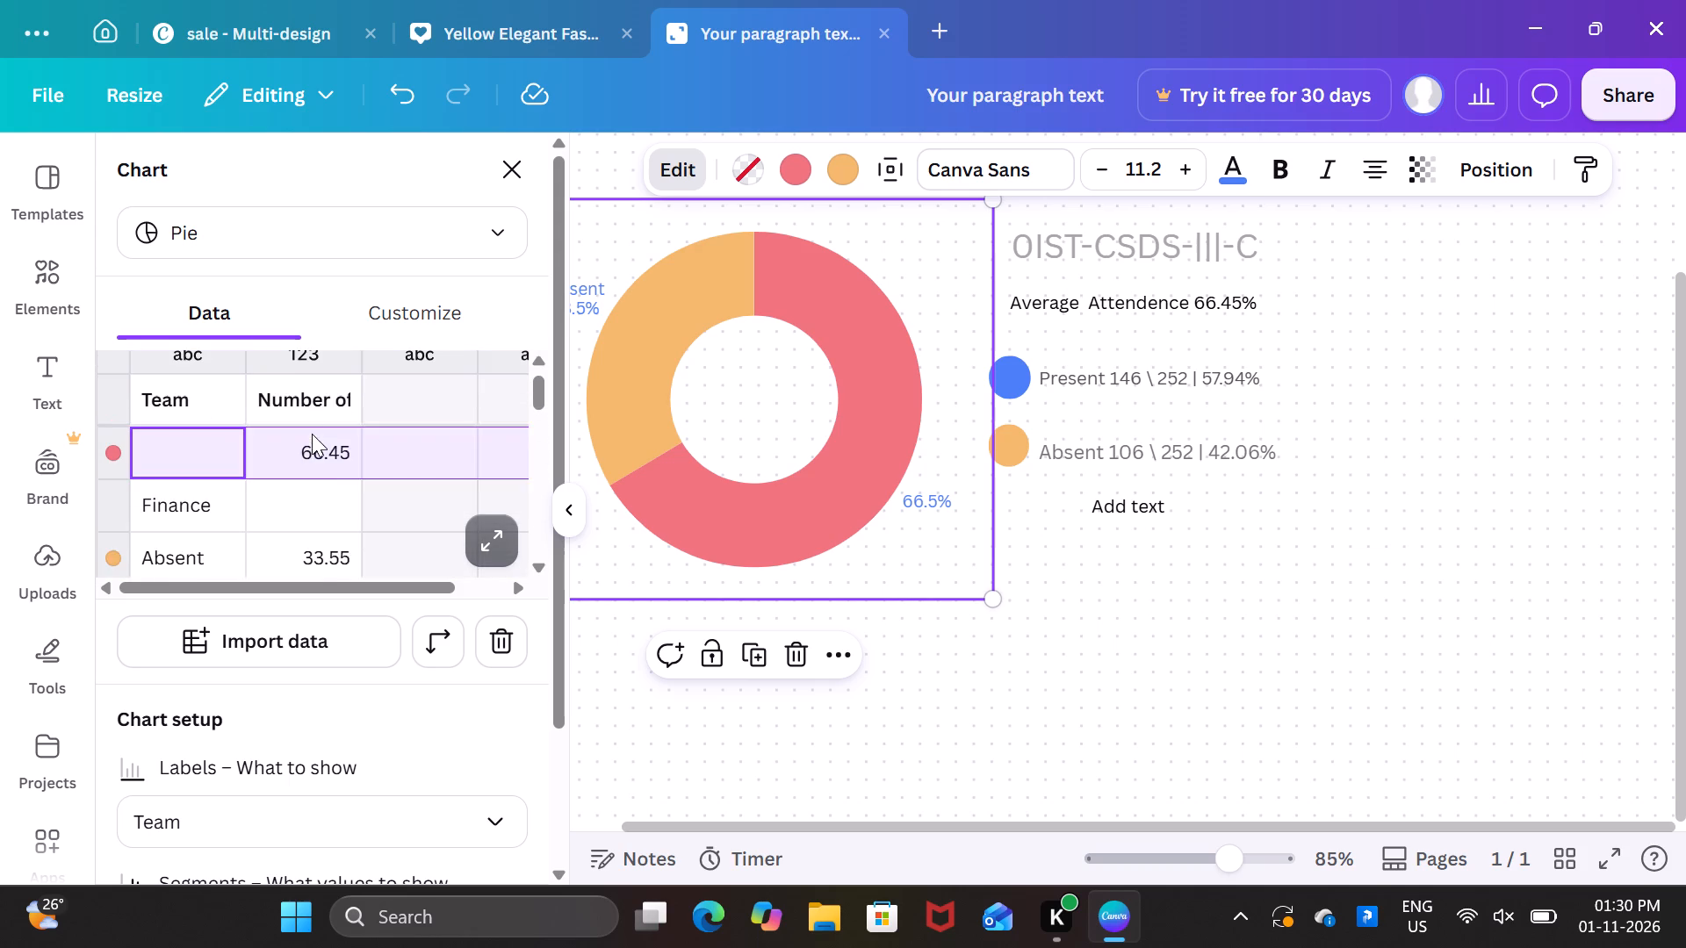
{"action": "scroll", "coordinate": [368, 641], "scroll_direction": "down", "scroll_amount": 2}
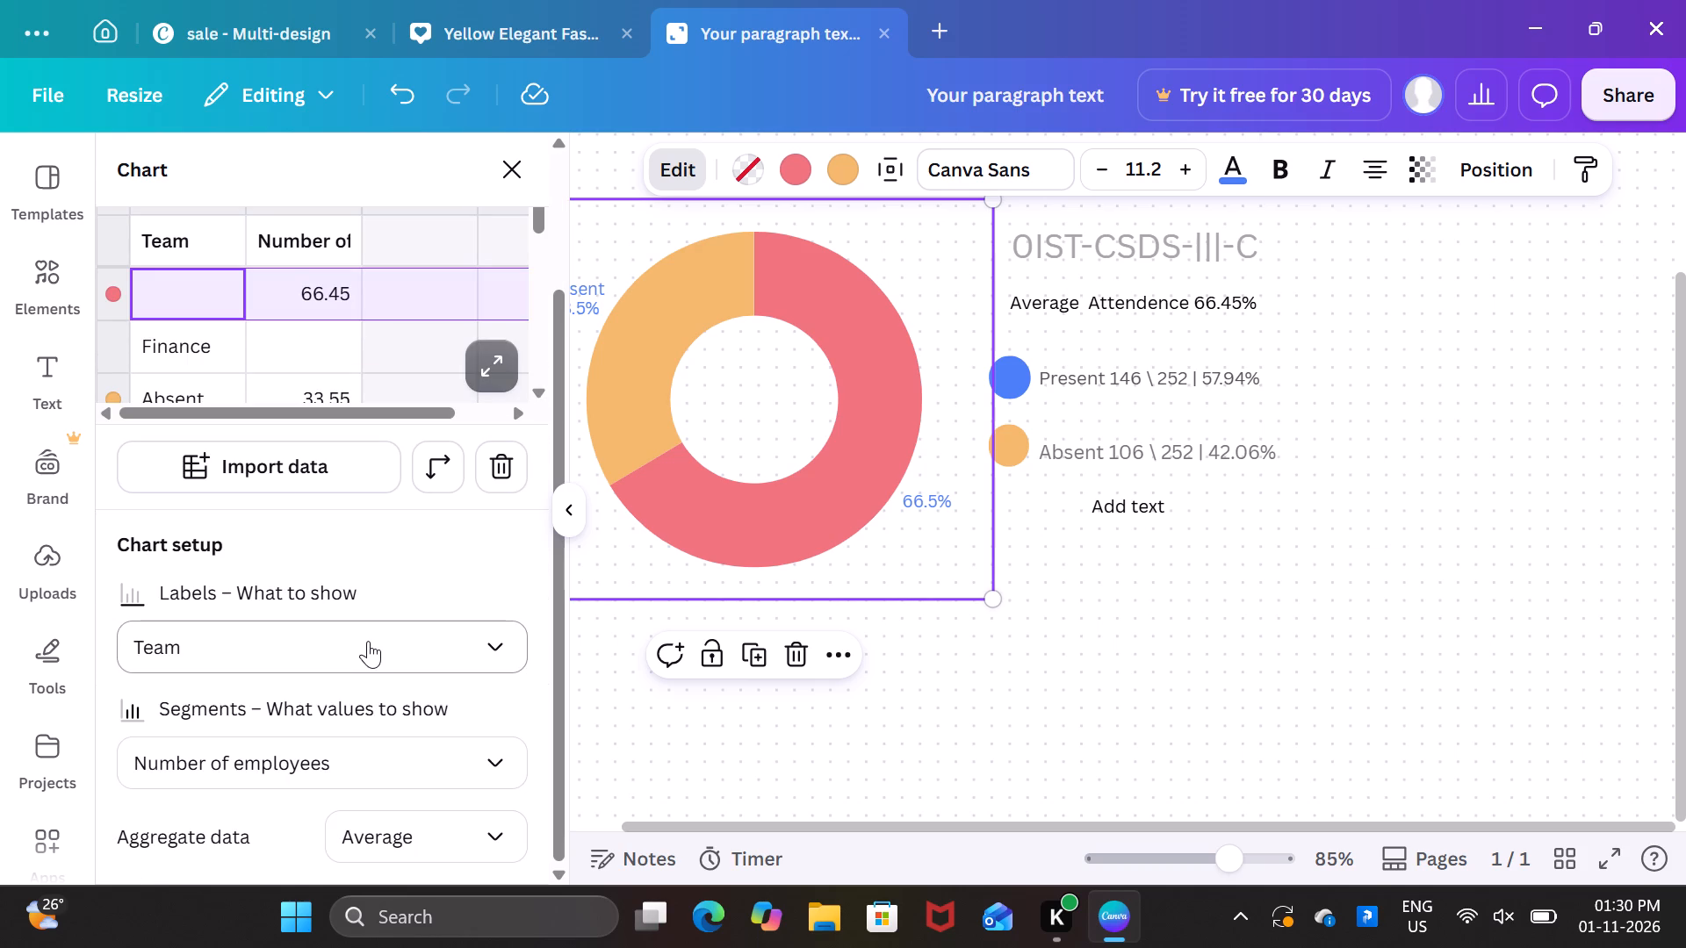
{"action": "scroll", "coordinate": [368, 641], "scroll_direction": "up", "scroll_amount": 5}
{"action": "left_click", "coordinate": [449, 316]}
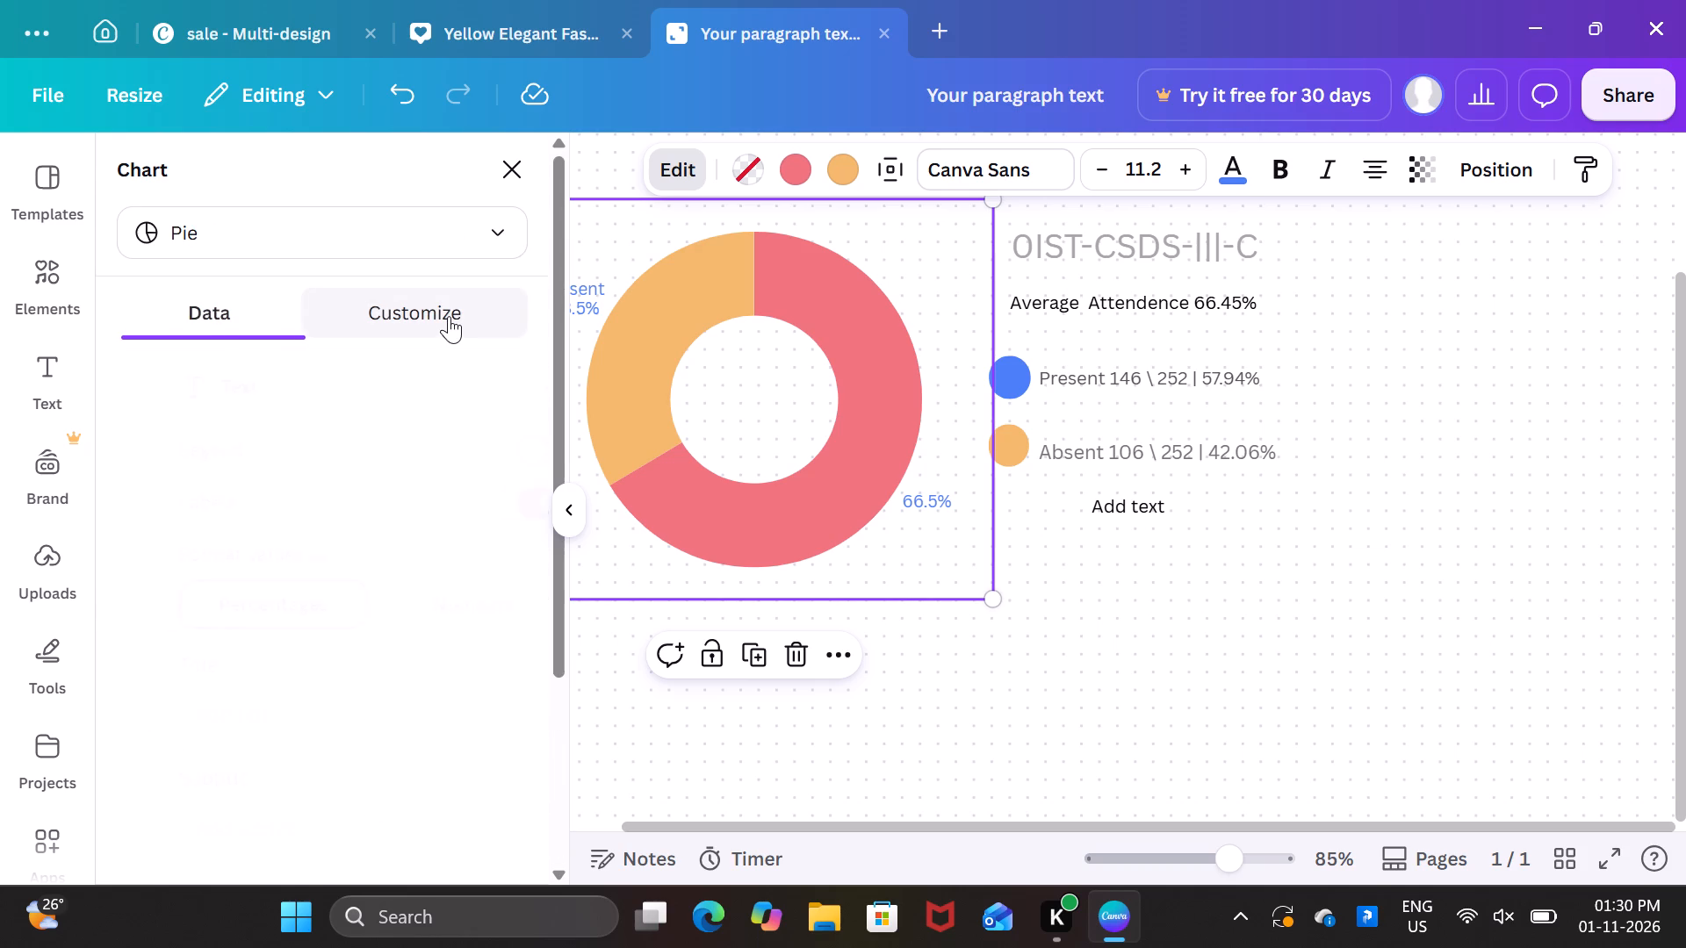
{"action": "scroll", "coordinate": [349, 499], "scroll_direction": "down", "scroll_amount": 4}
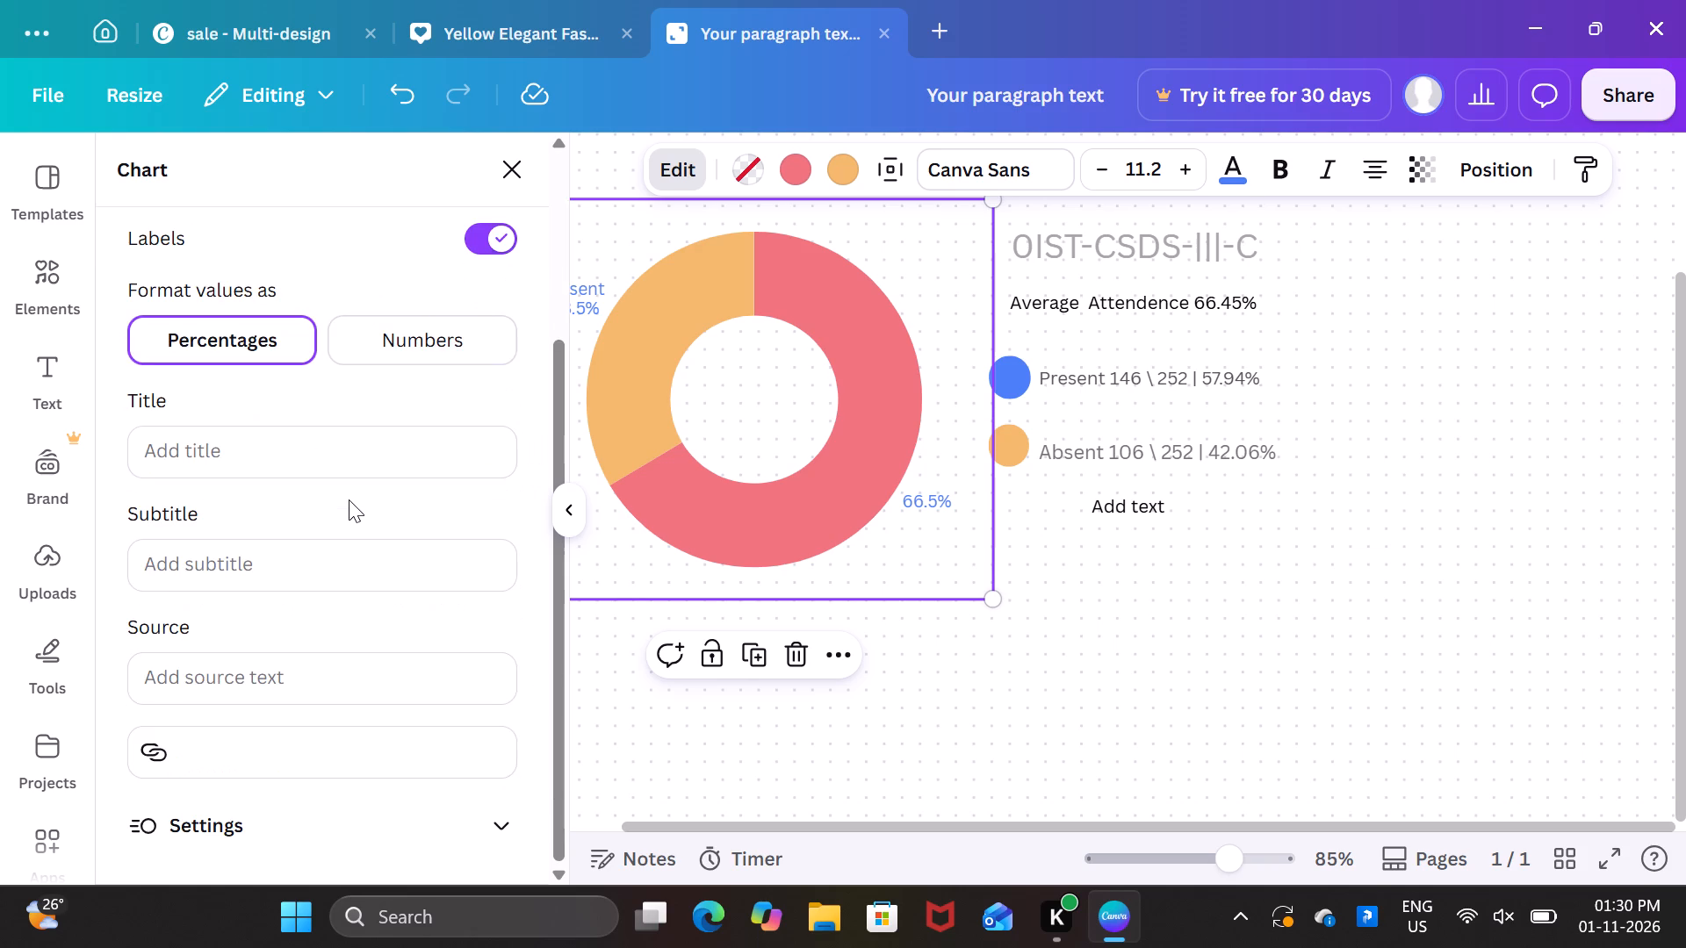
{"action": "scroll", "coordinate": [349, 499], "scroll_direction": "up", "scroll_amount": 4}
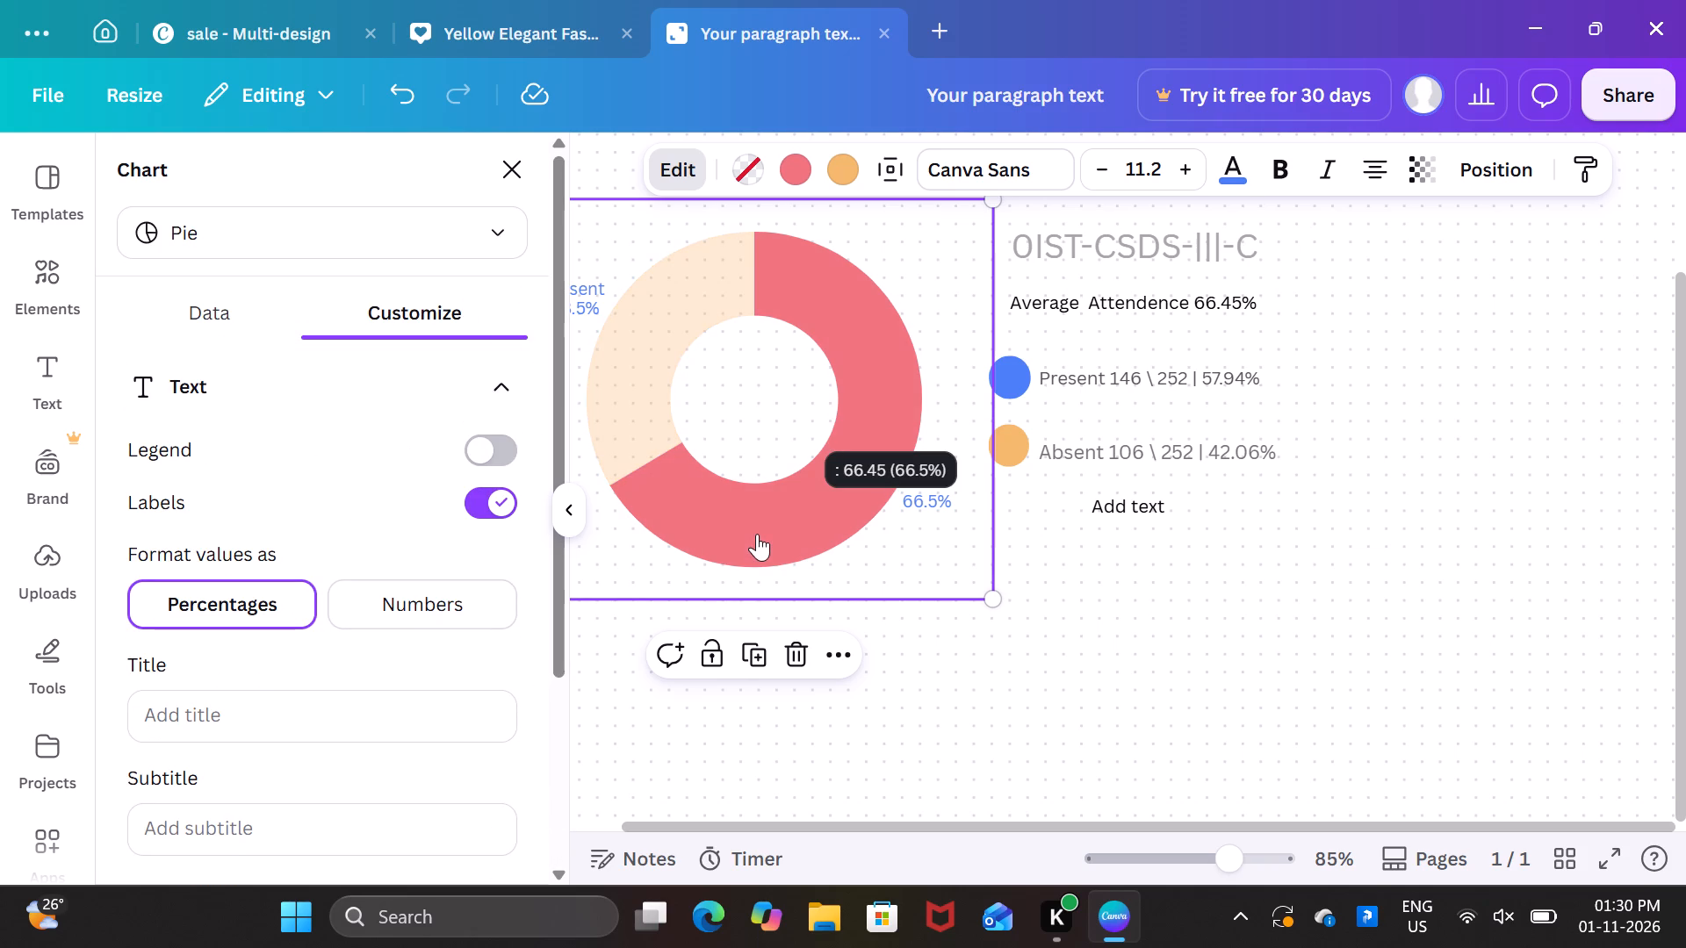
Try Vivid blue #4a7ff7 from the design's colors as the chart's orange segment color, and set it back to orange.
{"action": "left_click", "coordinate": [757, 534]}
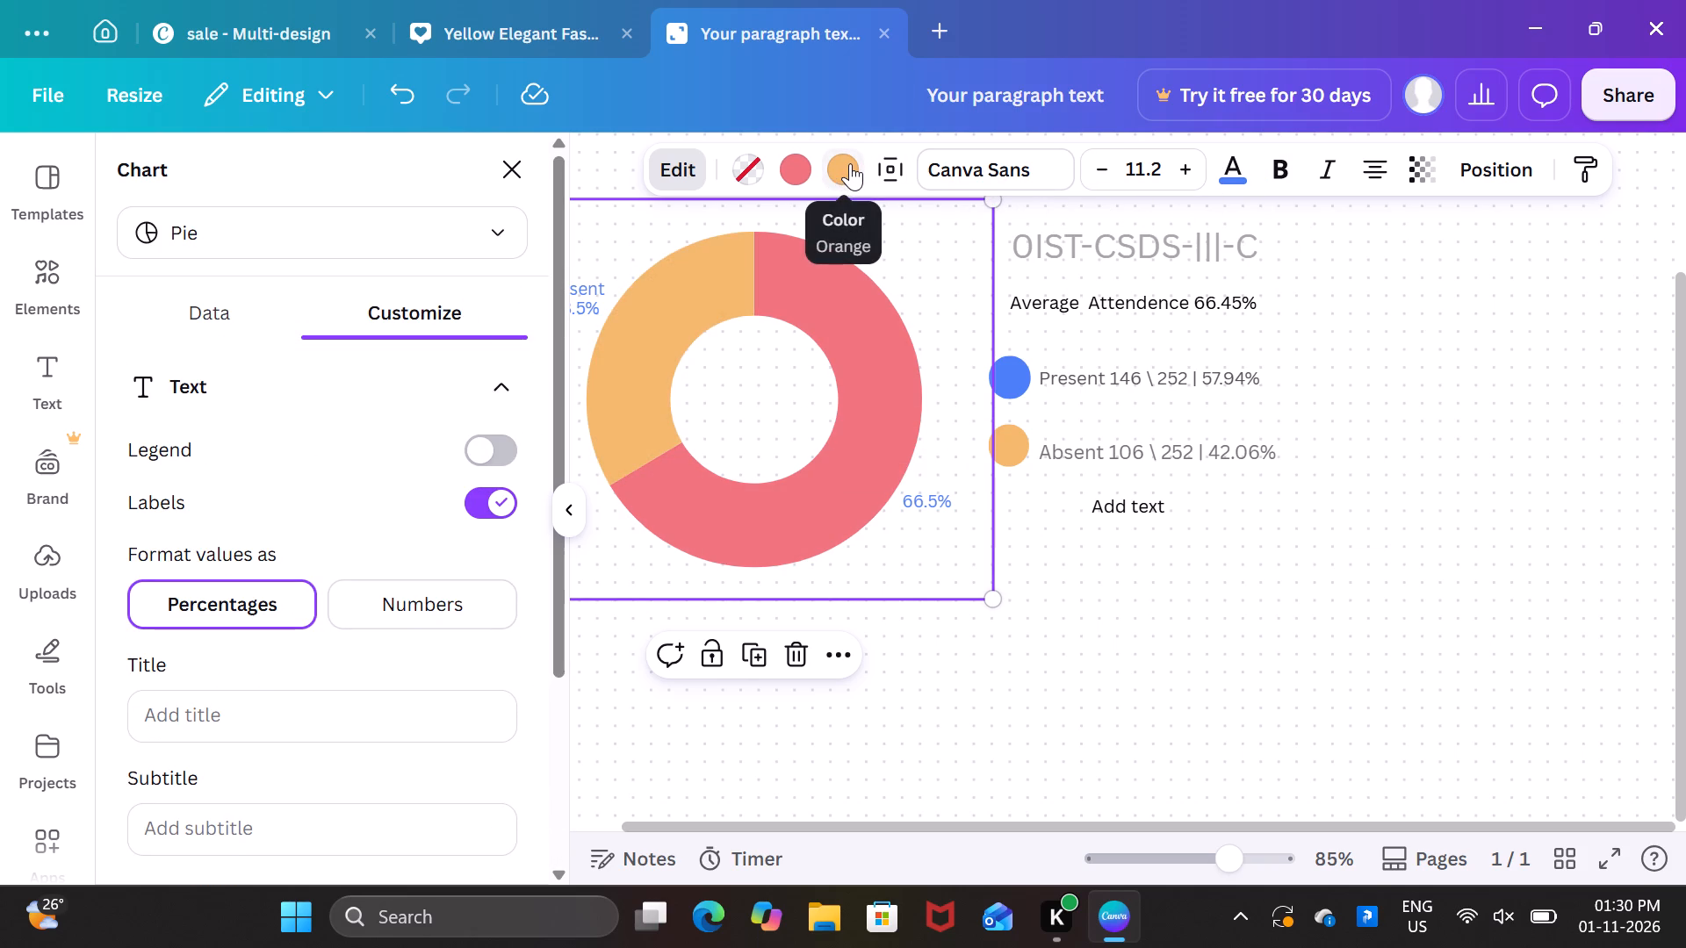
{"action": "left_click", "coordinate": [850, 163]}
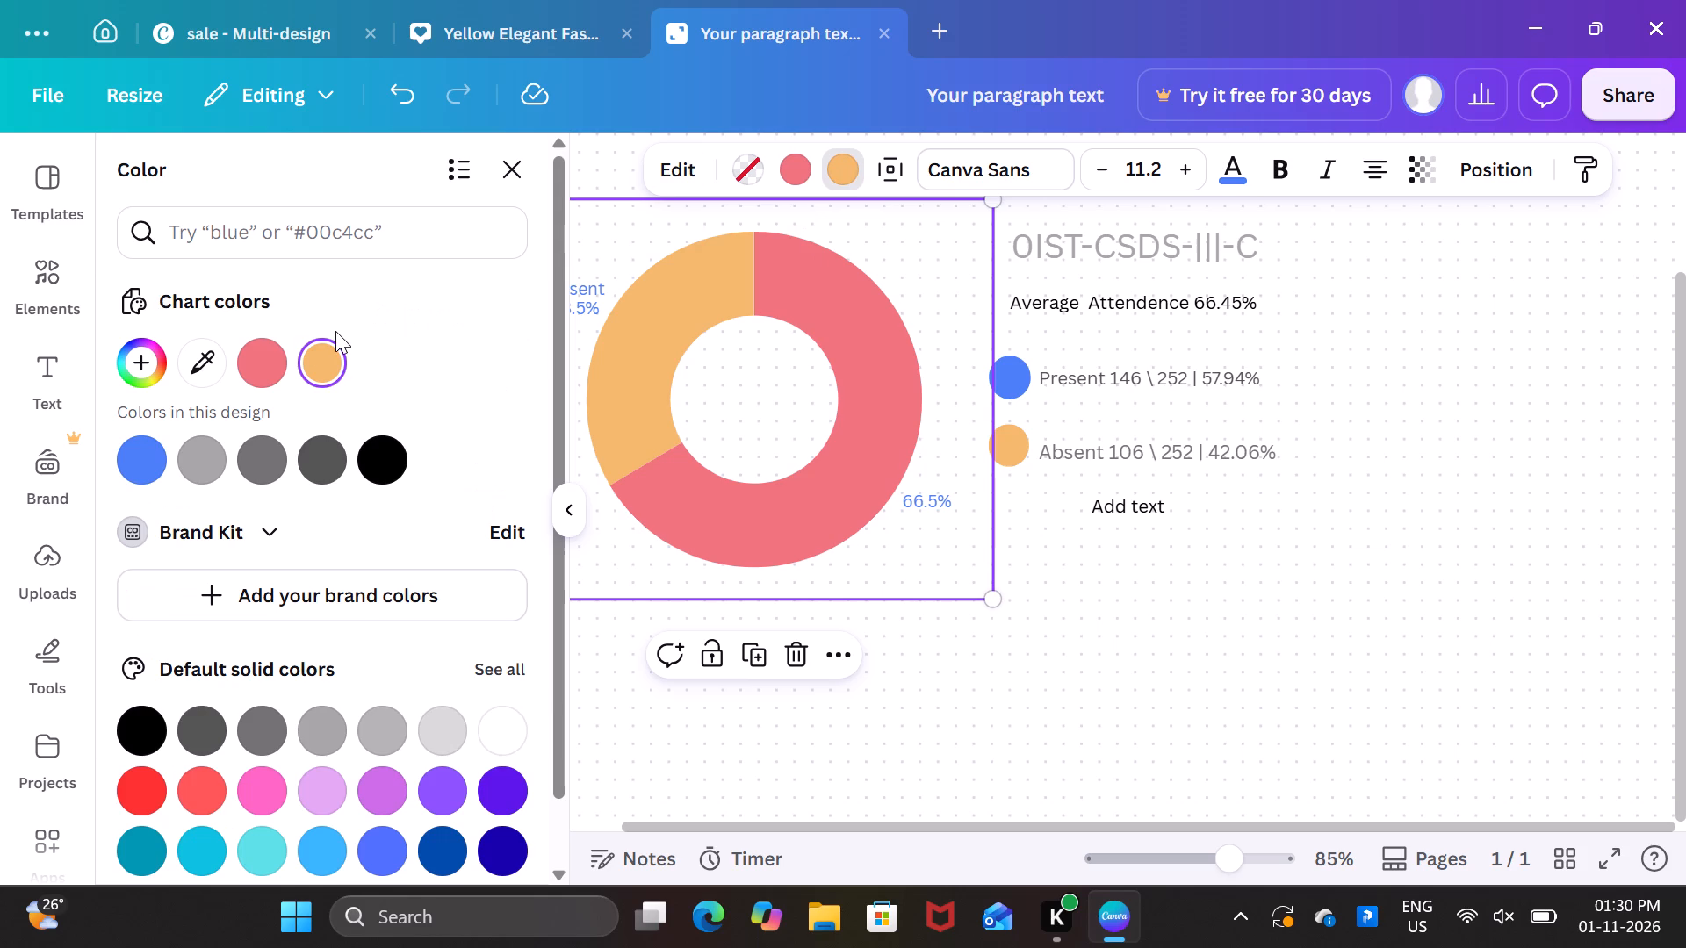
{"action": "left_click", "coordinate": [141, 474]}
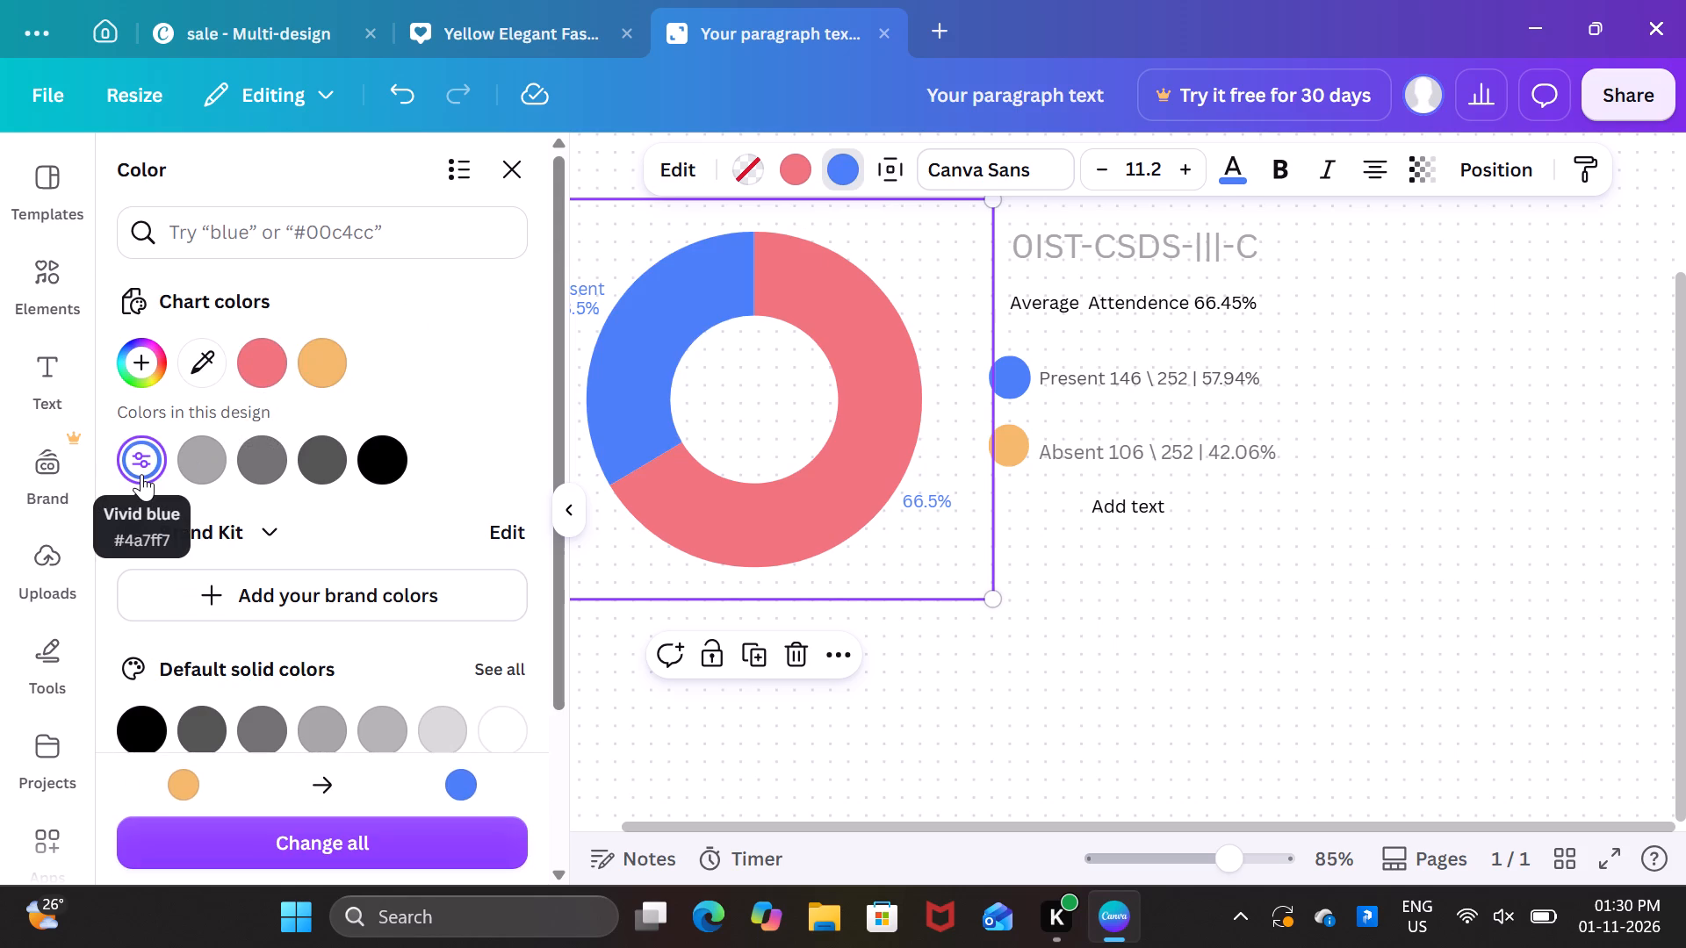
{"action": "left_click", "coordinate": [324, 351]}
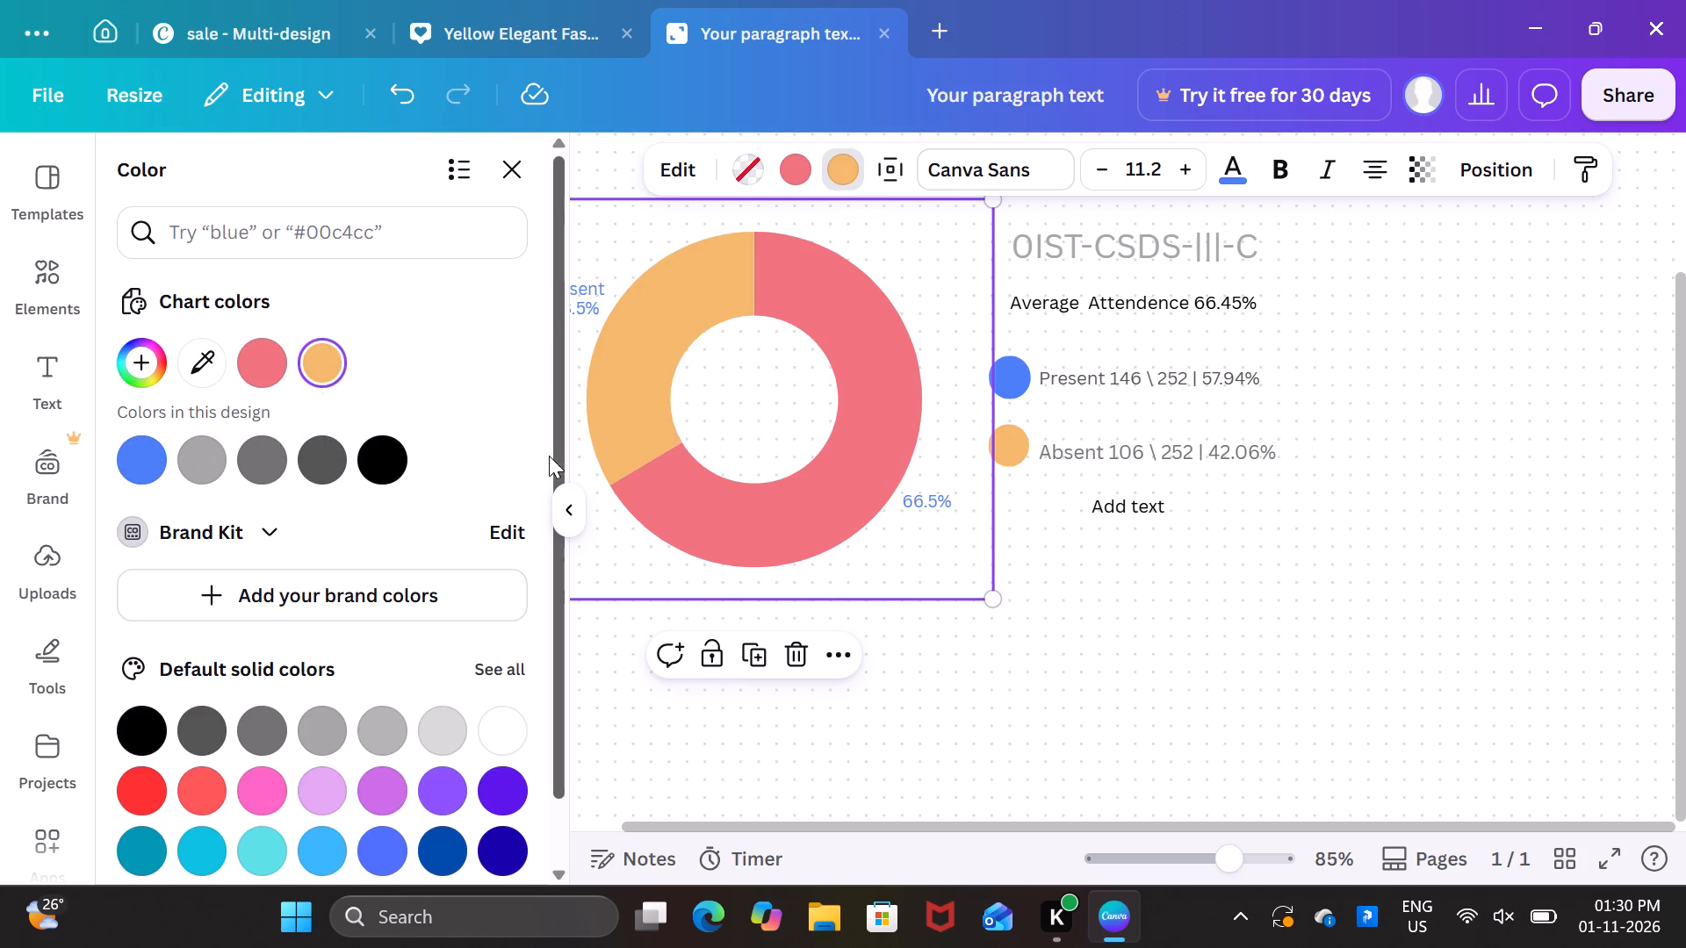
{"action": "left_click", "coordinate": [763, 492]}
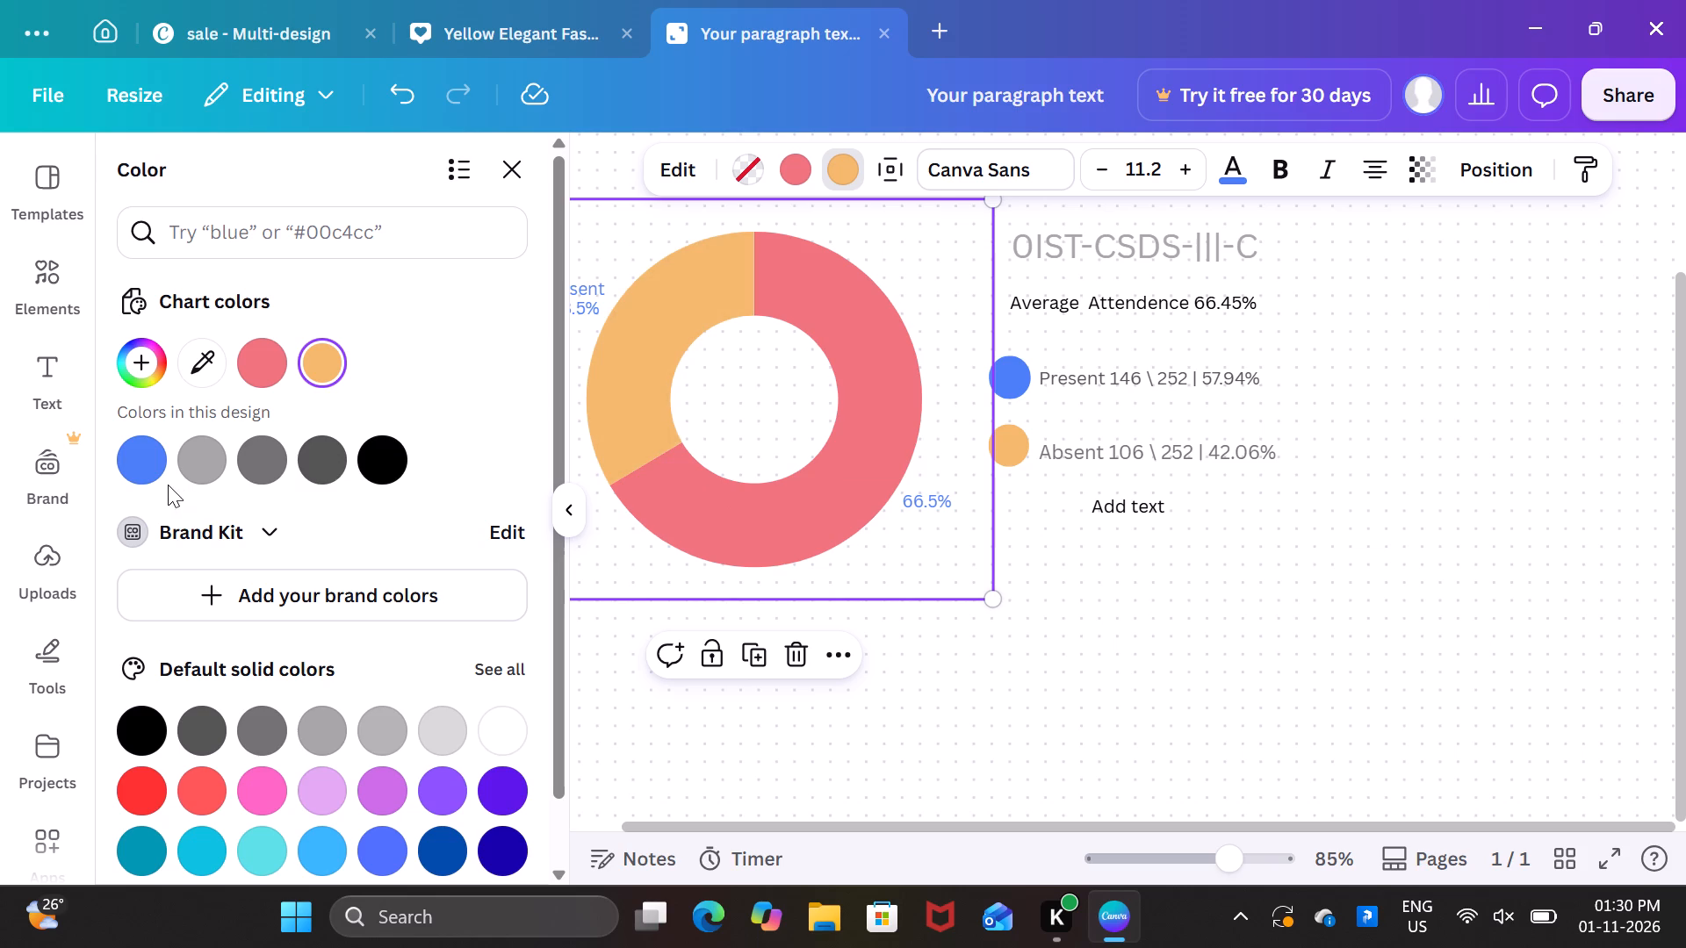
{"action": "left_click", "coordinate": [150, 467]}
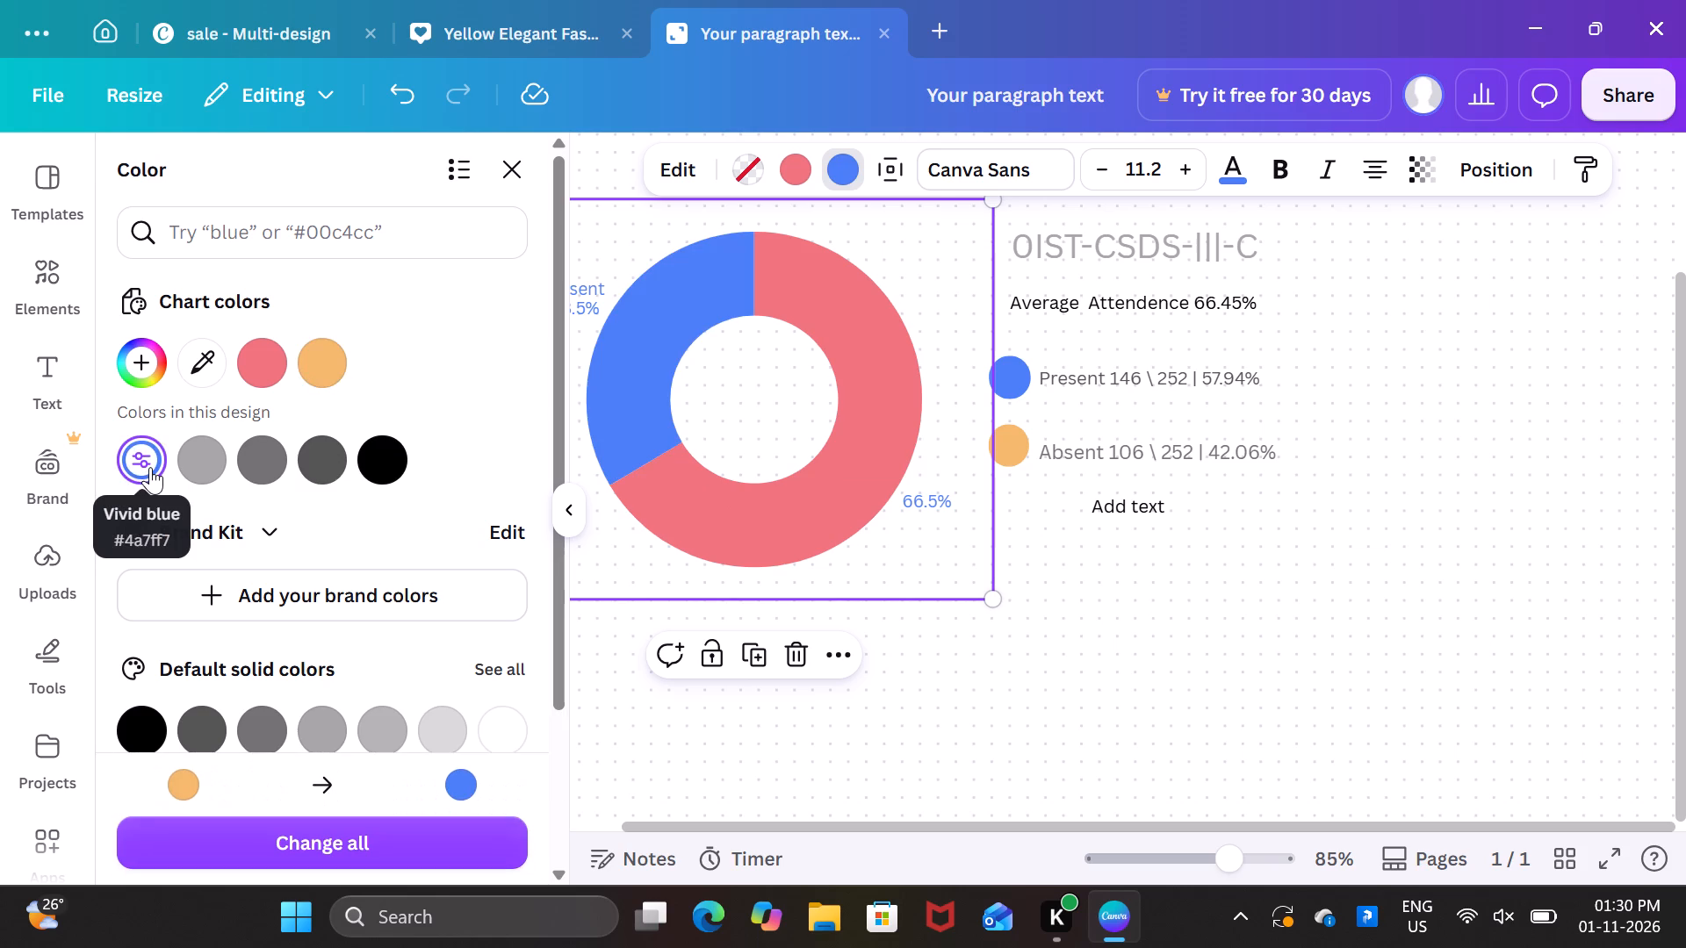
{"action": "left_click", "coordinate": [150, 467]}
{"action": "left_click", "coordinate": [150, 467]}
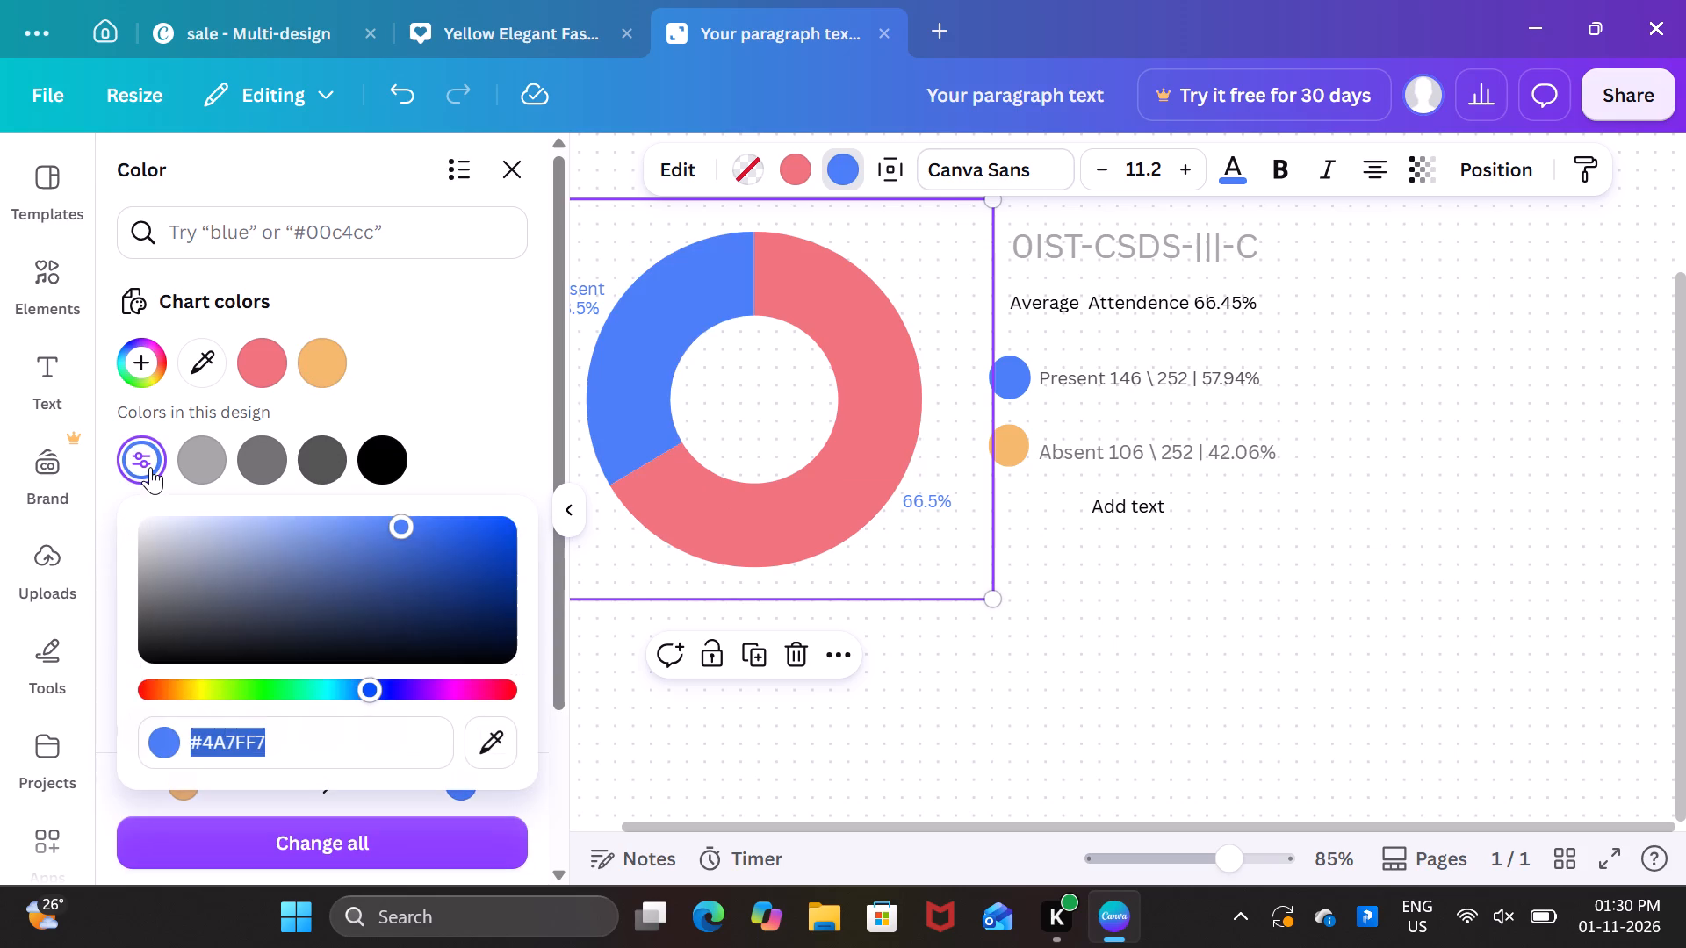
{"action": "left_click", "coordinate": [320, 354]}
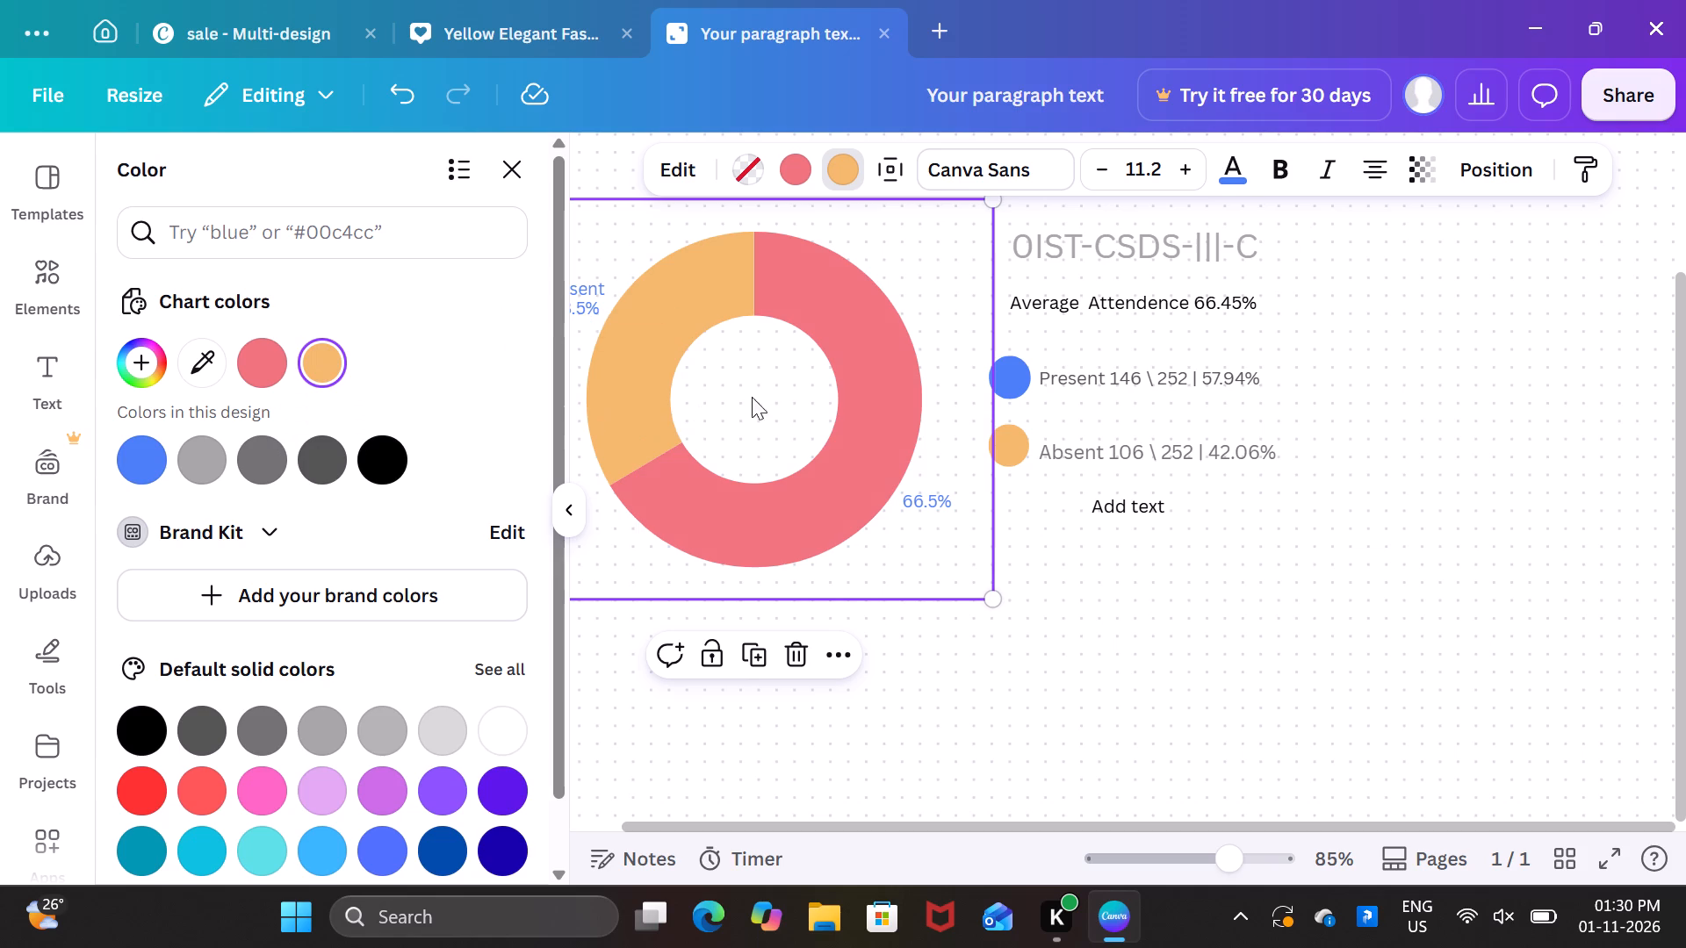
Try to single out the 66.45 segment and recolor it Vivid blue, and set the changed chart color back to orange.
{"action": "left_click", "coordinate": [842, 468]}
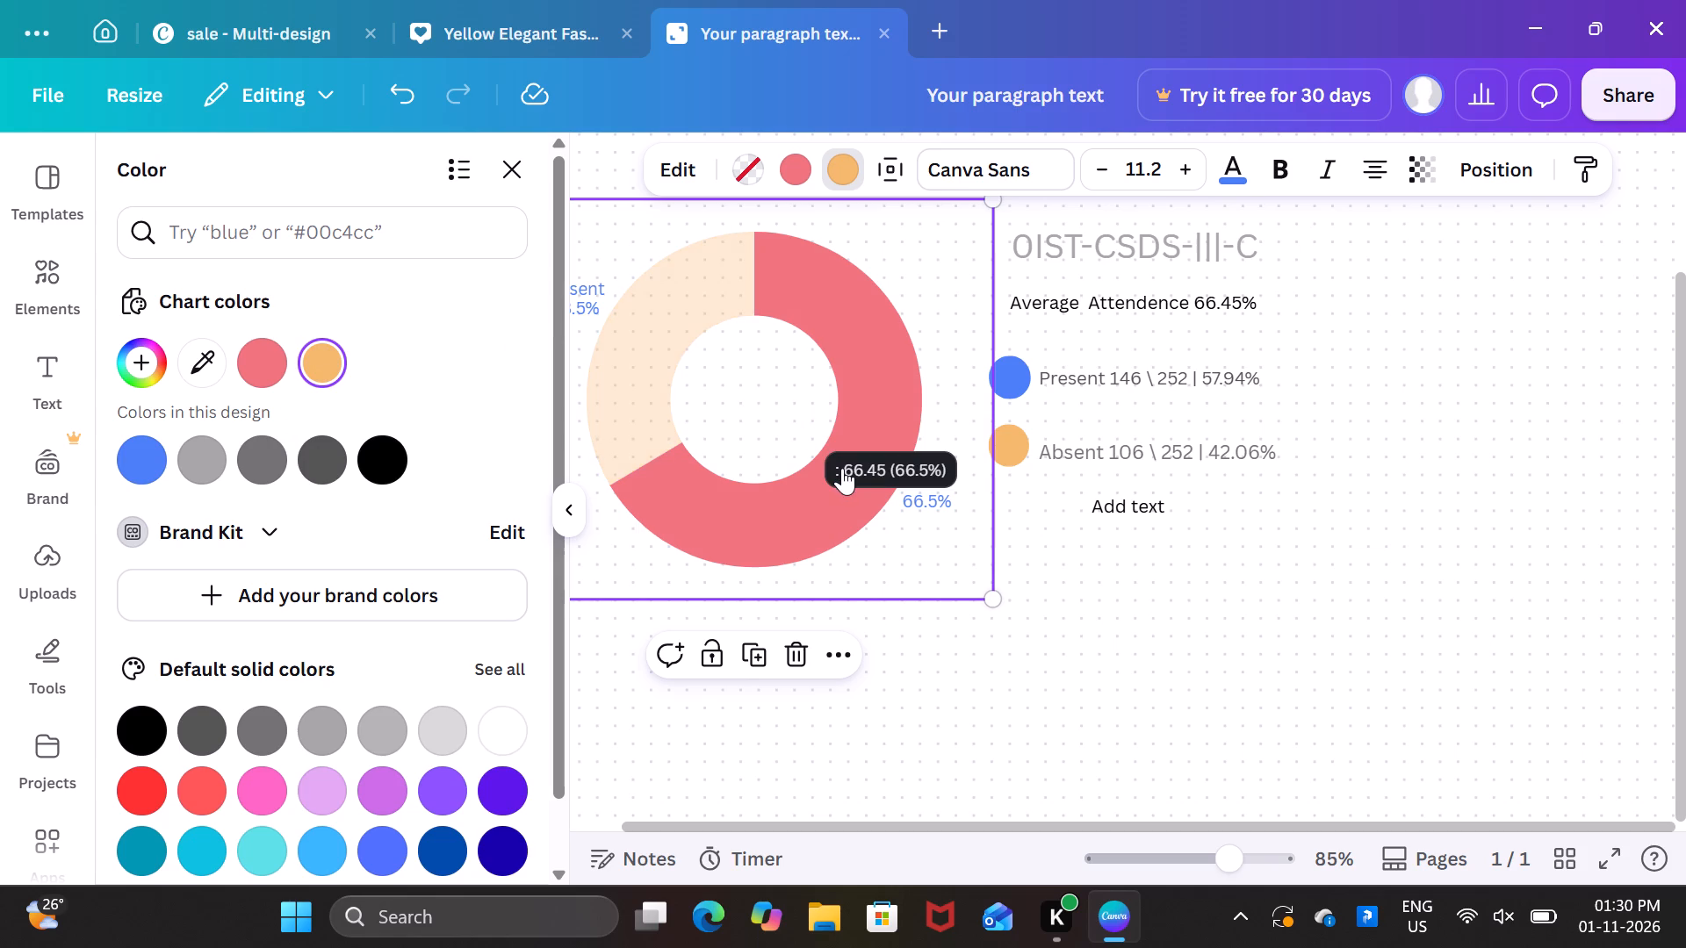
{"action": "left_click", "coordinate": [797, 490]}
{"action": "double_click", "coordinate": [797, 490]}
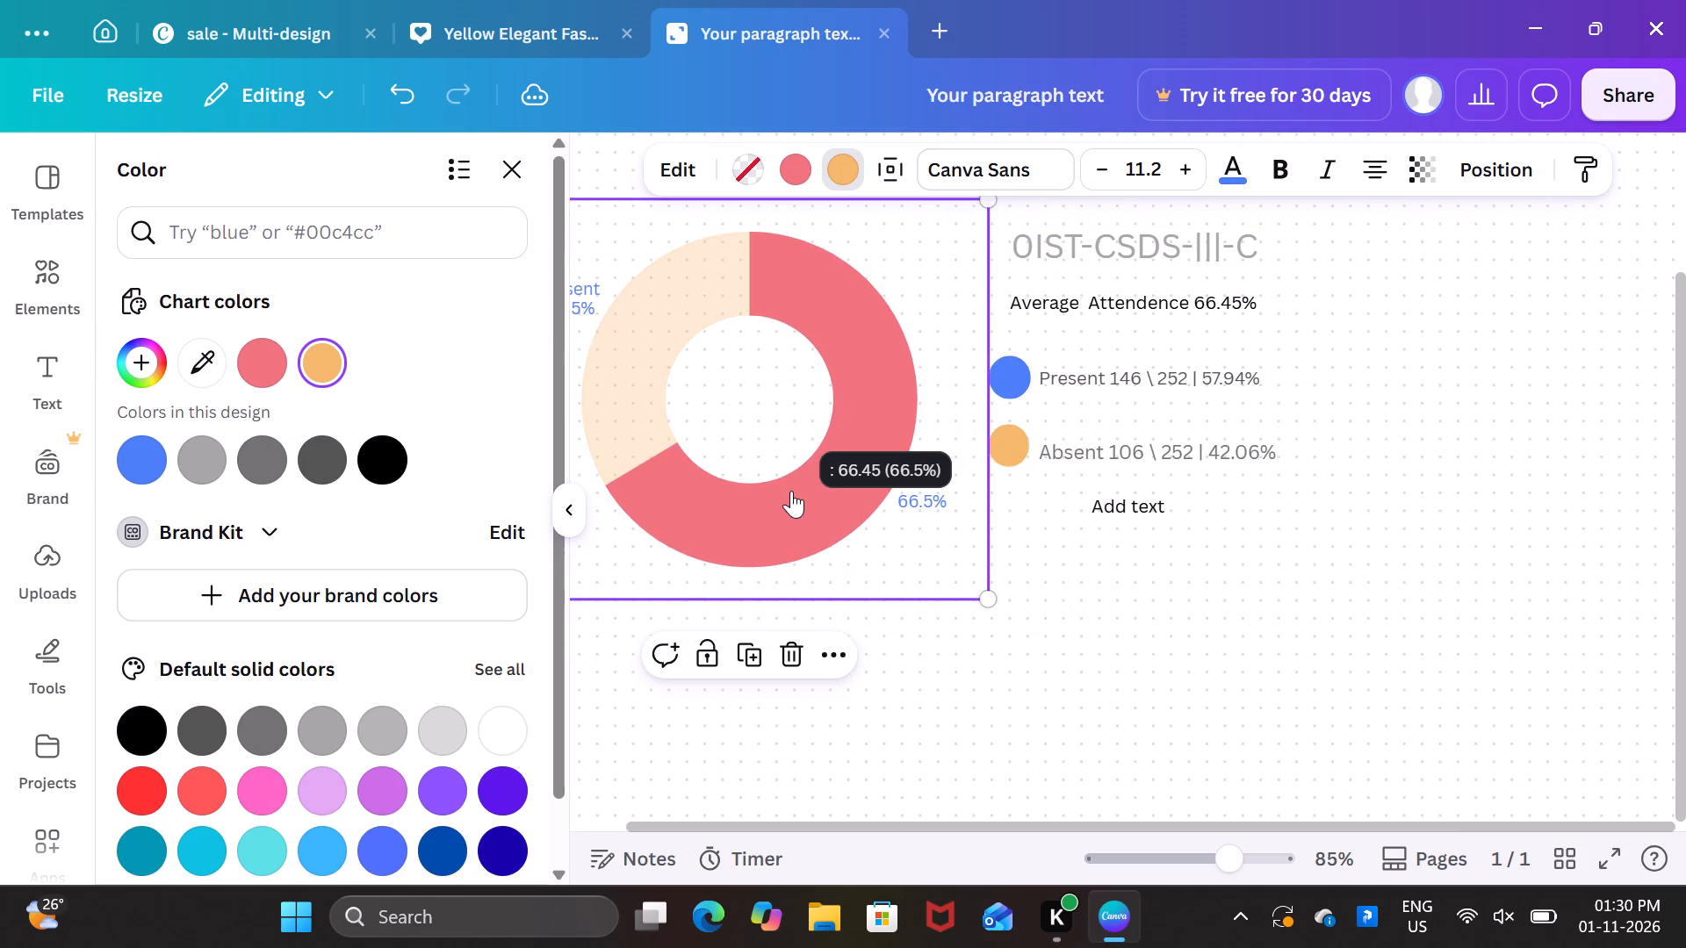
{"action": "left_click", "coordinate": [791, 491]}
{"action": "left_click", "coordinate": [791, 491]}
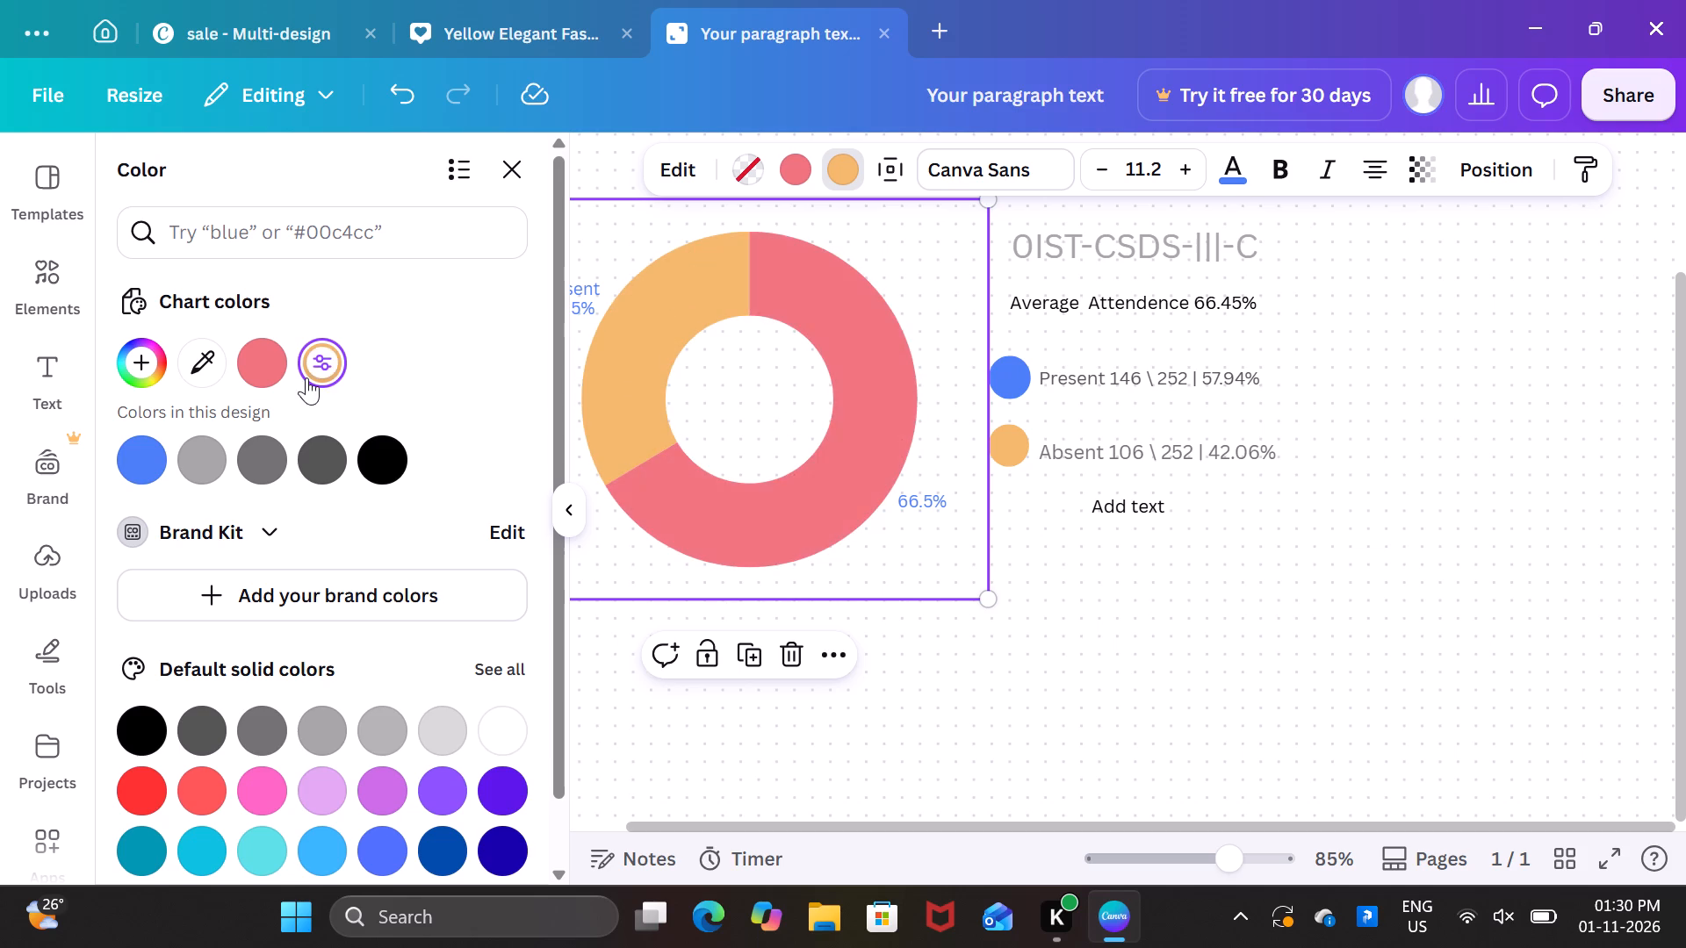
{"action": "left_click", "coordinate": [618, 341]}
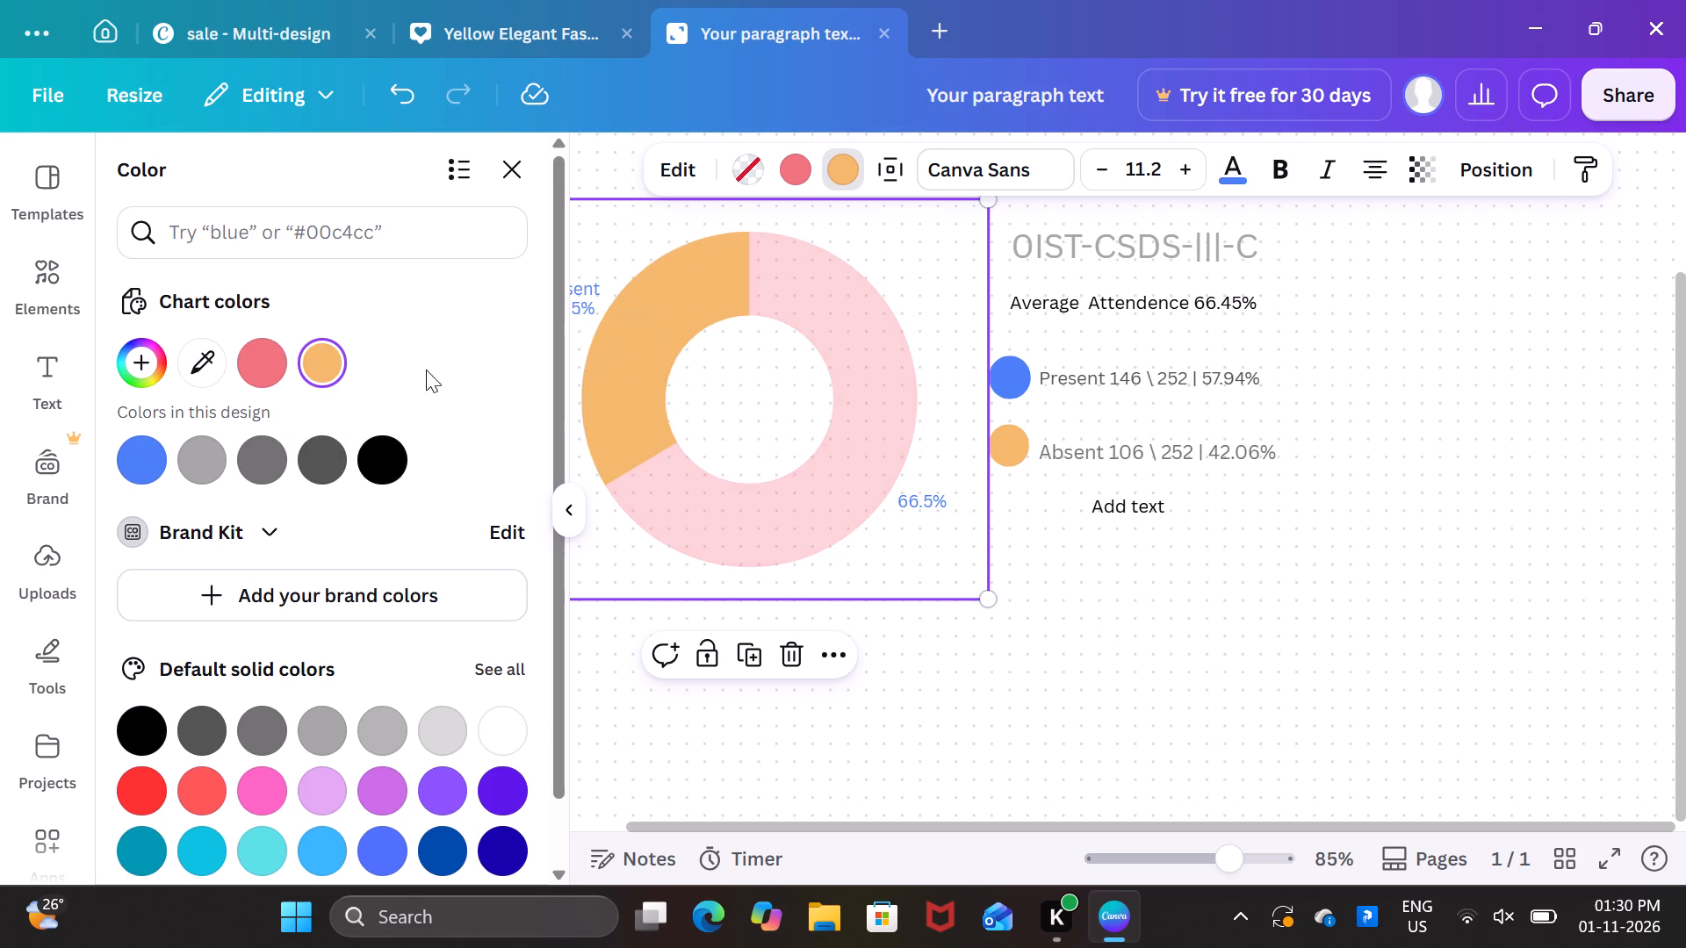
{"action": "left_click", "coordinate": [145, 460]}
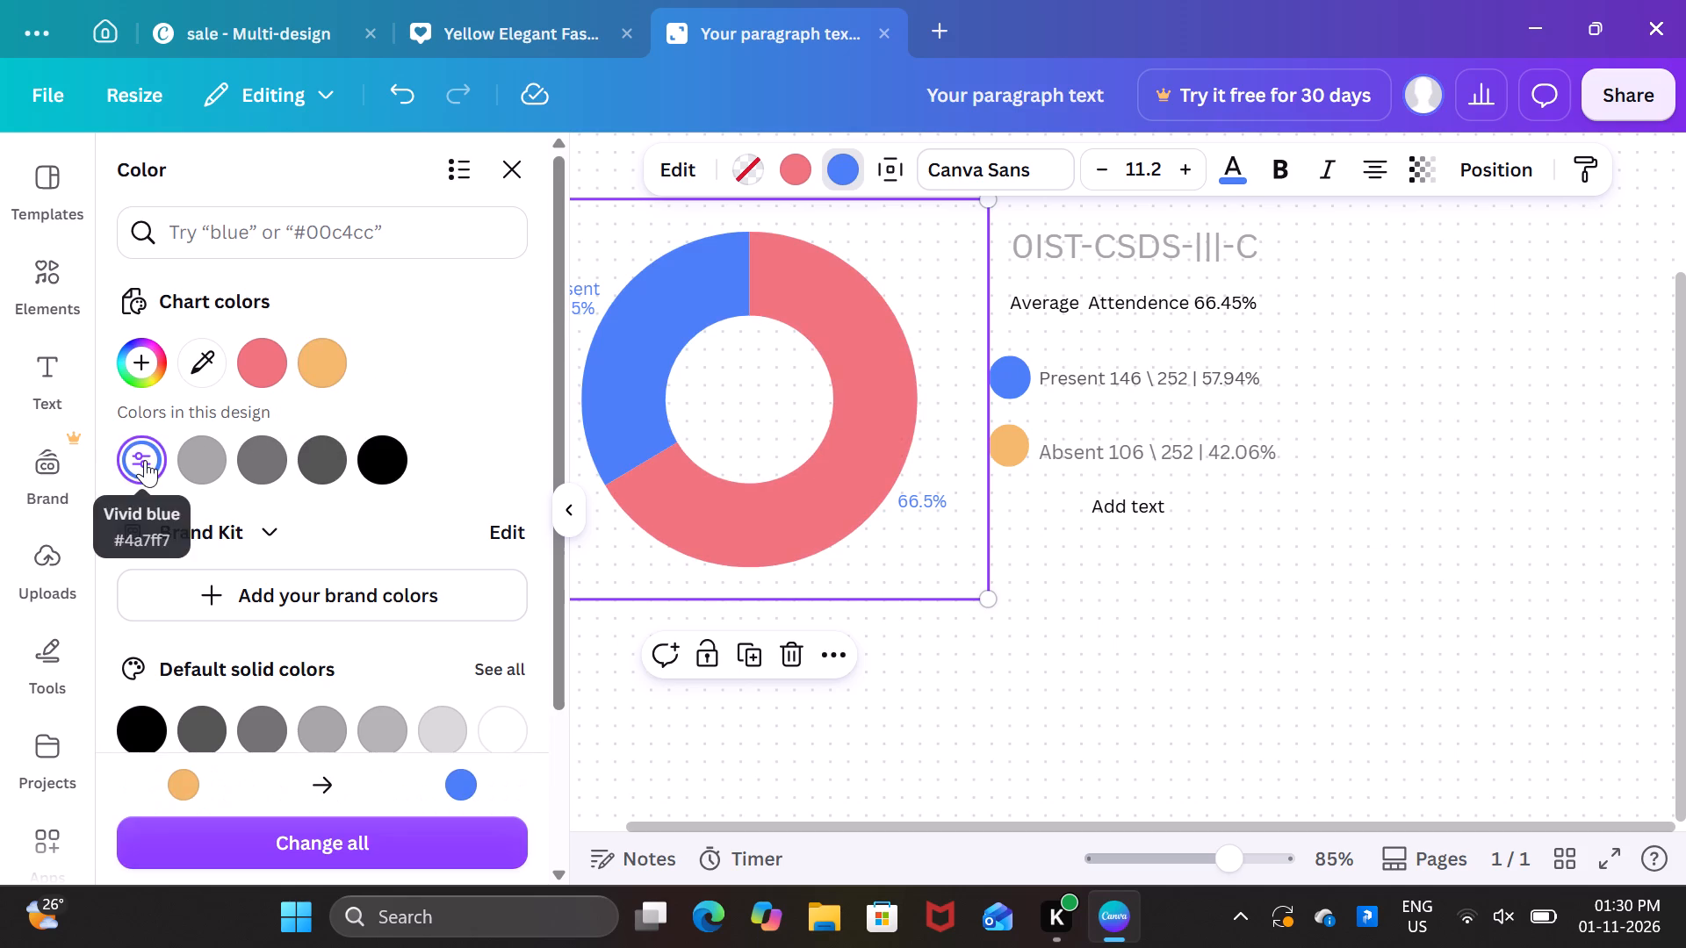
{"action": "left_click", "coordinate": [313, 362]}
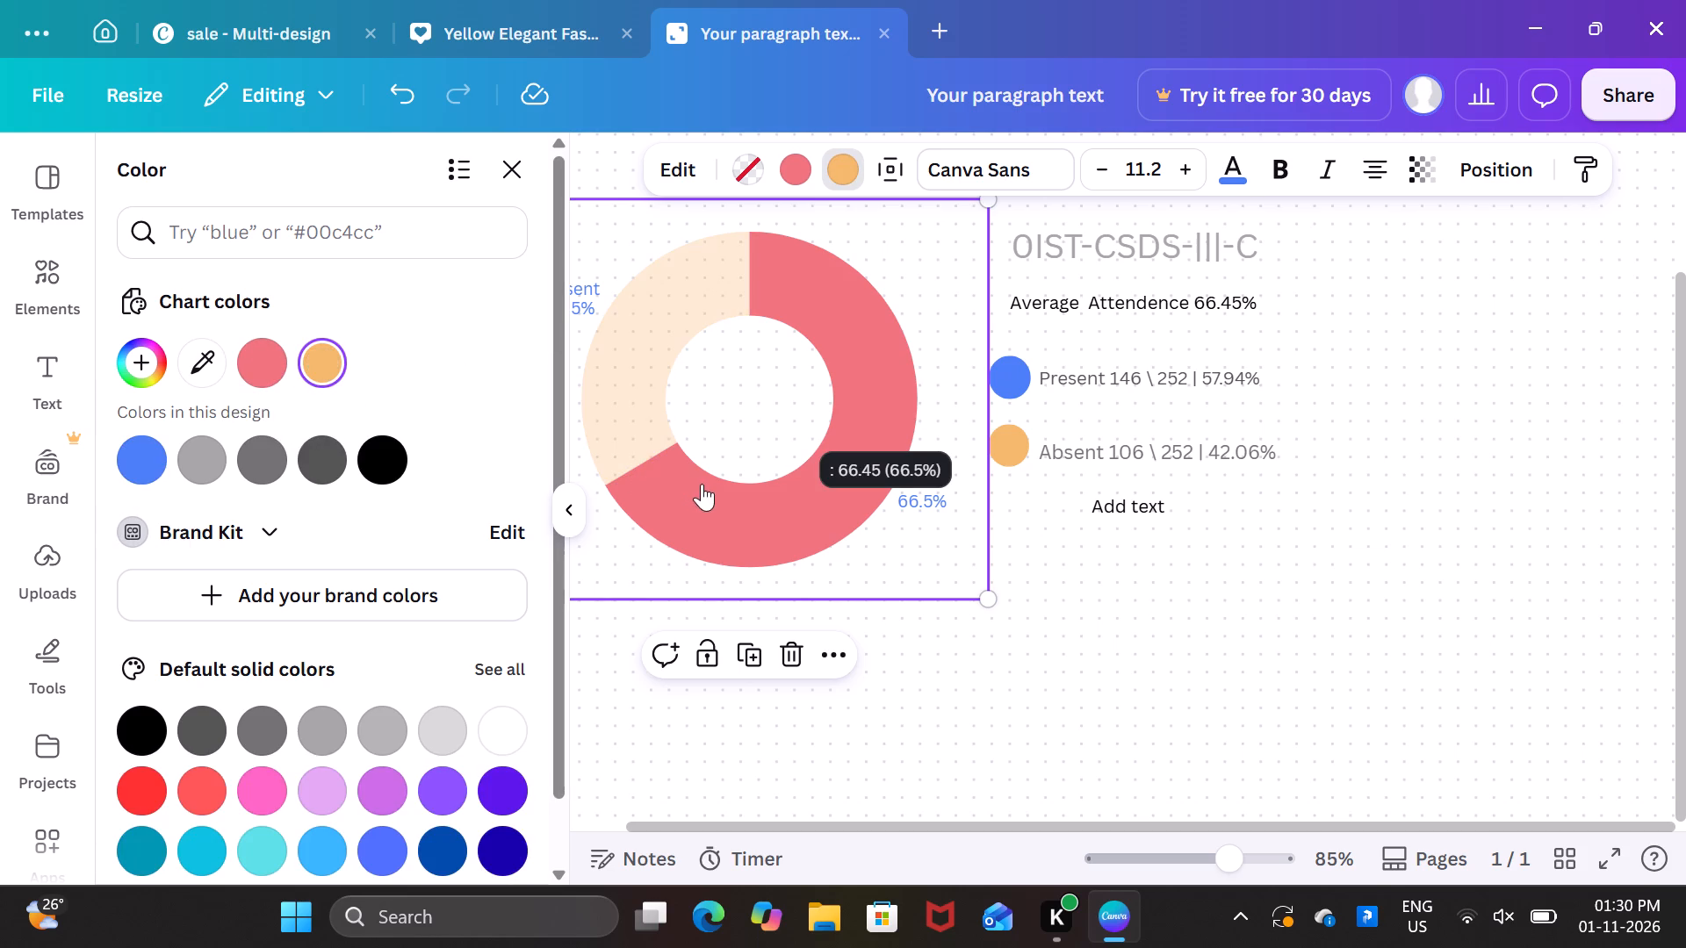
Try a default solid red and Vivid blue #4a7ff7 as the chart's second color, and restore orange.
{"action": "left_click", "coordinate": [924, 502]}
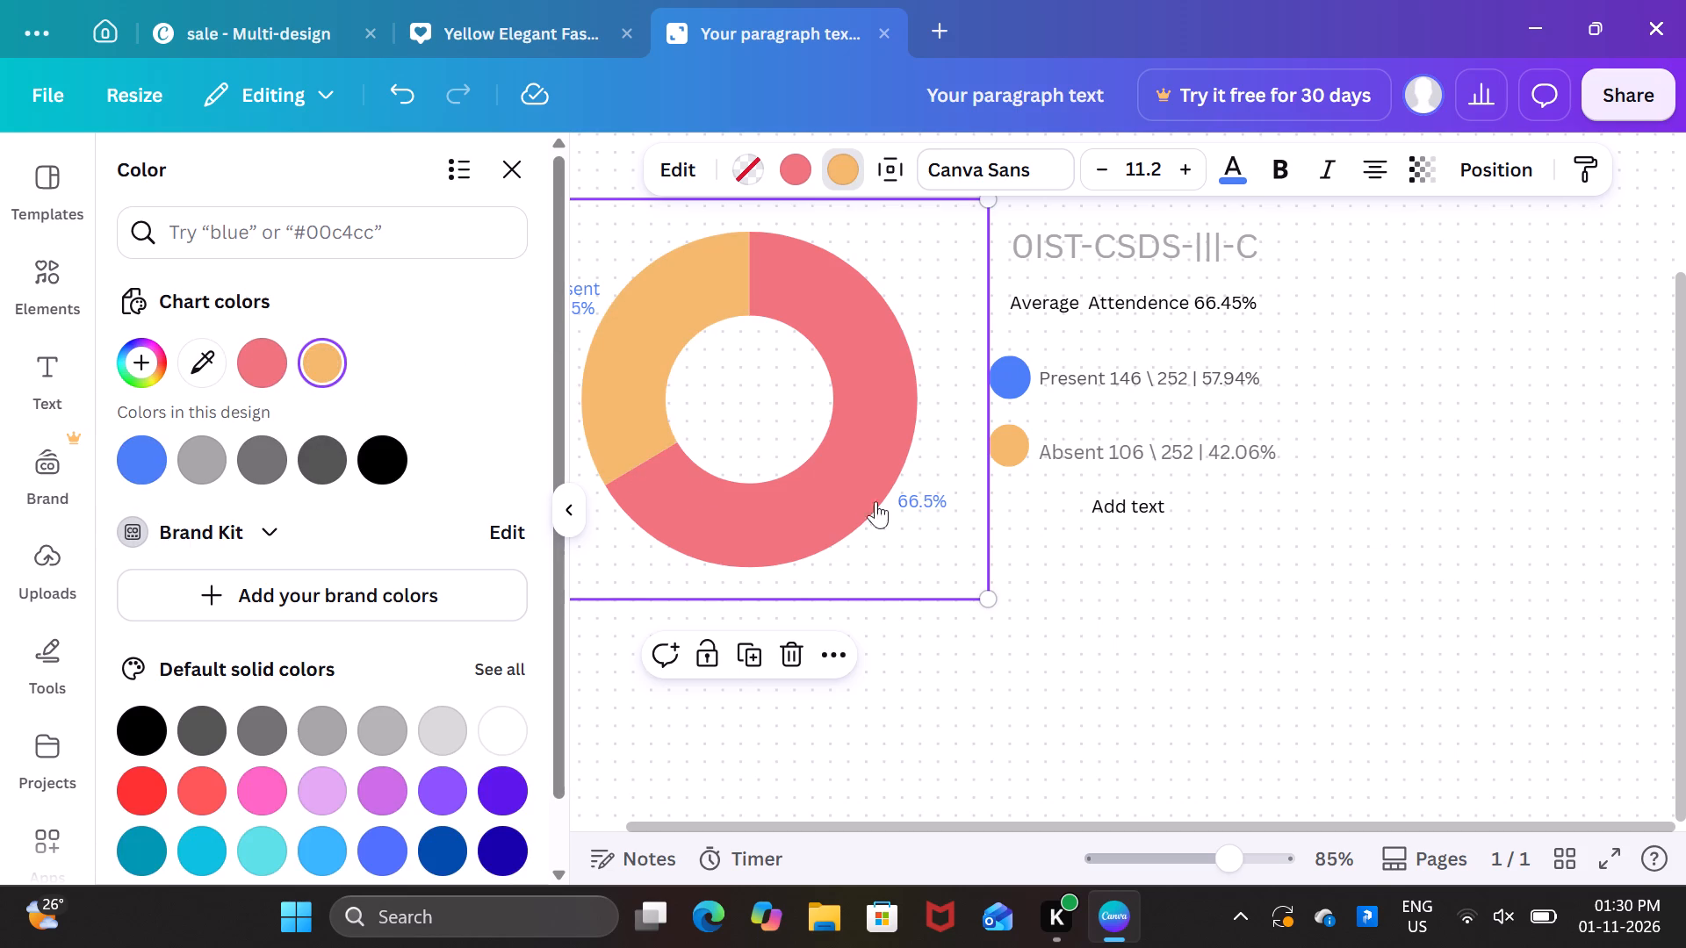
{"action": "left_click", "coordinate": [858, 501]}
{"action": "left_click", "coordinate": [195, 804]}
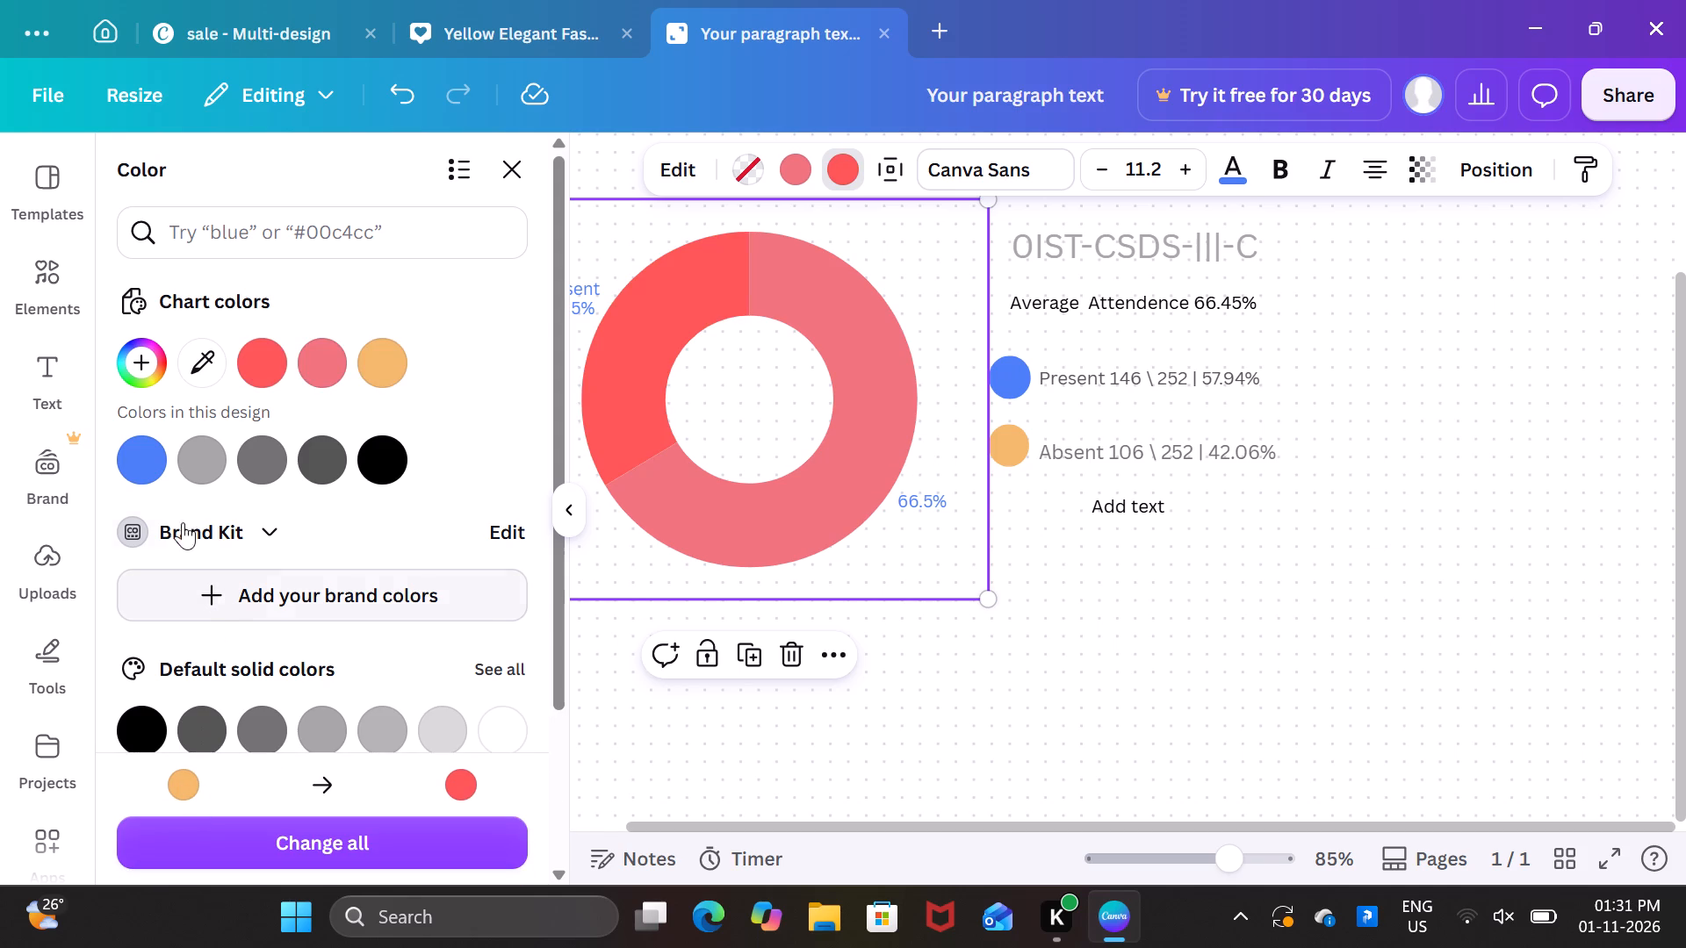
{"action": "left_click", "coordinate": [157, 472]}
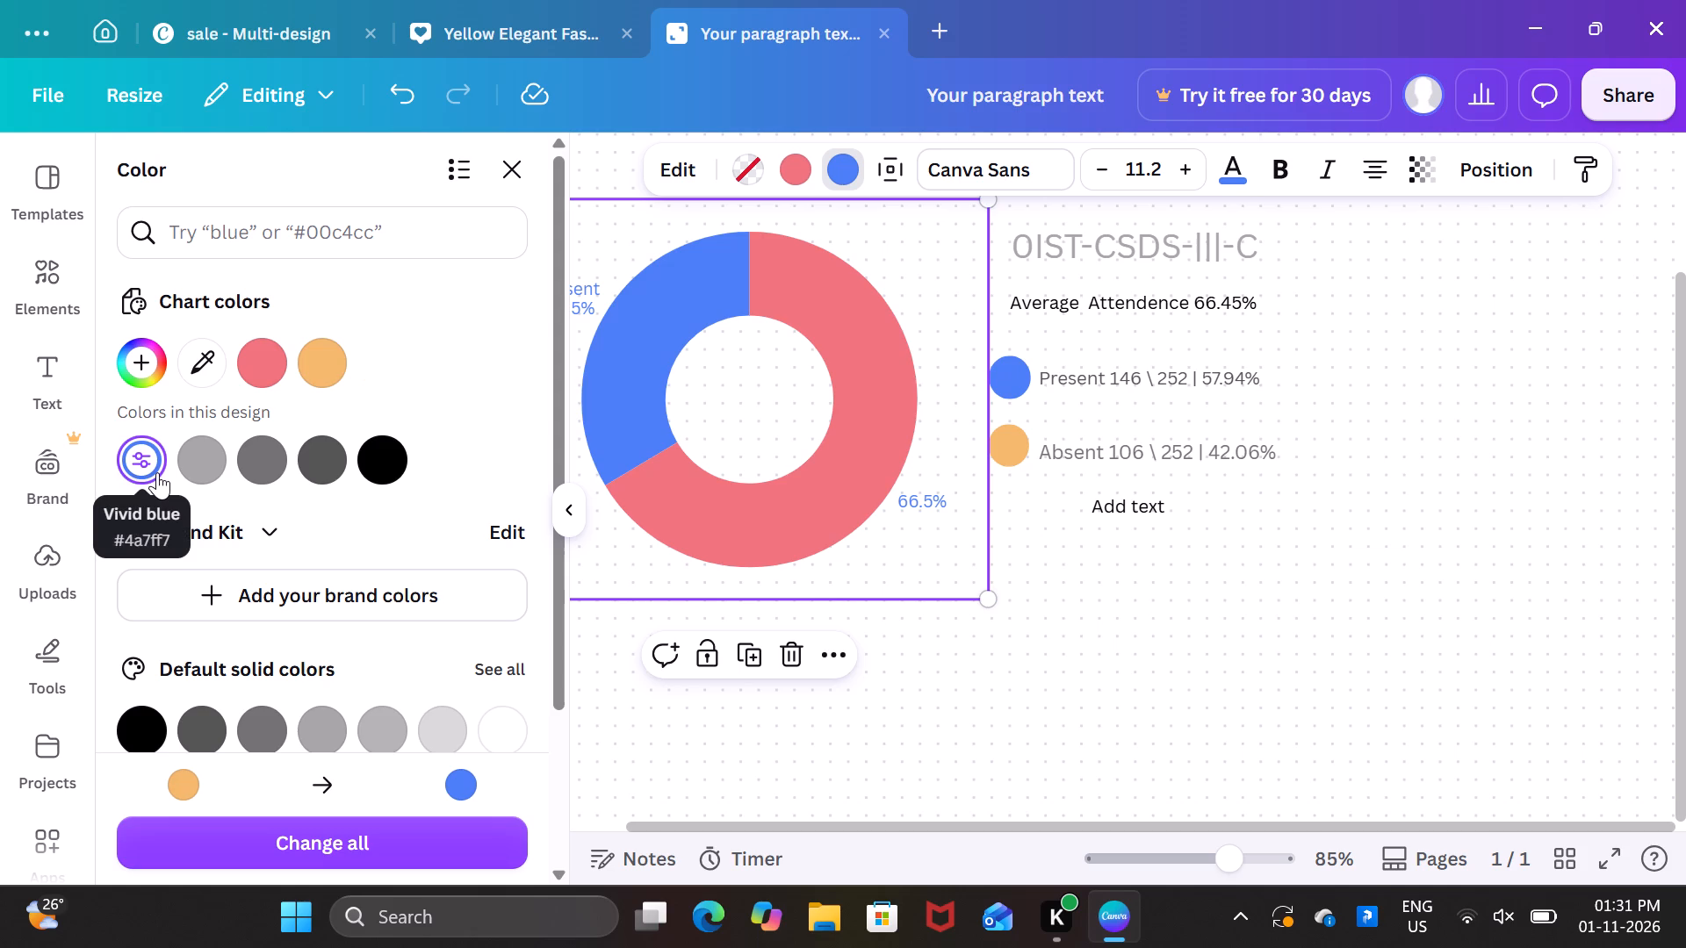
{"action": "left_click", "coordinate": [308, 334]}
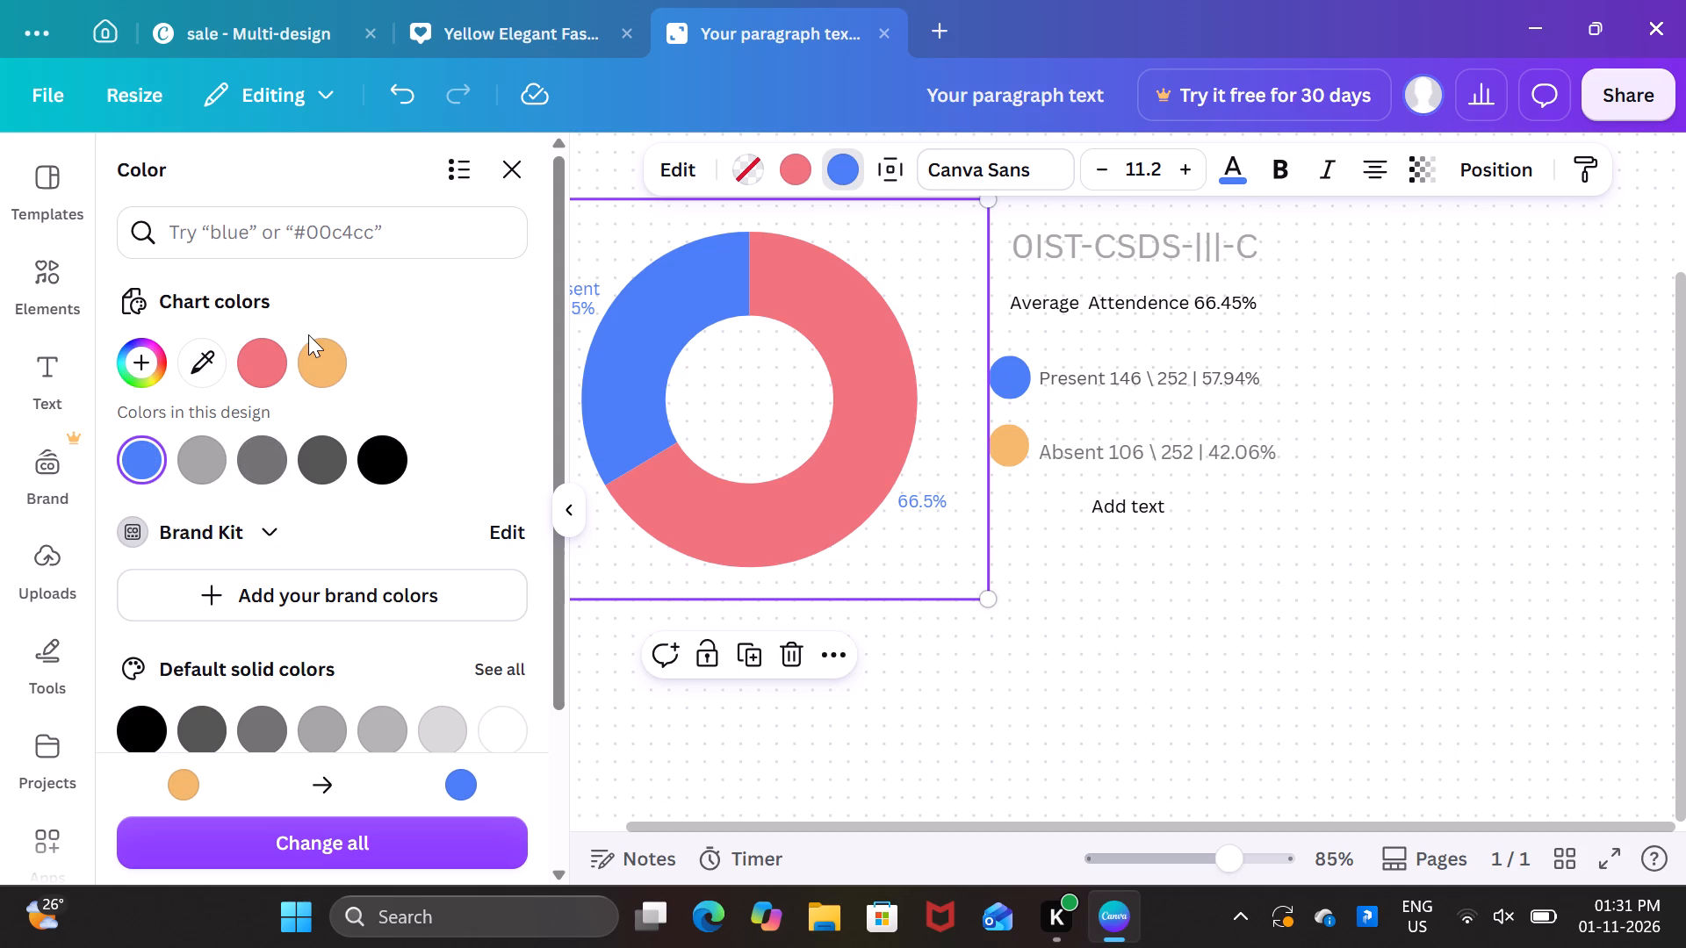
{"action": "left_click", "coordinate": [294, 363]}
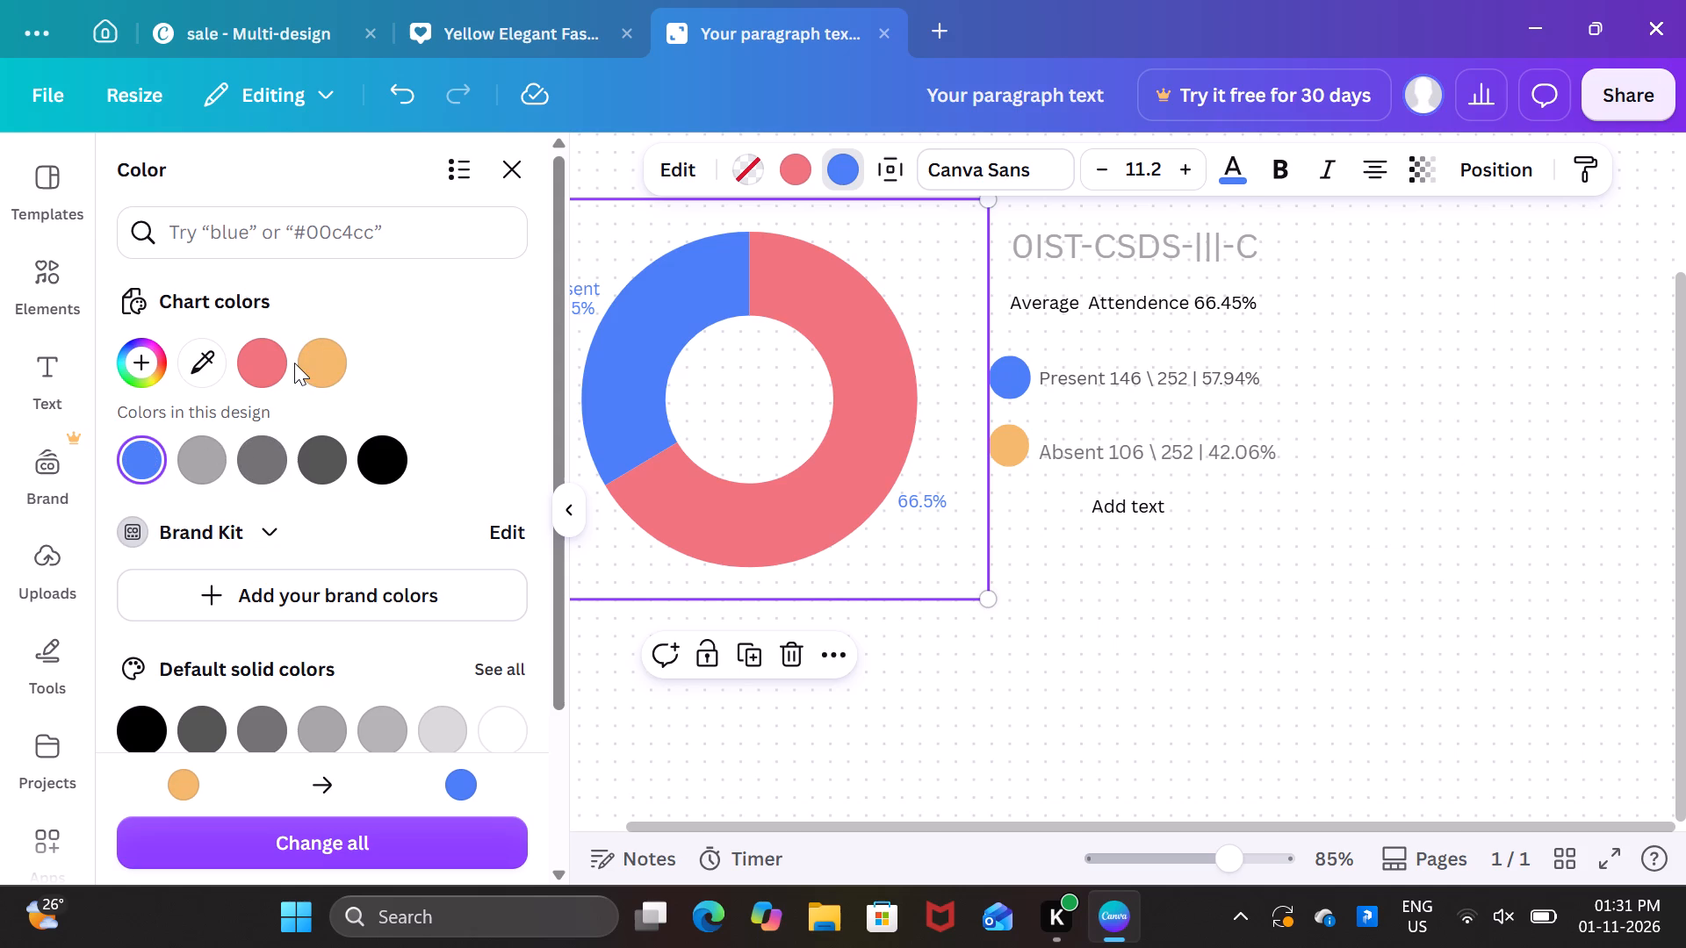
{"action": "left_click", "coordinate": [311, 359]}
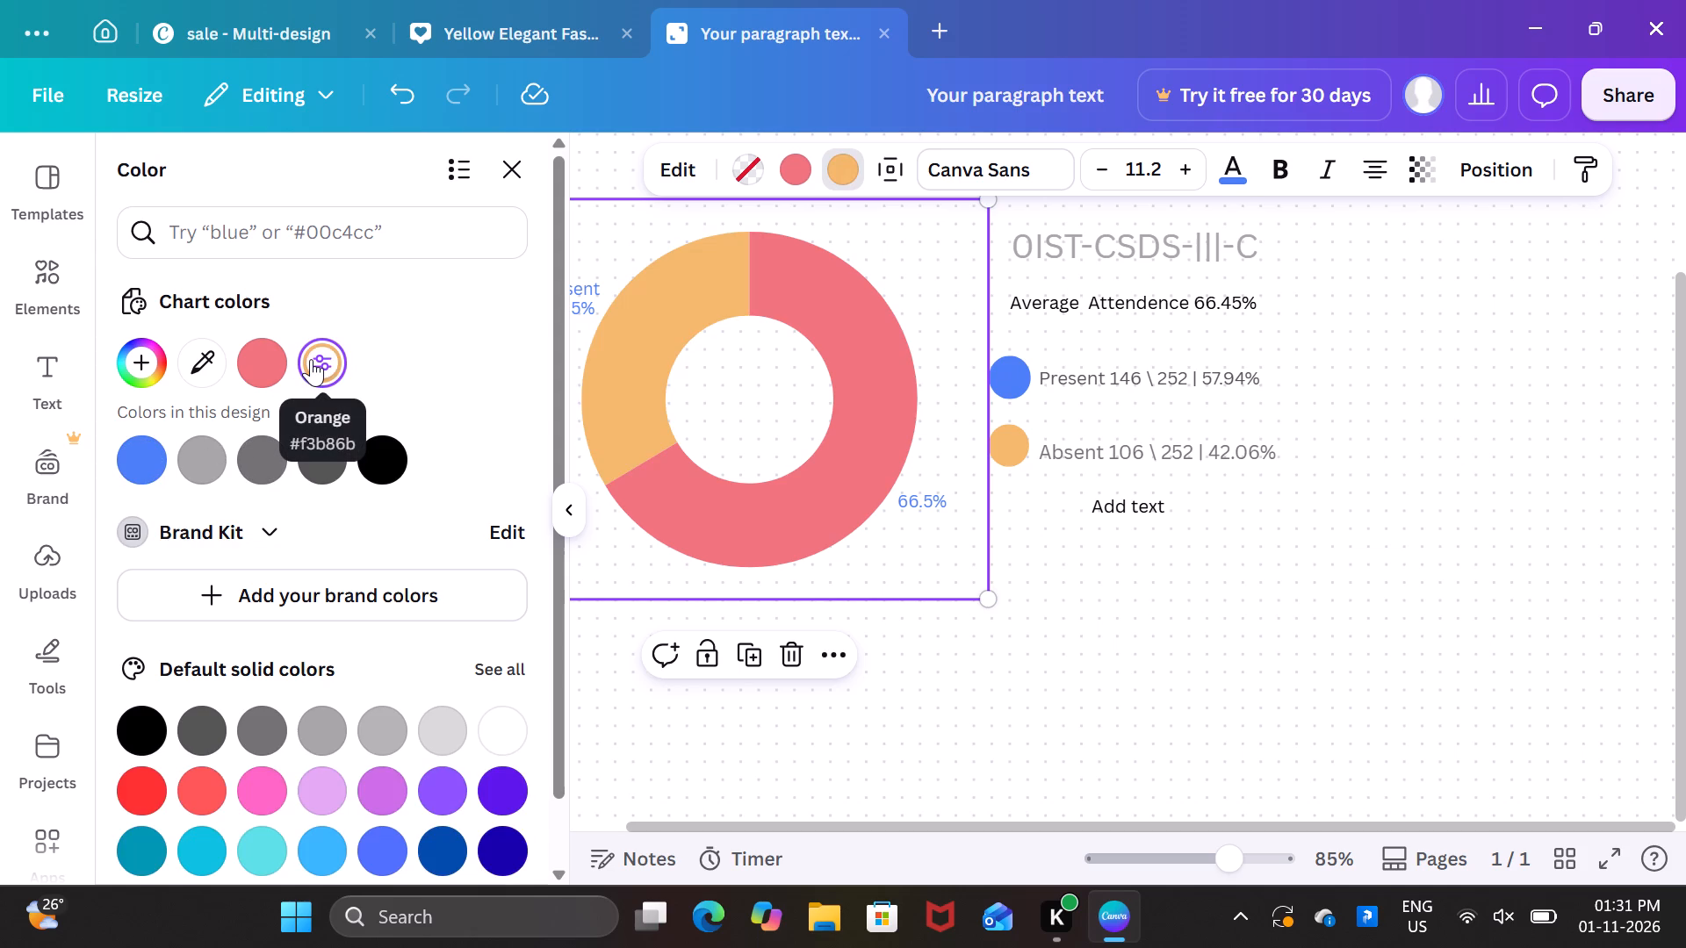
Change the donut chart's label text color from Vivid blue to the dark blue #374E81.
{"action": "left_click", "coordinate": [753, 160]}
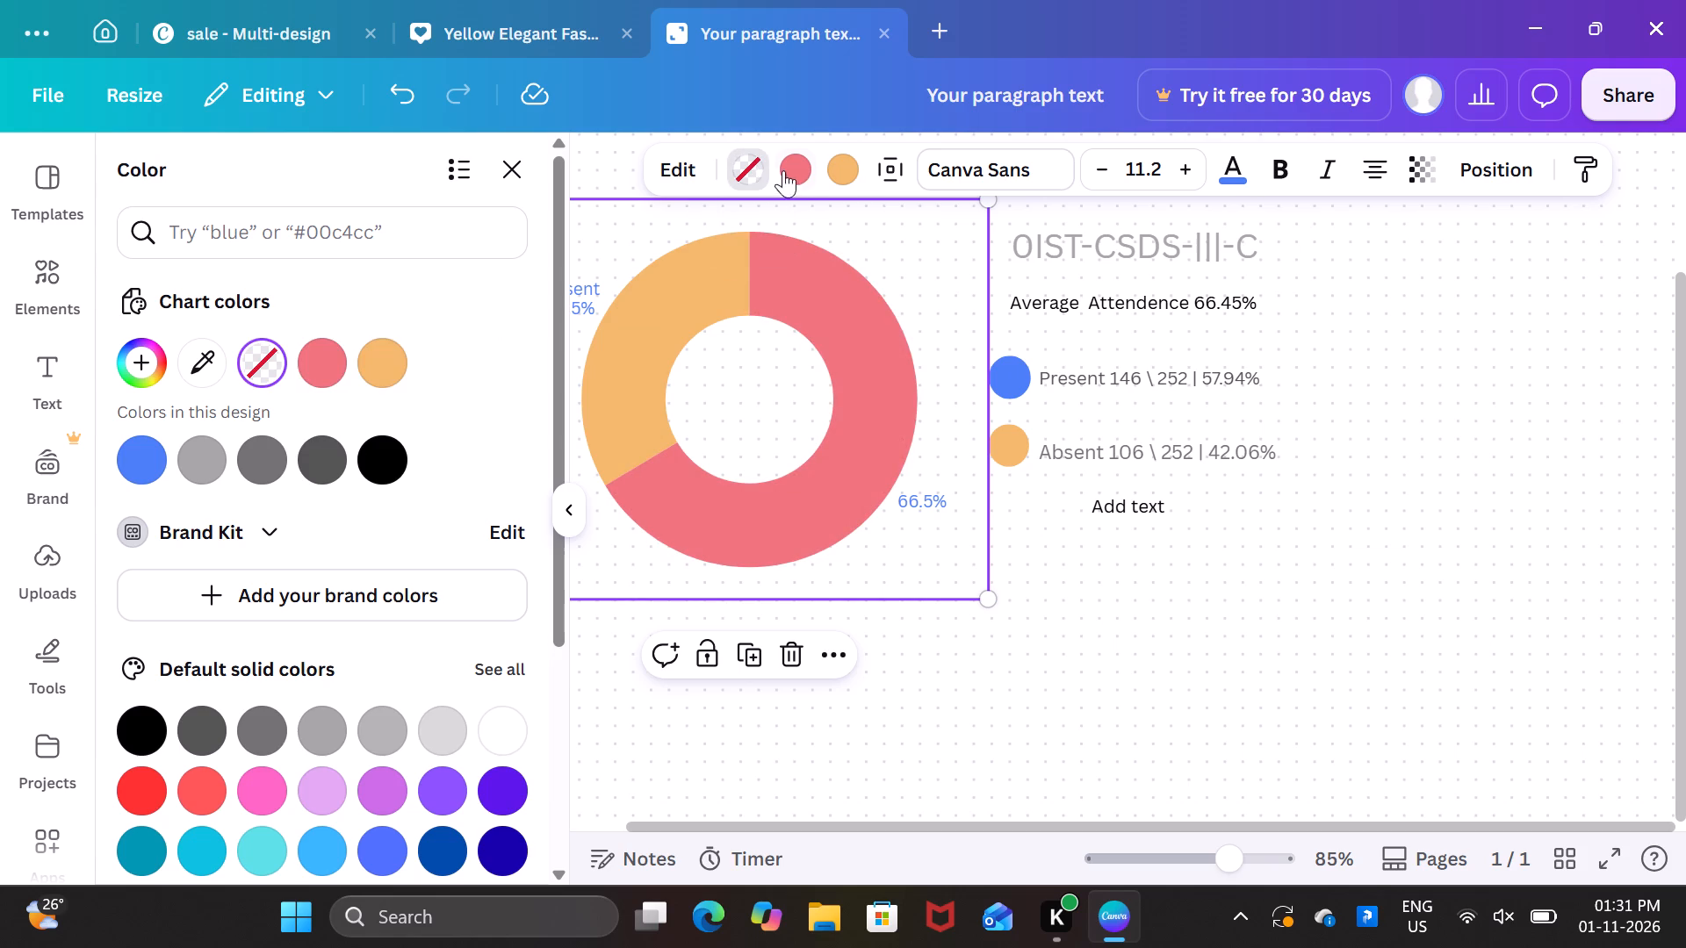
{"action": "left_click", "coordinate": [1229, 180]}
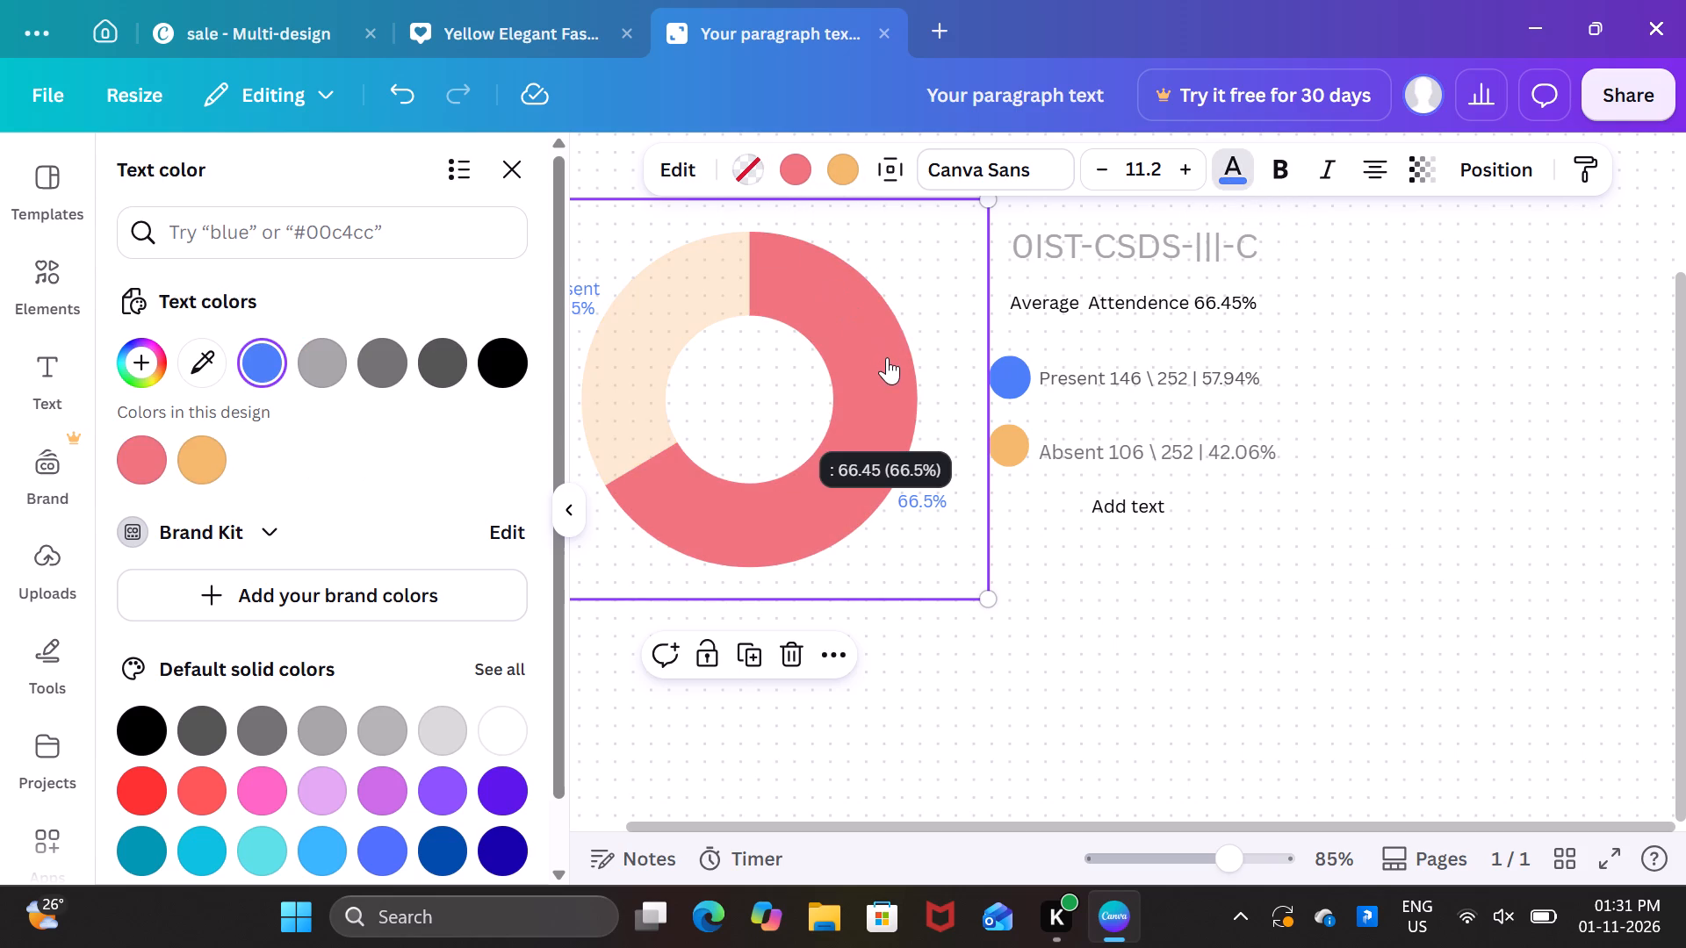
{"action": "left_click", "coordinate": [886, 370]}
{"action": "right_click", "coordinate": [886, 370]}
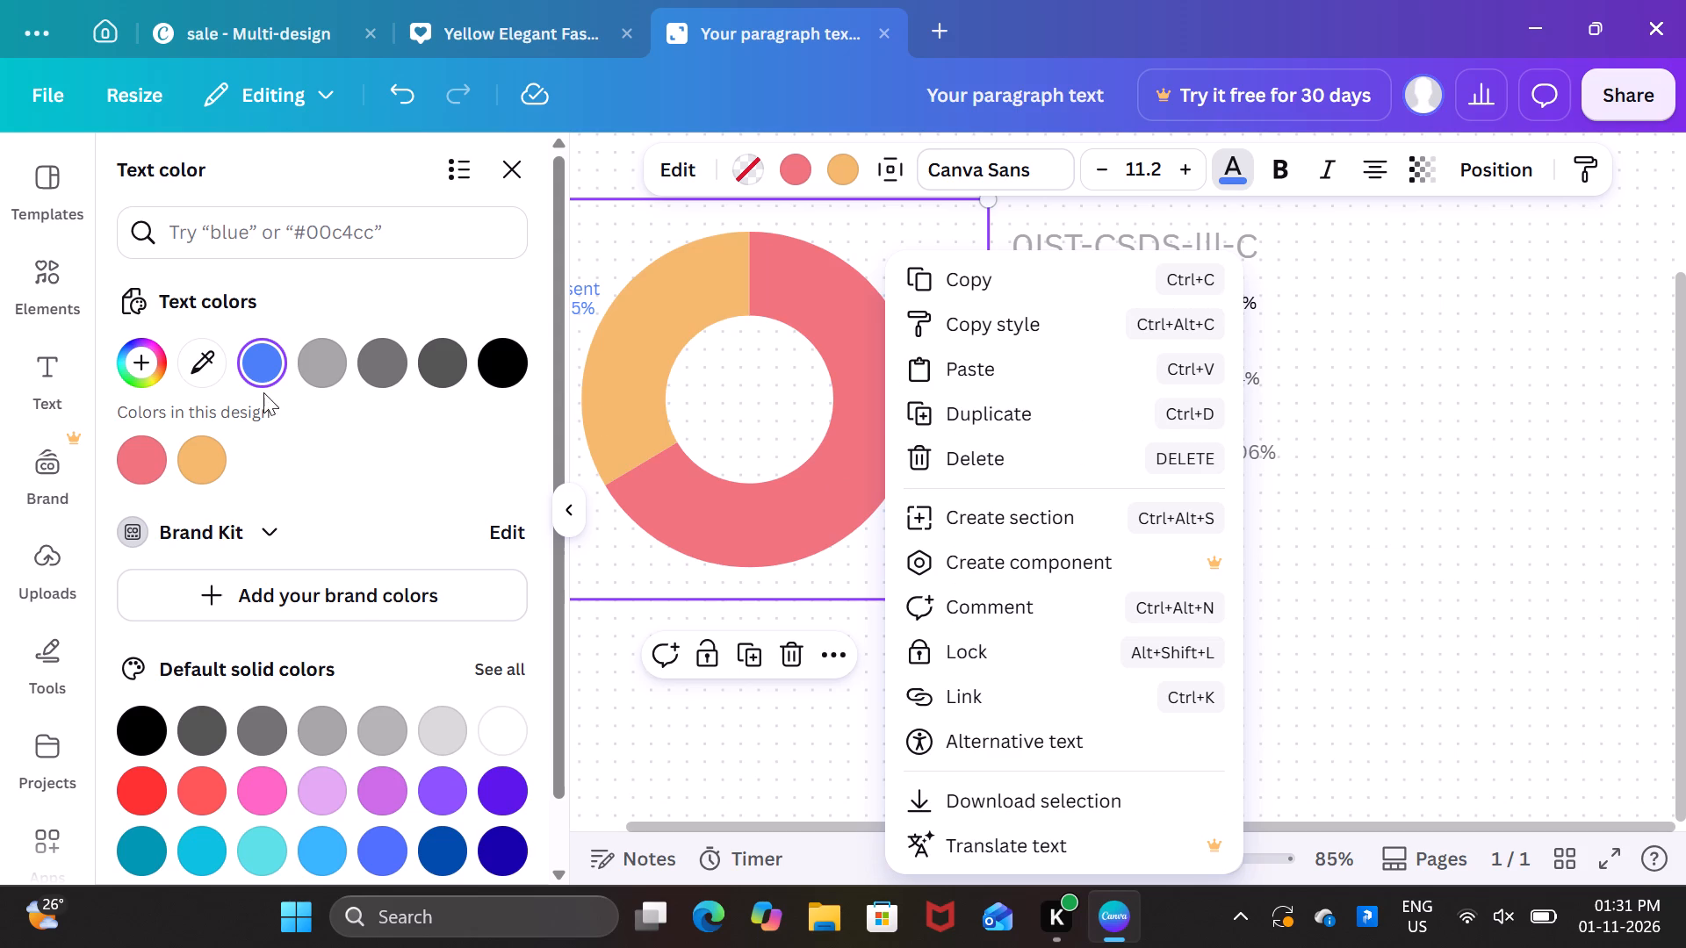
{"action": "left_click", "coordinate": [261, 357]}
{"action": "left_click", "coordinate": [261, 357]}
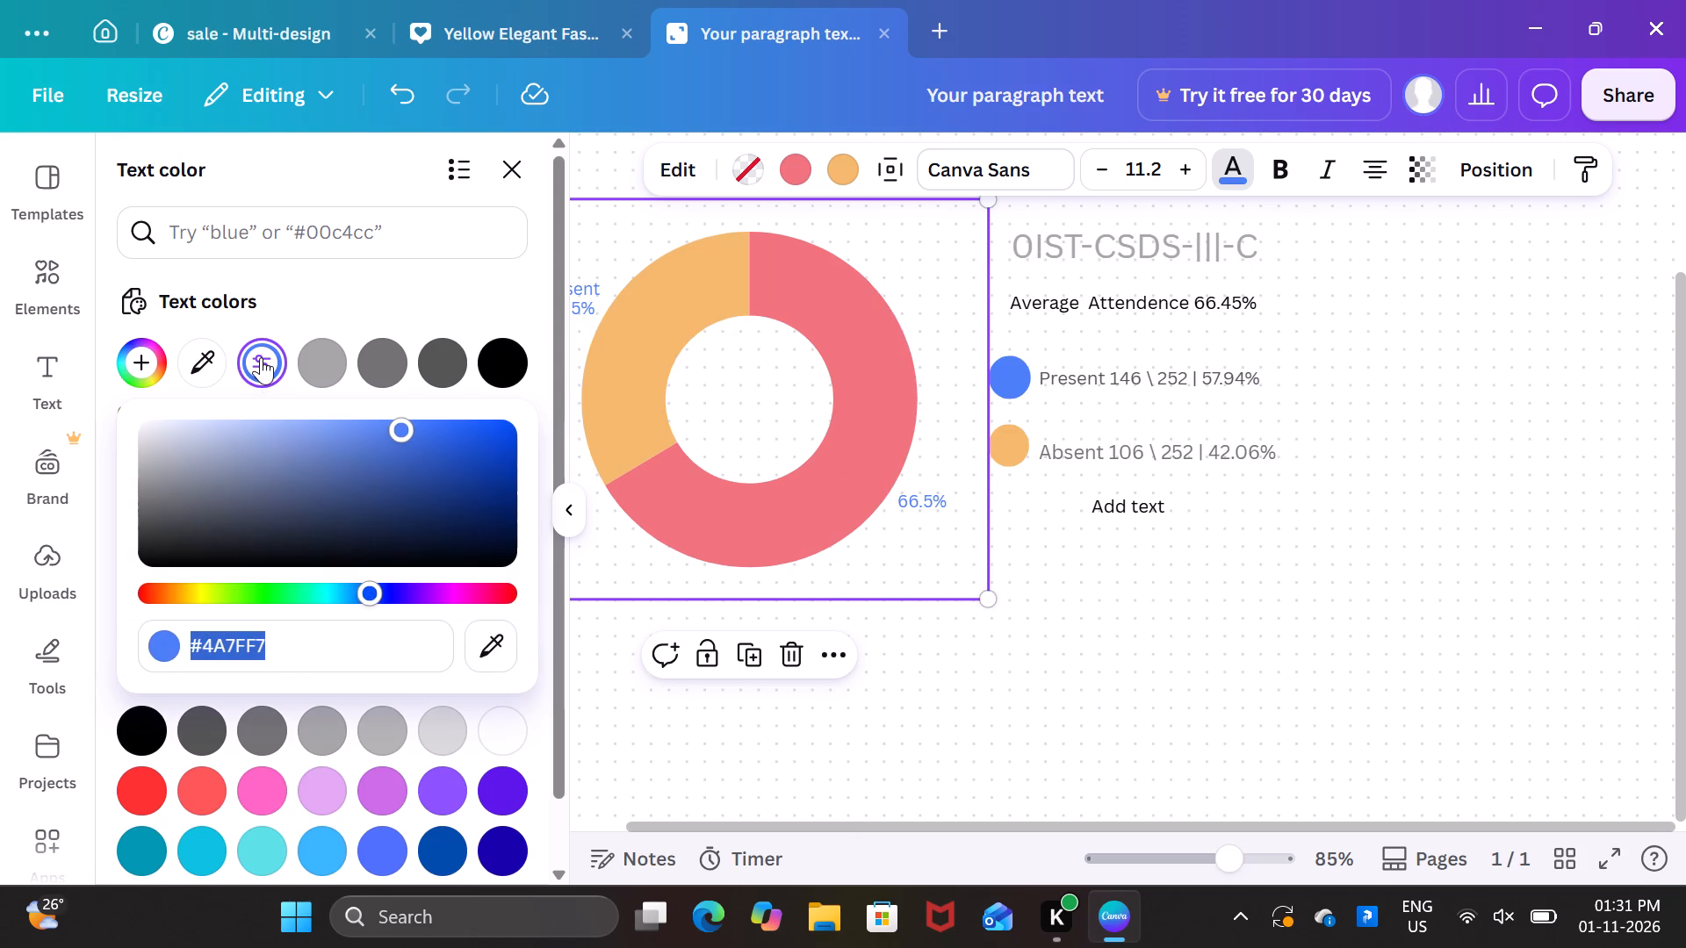
{"action": "left_click", "coordinate": [261, 357]}
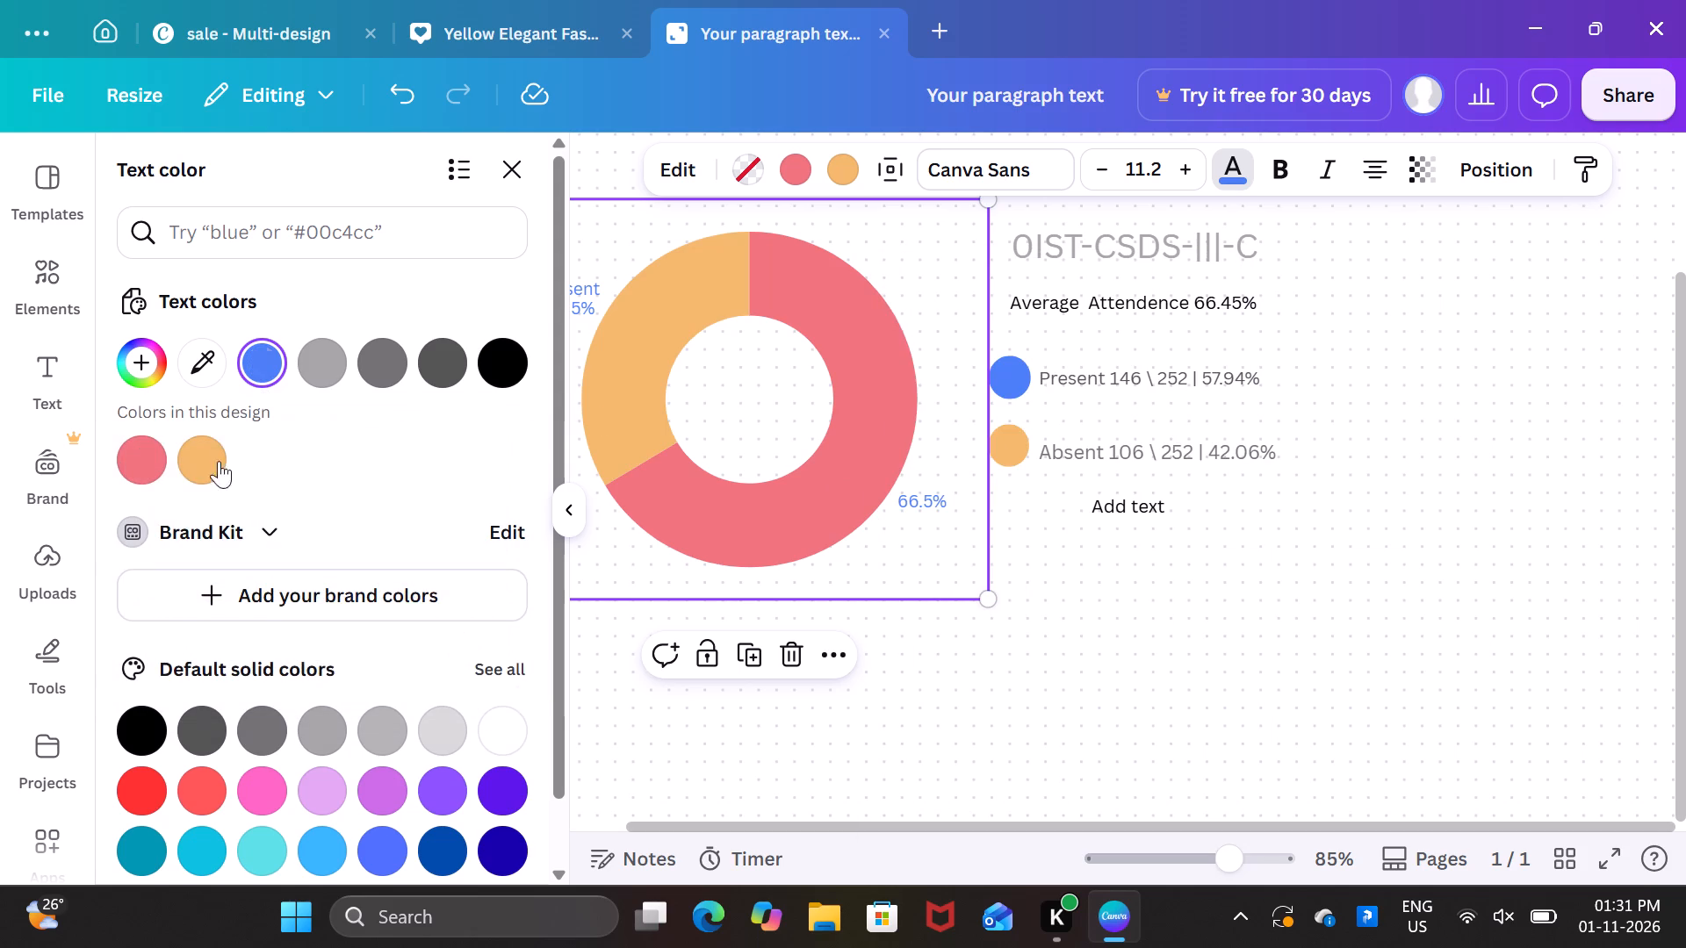
{"action": "left_click", "coordinate": [261, 367]}
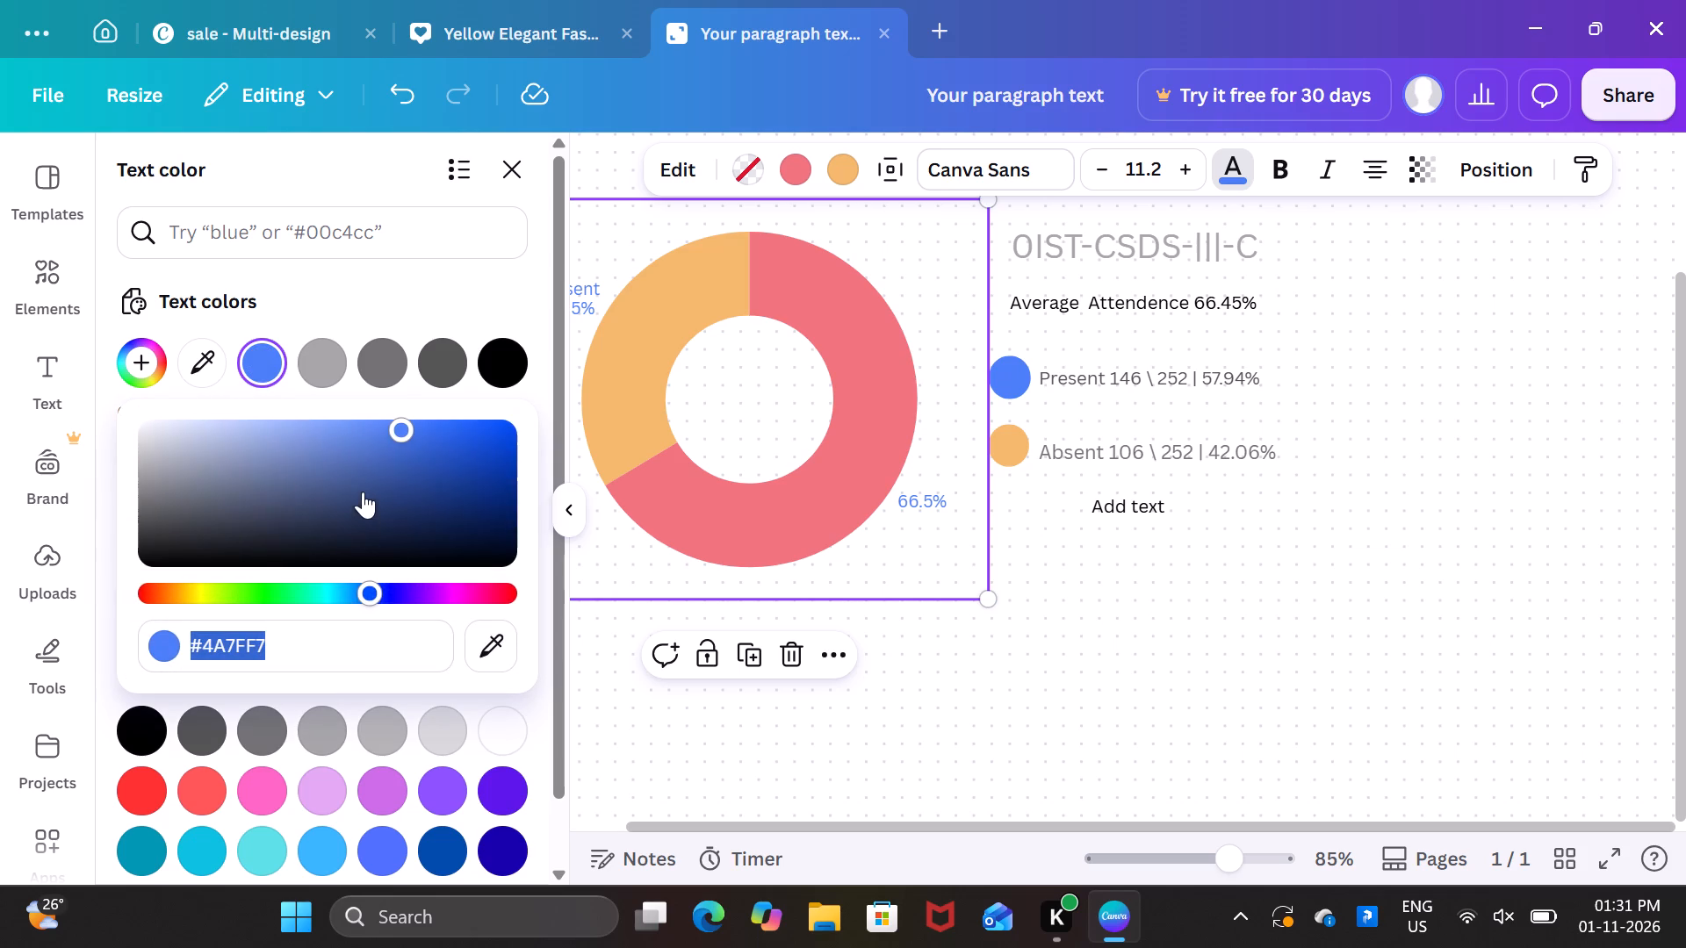
{"action": "left_click", "coordinate": [363, 492]}
{"action": "left_click", "coordinate": [387, 491]}
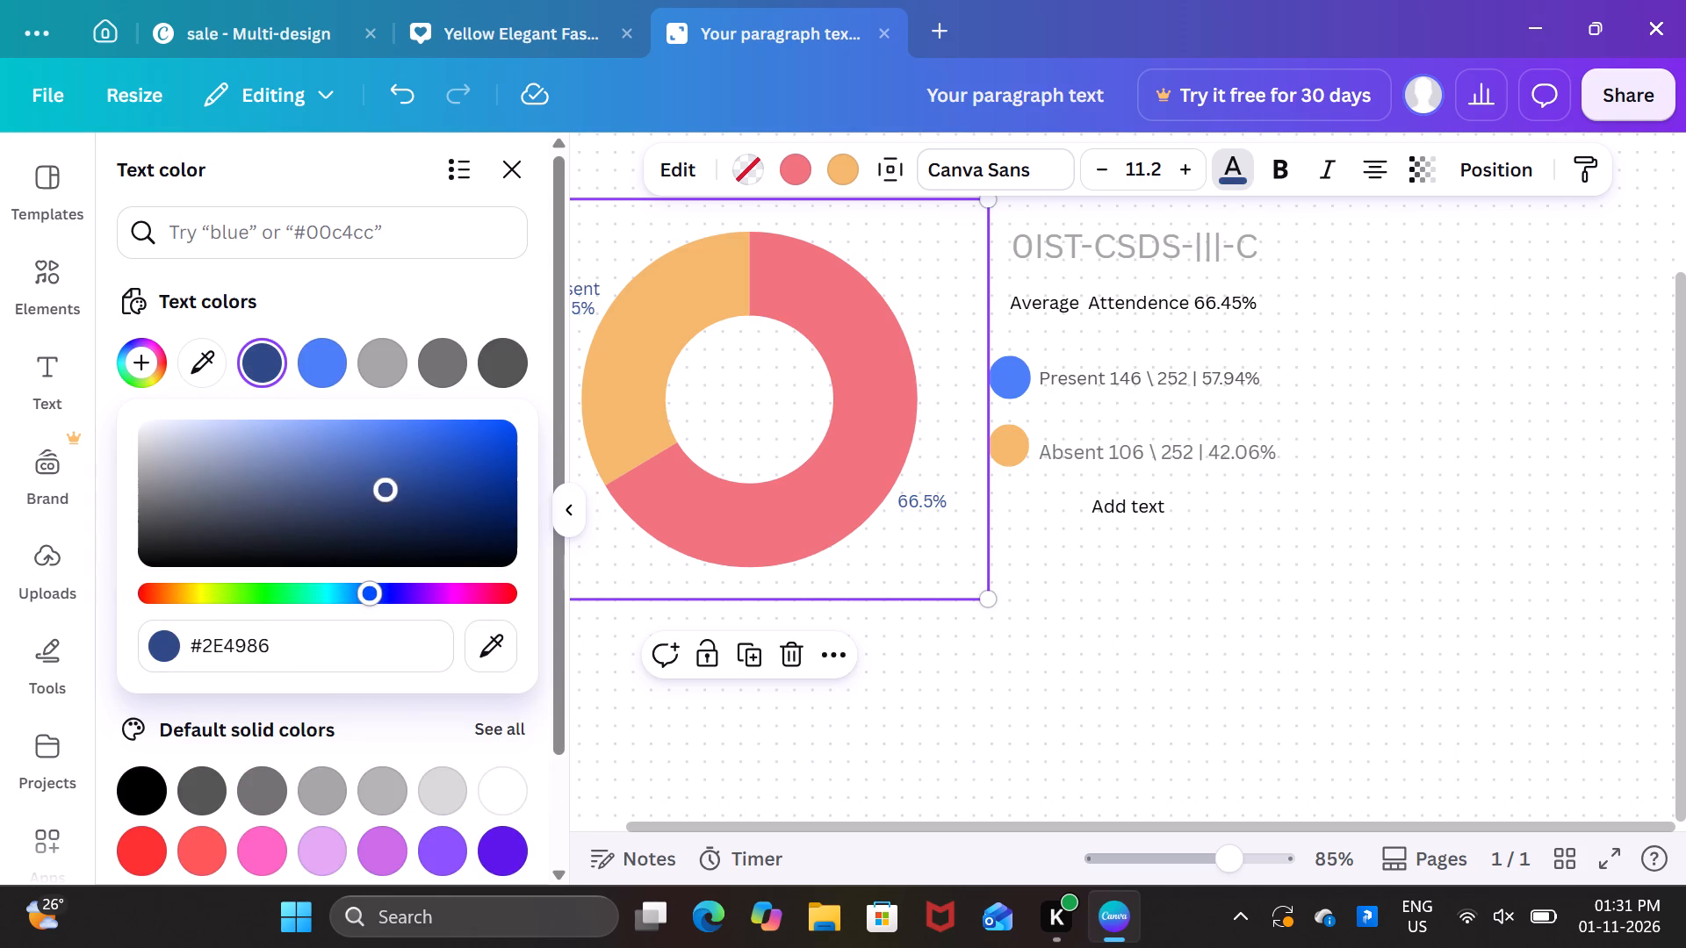
{"action": "left_click", "coordinate": [387, 491]}
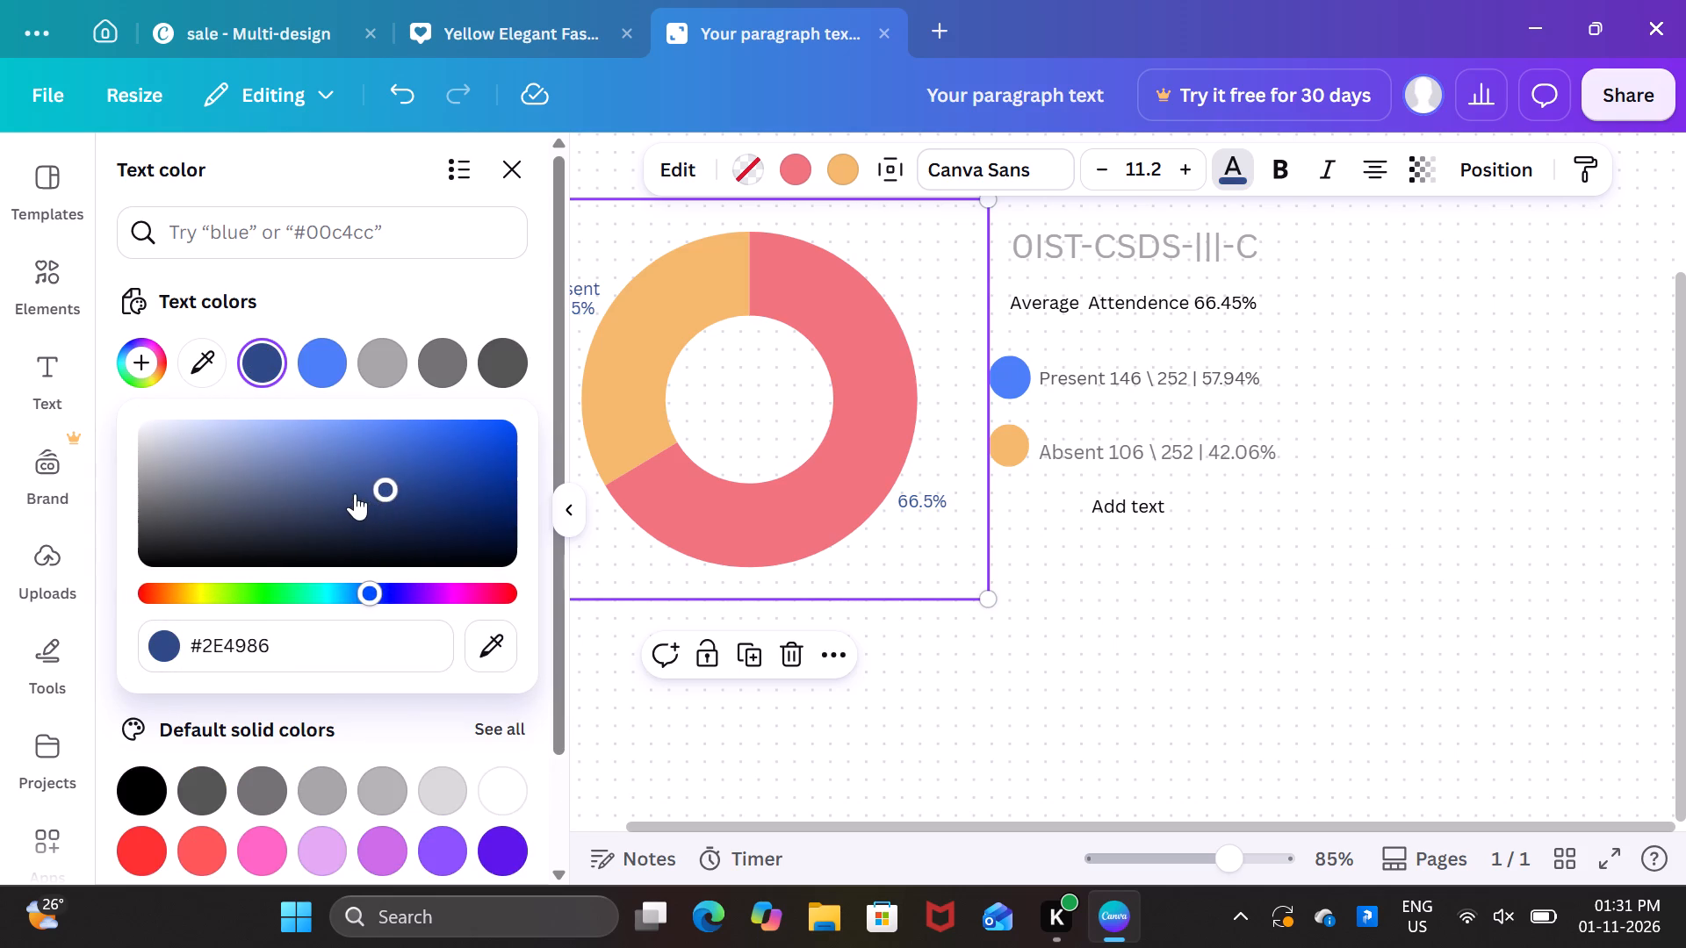
{"action": "left_click", "coordinate": [355, 493]}
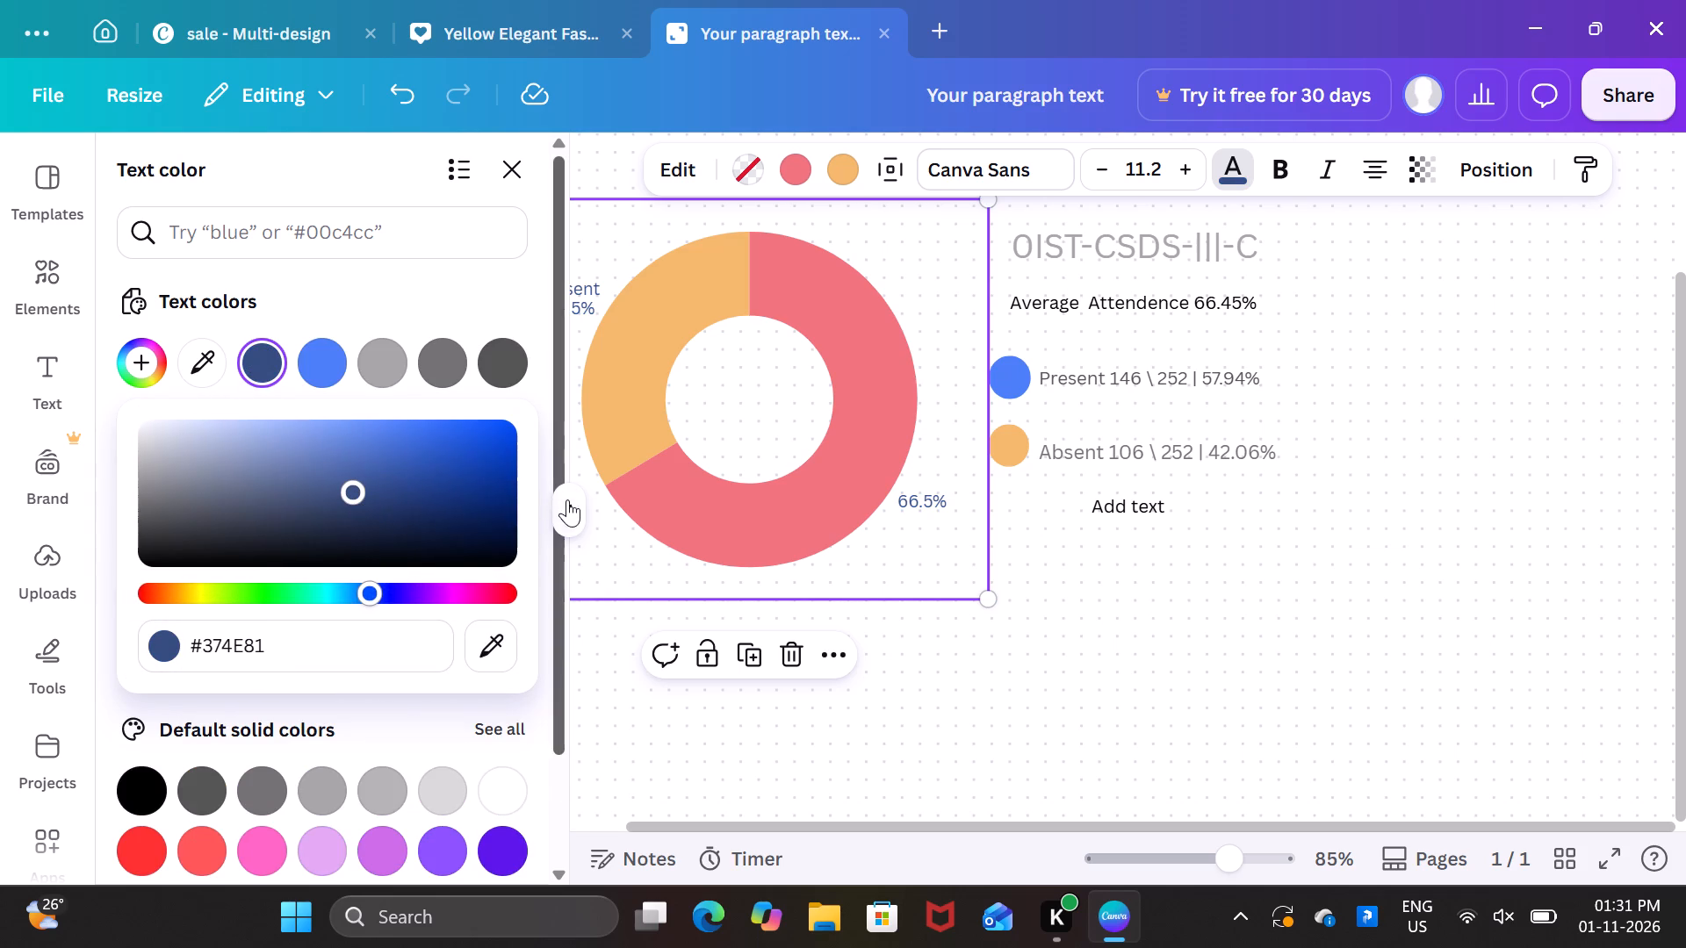
{"action": "left_click", "coordinate": [571, 499]}
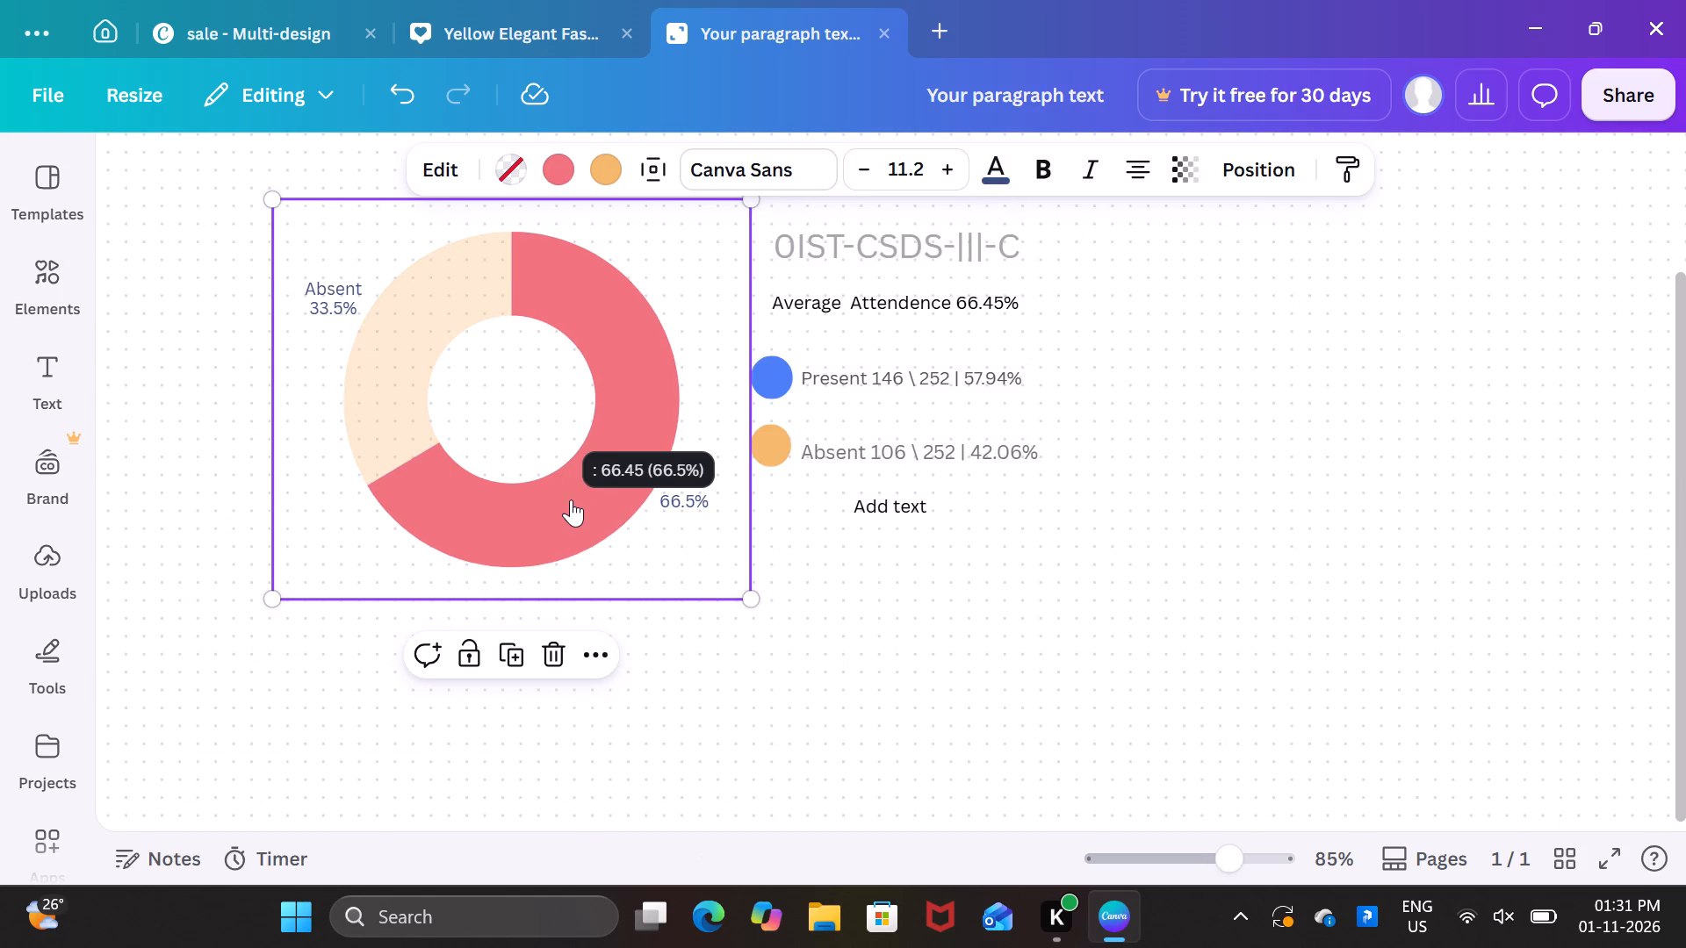
Recolor the chart's red 66.45 segment with Vivid blue #4a7ff7 from the design's colors.
{"action": "left_click", "coordinate": [571, 499]}
{"action": "left_click", "coordinate": [530, 429]}
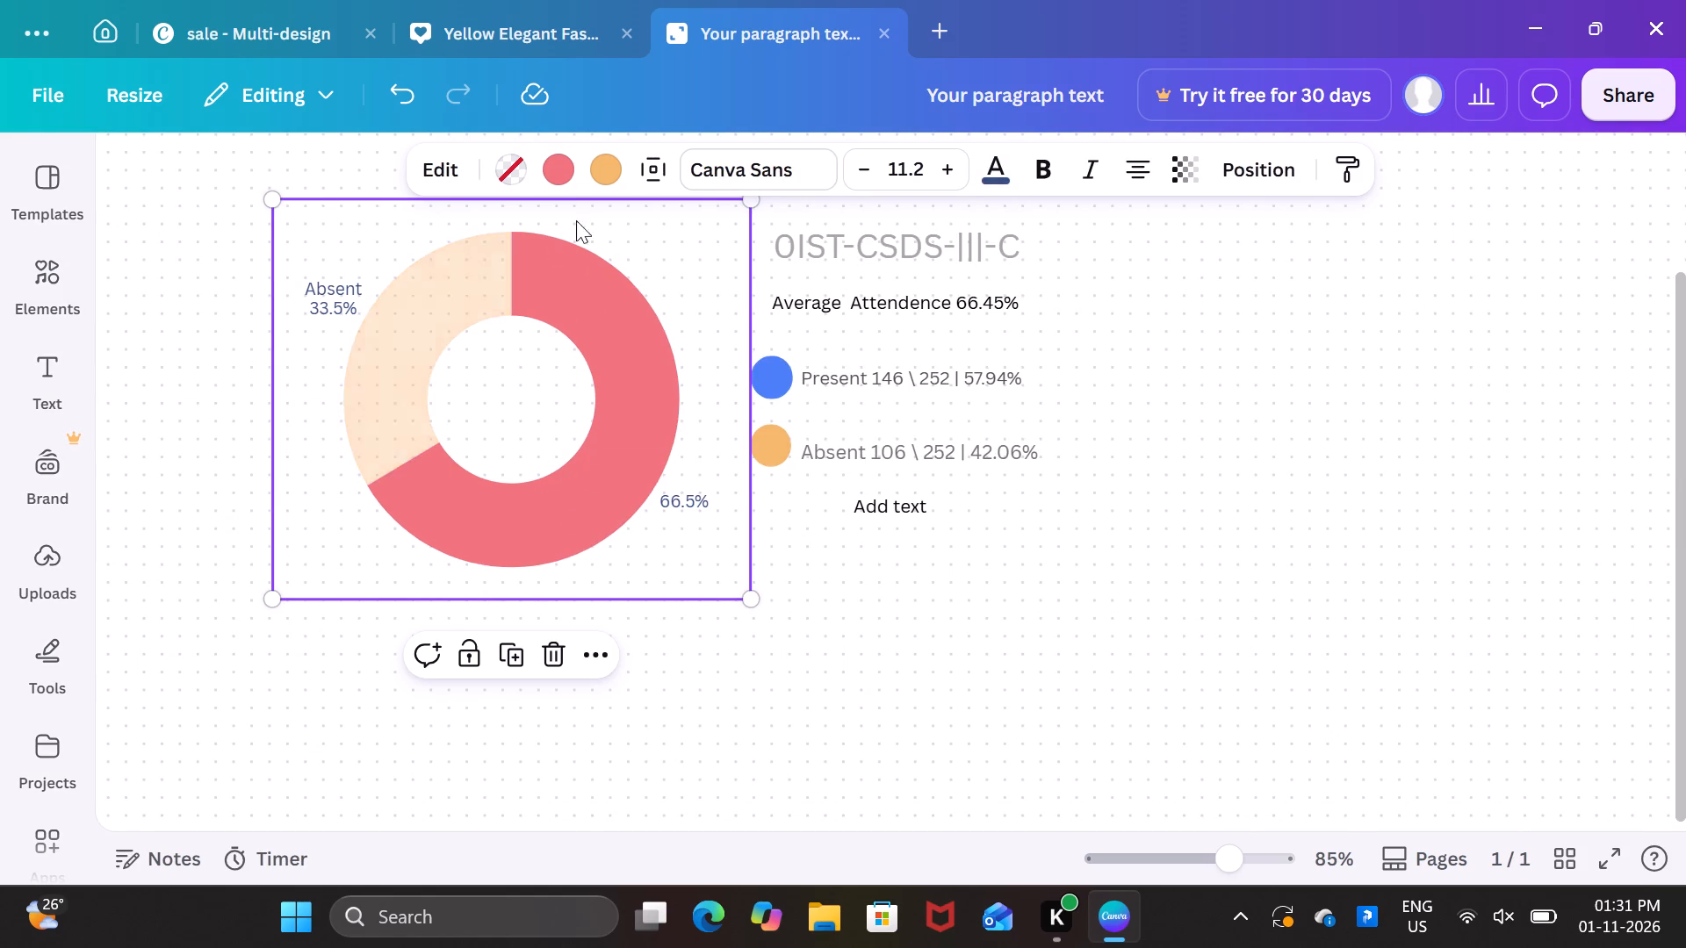
{"action": "left_click", "coordinate": [551, 183]}
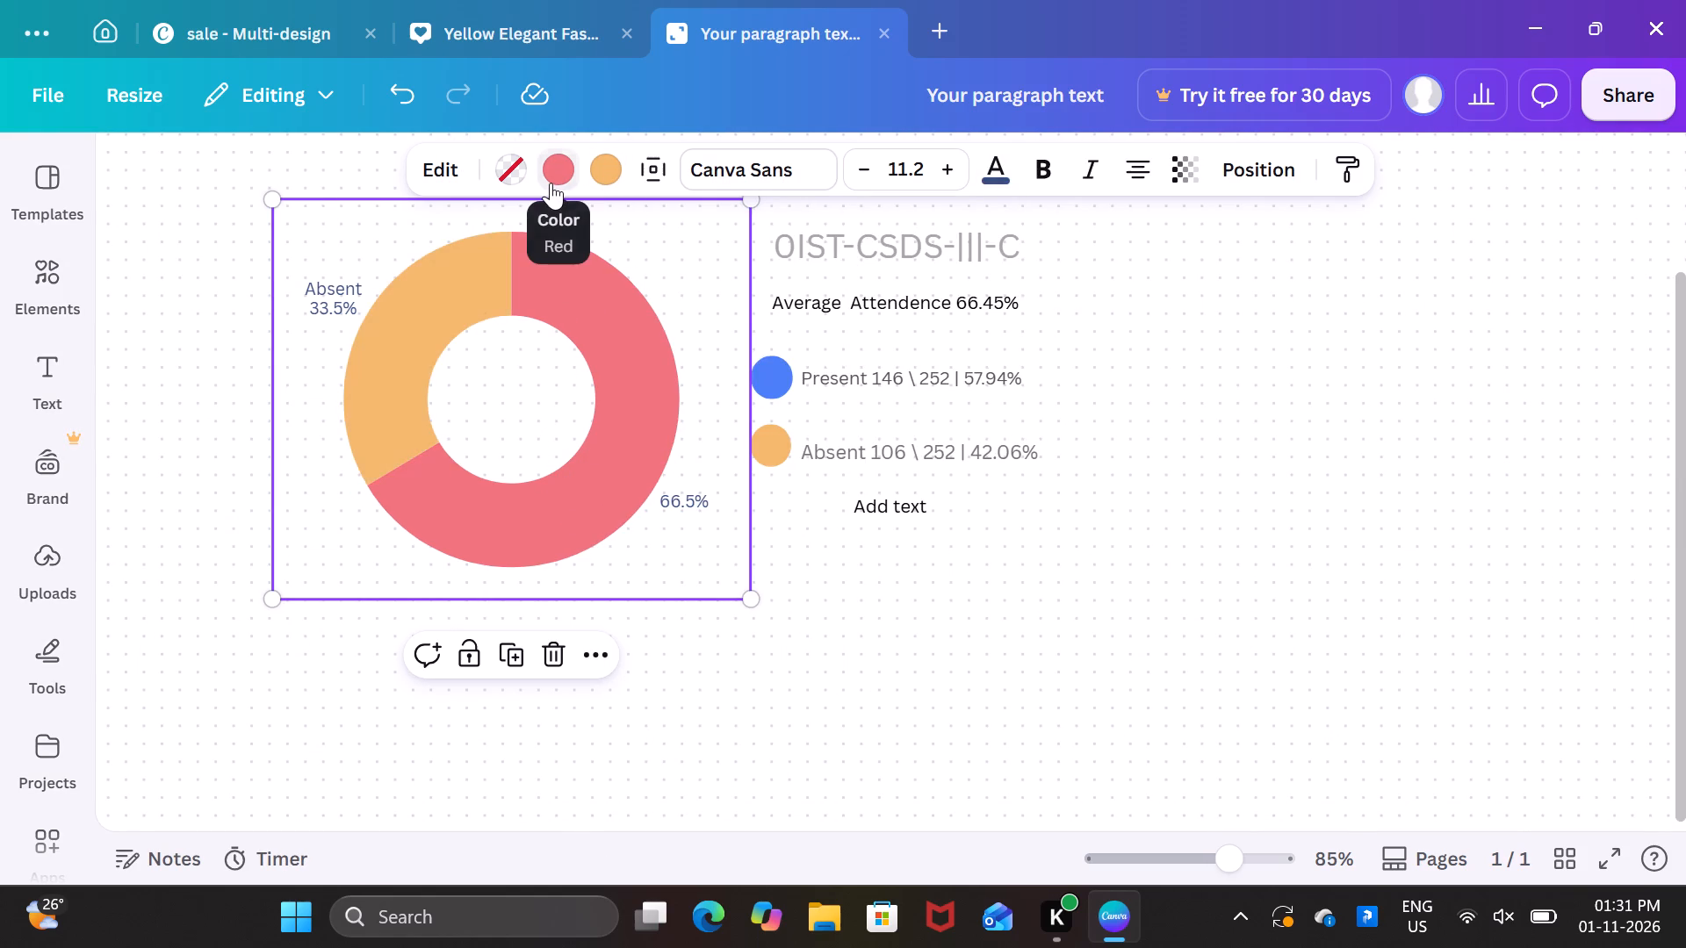
{"action": "left_click", "coordinate": [191, 518]}
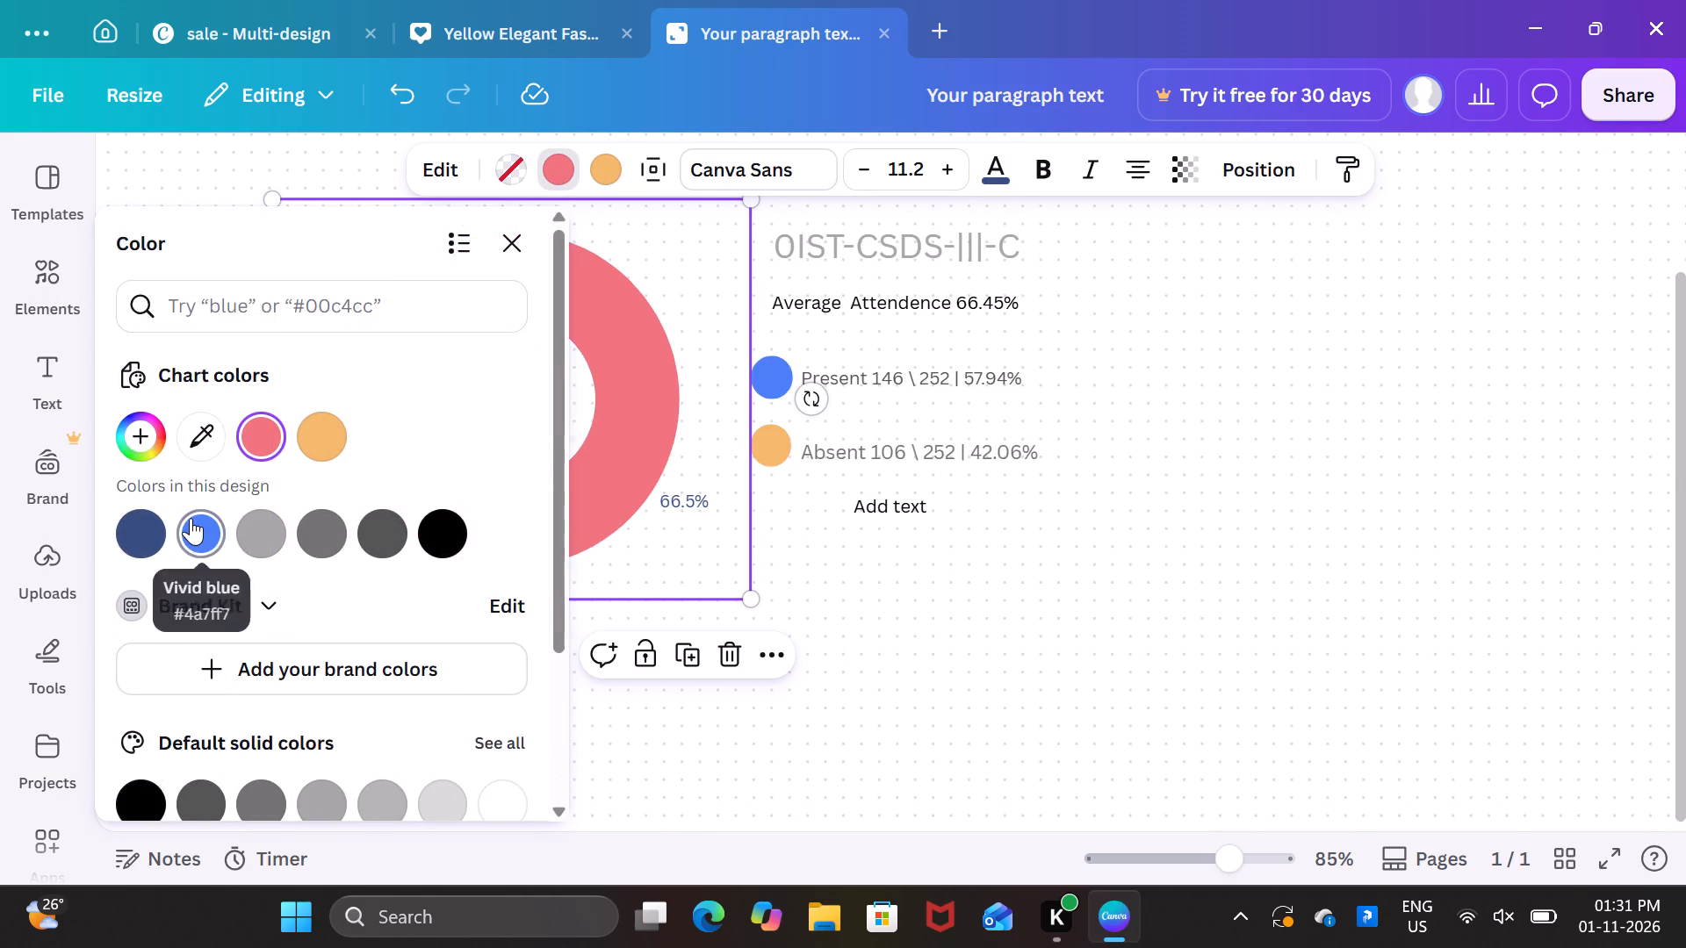
{"action": "left_click", "coordinate": [983, 673]}
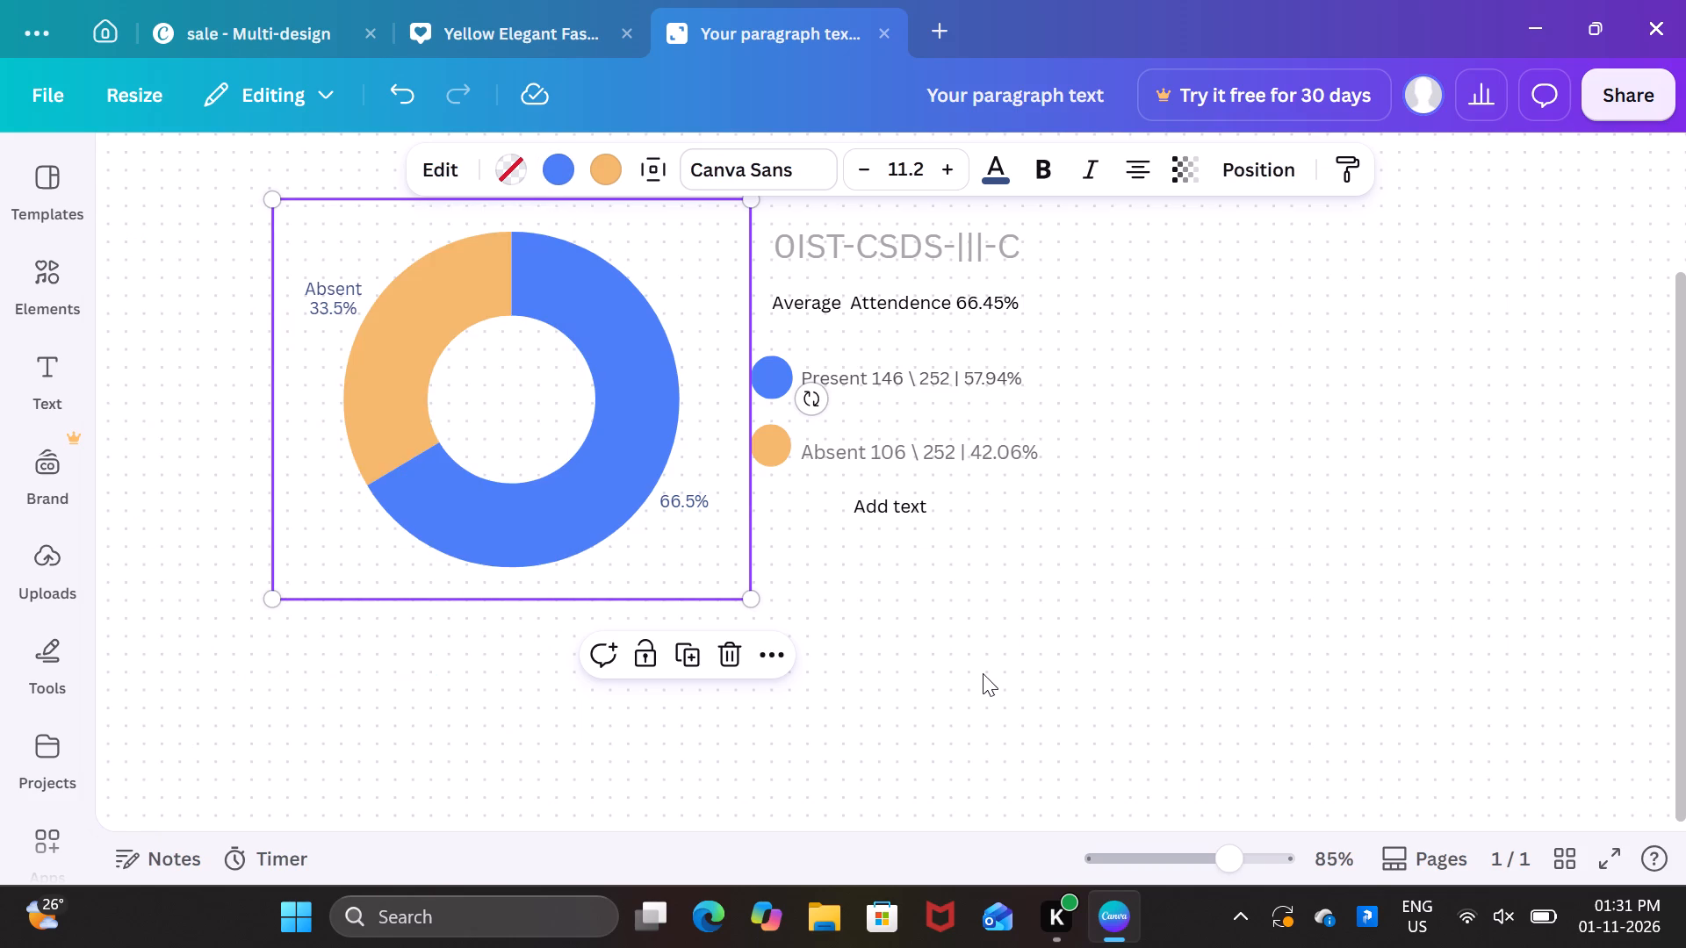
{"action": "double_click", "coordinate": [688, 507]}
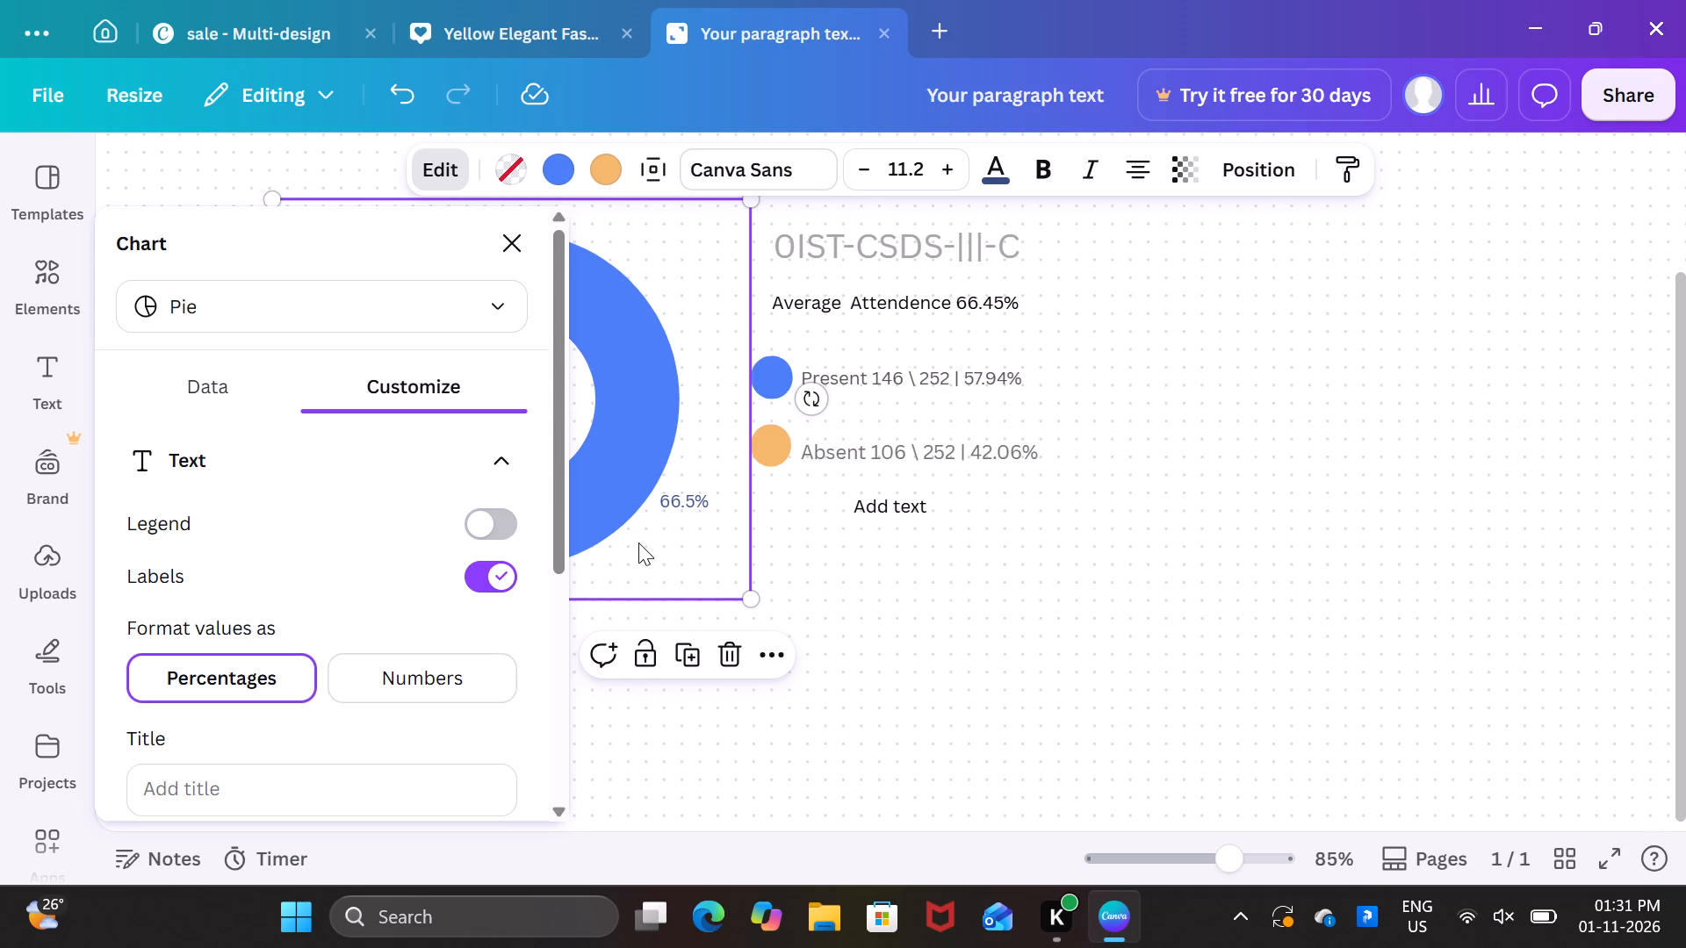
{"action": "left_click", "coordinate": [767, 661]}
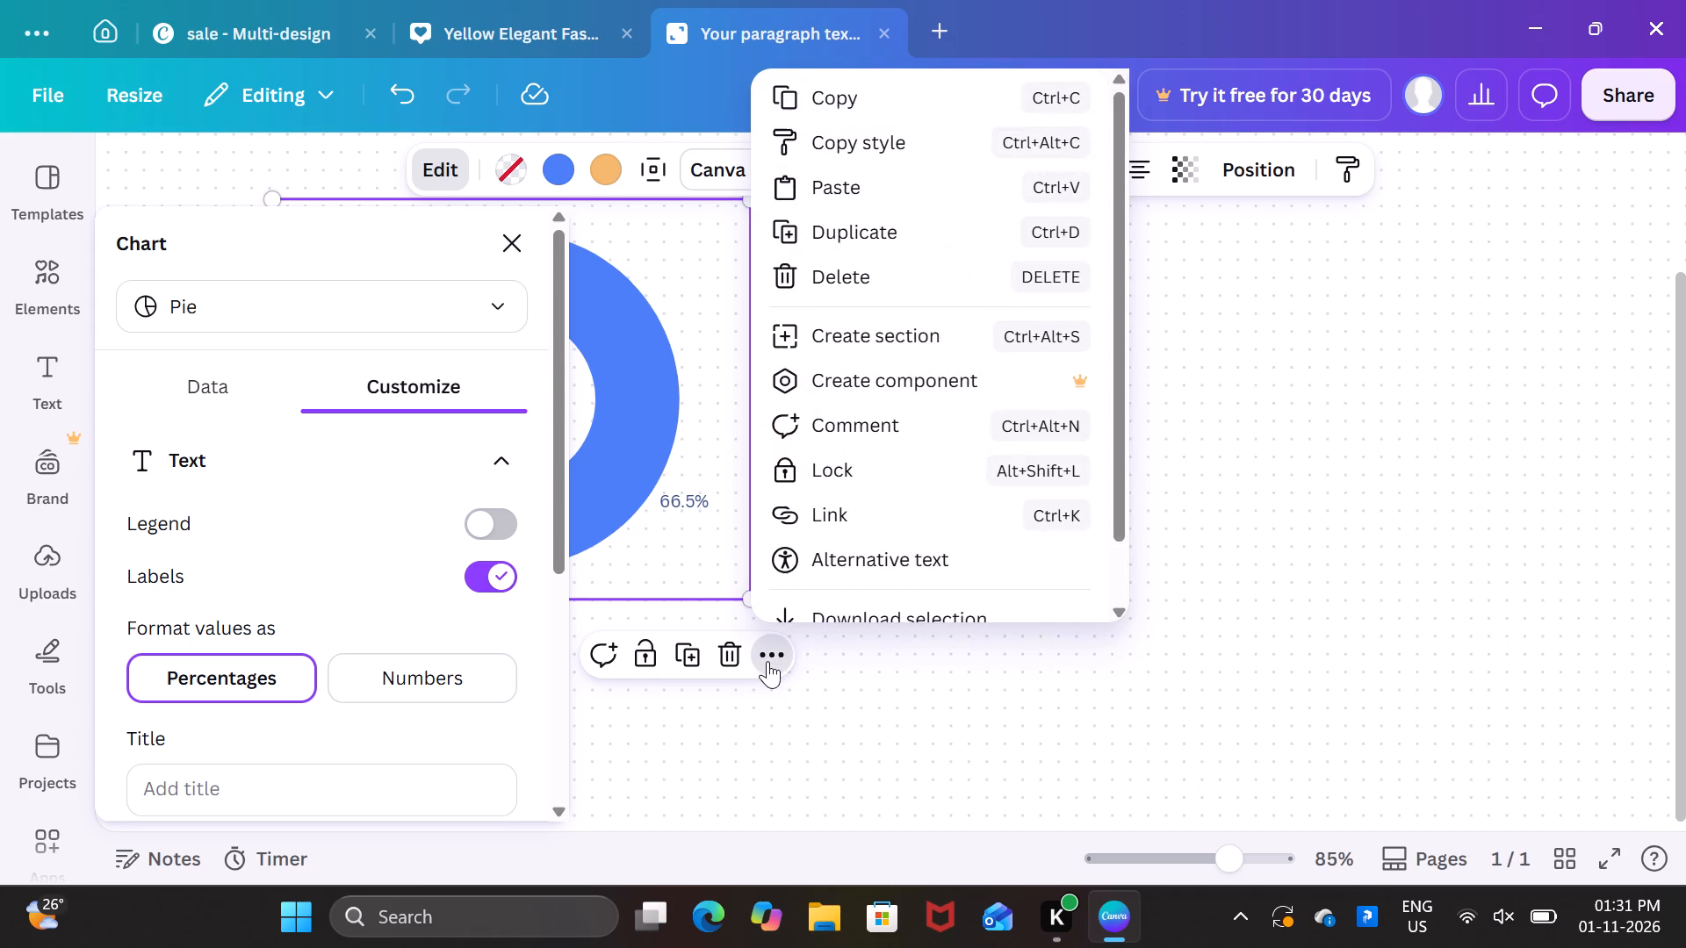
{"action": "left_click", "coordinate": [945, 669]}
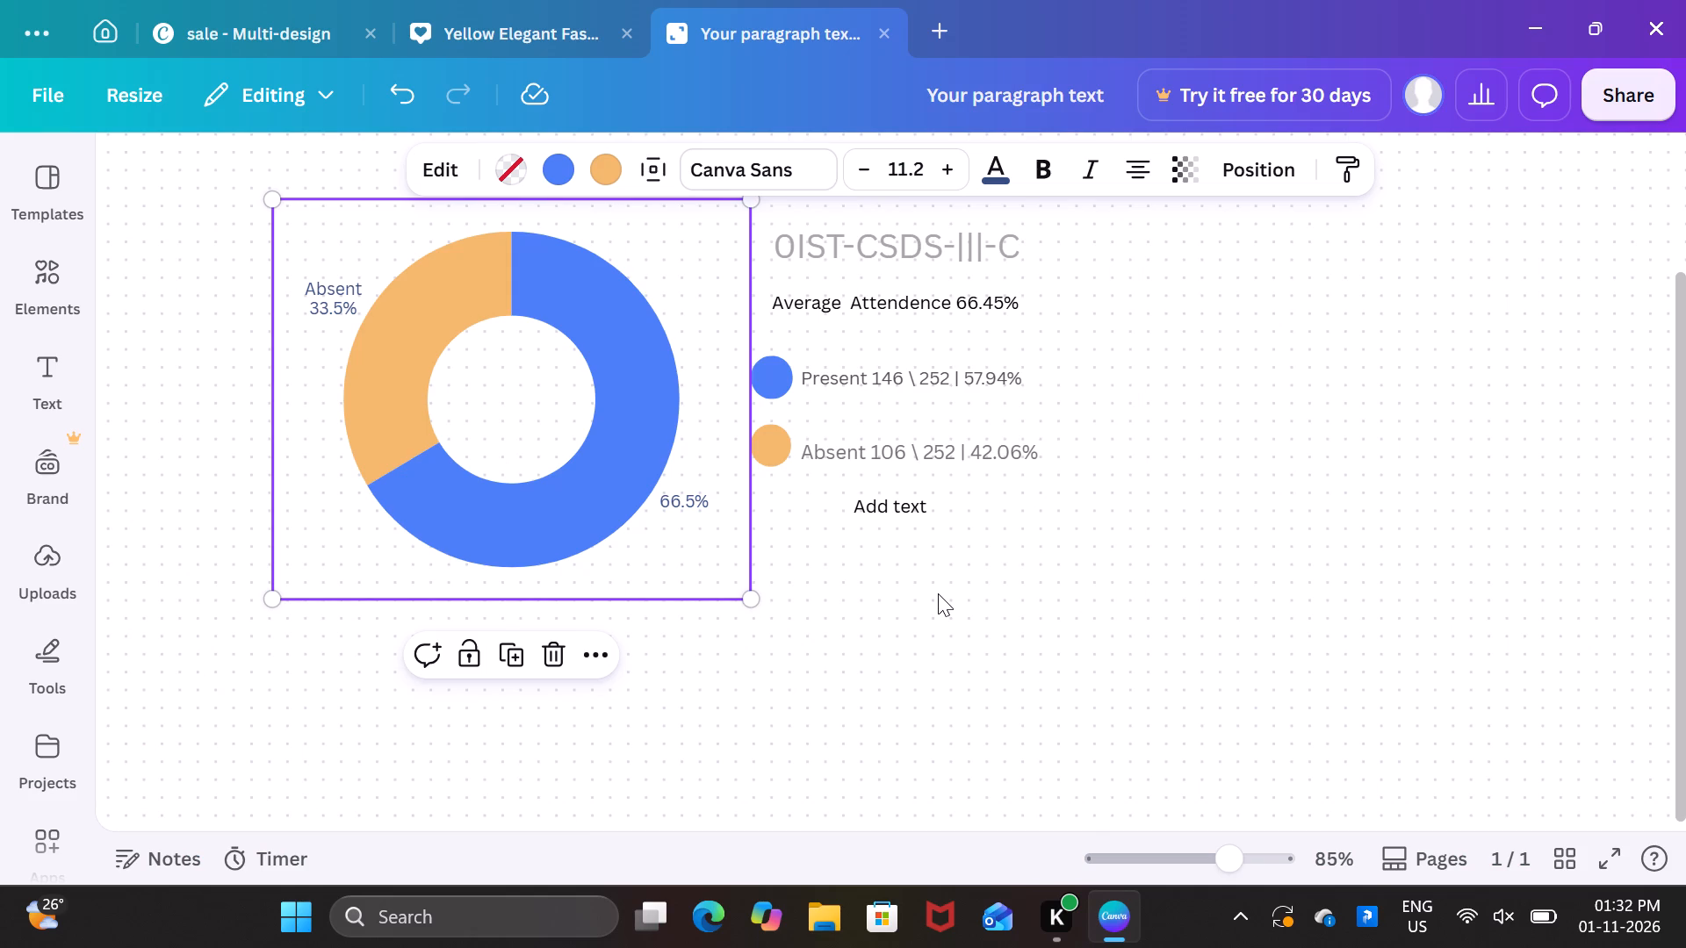
Move the "Add text" placeholder directly below the Absent legend line, aligned with the start of the legend text.
{"action": "left_click", "coordinate": [896, 504]}
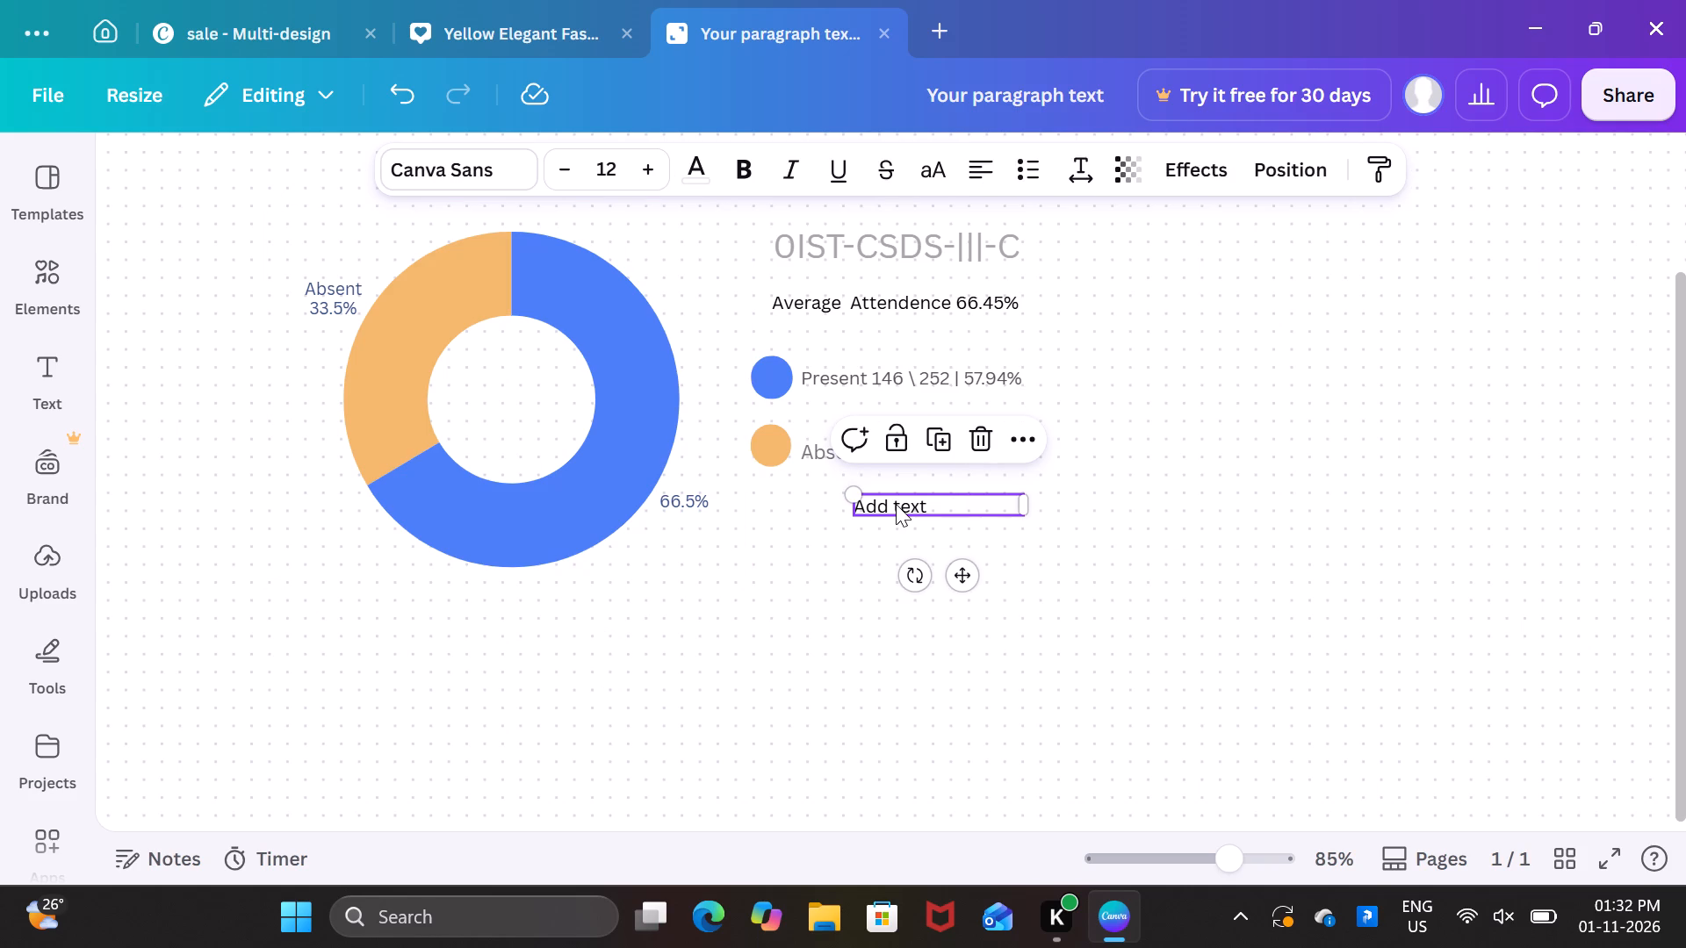
{"action": "left_click_drag", "start_coordinate": [896, 504], "coordinate": [867, 498]}
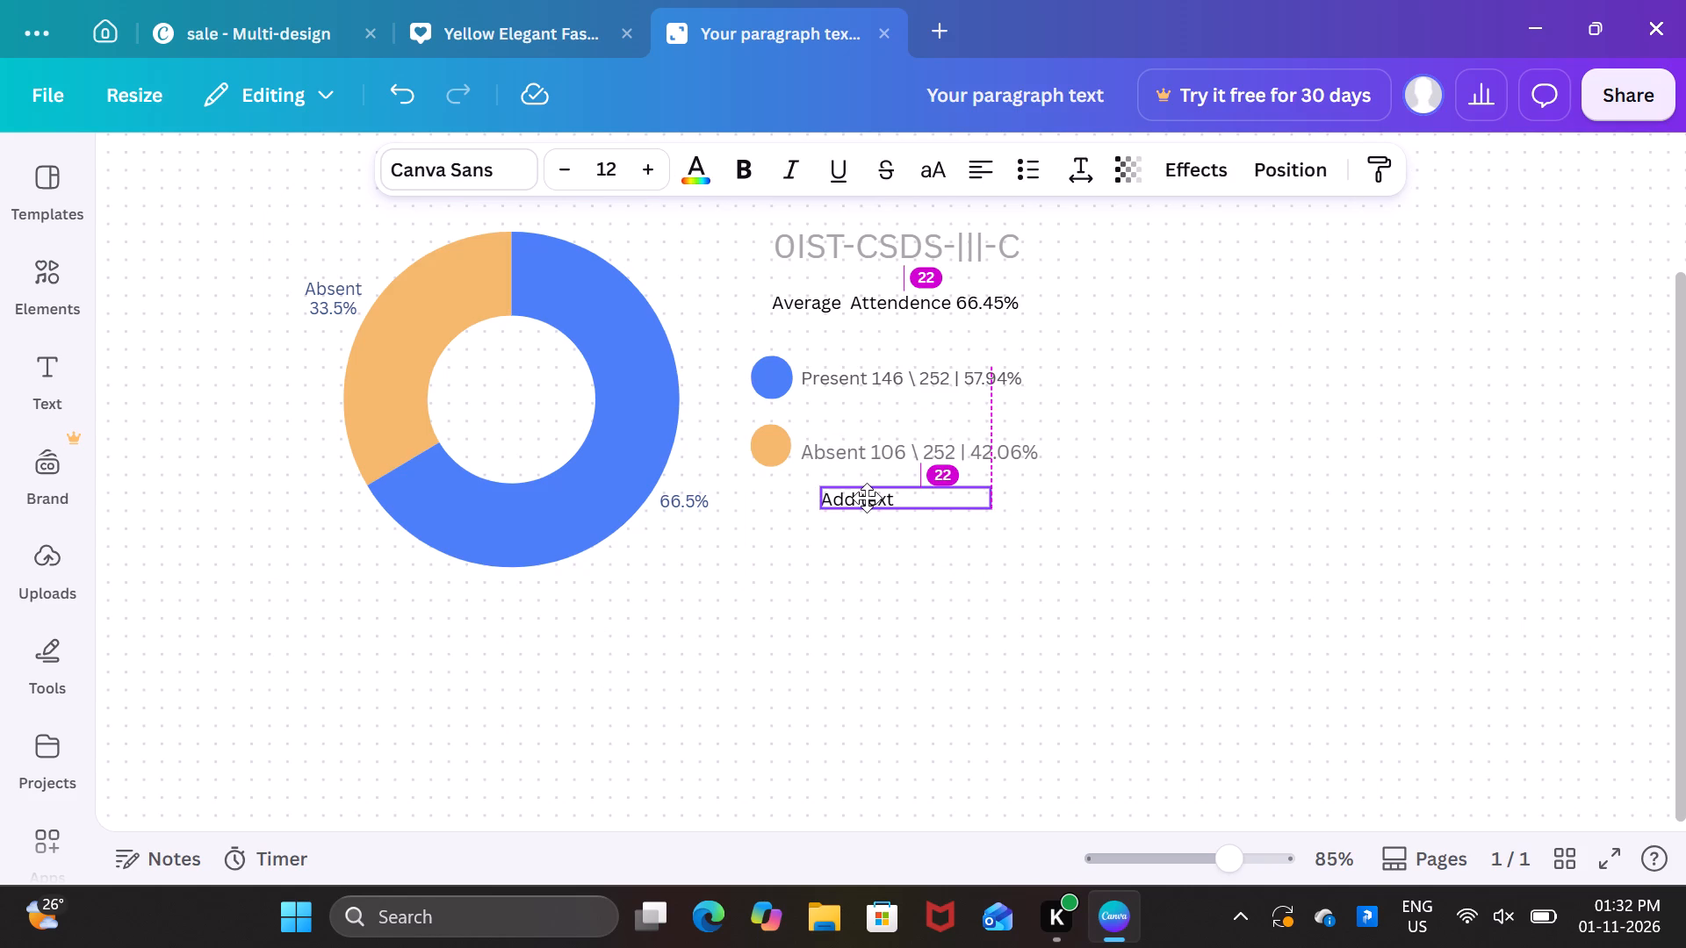
{"action": "left_click_drag", "start_coordinate": [867, 498], "coordinate": [875, 497]}
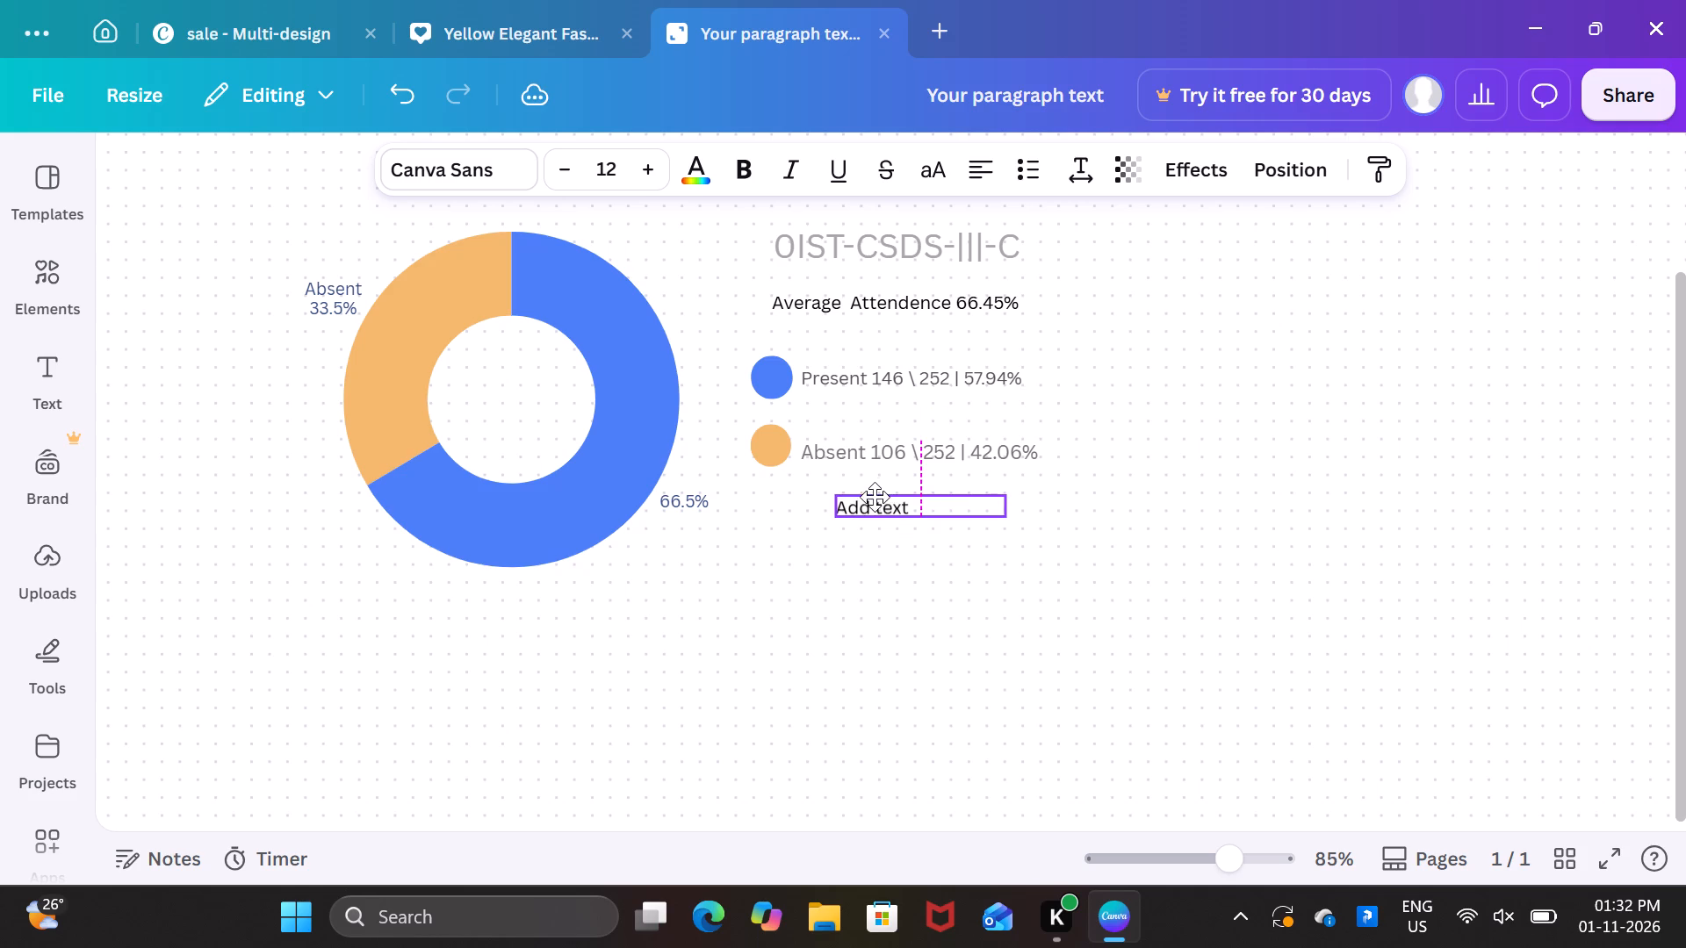
{"action": "left_click_drag", "start_coordinate": [875, 497], "coordinate": [875, 500]}
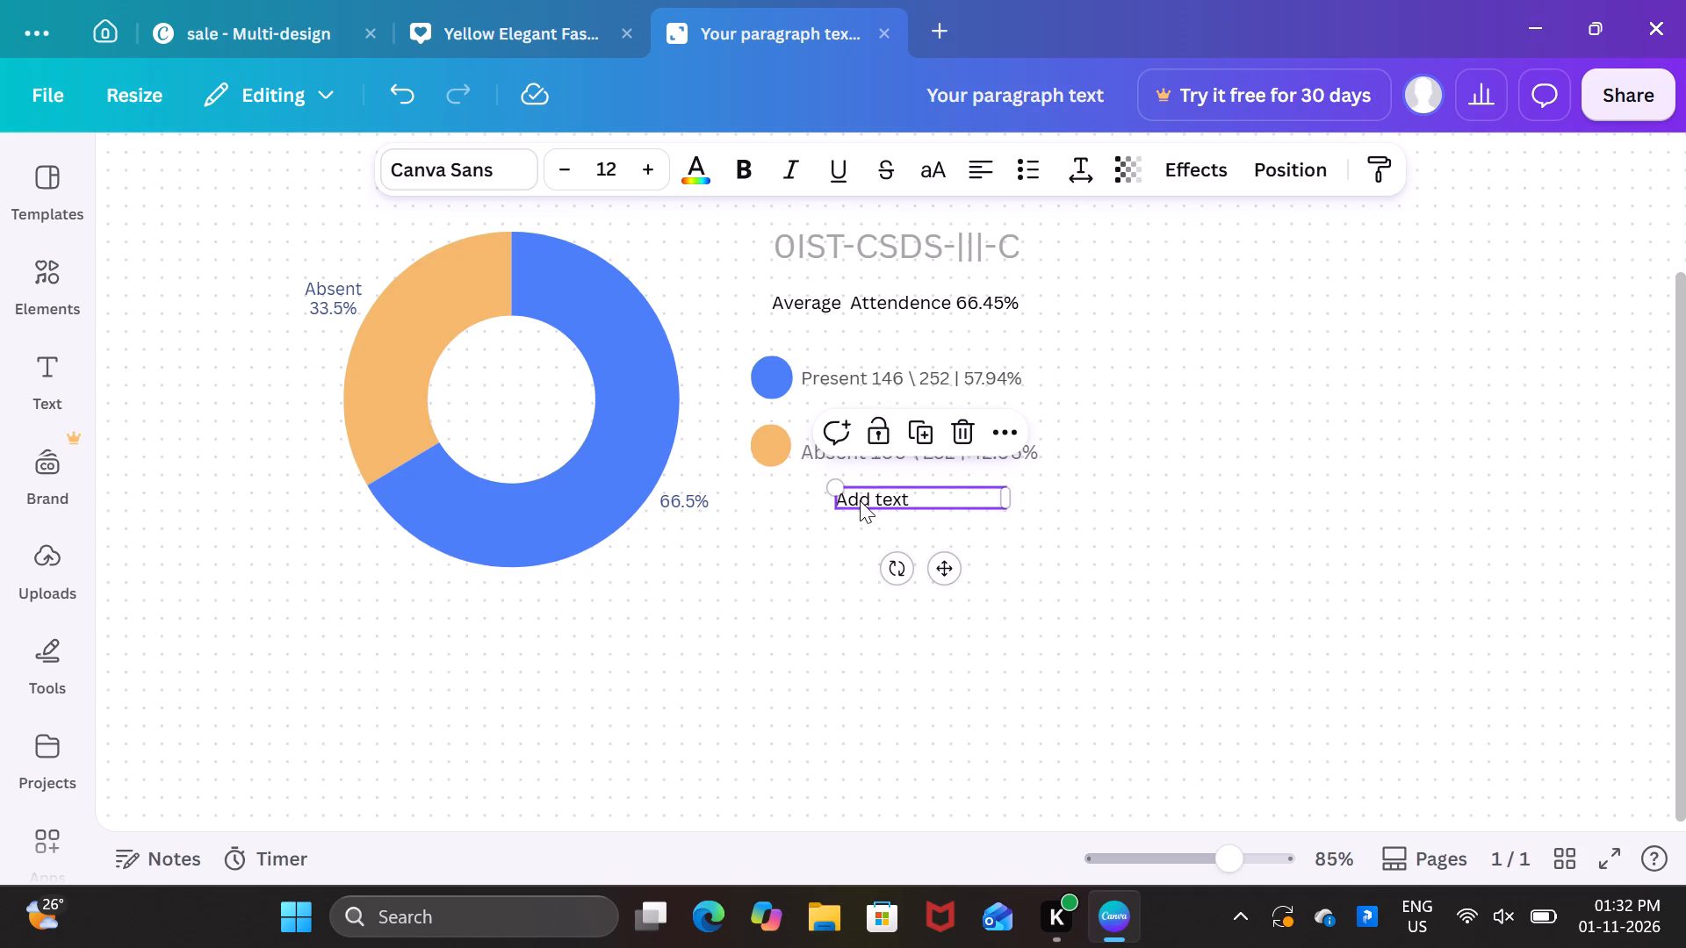
{"action": "left_click_drag", "start_coordinate": [854, 492], "coordinate": [837, 491]}
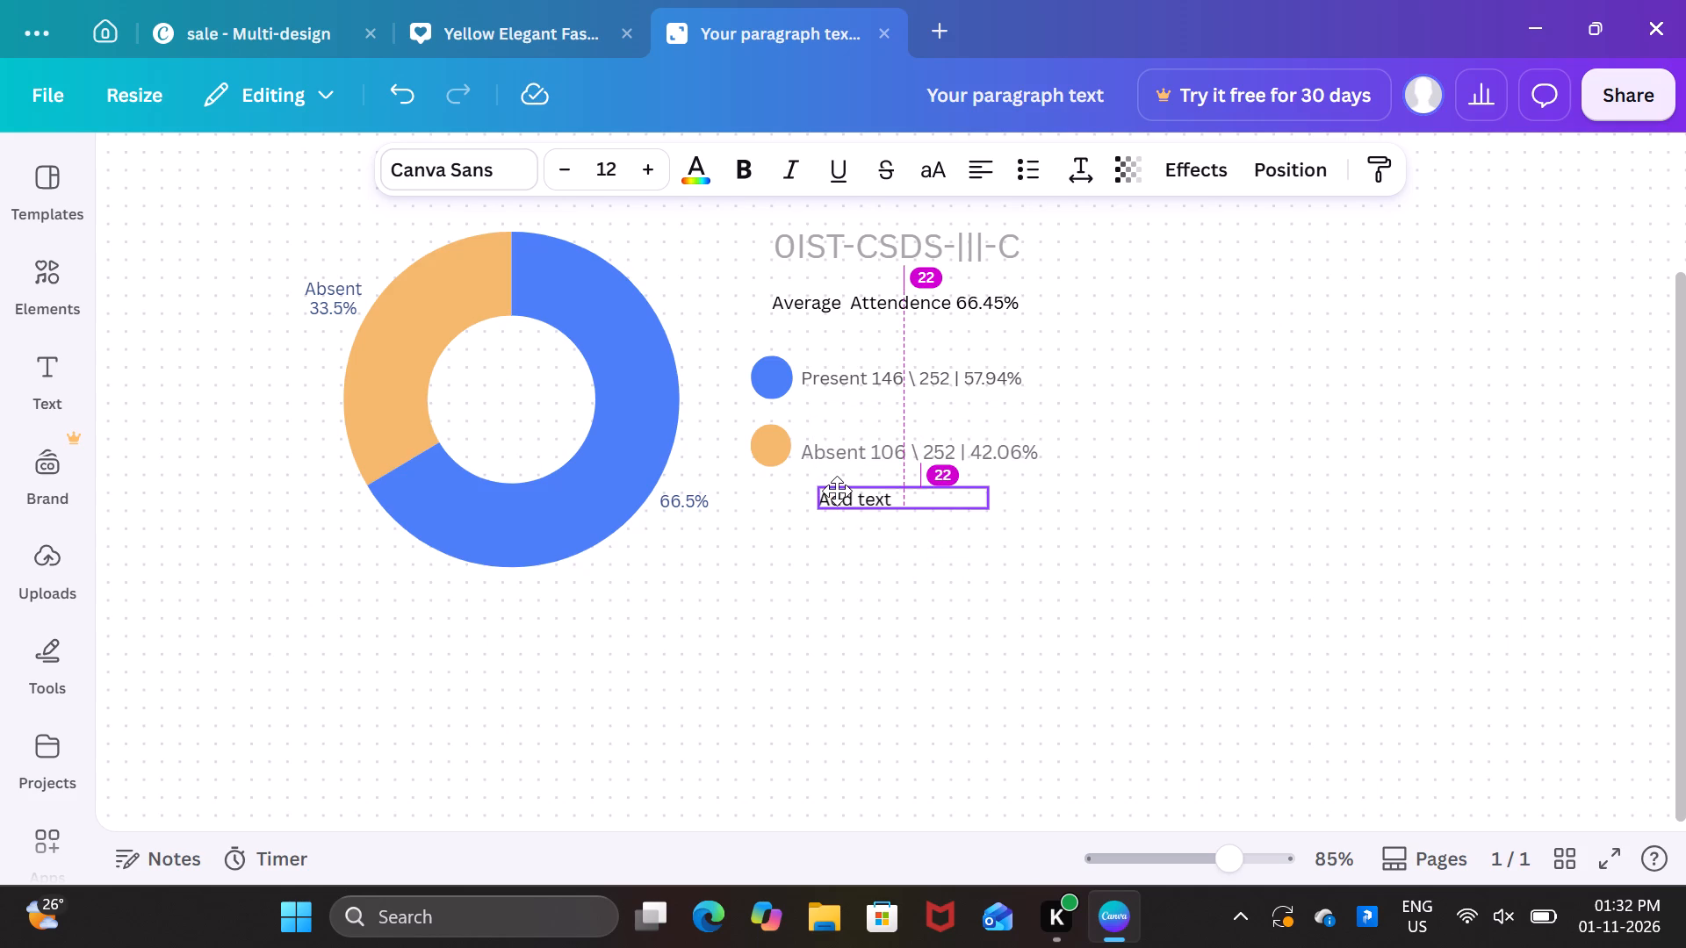
{"action": "left_click_drag", "start_coordinate": [837, 491], "coordinate": [826, 492]}
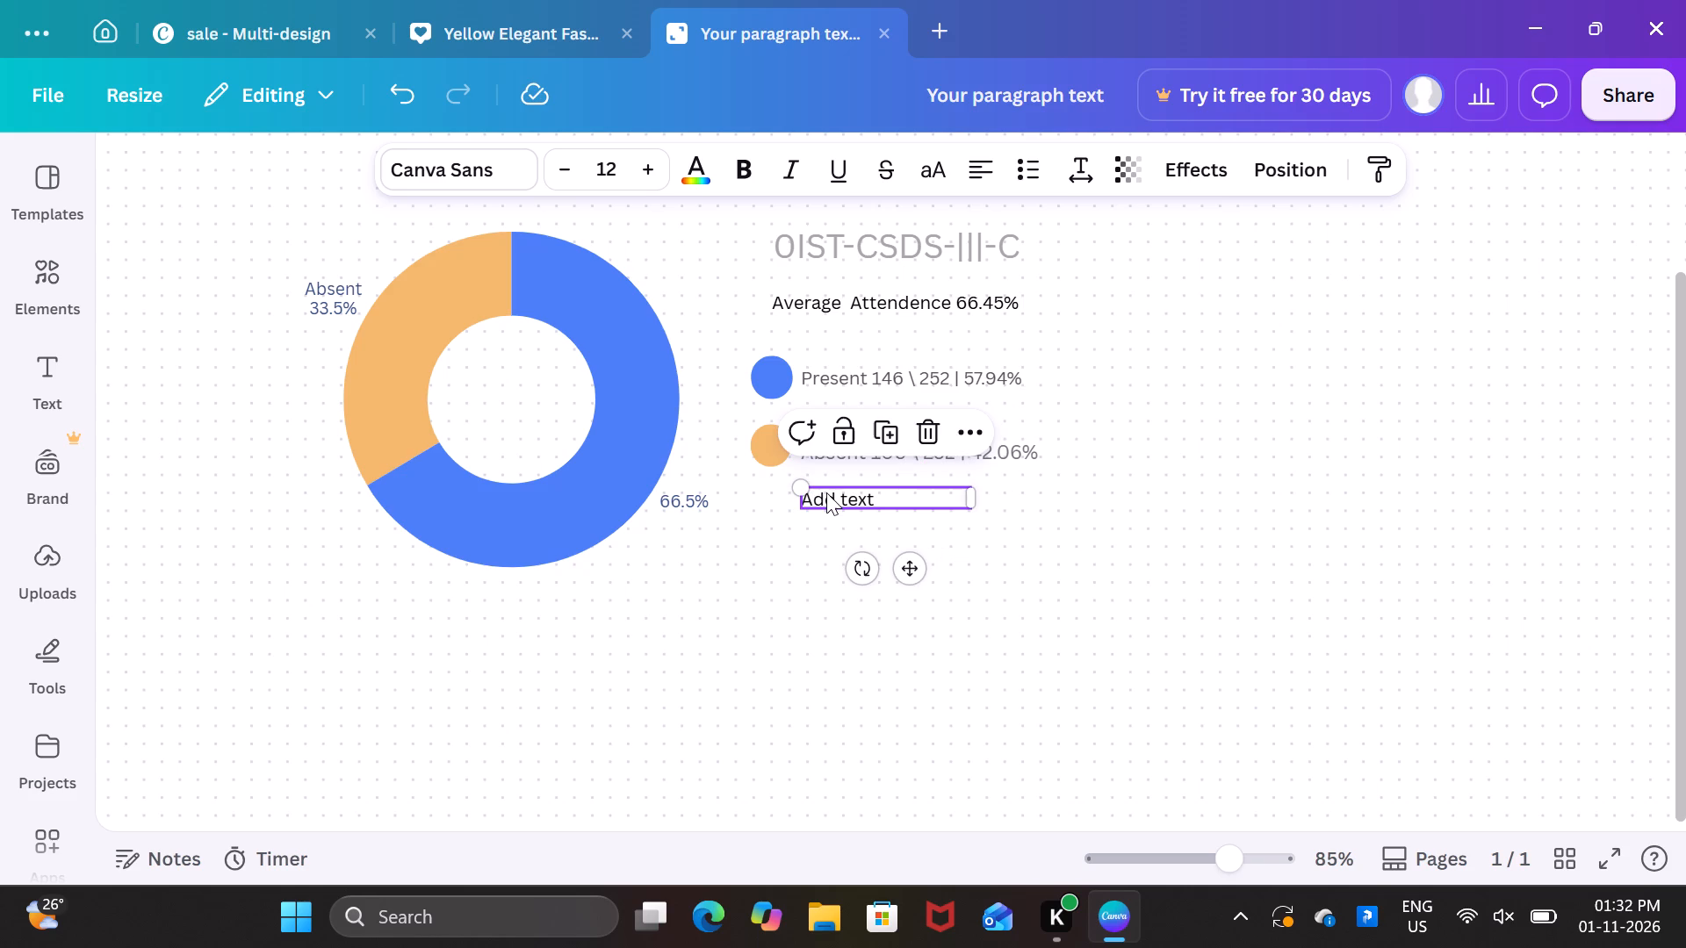
Replace the "Add text" placeholder below the Absent legend line with the note "[ Not Update 2 ]".
{"action": "left_click", "coordinate": [826, 492]}
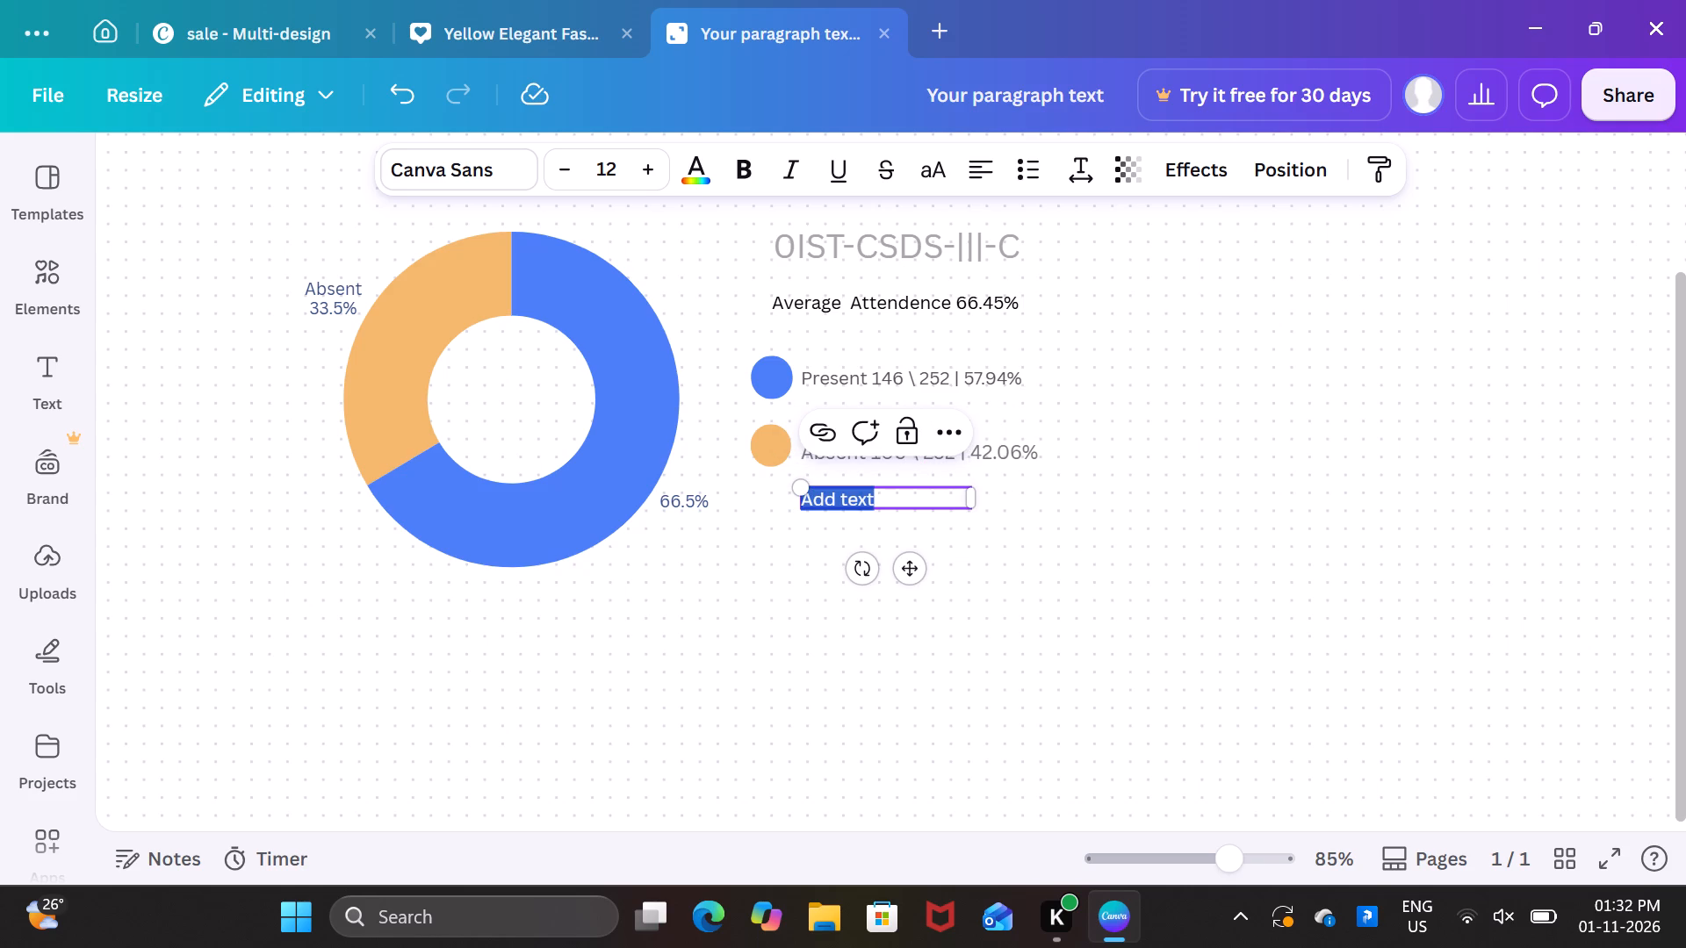
{"action": "left_click", "coordinate": [926, 499]}
{"action": "double_click", "coordinate": [926, 499]}
{"action": "key", "text": "BackSpace"}
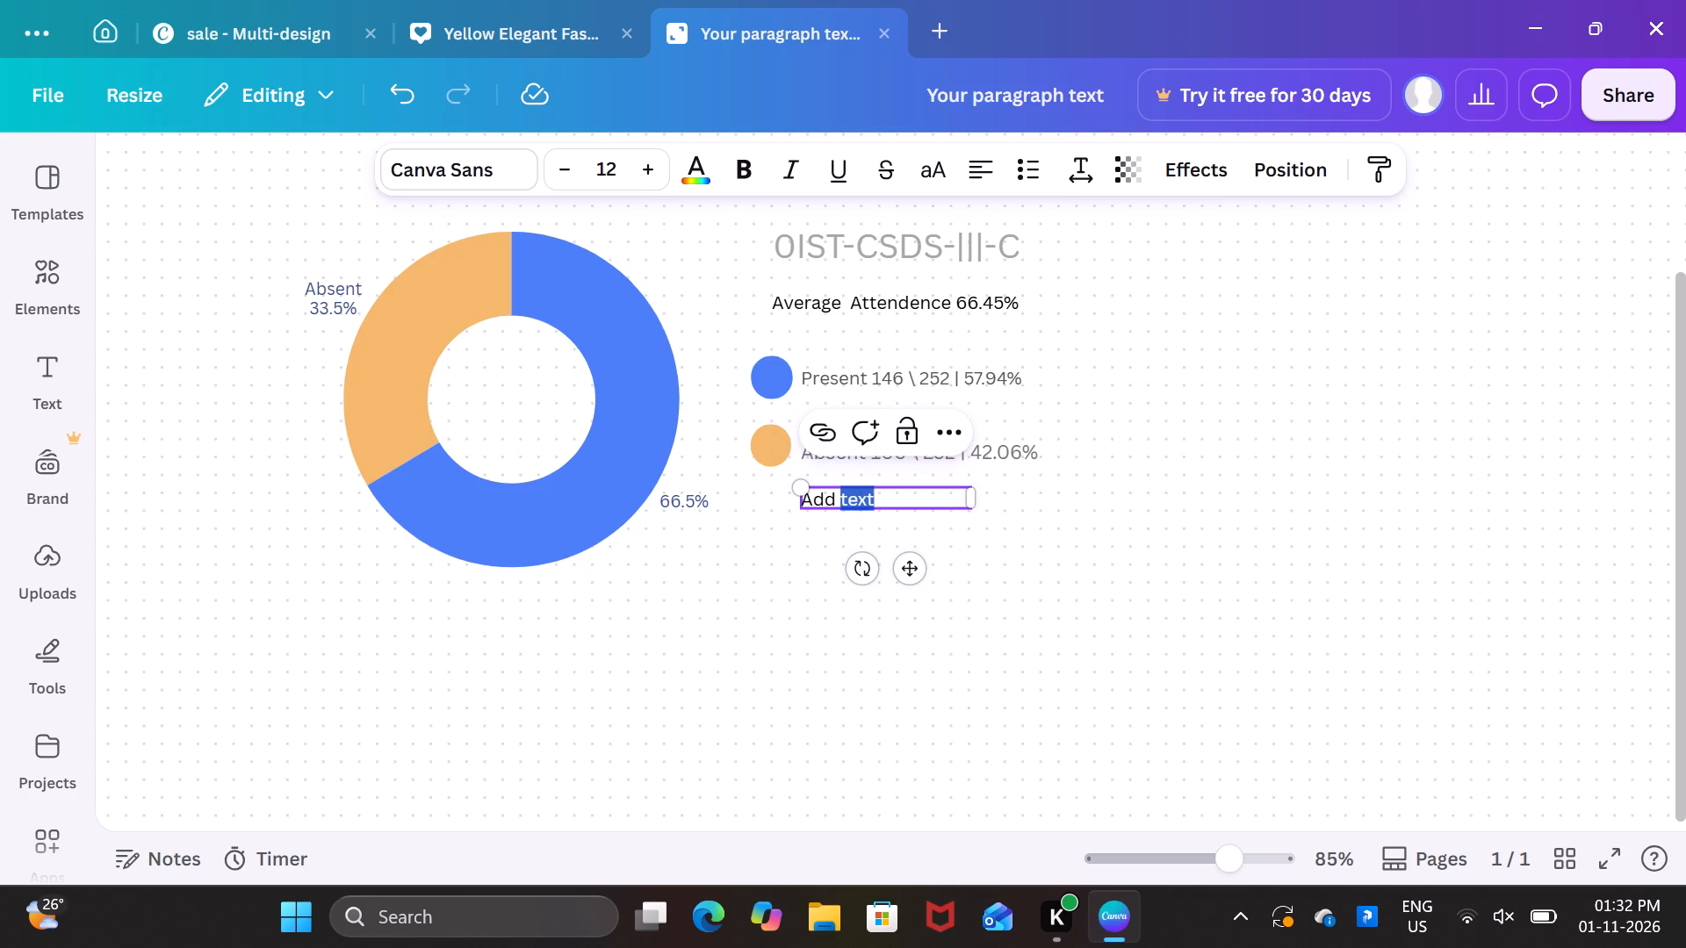
{"action": "left_click", "coordinate": [926, 499]}
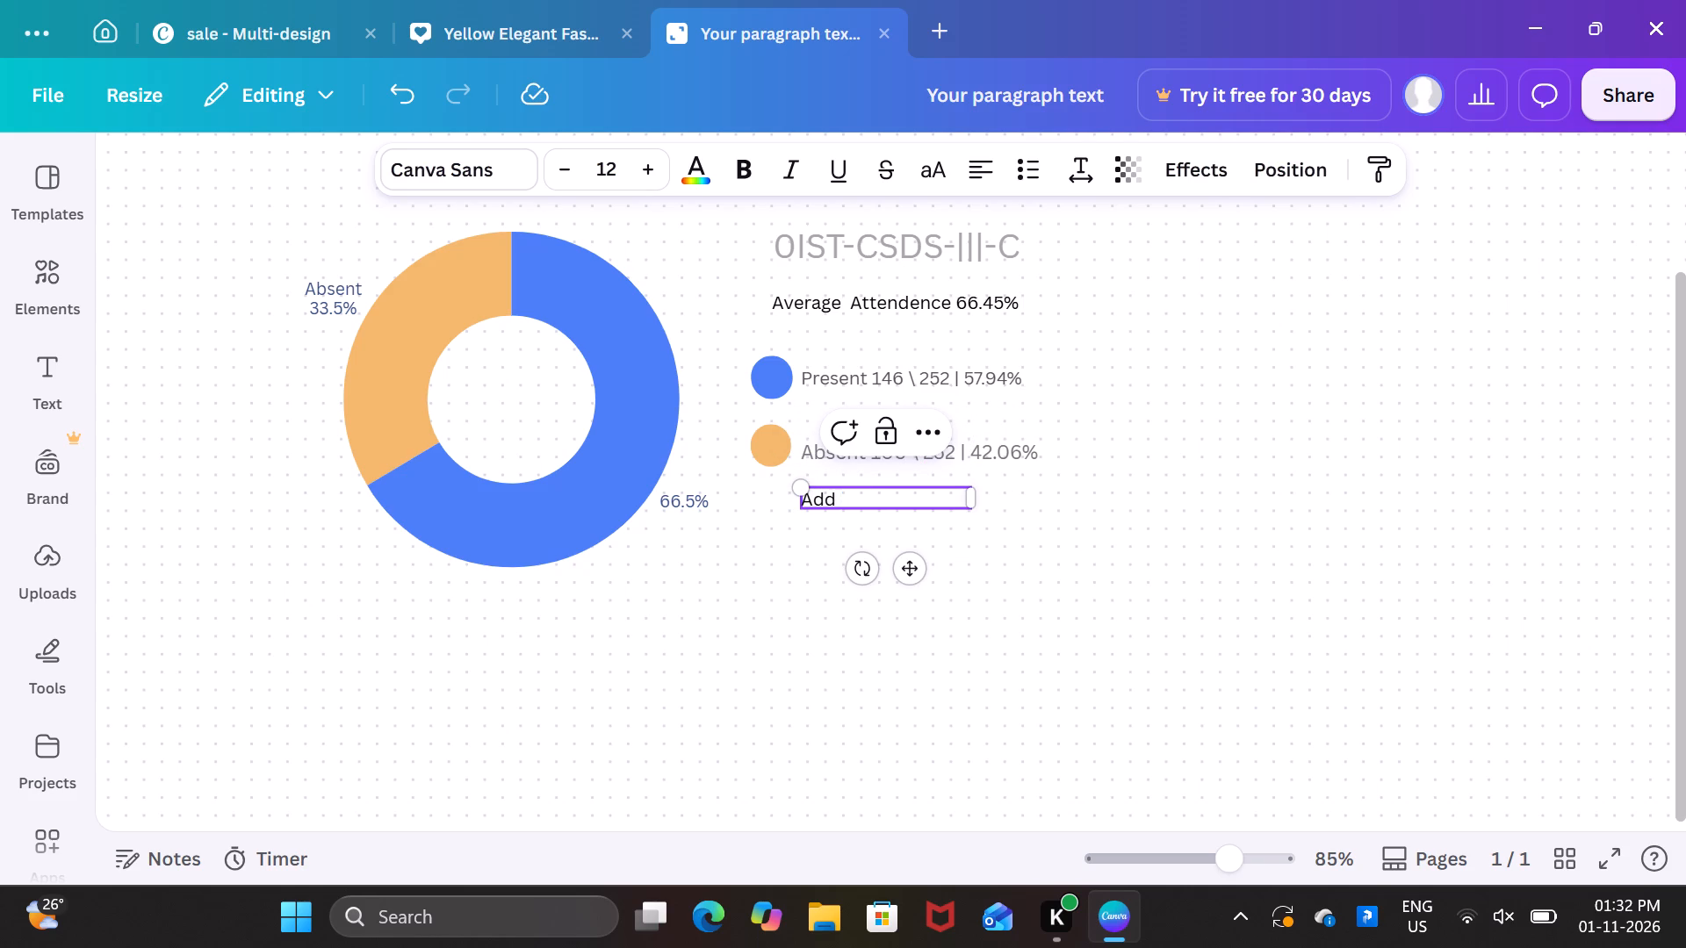
{"action": "key", "text": "BackSpace"}
{"action": "key", "text": "BackSpace"}
{"action": "key", "text": "BackSpace"}
{"action": "key", "text": "BackSpace"}
{"action": "key", "text": "shift+braceleft"}
{"action": "key", "text": "BackSpace"}
{"action": "key", "text": "bracketleft"}
{"action": "key", "text": "space"}
{"action": "type", "text": "Not"}
{"action": "key", "text": "space"}
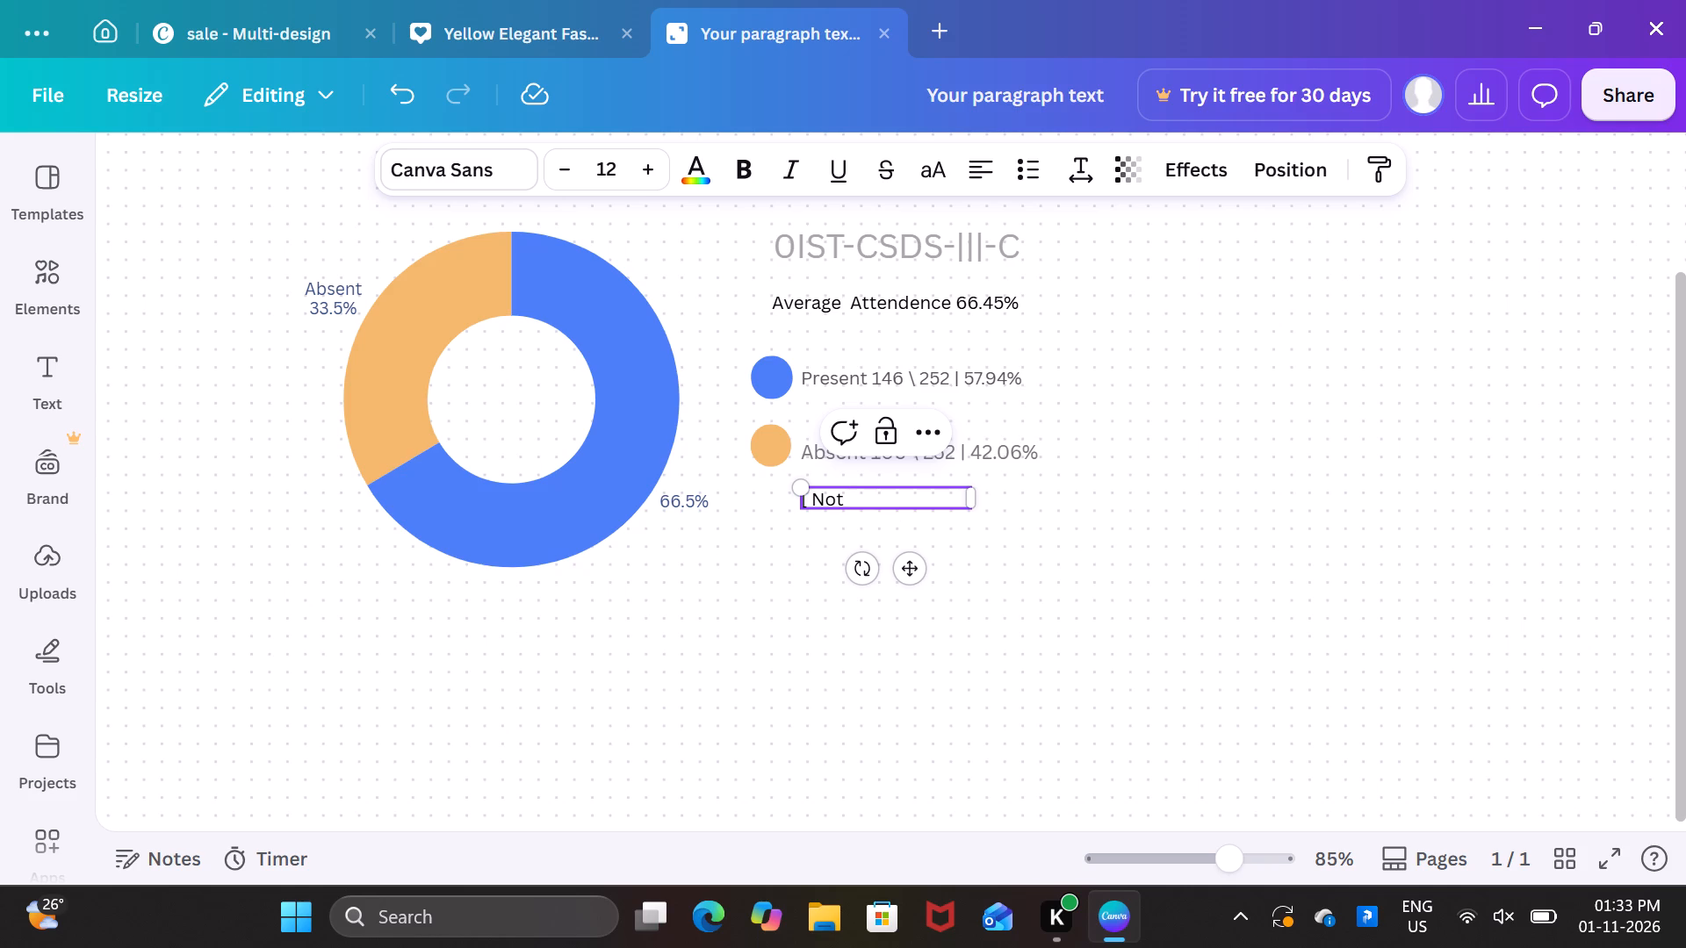
{"action": "key", "text": "shift+u"}
{"action": "type", "text": "pdate"}
{"action": "key", "text": "space"}
{"action": "key", "text": "2"}
{"action": "key", "text": "space"}
{"action": "key", "text": "bracketright"}
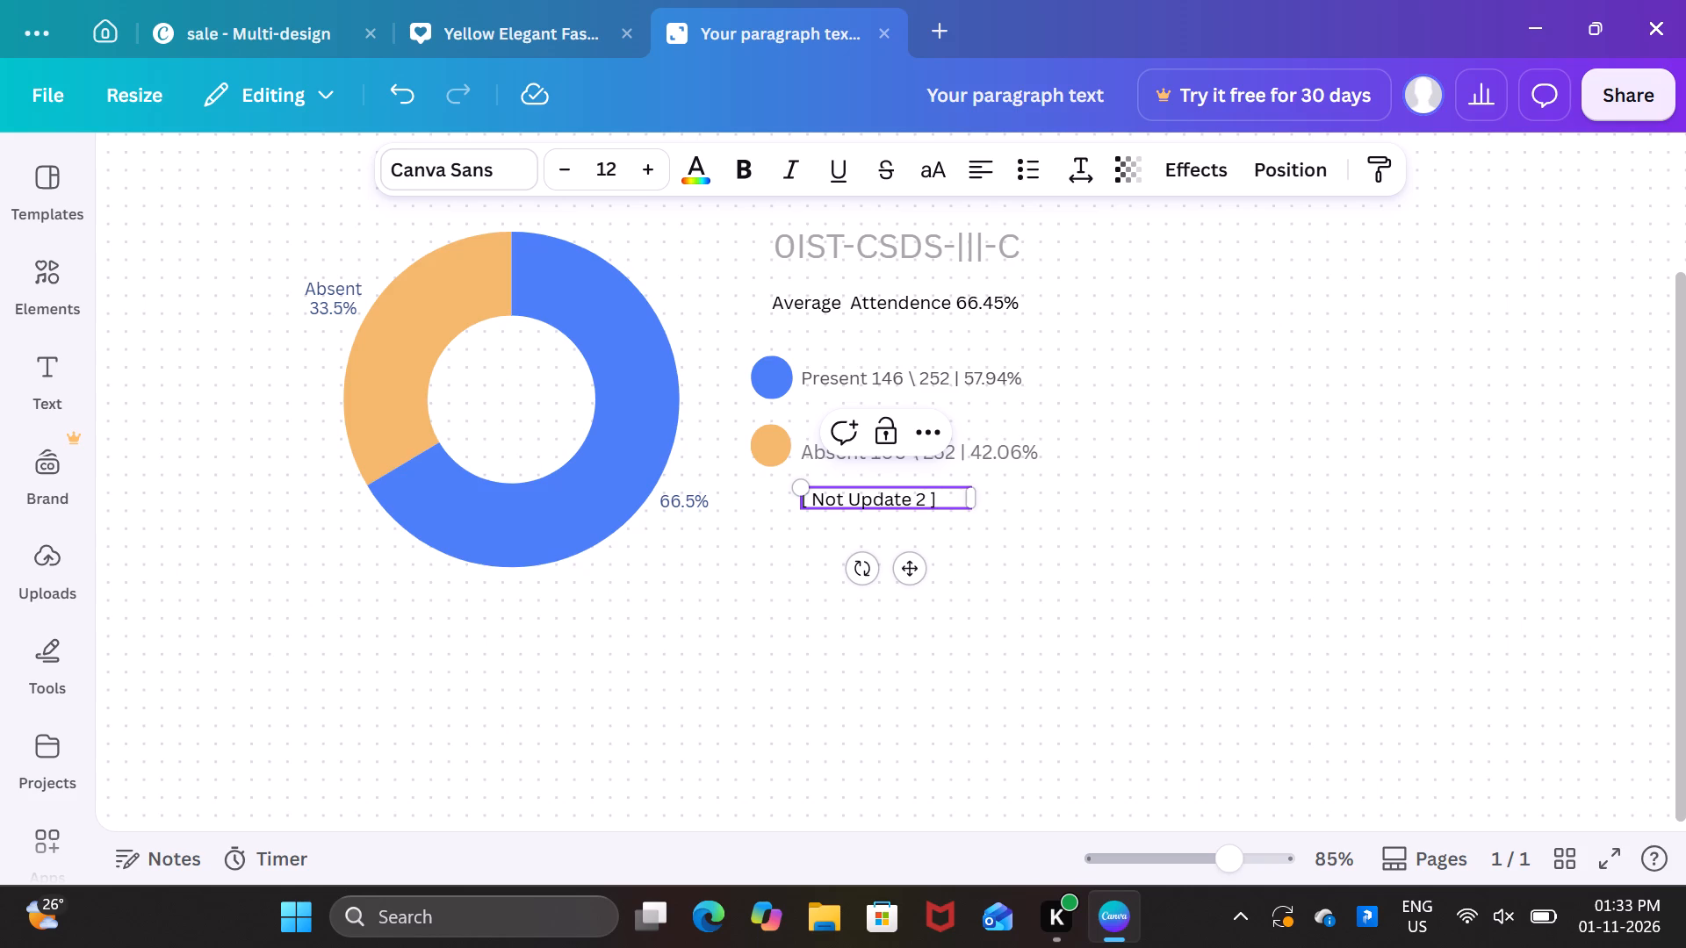
{"action": "left_click", "coordinate": [953, 561]}
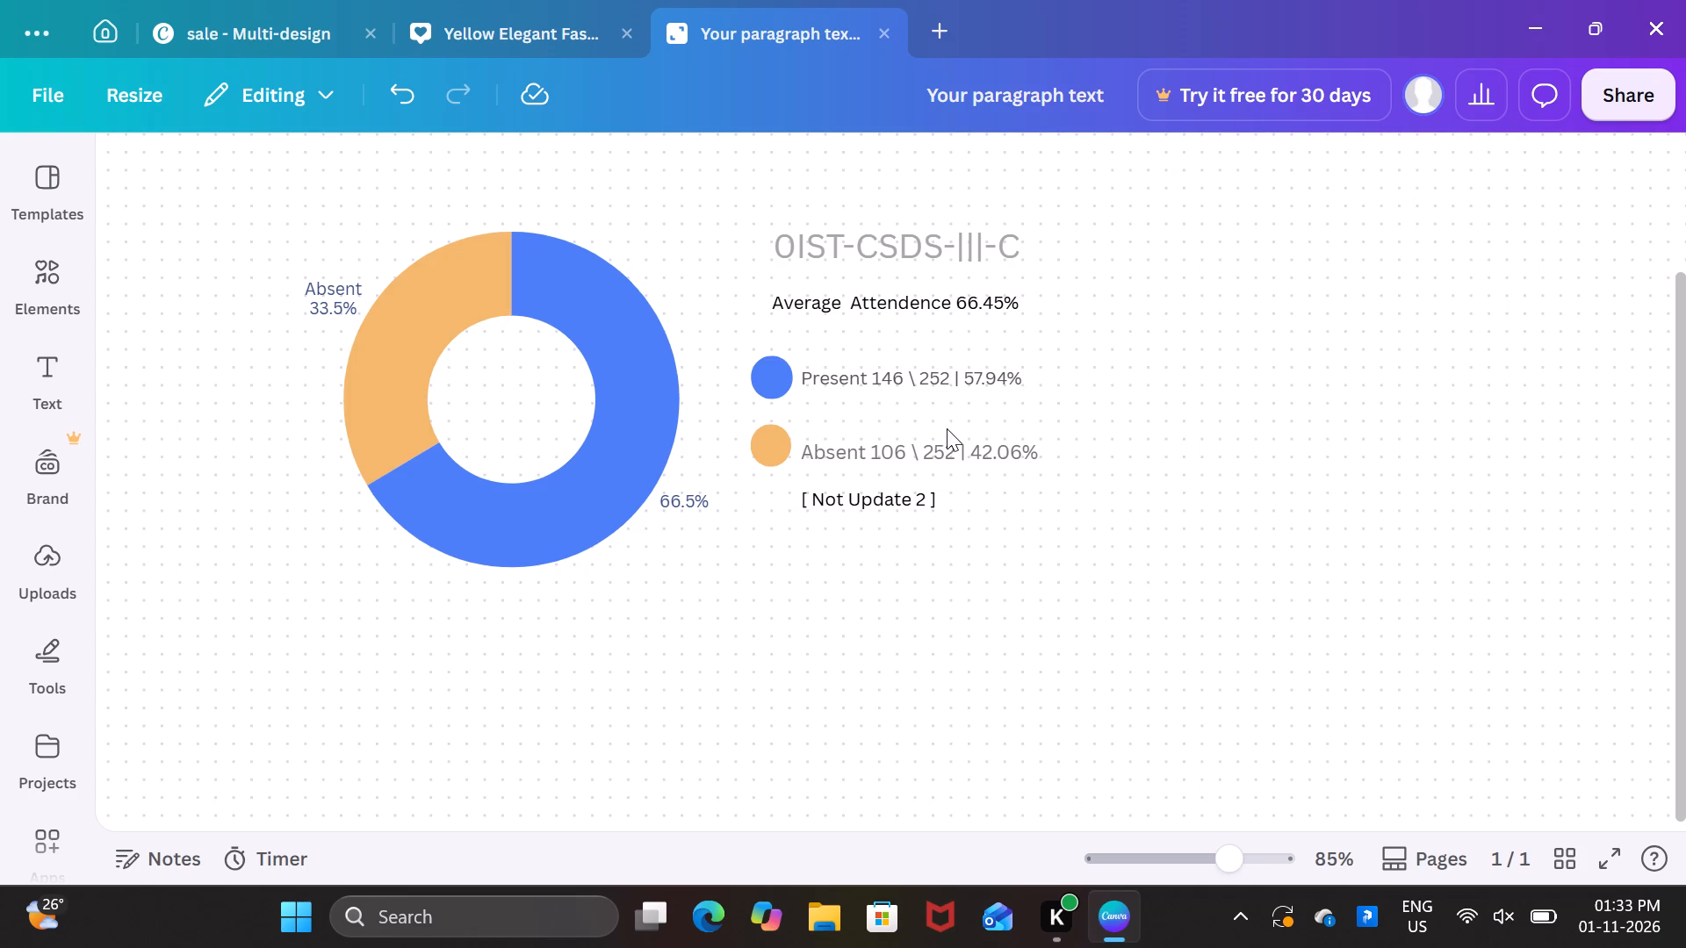
Recolor the "[ Not Update 2 ]" note from black to the medium gray among the design's text colors.
{"action": "left_click", "coordinate": [894, 492]}
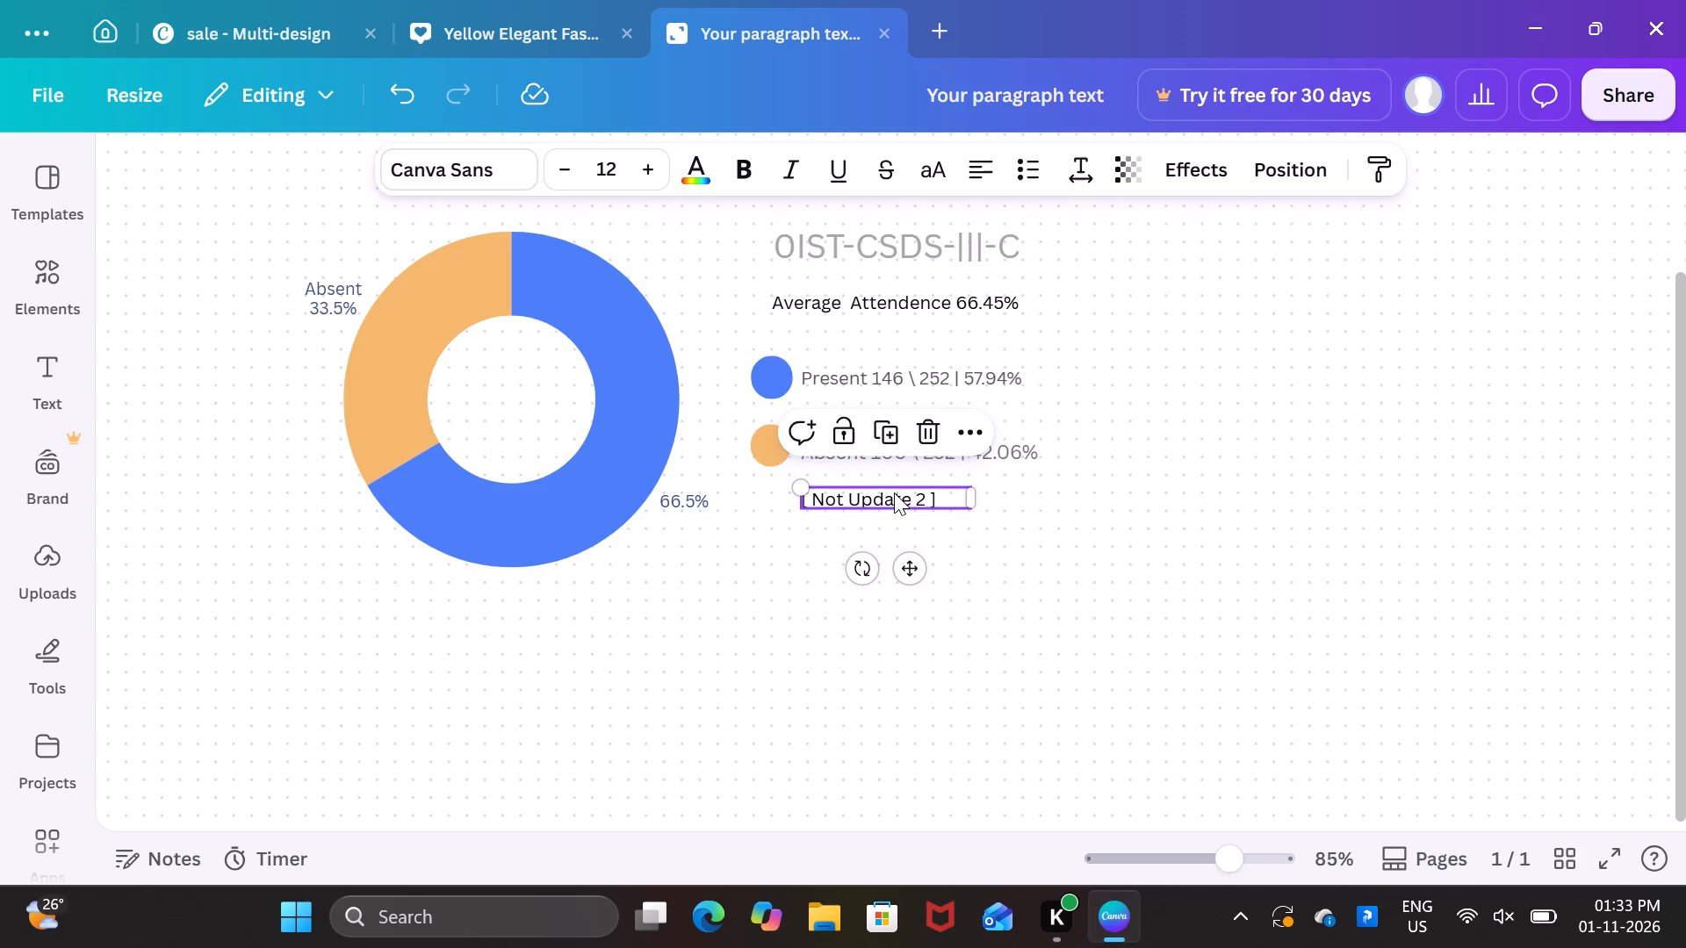
{"action": "left_click", "coordinate": [703, 154]}
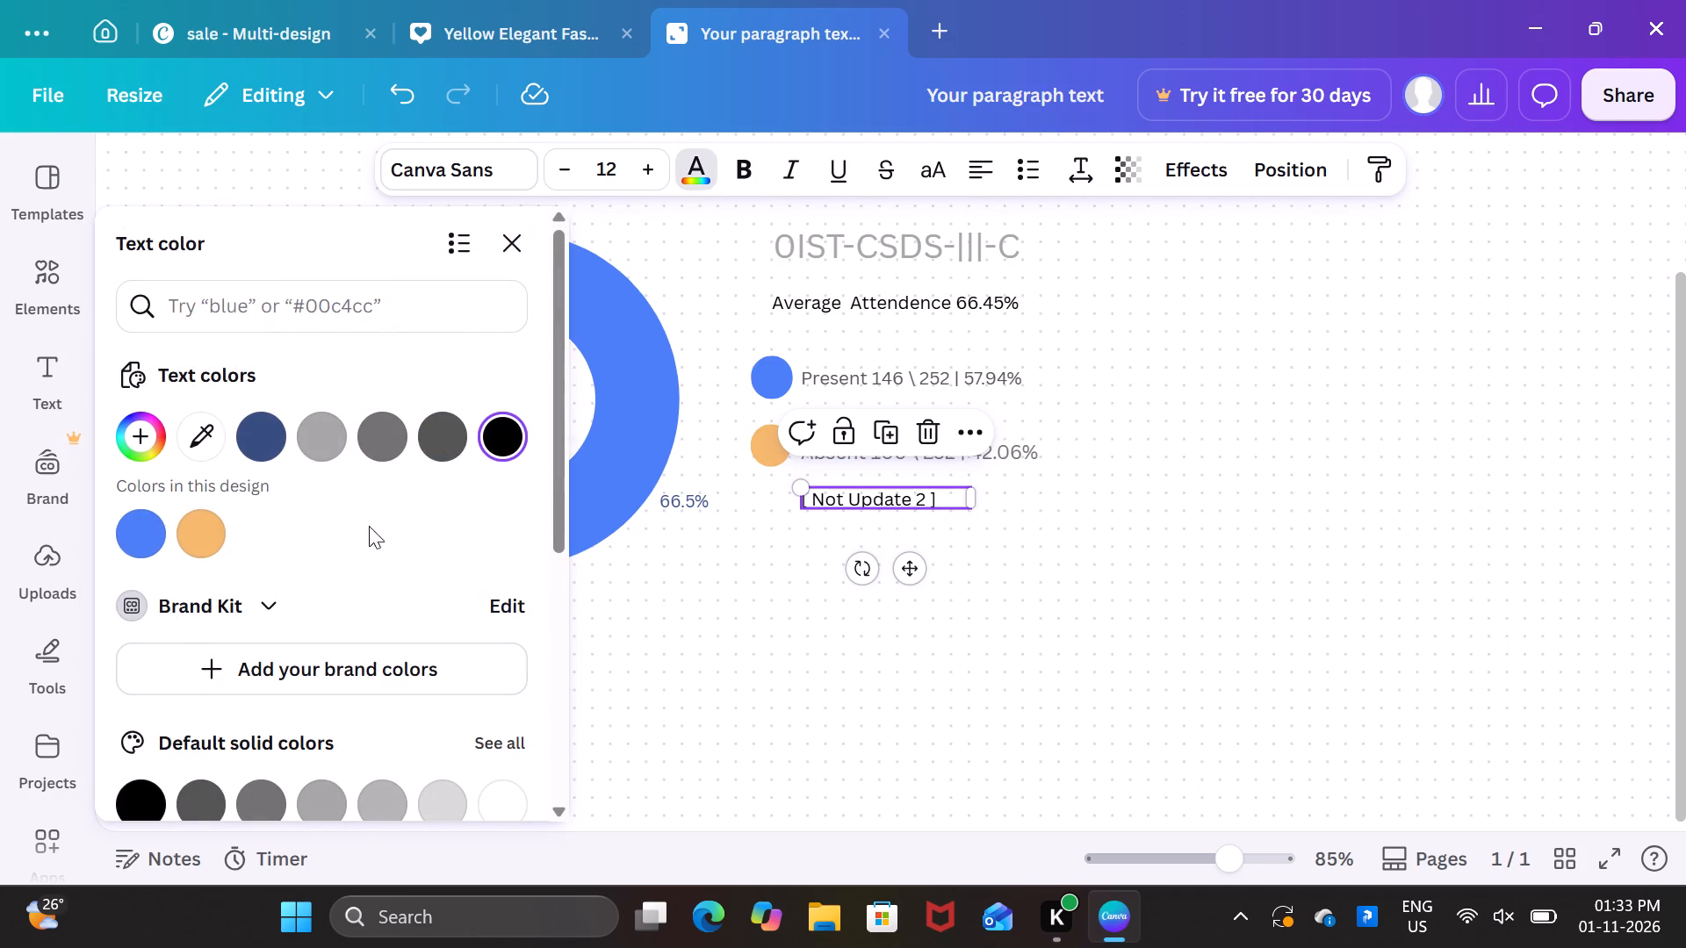
{"action": "left_click", "coordinate": [312, 436]}
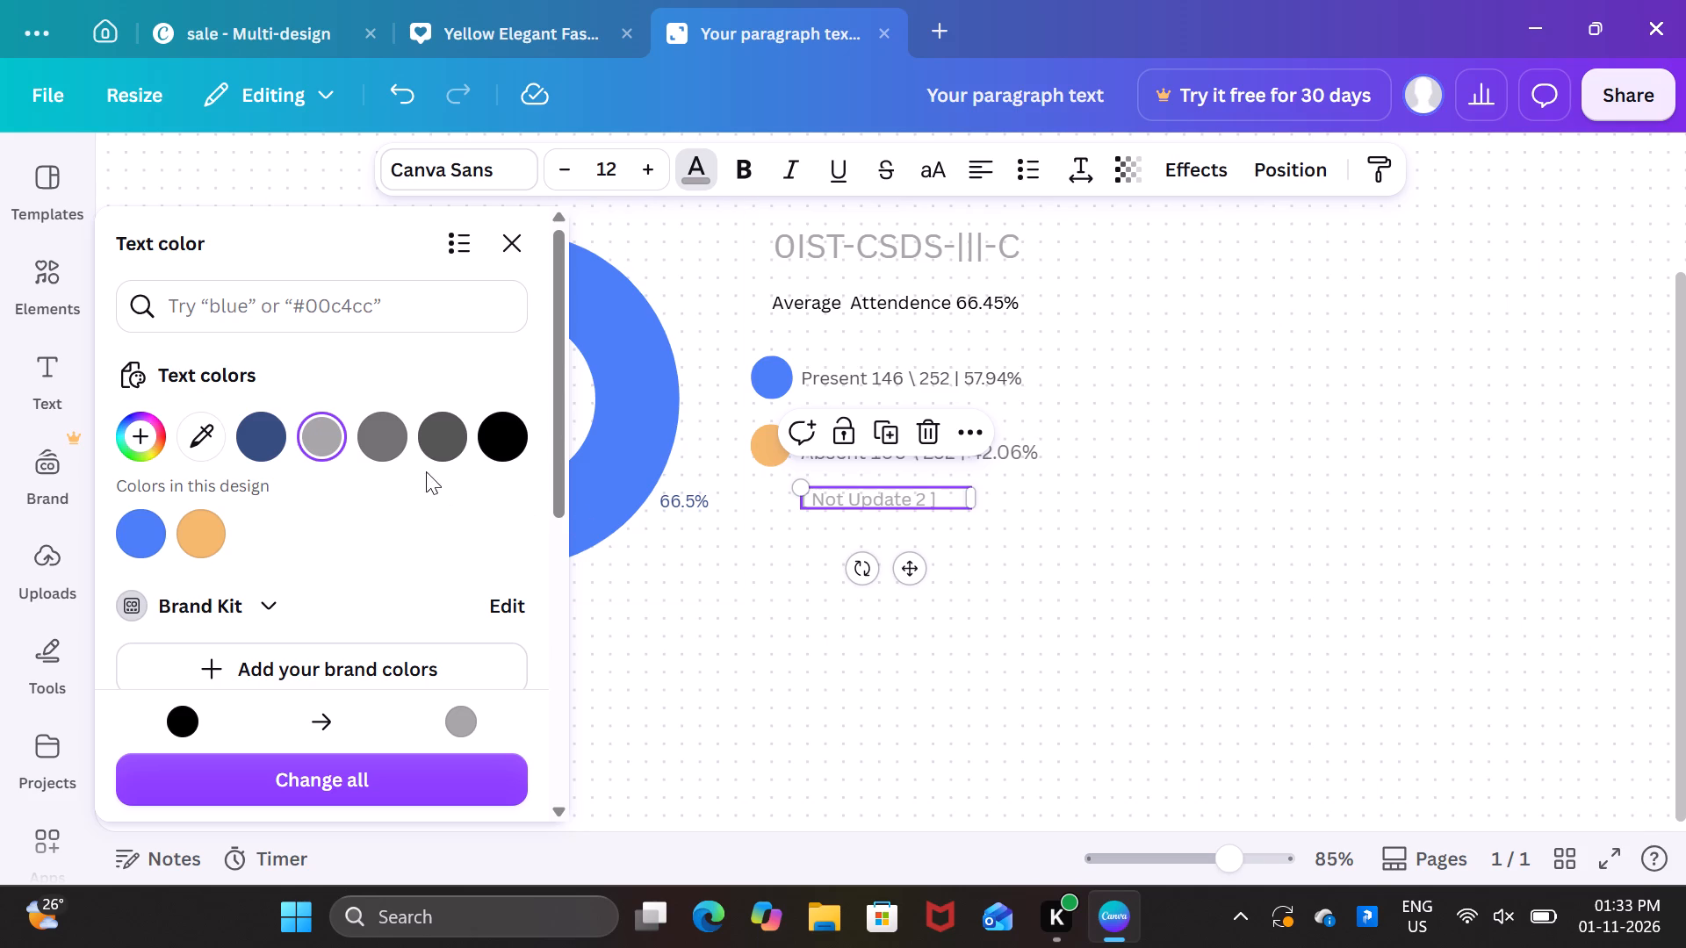
{"action": "left_click", "coordinate": [390, 442]}
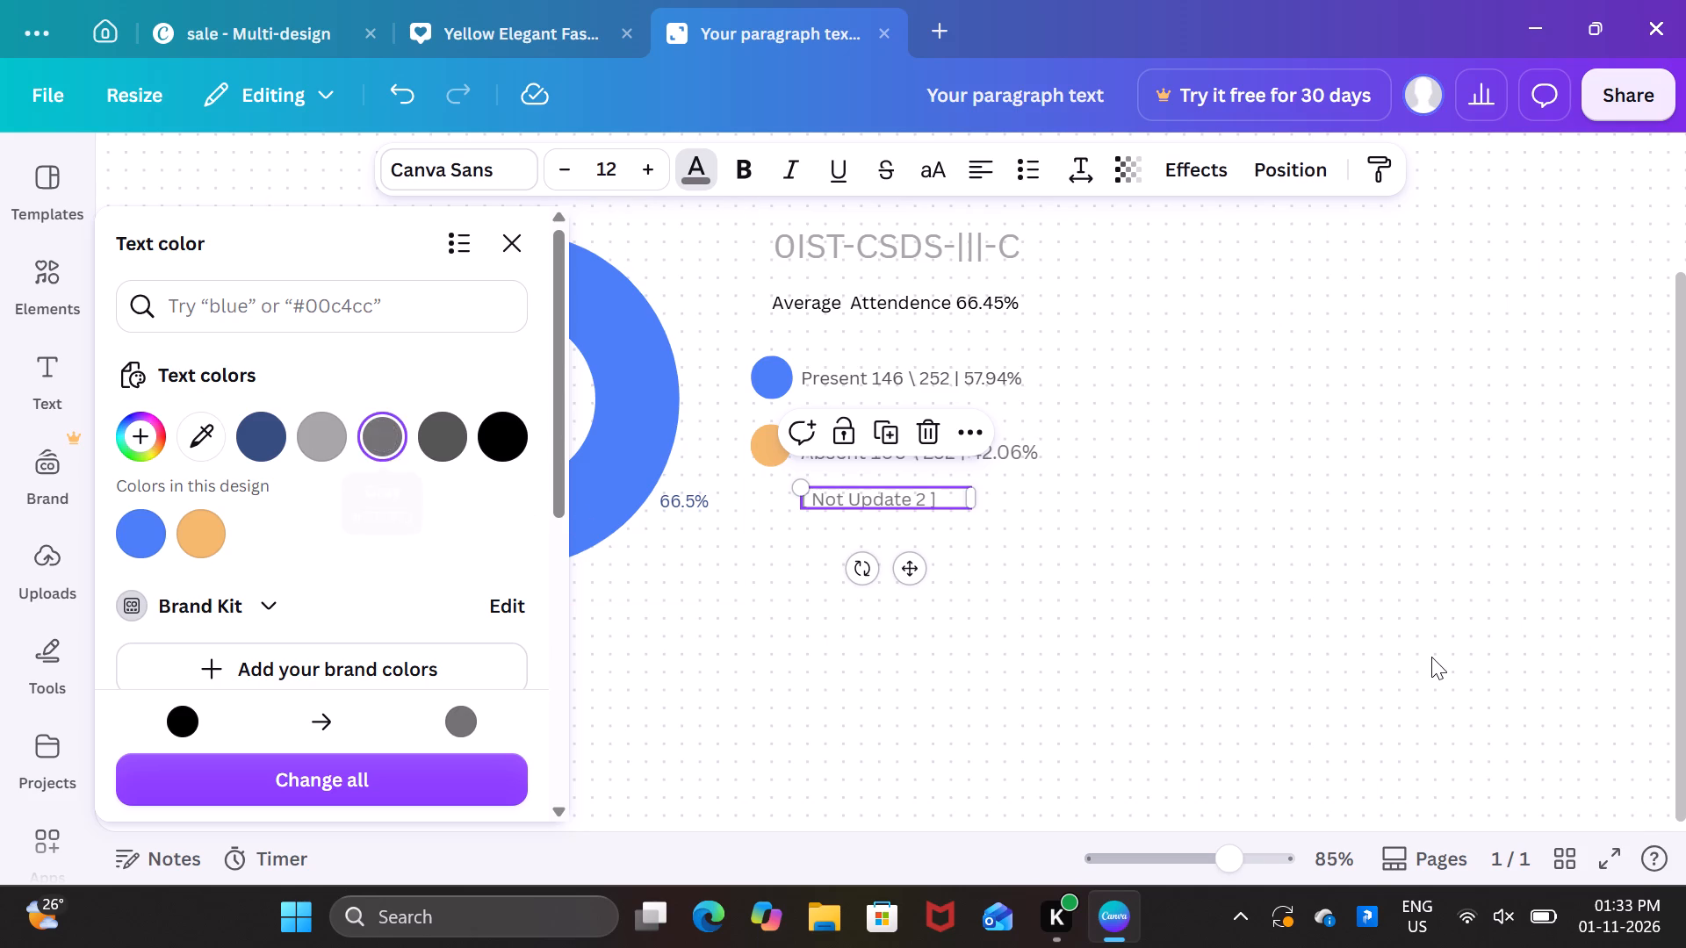
{"action": "left_click", "coordinate": [1431, 657]}
{"action": "left_click", "coordinate": [1258, 693]}
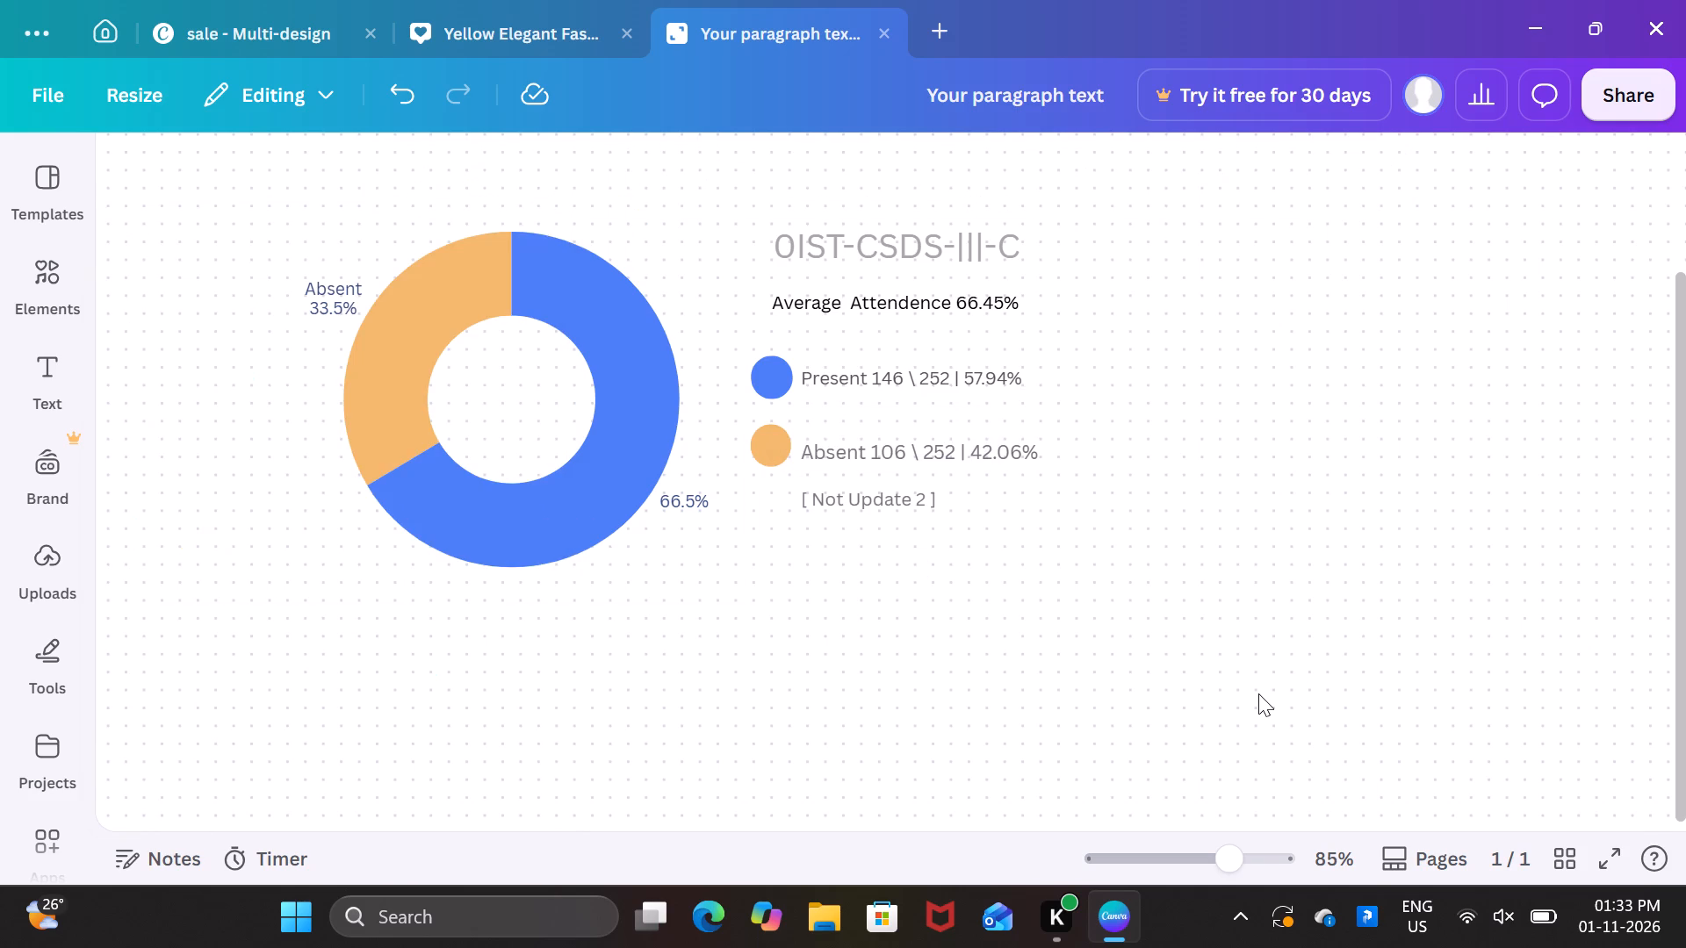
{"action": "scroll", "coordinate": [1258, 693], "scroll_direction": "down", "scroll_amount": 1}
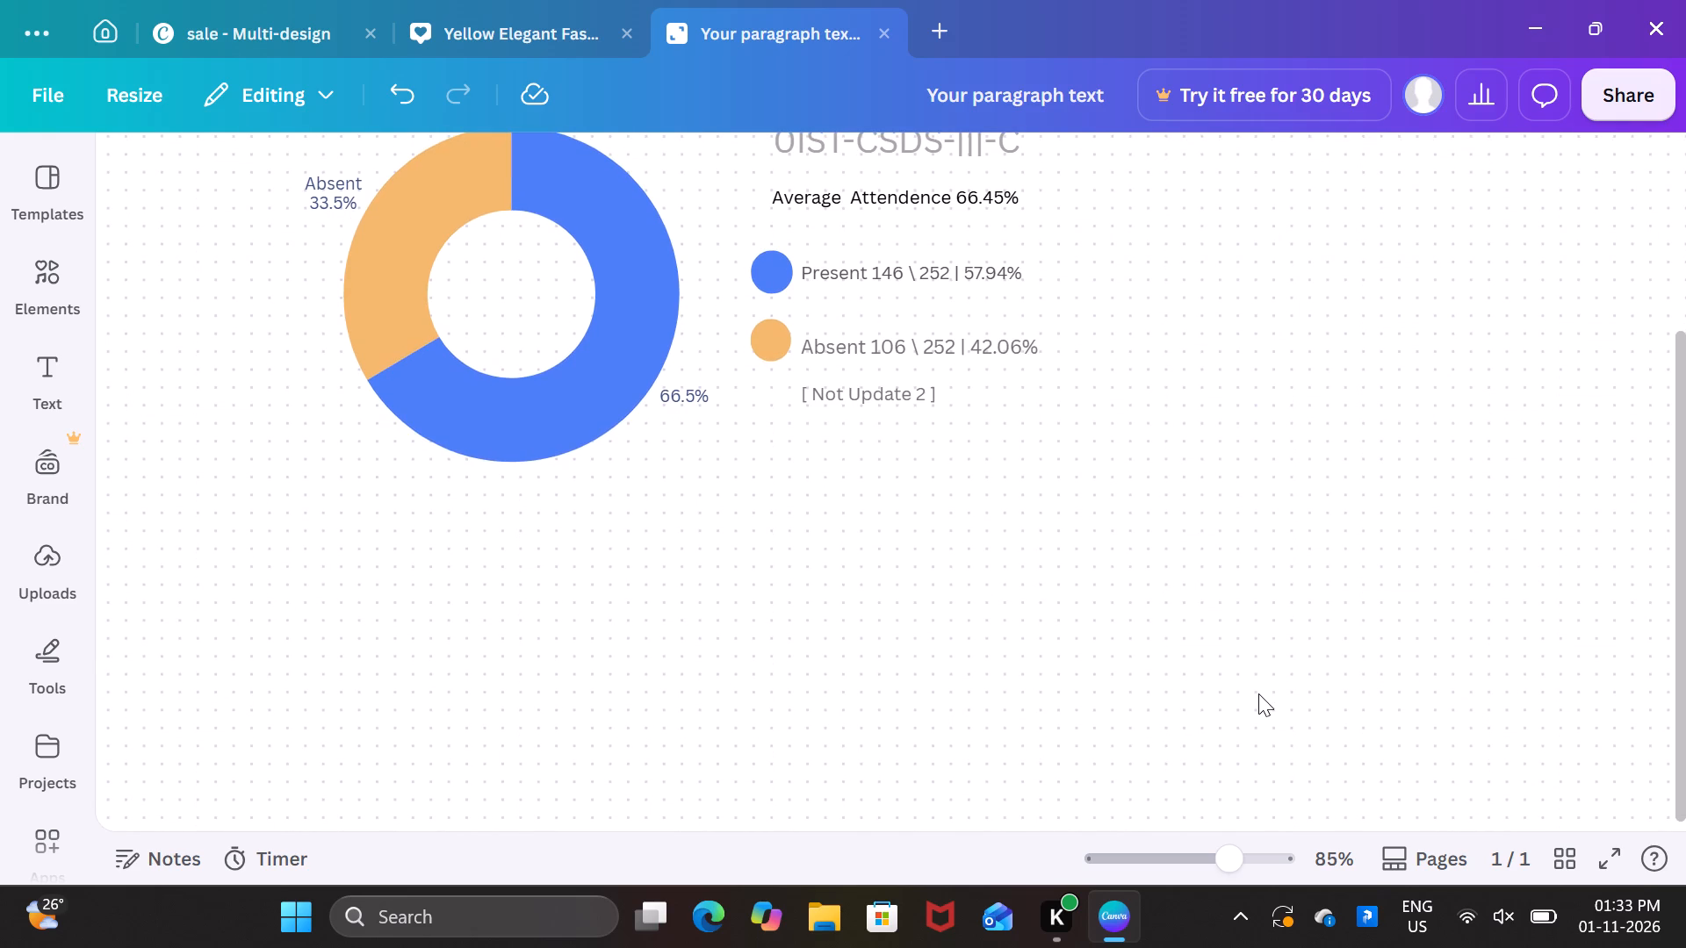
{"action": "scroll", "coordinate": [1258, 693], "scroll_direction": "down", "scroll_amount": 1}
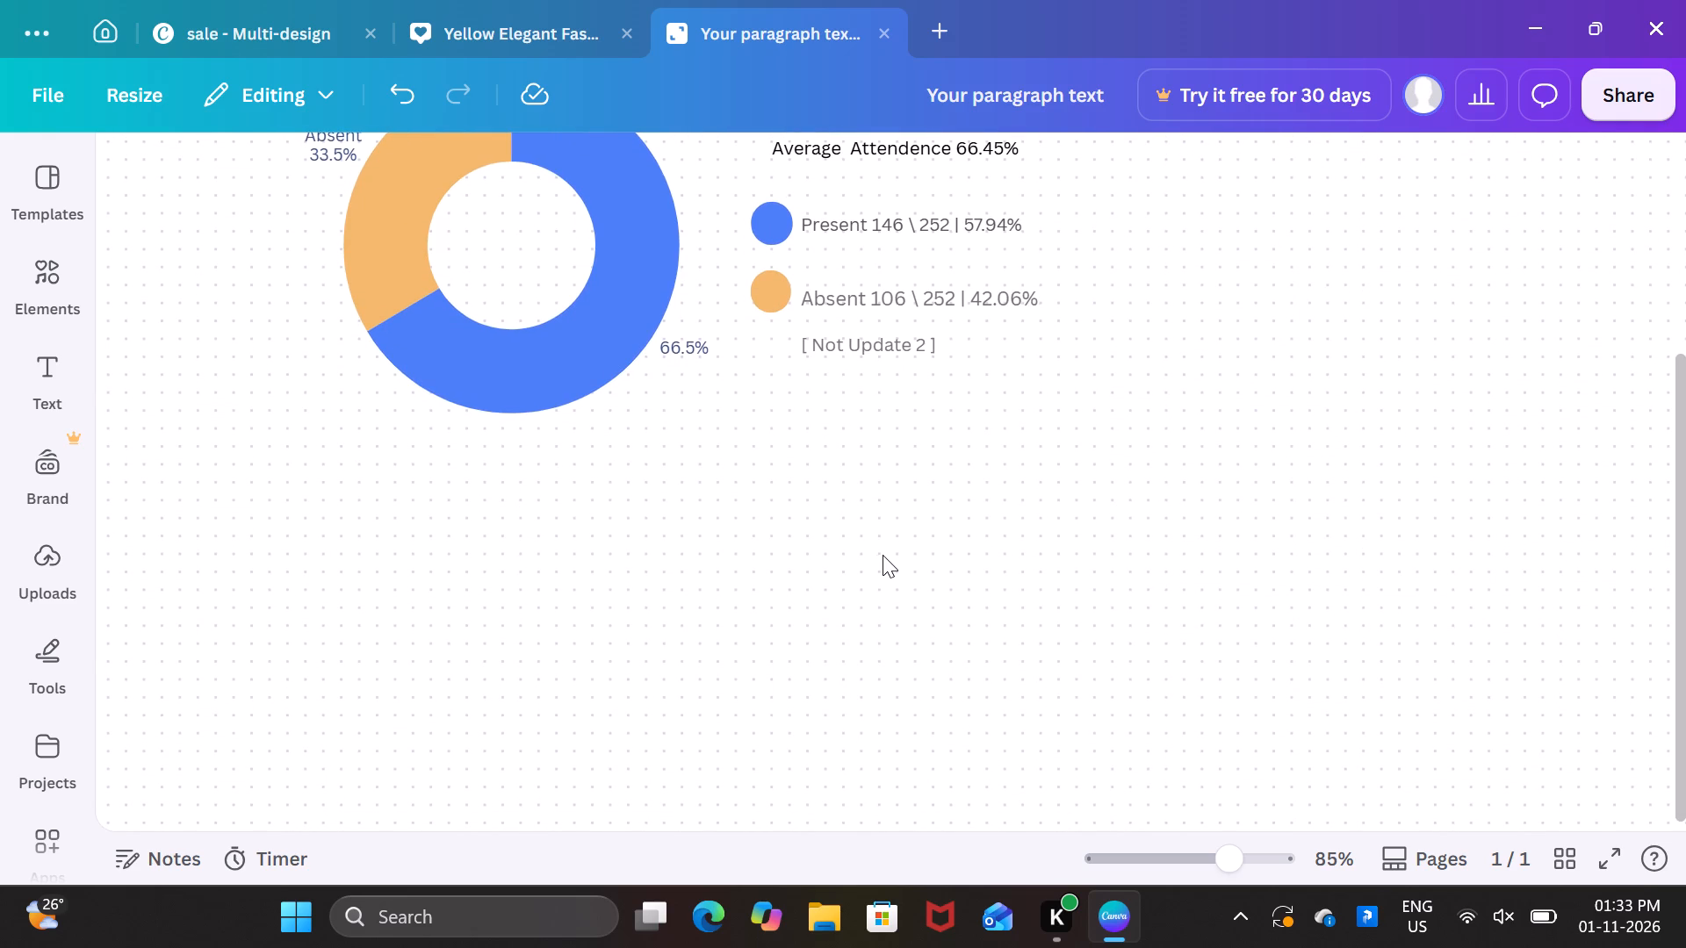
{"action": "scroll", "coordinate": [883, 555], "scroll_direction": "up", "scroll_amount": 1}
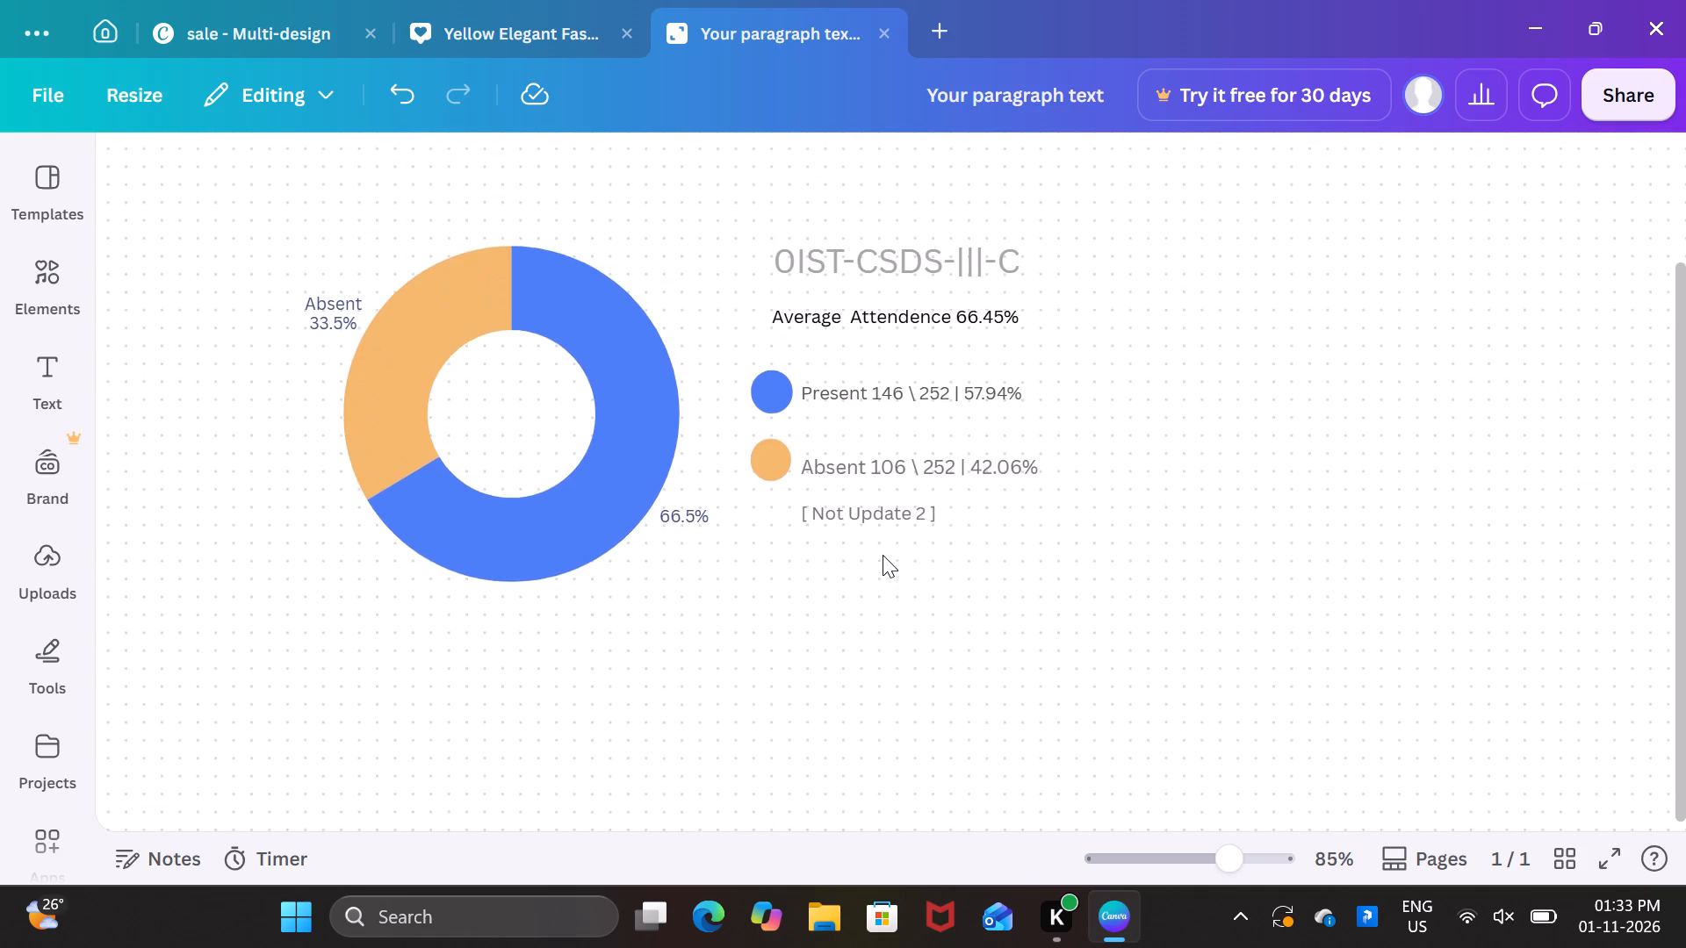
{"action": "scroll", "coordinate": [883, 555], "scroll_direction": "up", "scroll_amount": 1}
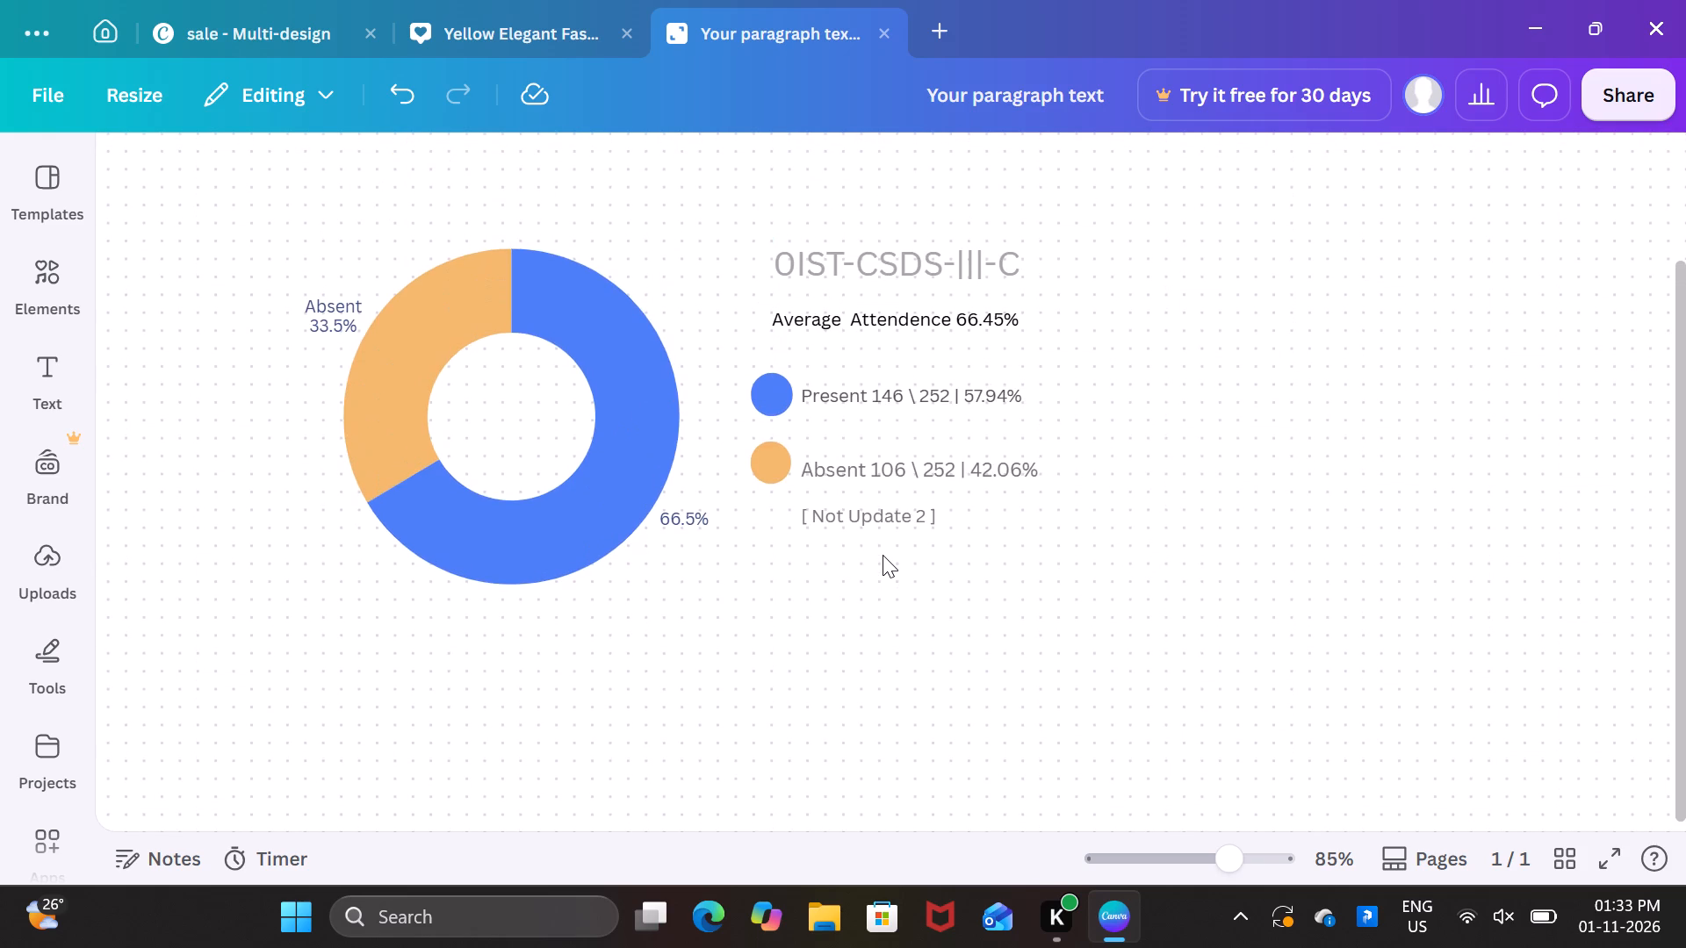